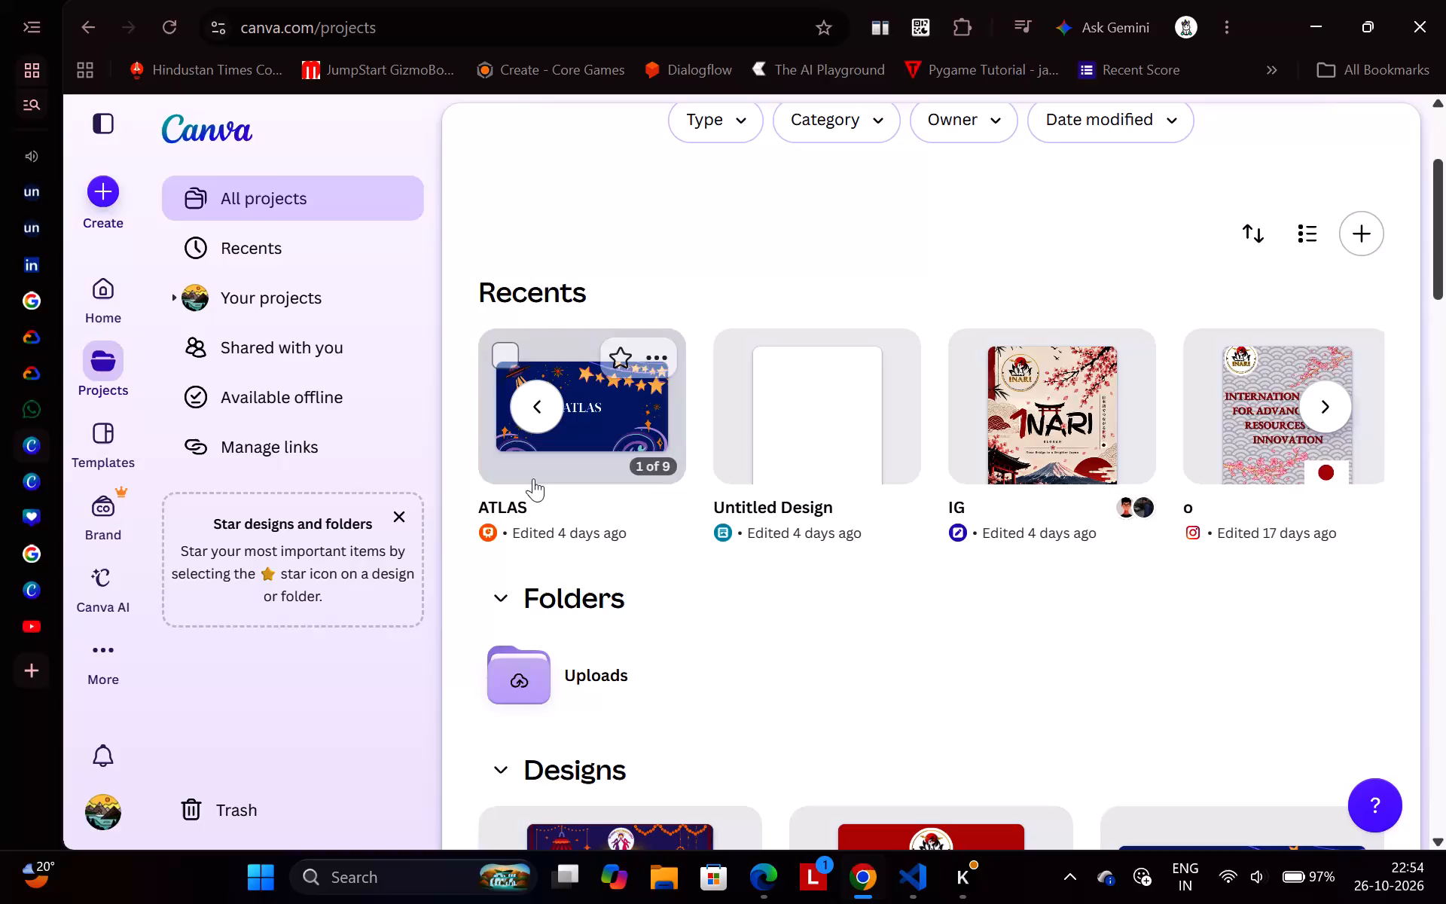
Switch to the open untitled Instagram design and lock the blue wave pattern on page 1.
{"action": "left_click", "coordinate": [27, 511]}
{"action": "scroll", "coordinate": [861, 487], "scroll_direction": "up", "scroll_amount": 7}
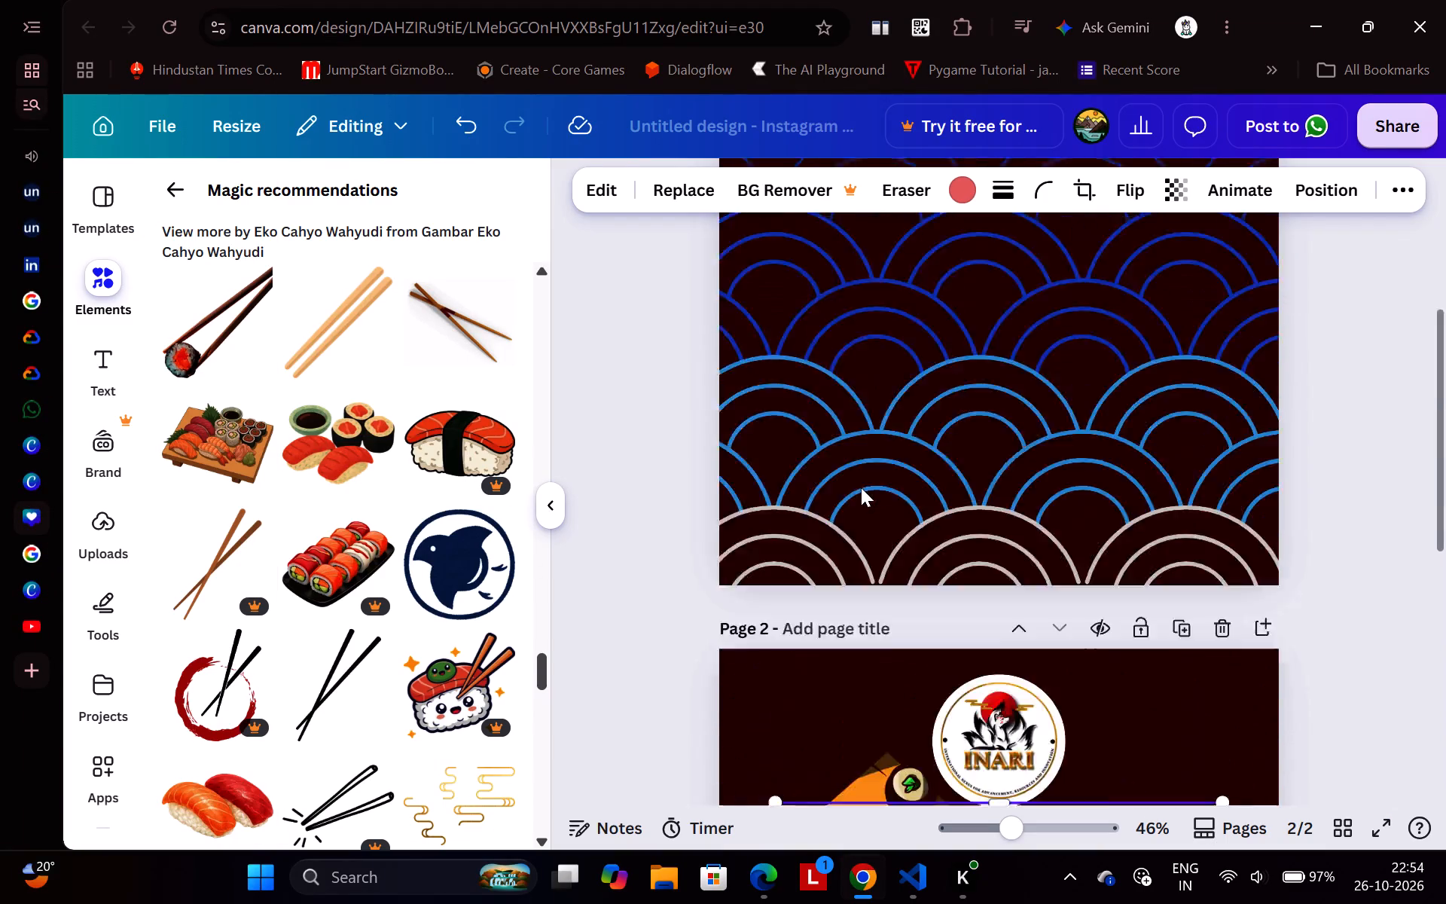
{"action": "left_click", "coordinate": [1396, 399]}
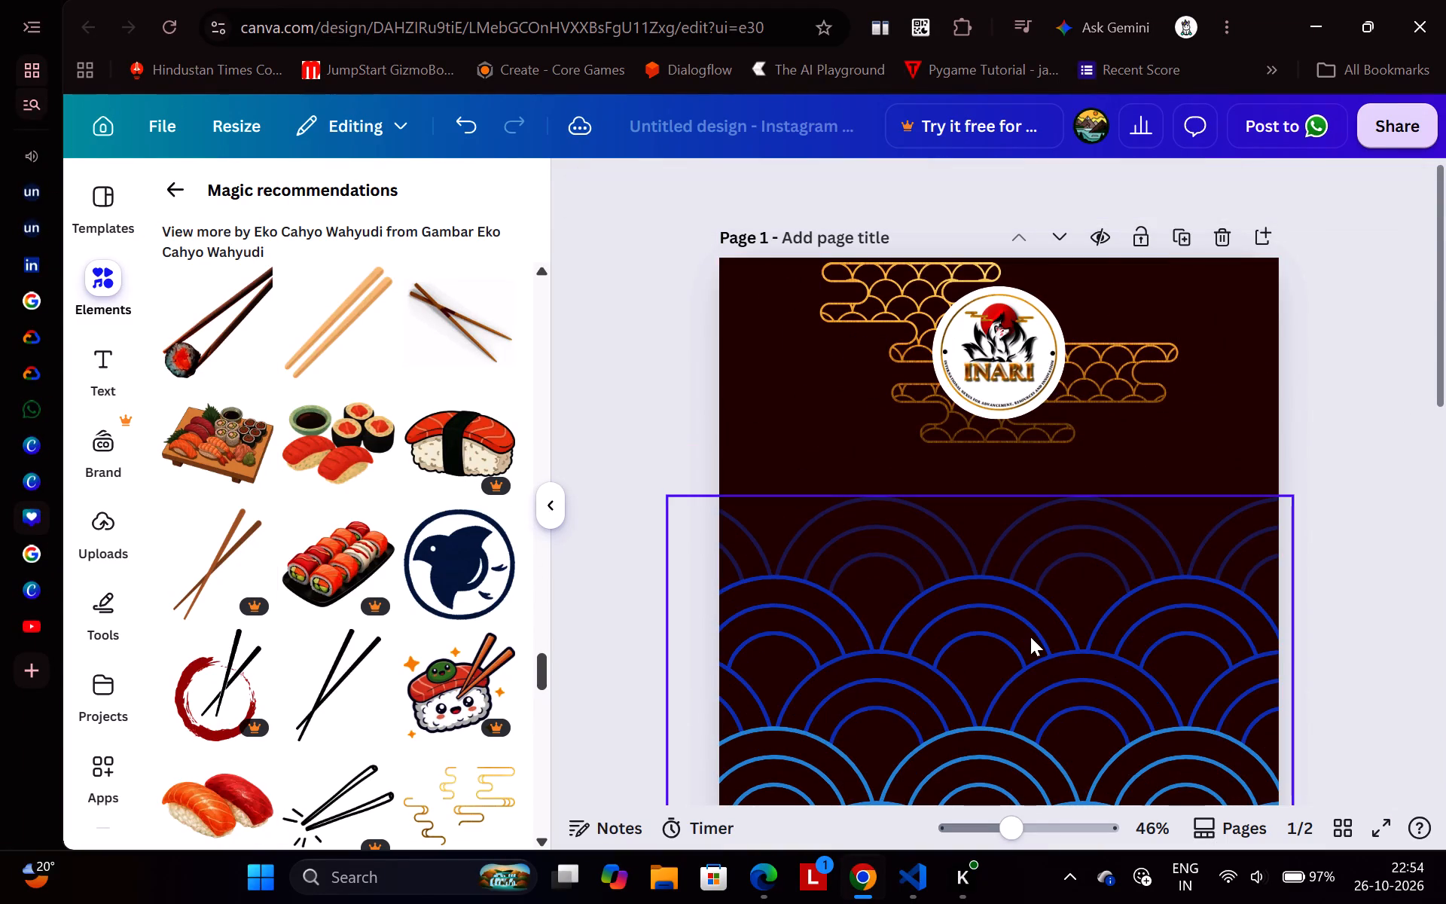
{"action": "left_click", "coordinate": [1030, 637]}
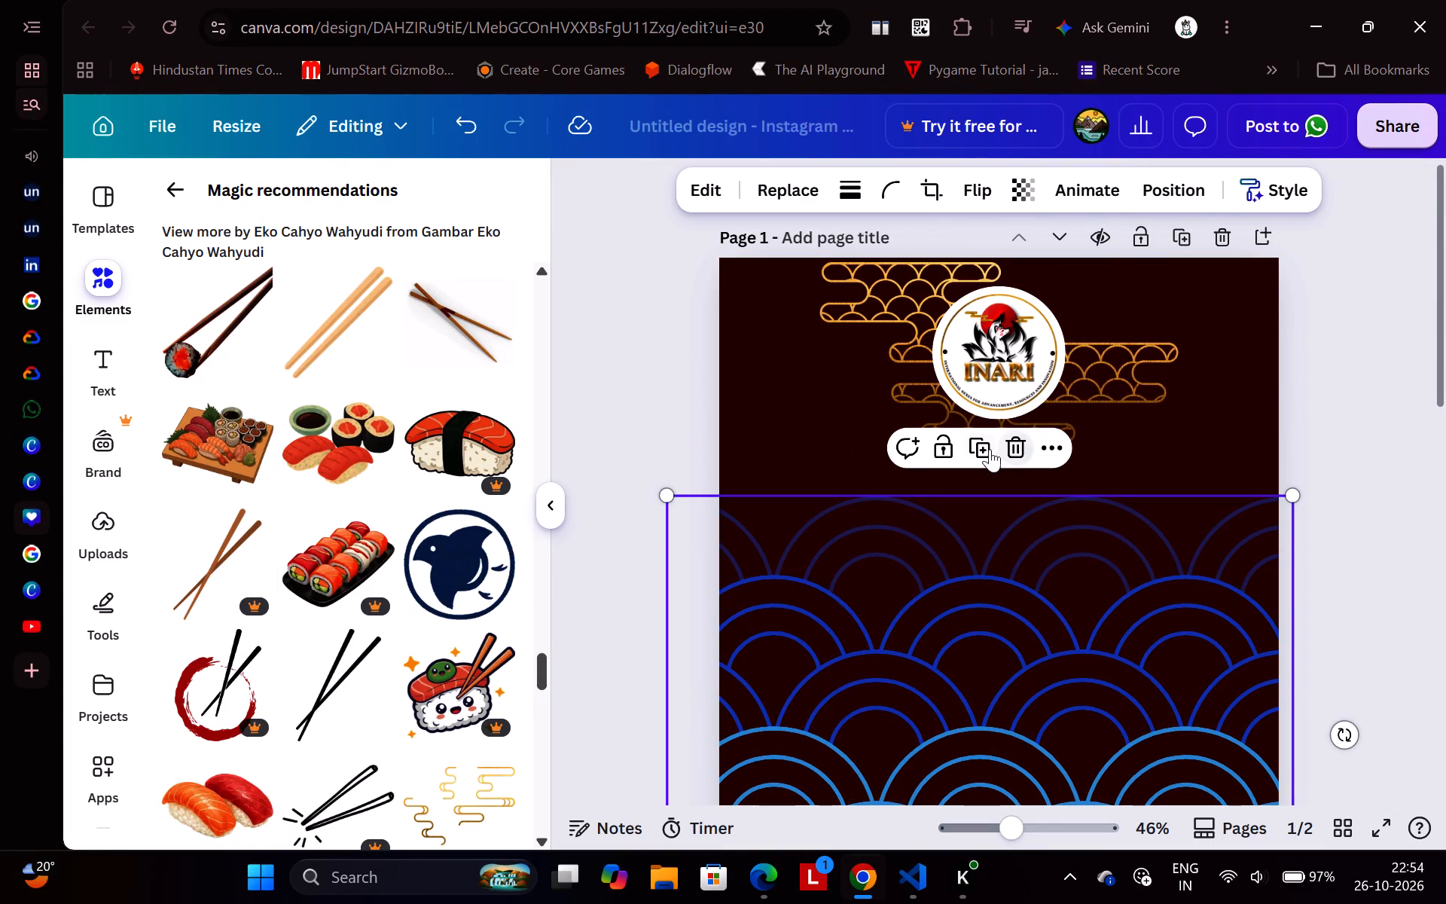
{"action": "left_click", "coordinate": [952, 443]}
{"action": "left_click", "coordinate": [1399, 333]}
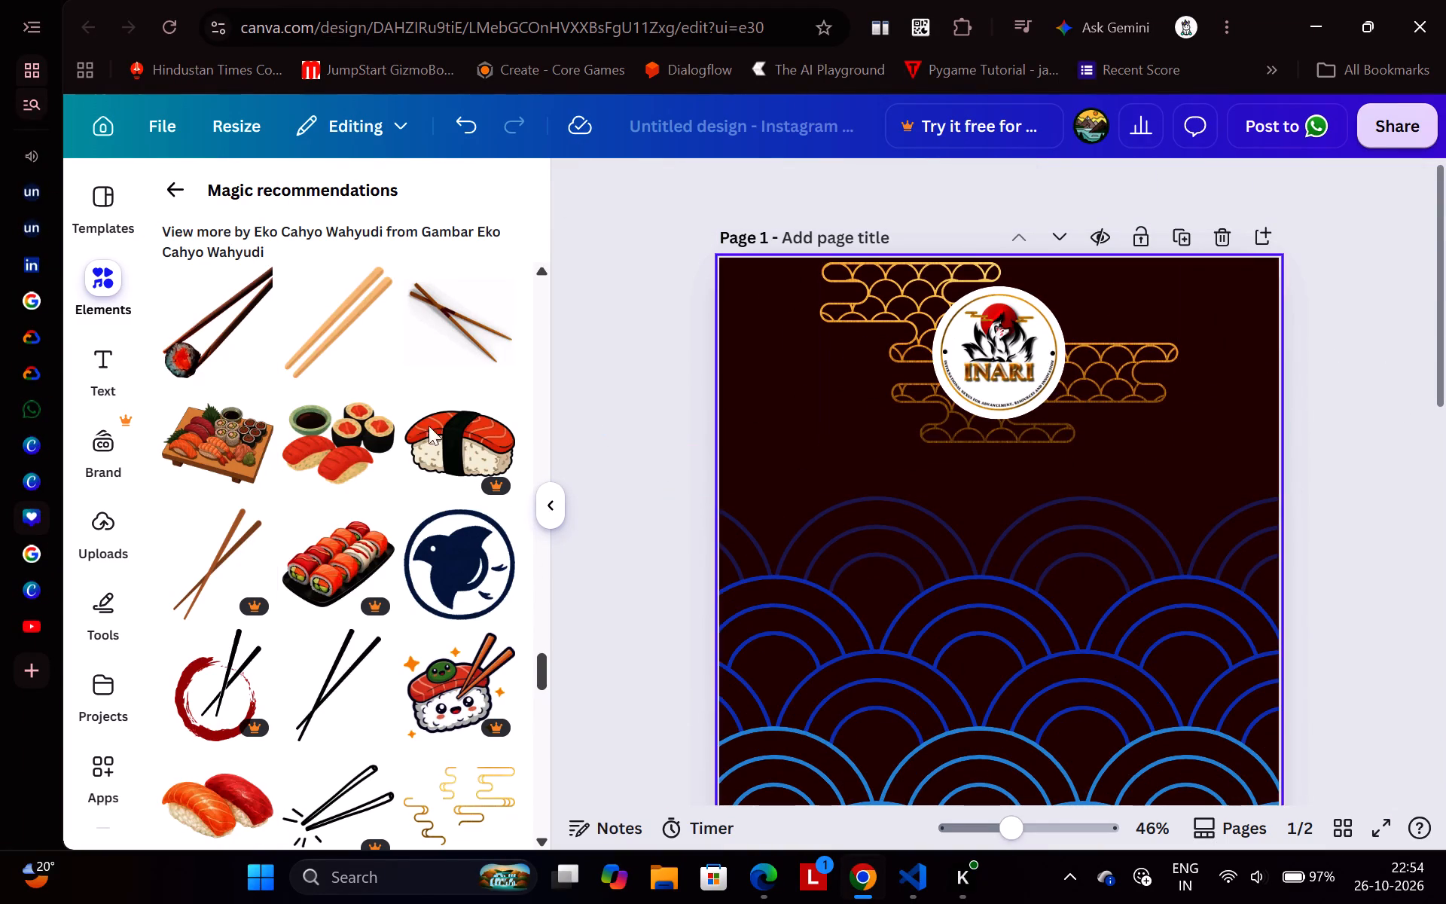
Add a text box to page 1 and paste the copied course text beginning "Learn Japanese. Globalize Your Future.".
{"action": "left_click", "coordinate": [131, 351]}
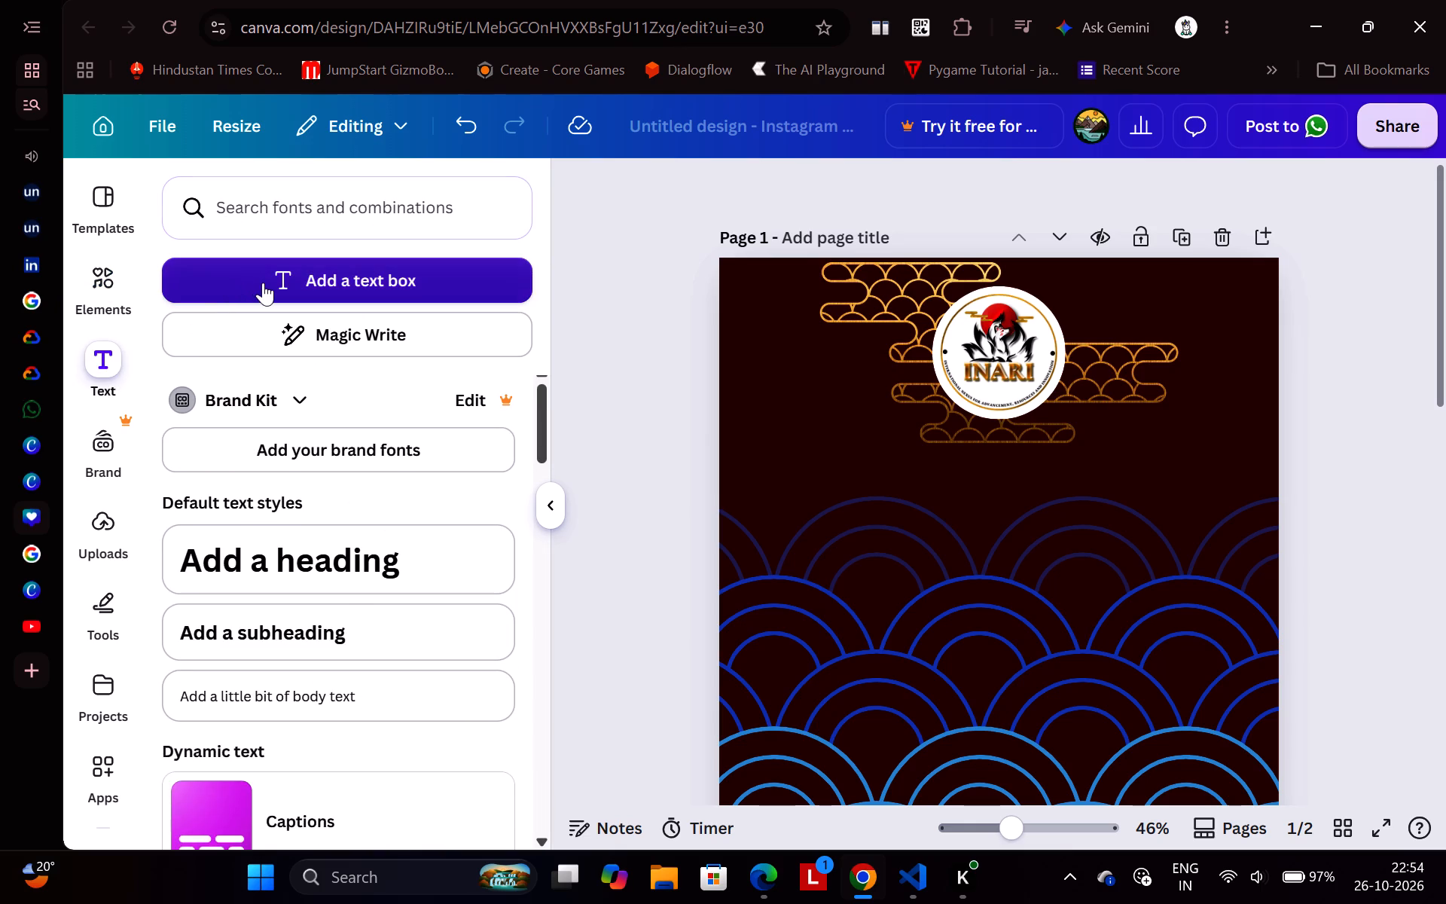
{"action": "left_click", "coordinate": [263, 282]}
{"action": "key", "text": "ctrl+v"}
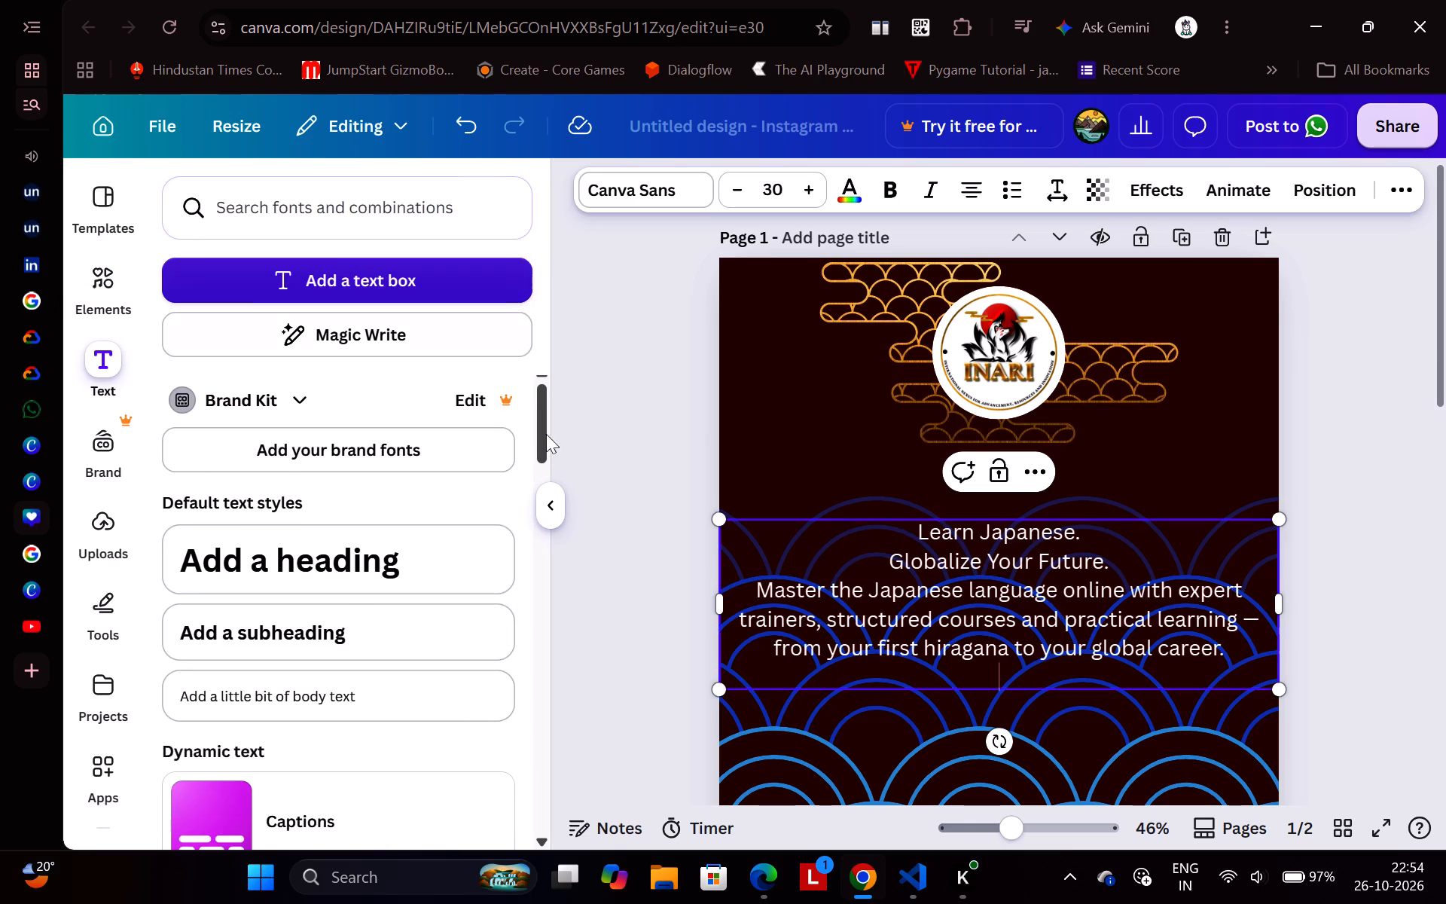
Format the lines "Learn Japanese." and "Globalize Your Future." as bold, size 45 and centre-aligned.
{"action": "left_click", "coordinate": [1117, 570]}
{"action": "left_click_drag", "start_coordinate": [1117, 570], "coordinate": [981, 563]}
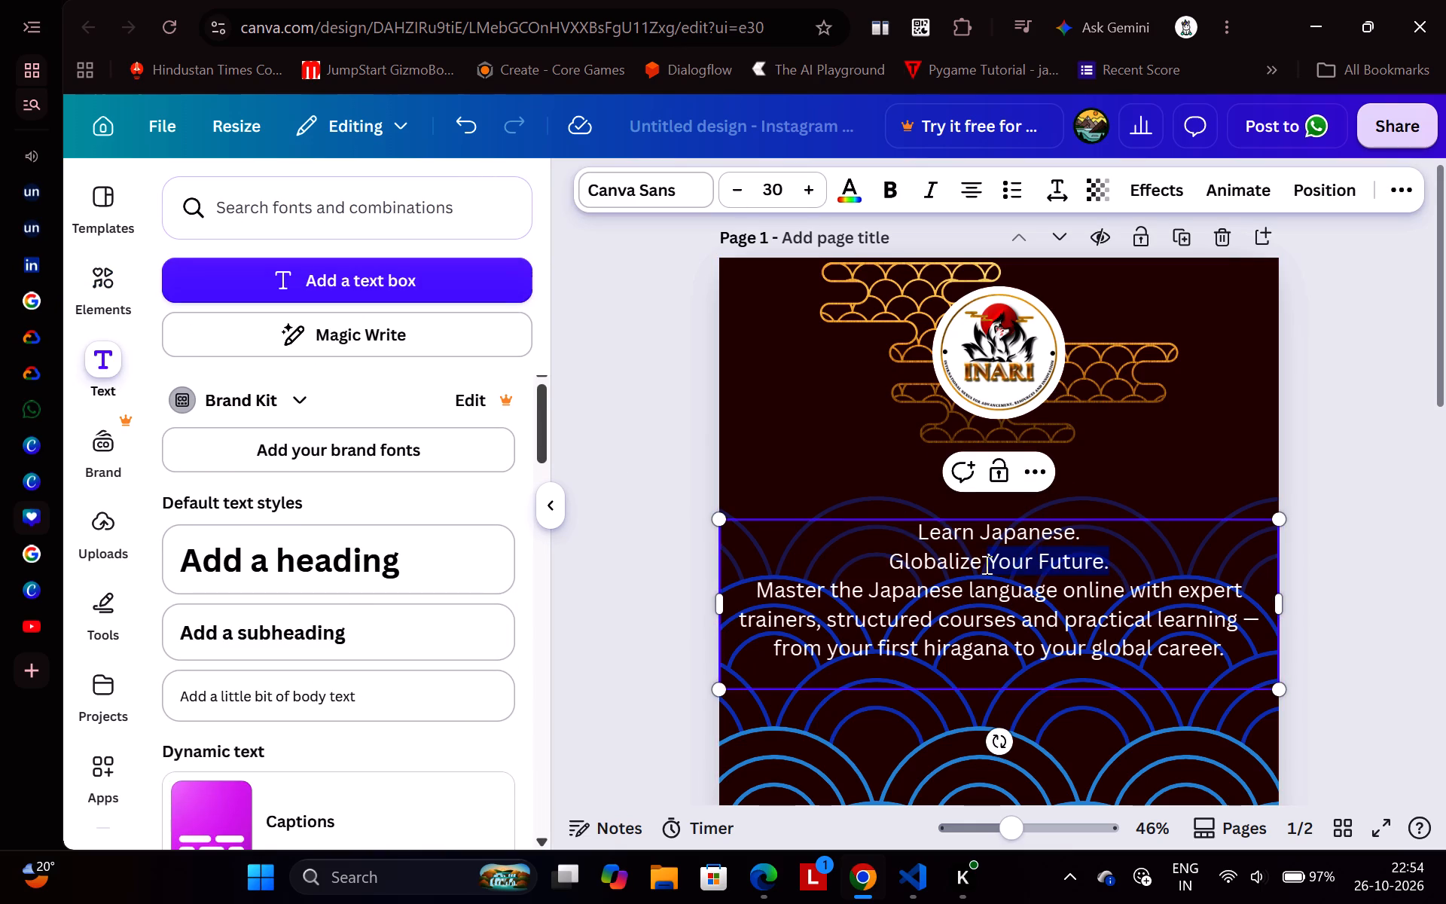
{"action": "left_click_drag", "start_coordinate": [981, 563], "coordinate": [909, 532]}
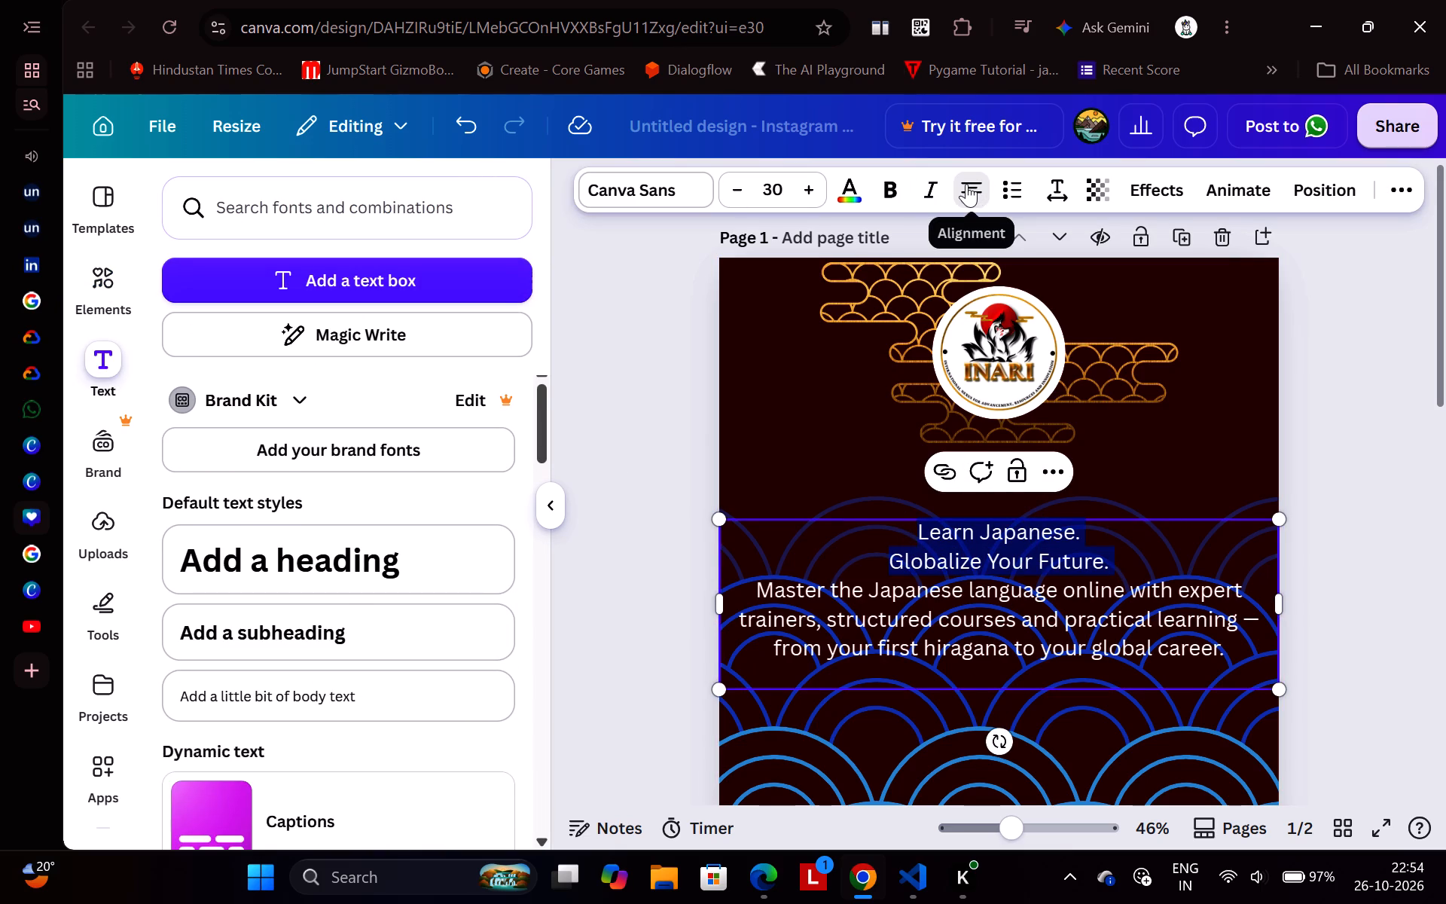
{"action": "left_click", "coordinate": [965, 184]}
{"action": "left_click", "coordinate": [897, 191]}
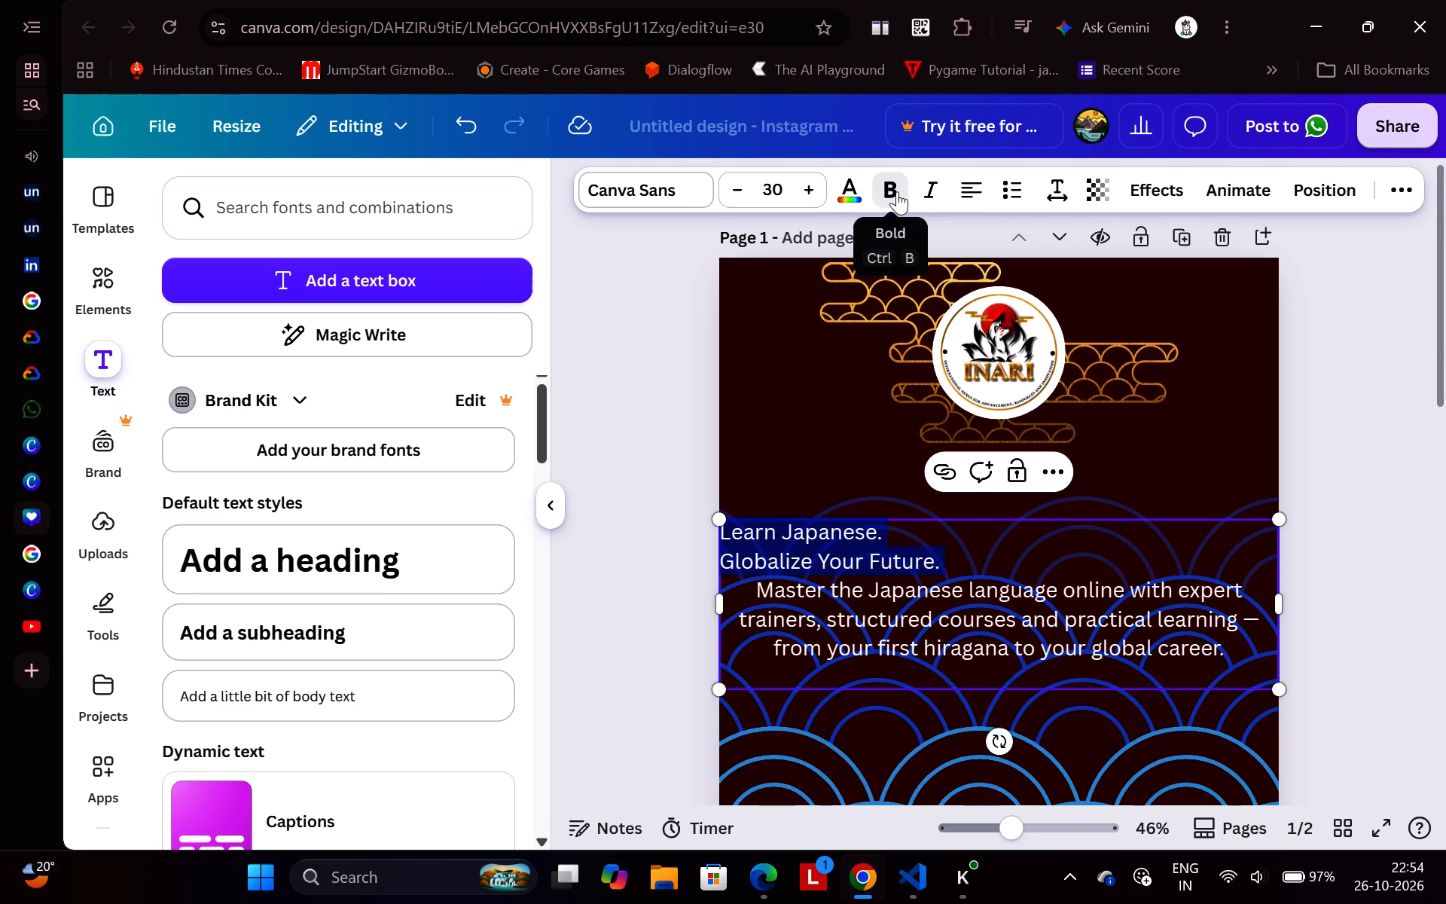
{"action": "triple_click", "coordinate": [817, 187]}
{"action": "triple_click", "coordinate": [817, 187]}
{"action": "triple_click", "coordinate": [817, 187]}
{"action": "triple_click", "coordinate": [817, 187]}
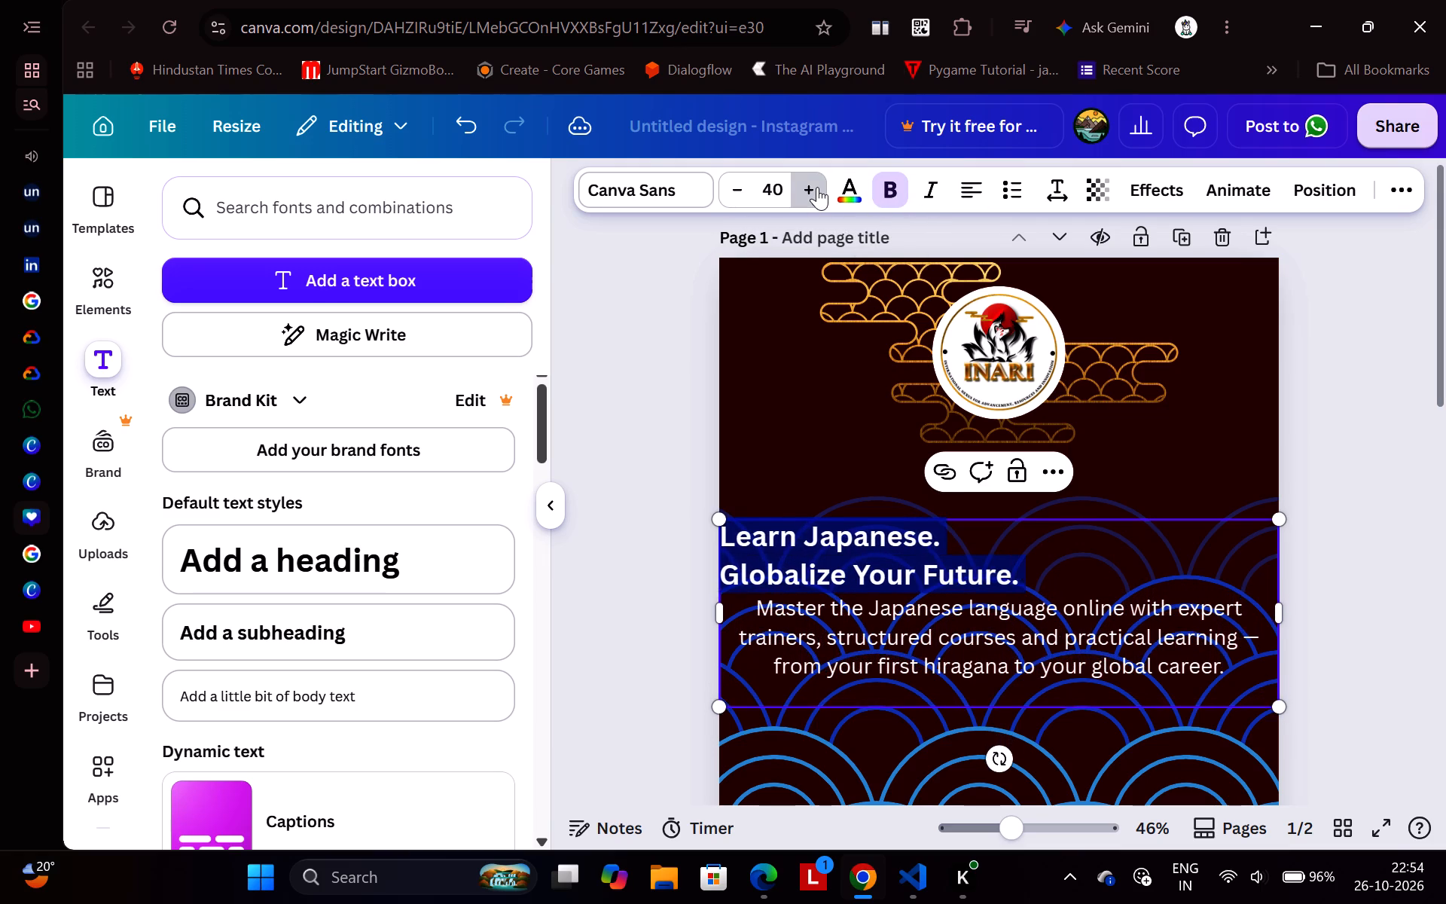
{"action": "triple_click", "coordinate": [817, 187]}
{"action": "left_click", "coordinate": [964, 191]}
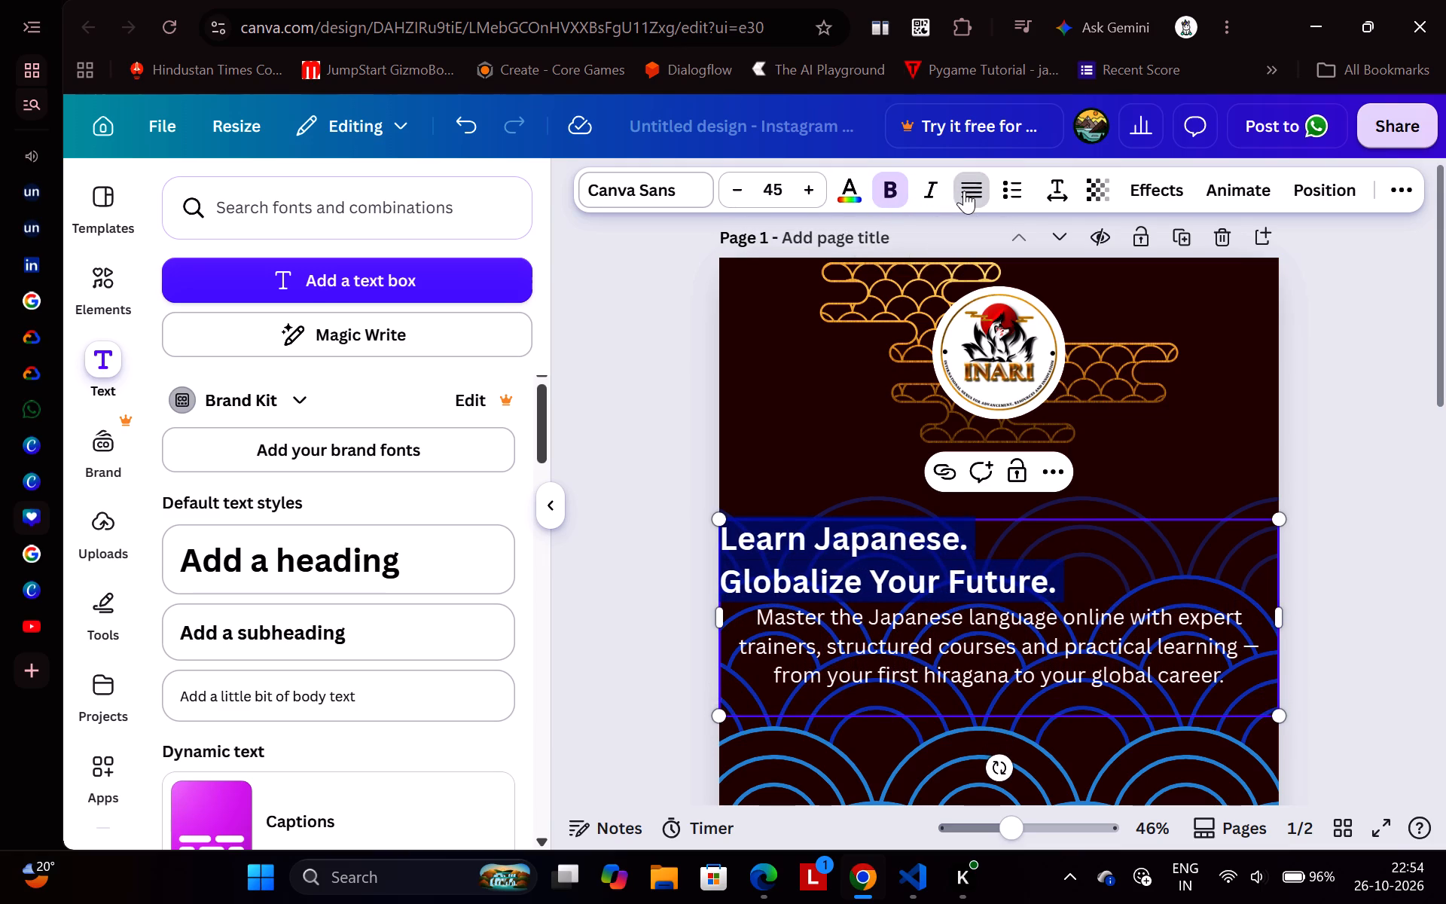
{"action": "left_click", "coordinate": [964, 191]}
{"action": "left_click", "coordinate": [964, 191]}
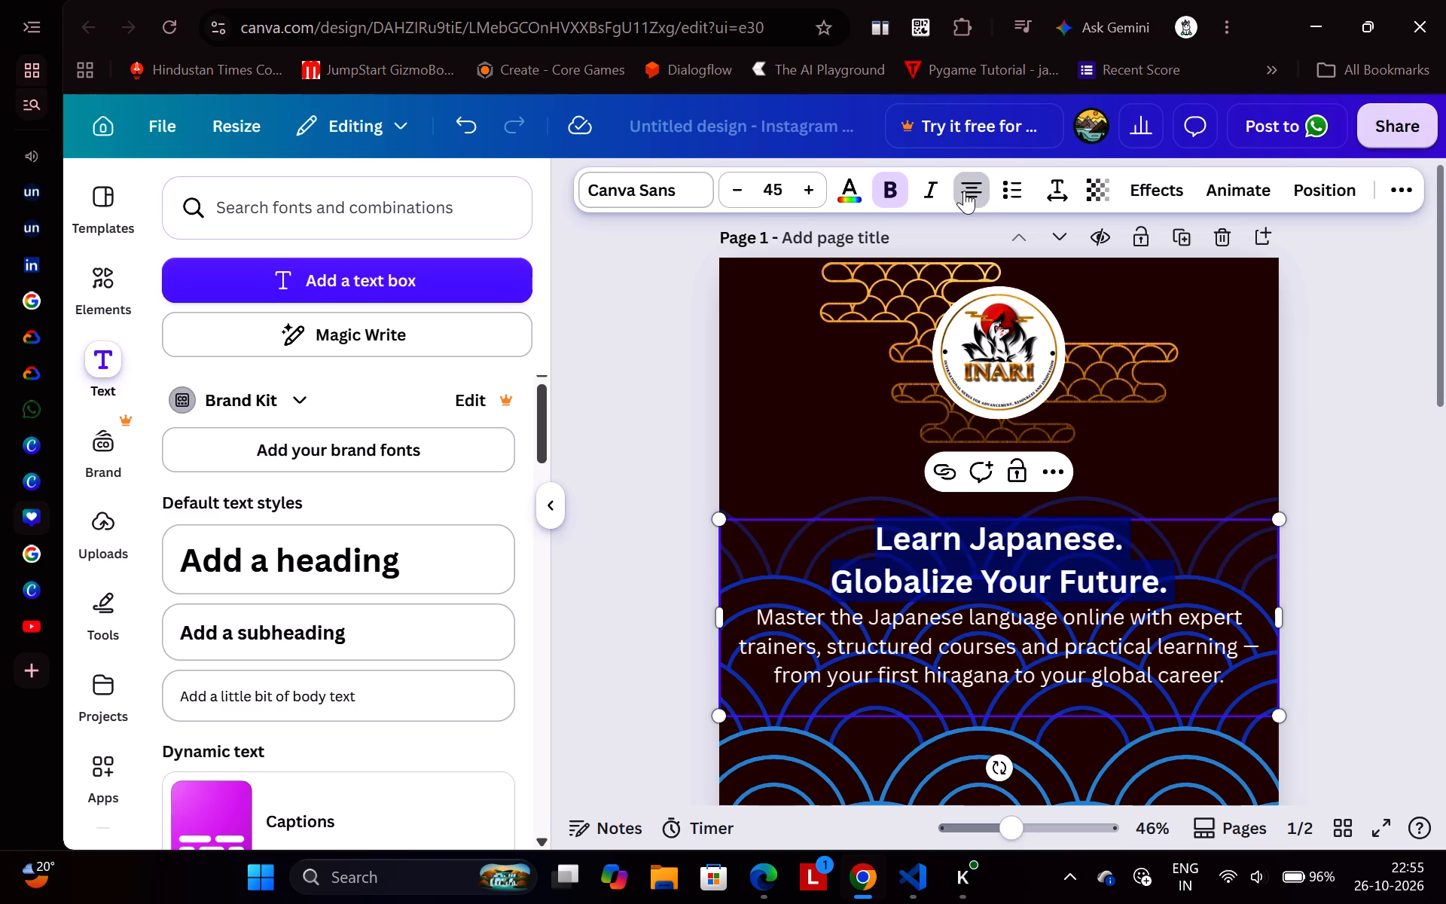
Insert a blank line between "Globalize Your Future." and the descriptive paragraph.
{"action": "left_click", "coordinate": [1196, 588]}
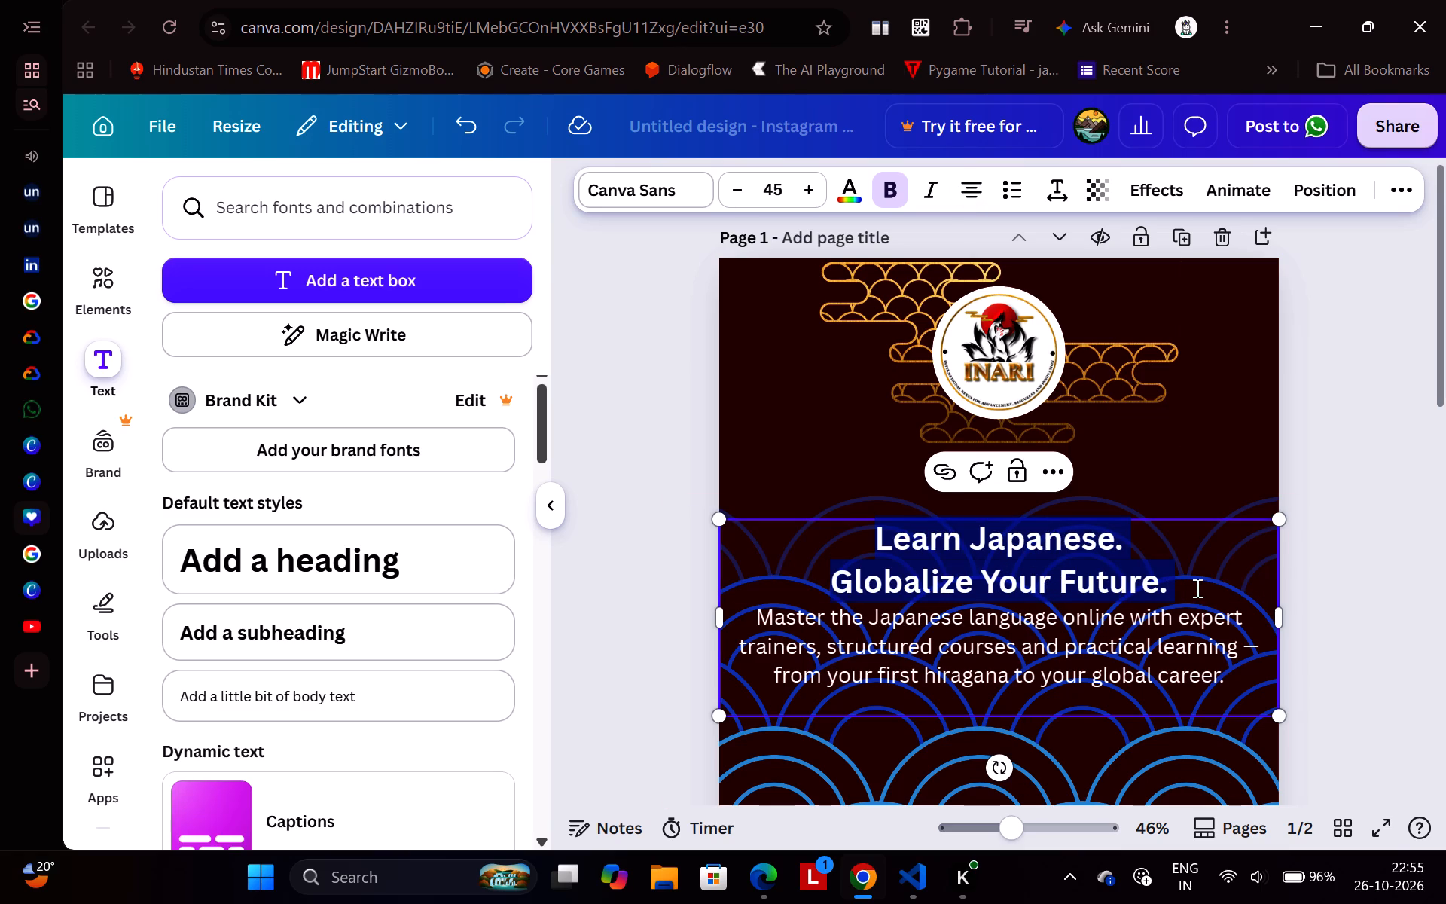
{"action": "key", "text": "Return"}
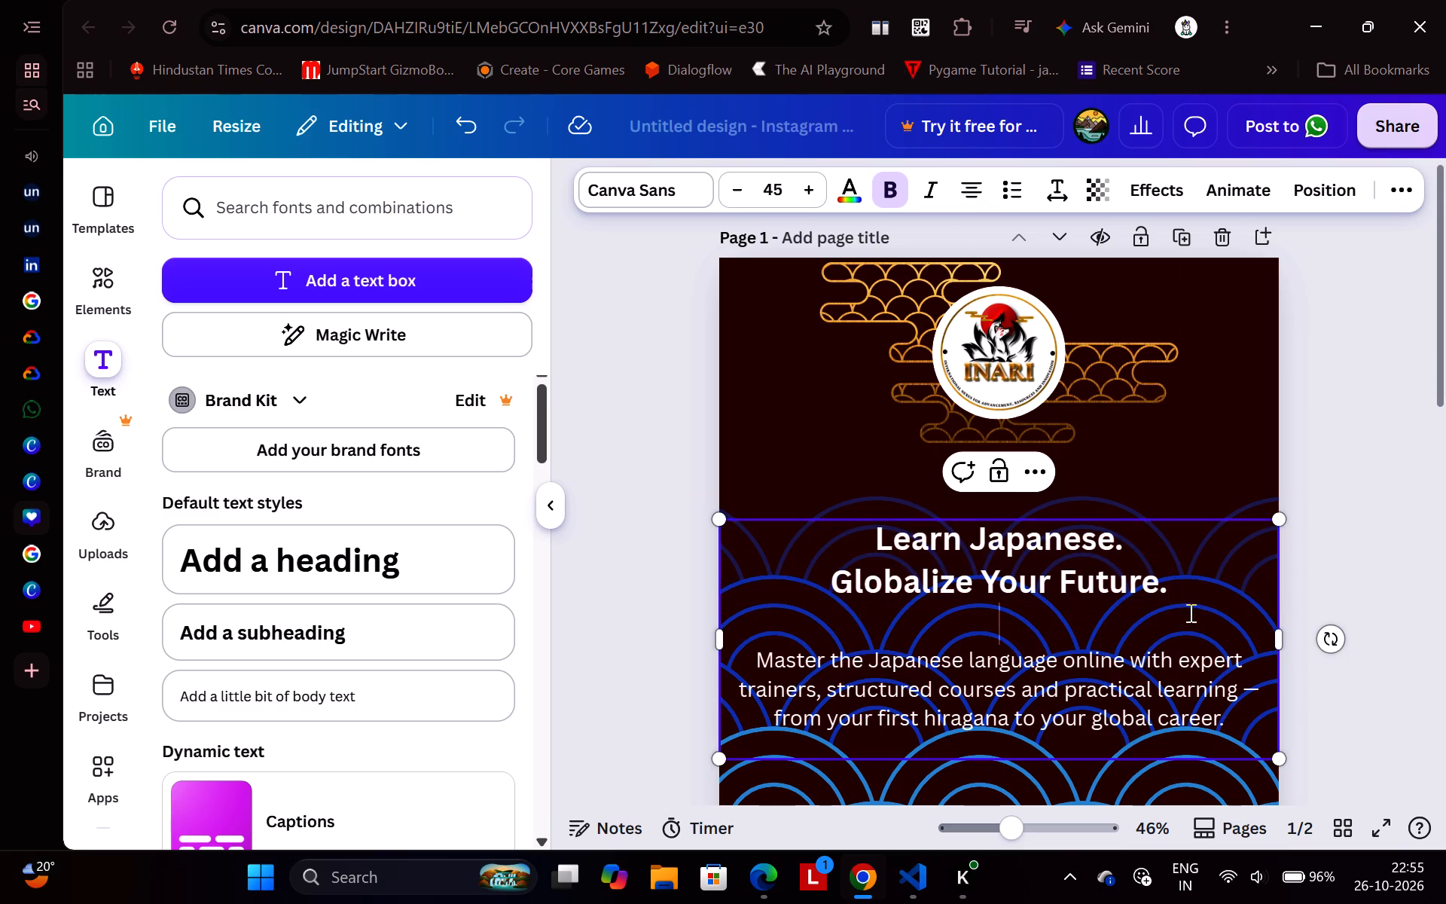
Place the text cursor at the end of the line "Globalize Your Future.".
{"action": "left_click", "coordinate": [1238, 728]}
{"action": "left_click_drag", "start_coordinate": [1181, 576], "coordinate": [1173, 577]}
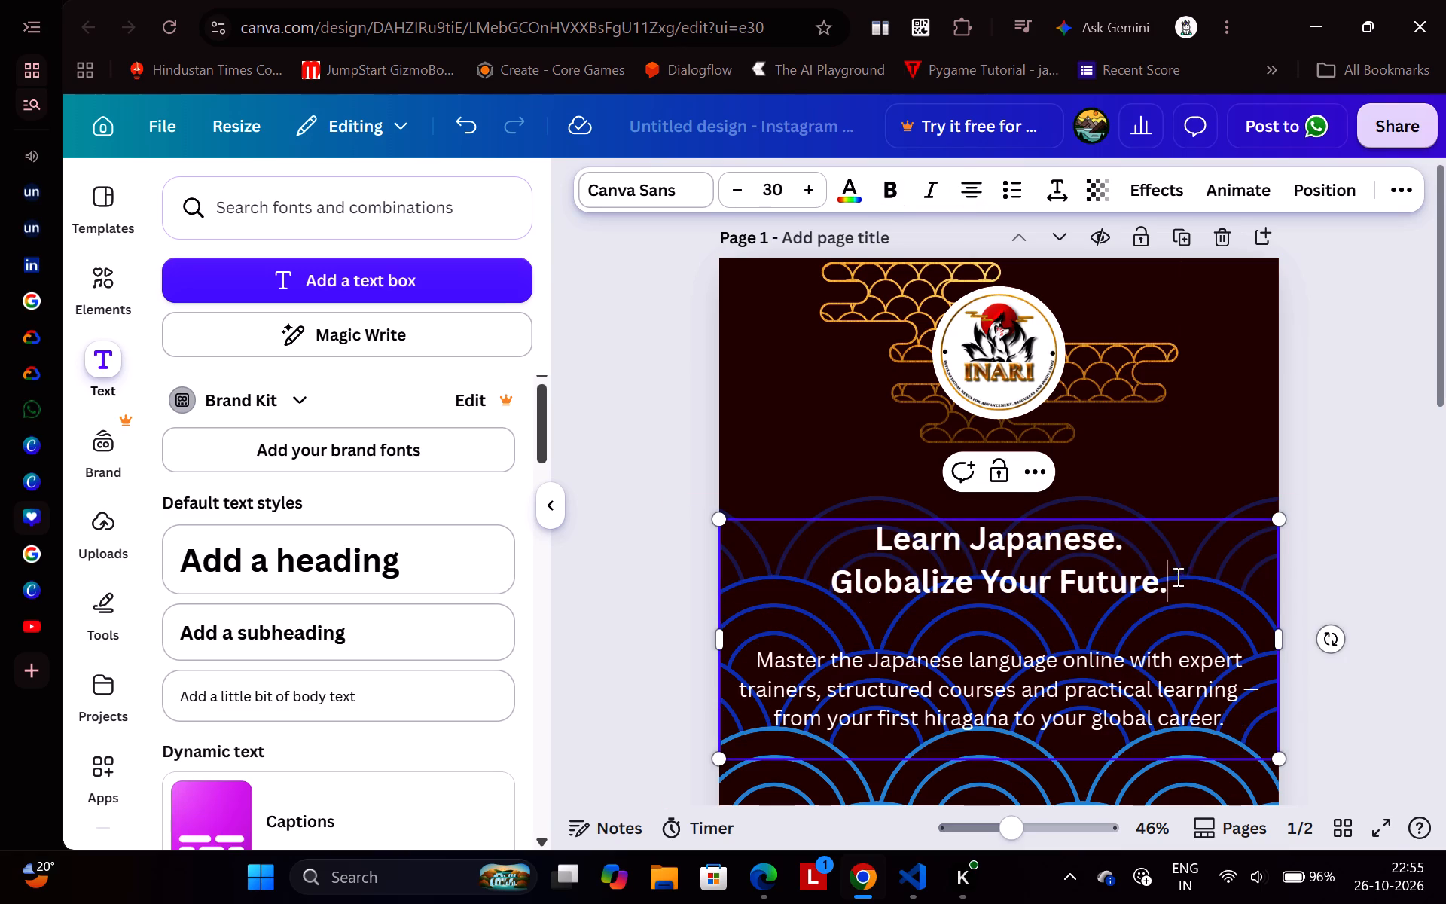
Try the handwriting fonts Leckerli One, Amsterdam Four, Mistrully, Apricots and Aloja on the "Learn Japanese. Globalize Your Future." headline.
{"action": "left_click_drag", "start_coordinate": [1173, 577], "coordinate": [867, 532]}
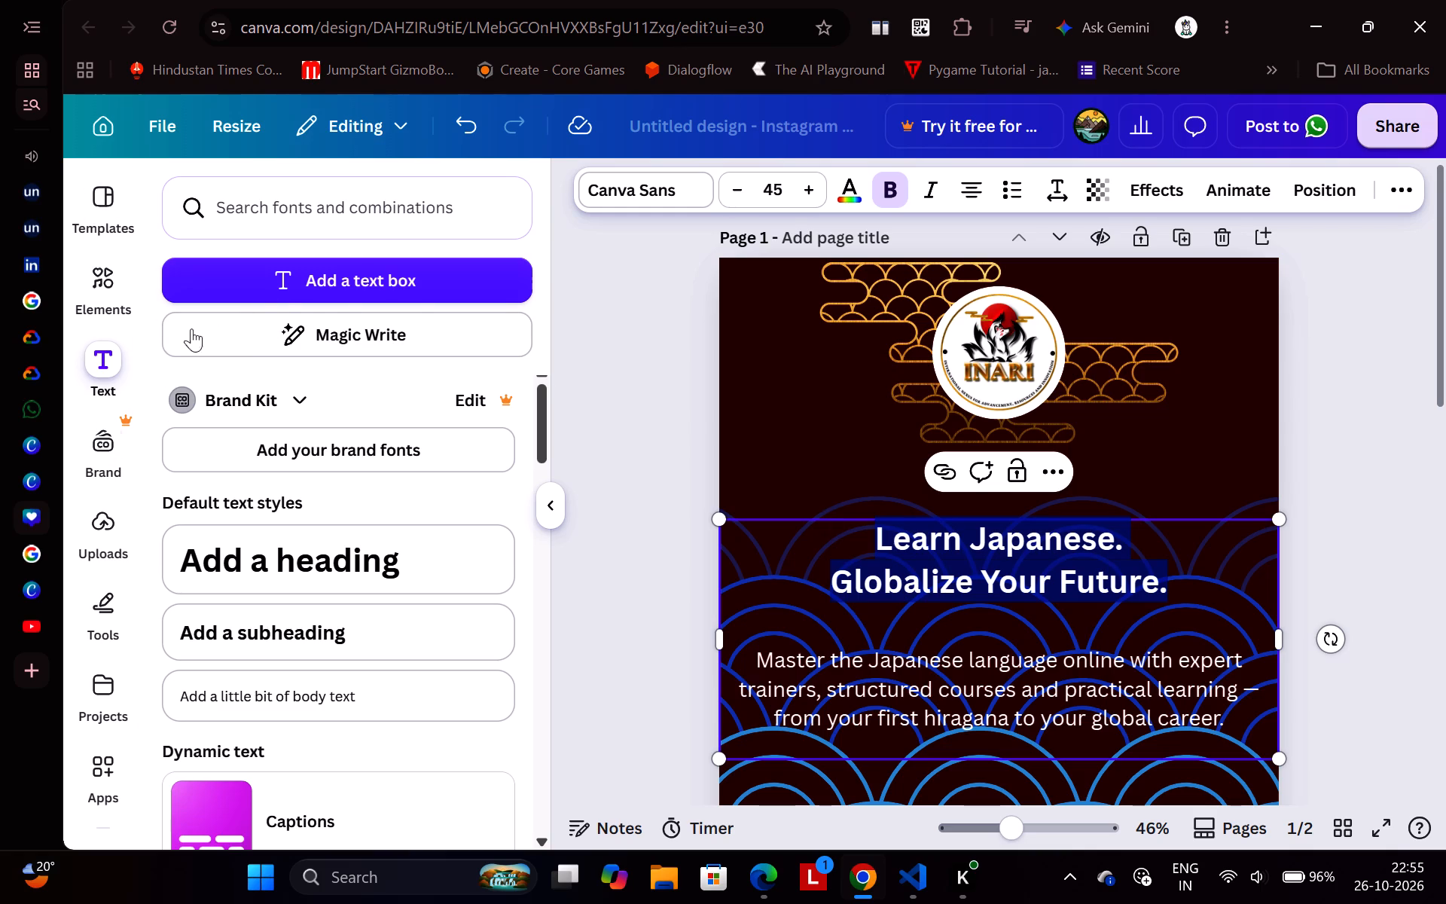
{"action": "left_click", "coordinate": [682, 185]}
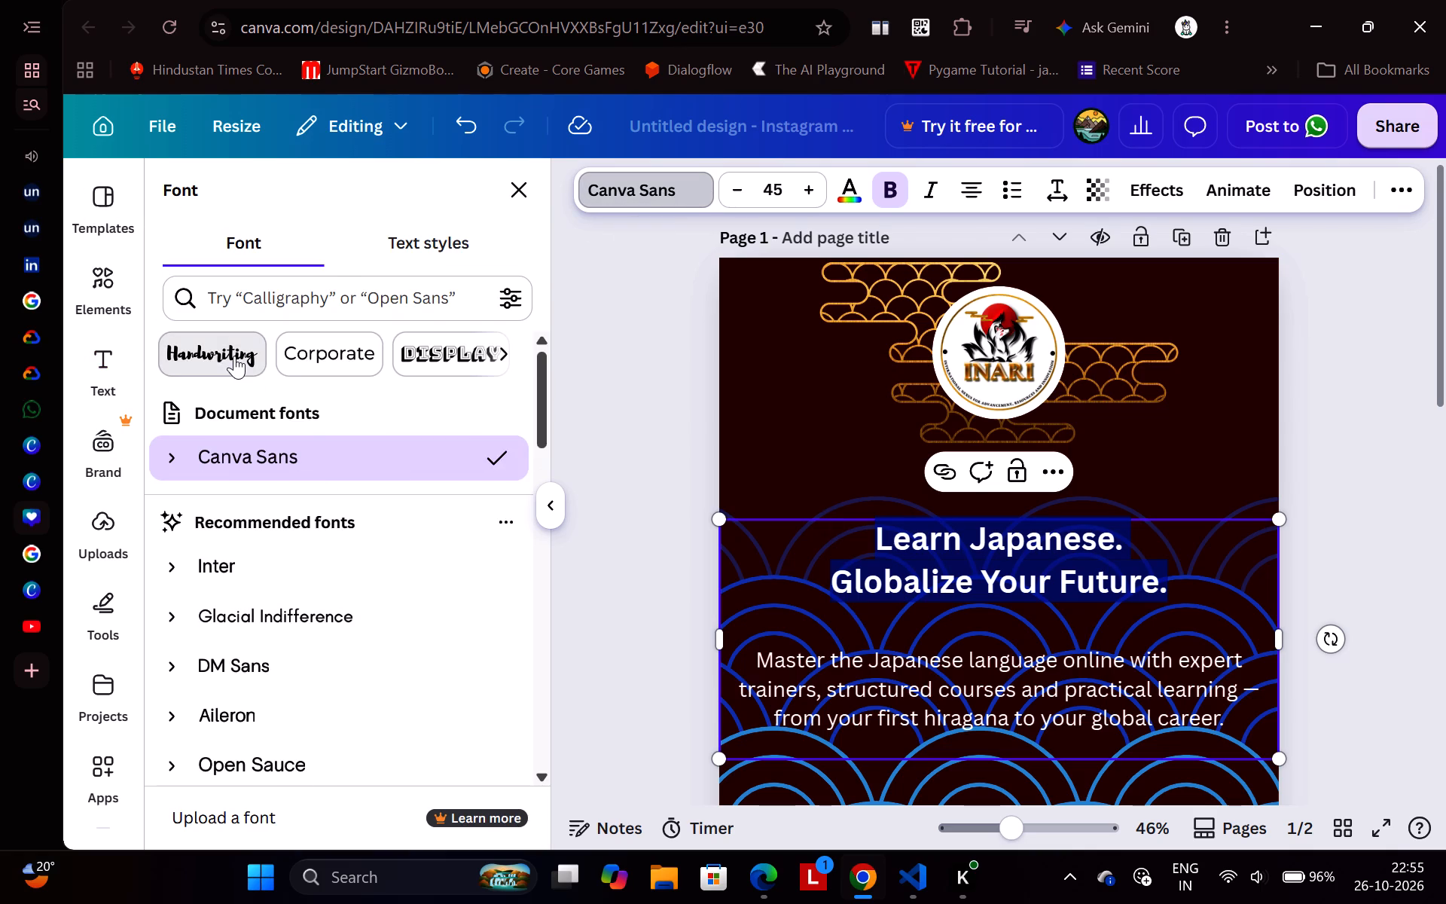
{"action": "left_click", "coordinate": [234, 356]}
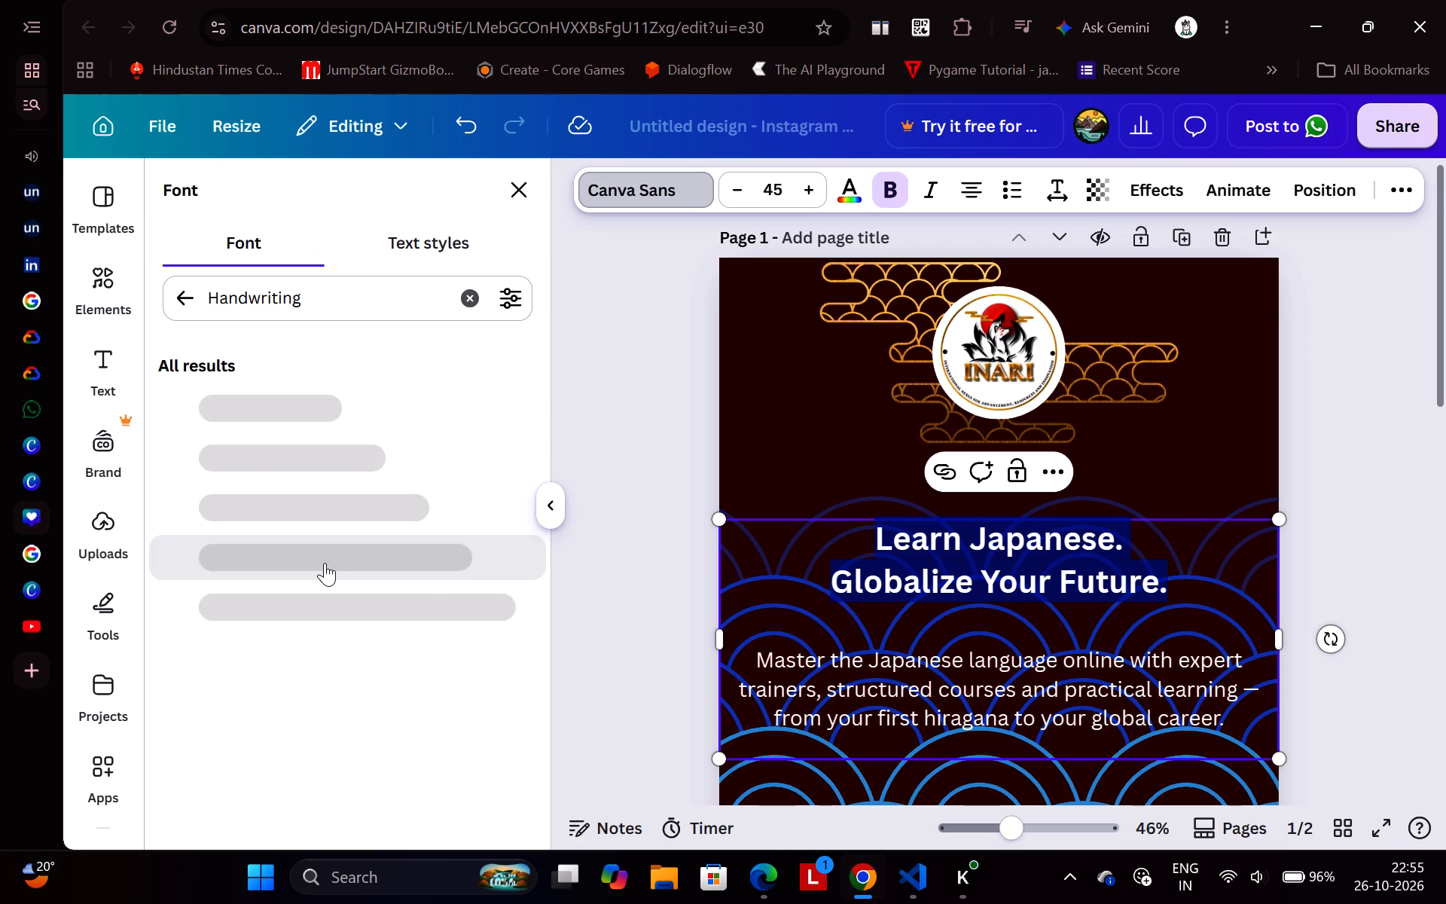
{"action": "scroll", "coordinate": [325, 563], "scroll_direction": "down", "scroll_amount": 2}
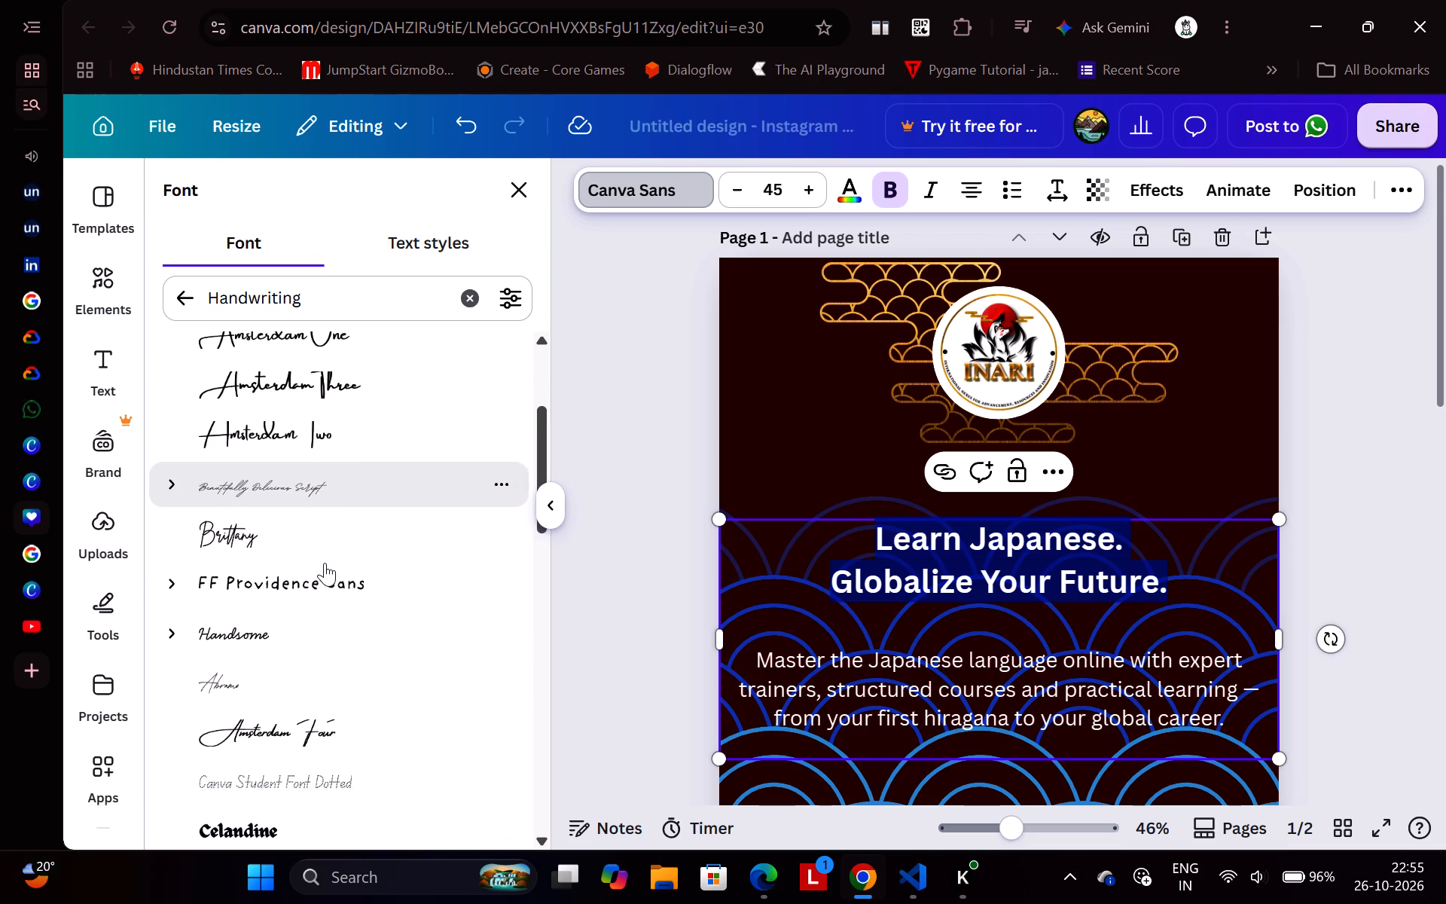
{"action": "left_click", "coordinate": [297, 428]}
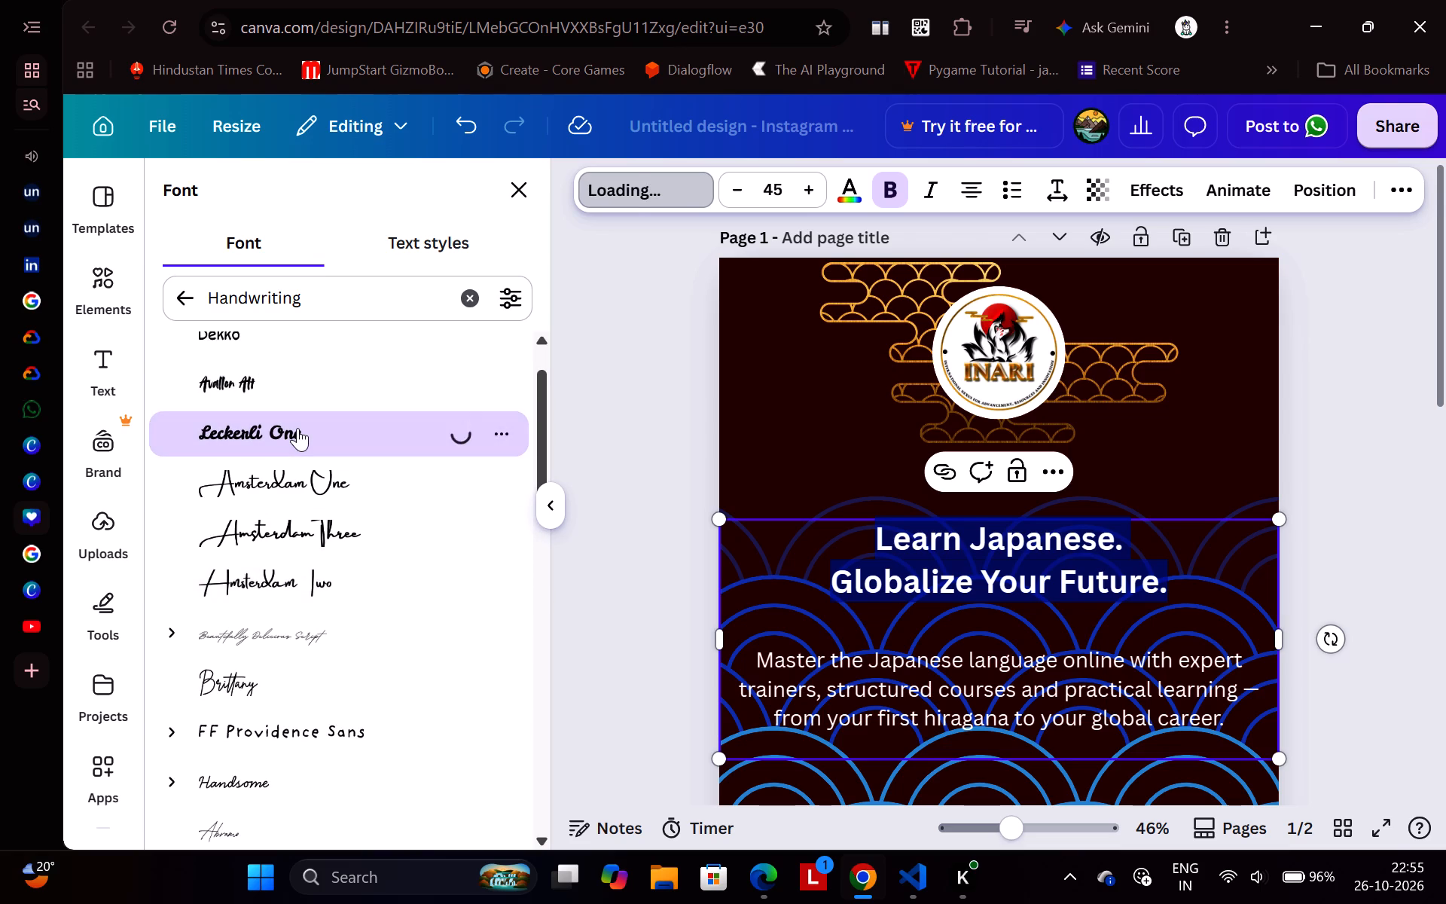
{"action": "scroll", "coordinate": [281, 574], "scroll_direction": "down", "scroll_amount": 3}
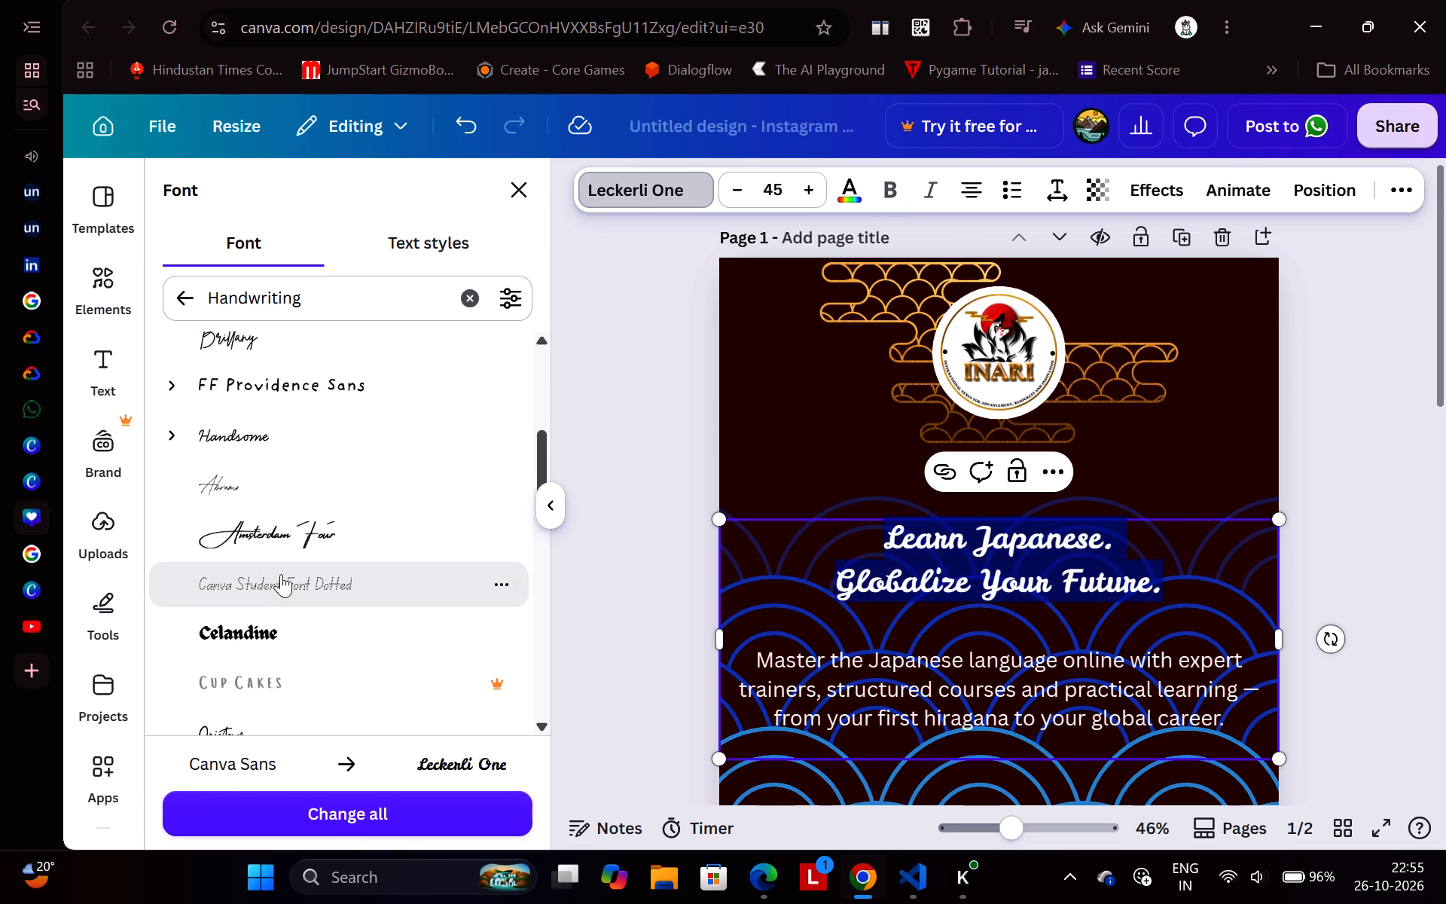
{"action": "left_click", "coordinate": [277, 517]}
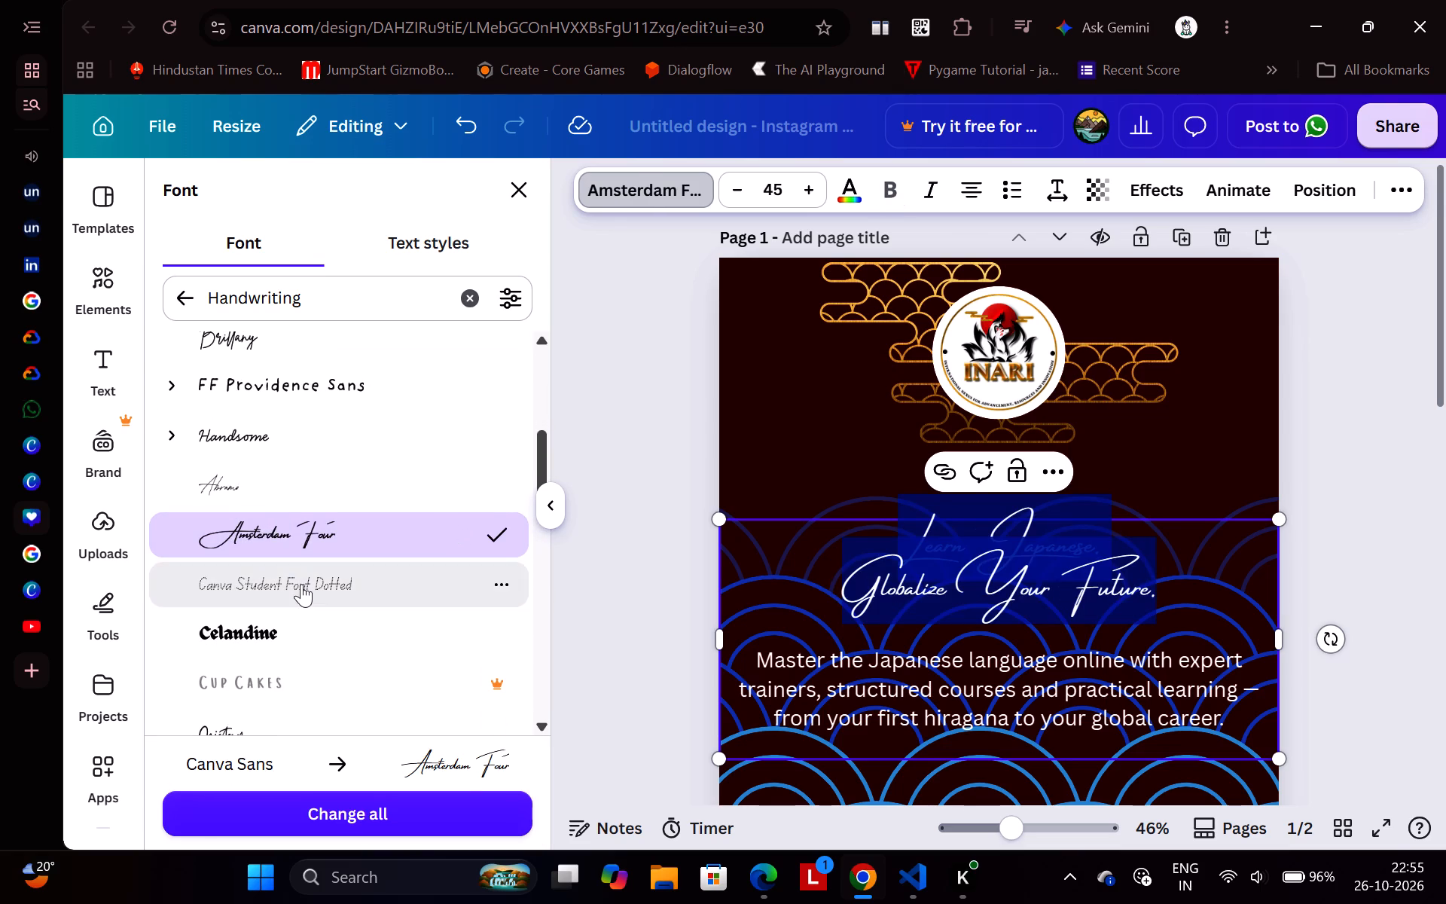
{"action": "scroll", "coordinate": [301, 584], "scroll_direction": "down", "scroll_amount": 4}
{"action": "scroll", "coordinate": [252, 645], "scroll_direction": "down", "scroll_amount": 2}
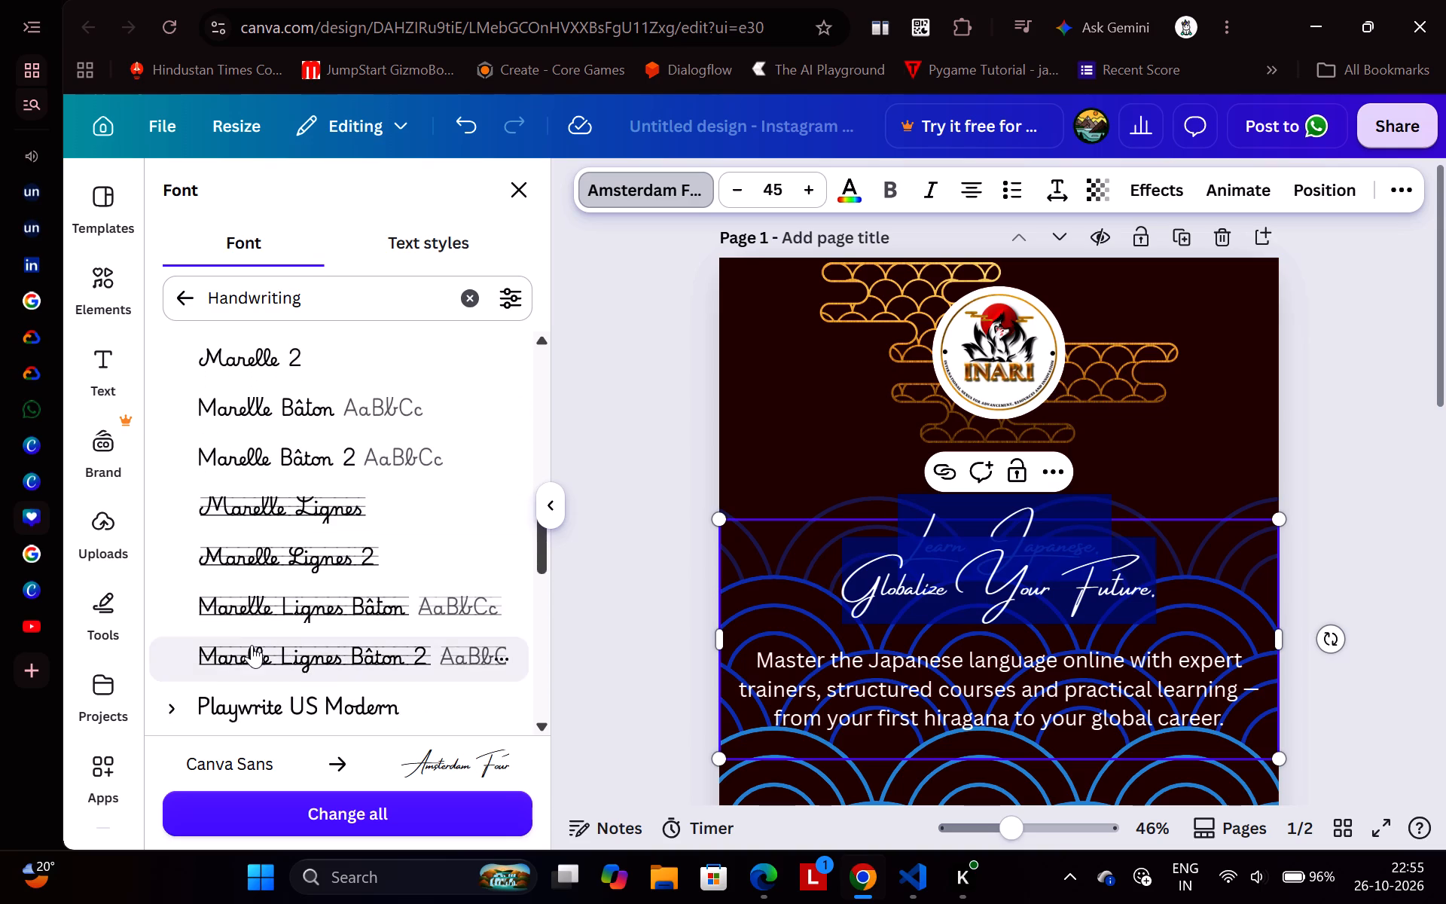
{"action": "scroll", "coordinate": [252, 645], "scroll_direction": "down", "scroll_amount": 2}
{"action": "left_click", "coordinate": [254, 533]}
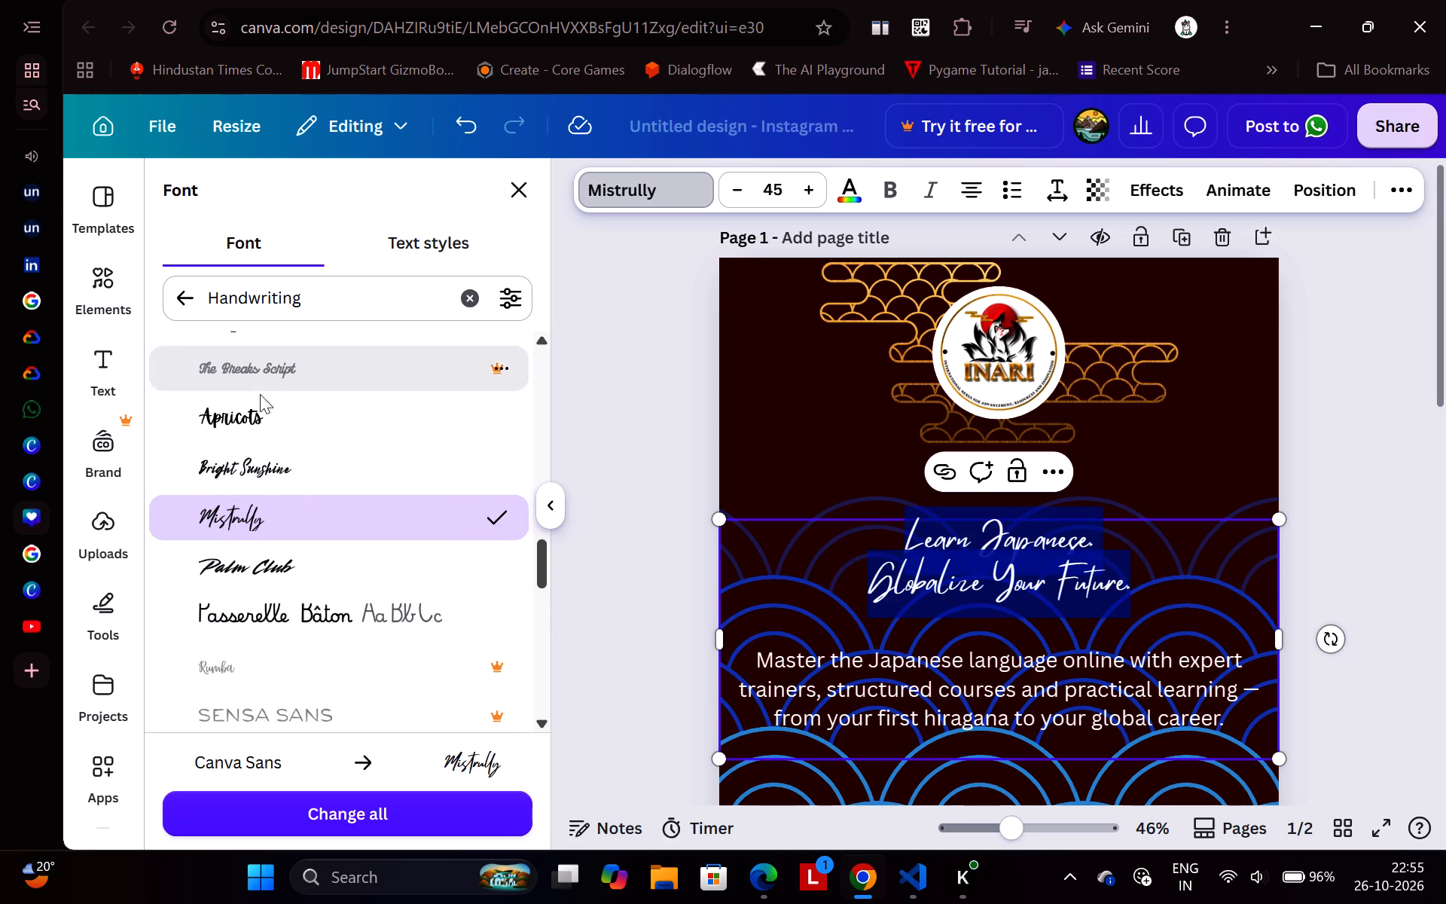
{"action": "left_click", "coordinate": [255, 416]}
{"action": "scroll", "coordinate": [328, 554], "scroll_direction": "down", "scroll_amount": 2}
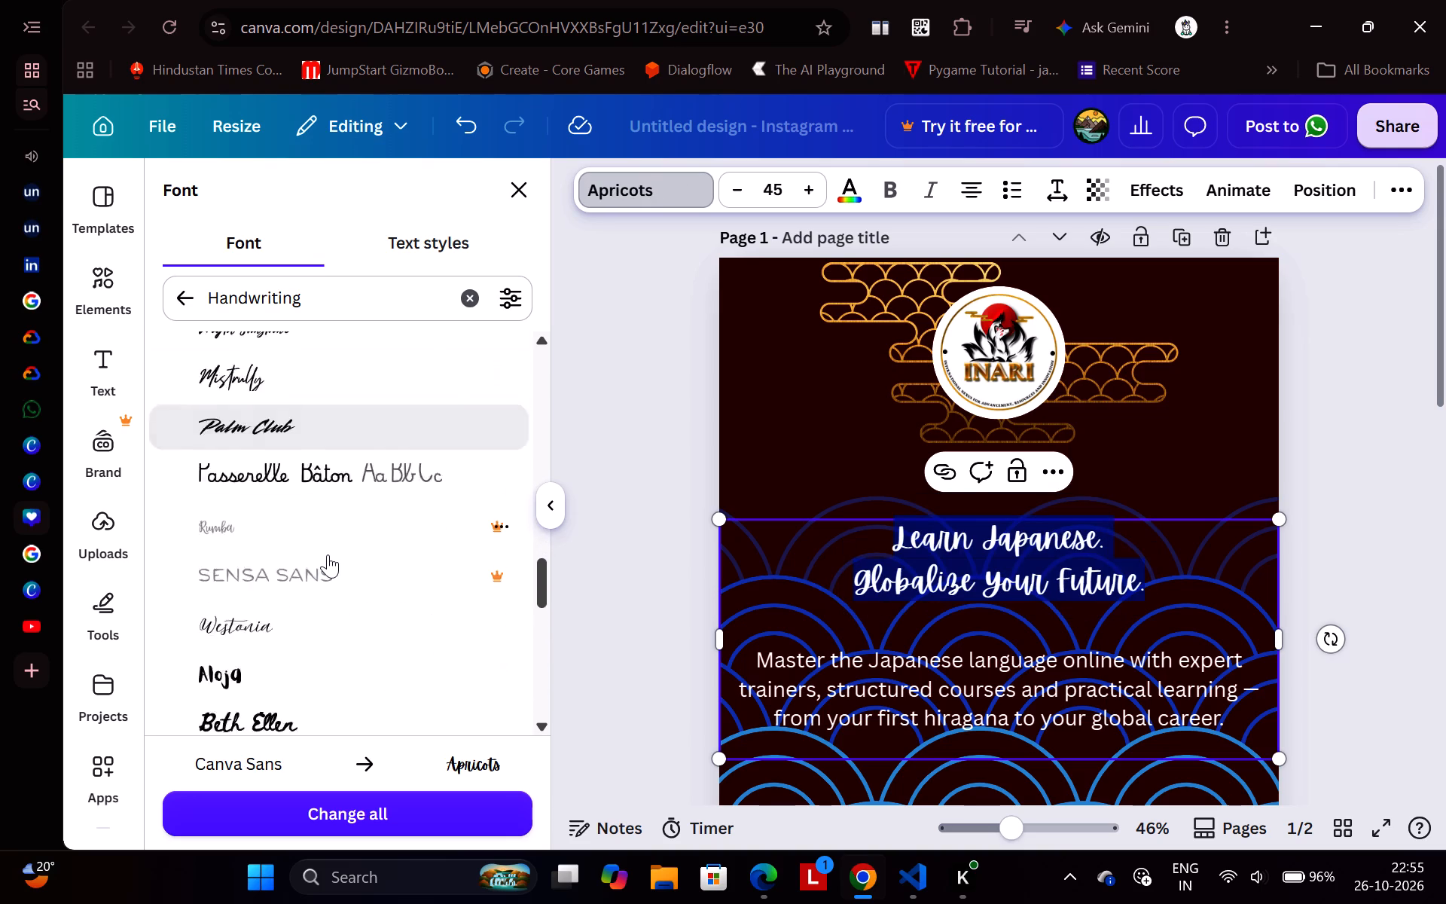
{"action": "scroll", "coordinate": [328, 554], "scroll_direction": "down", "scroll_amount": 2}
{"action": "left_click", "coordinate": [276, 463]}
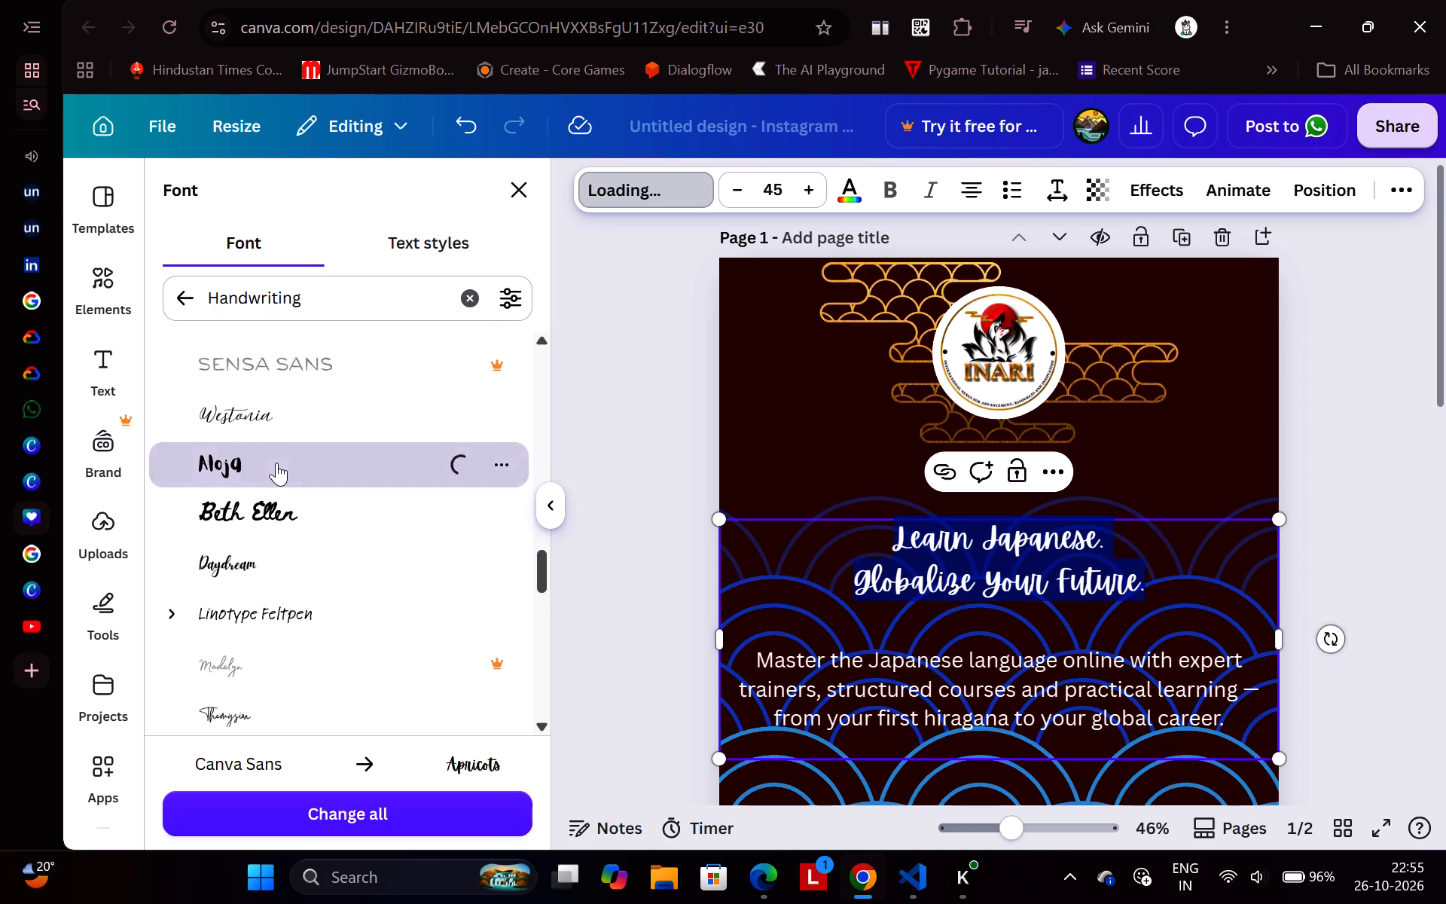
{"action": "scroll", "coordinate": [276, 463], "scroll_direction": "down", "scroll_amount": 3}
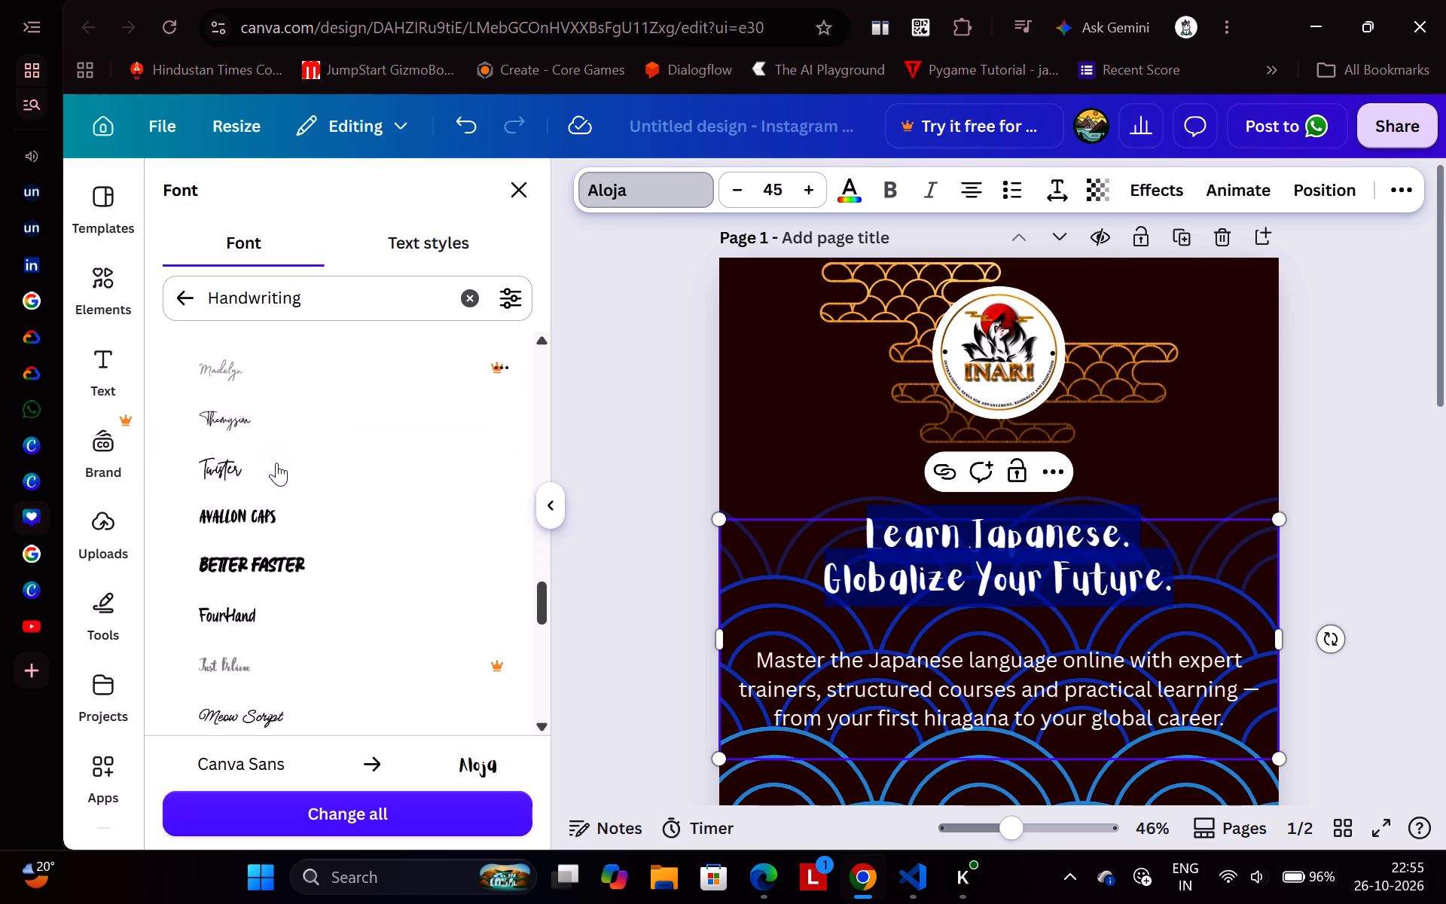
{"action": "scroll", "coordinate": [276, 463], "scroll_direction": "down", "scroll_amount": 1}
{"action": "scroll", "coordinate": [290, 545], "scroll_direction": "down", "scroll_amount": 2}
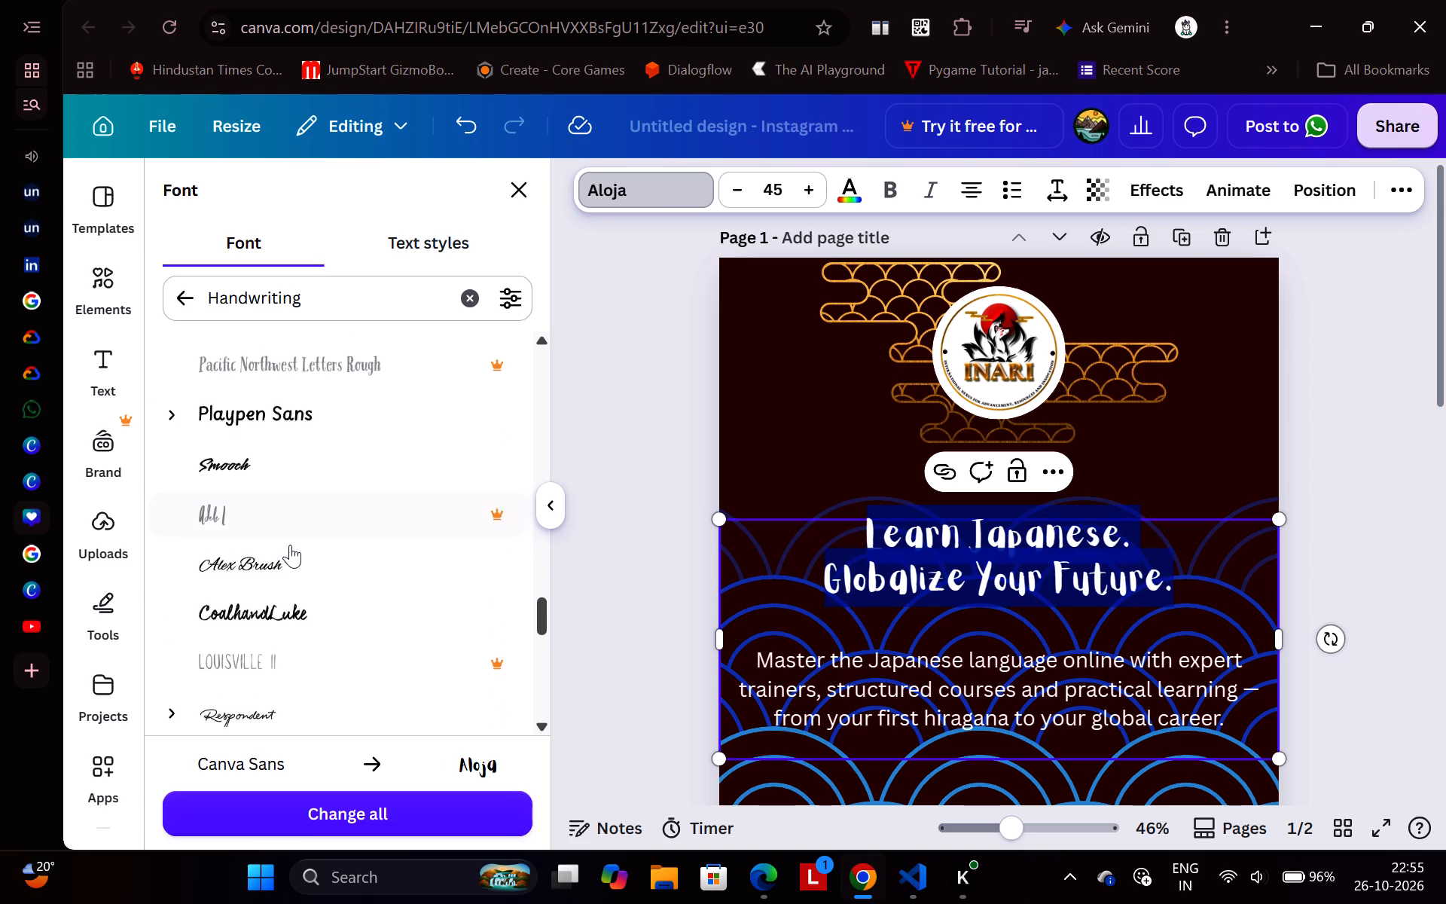
Set the headline to RoxboroughCF from the Corporate fonts and increase its font size by 5 points.
{"action": "left_click", "coordinate": [177, 292]}
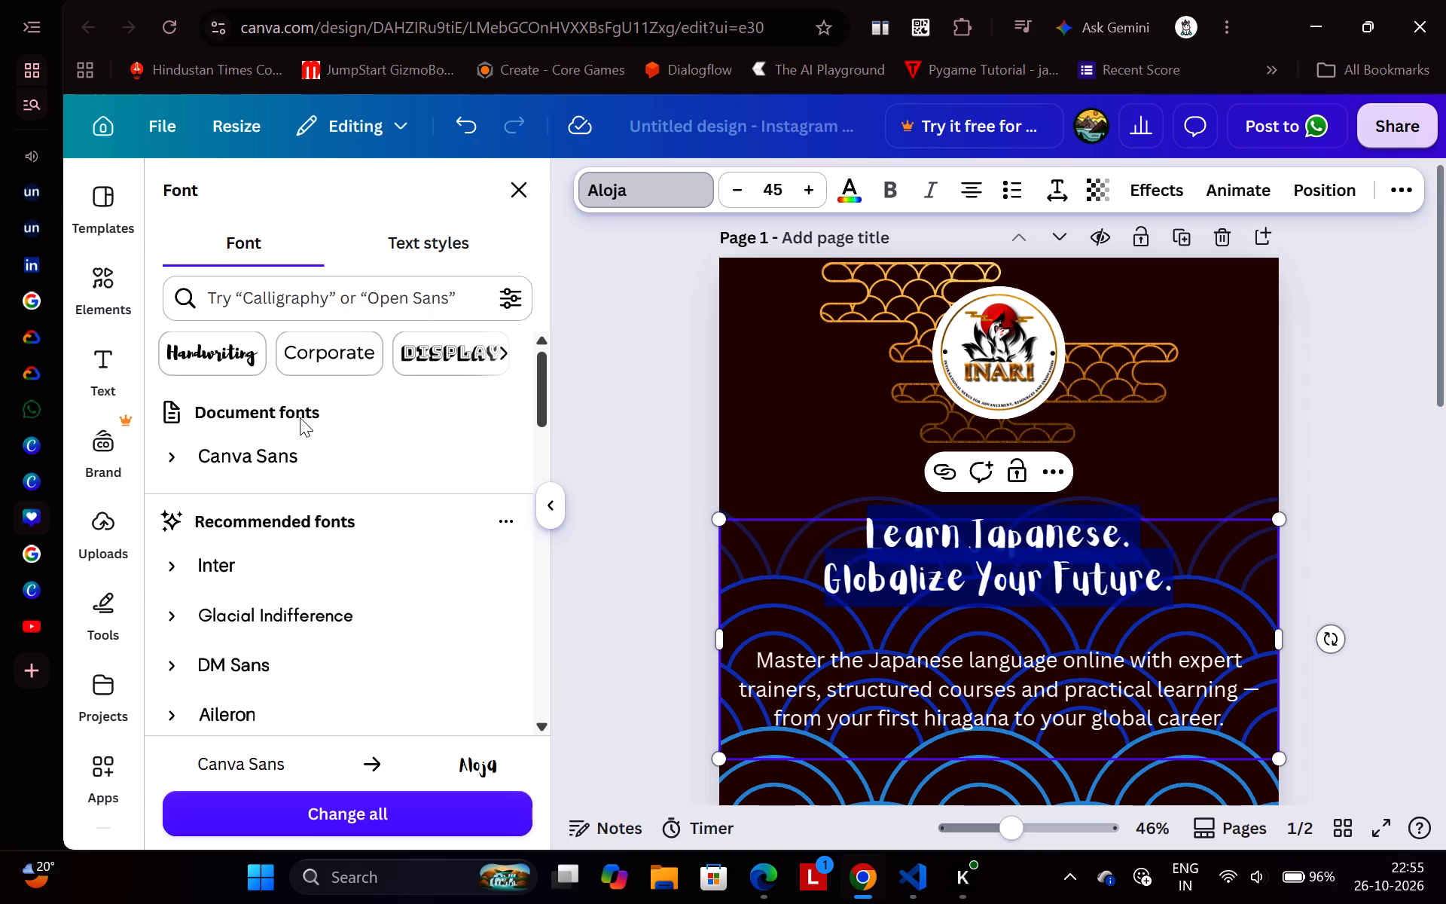
{"action": "left_click", "coordinate": [310, 360]}
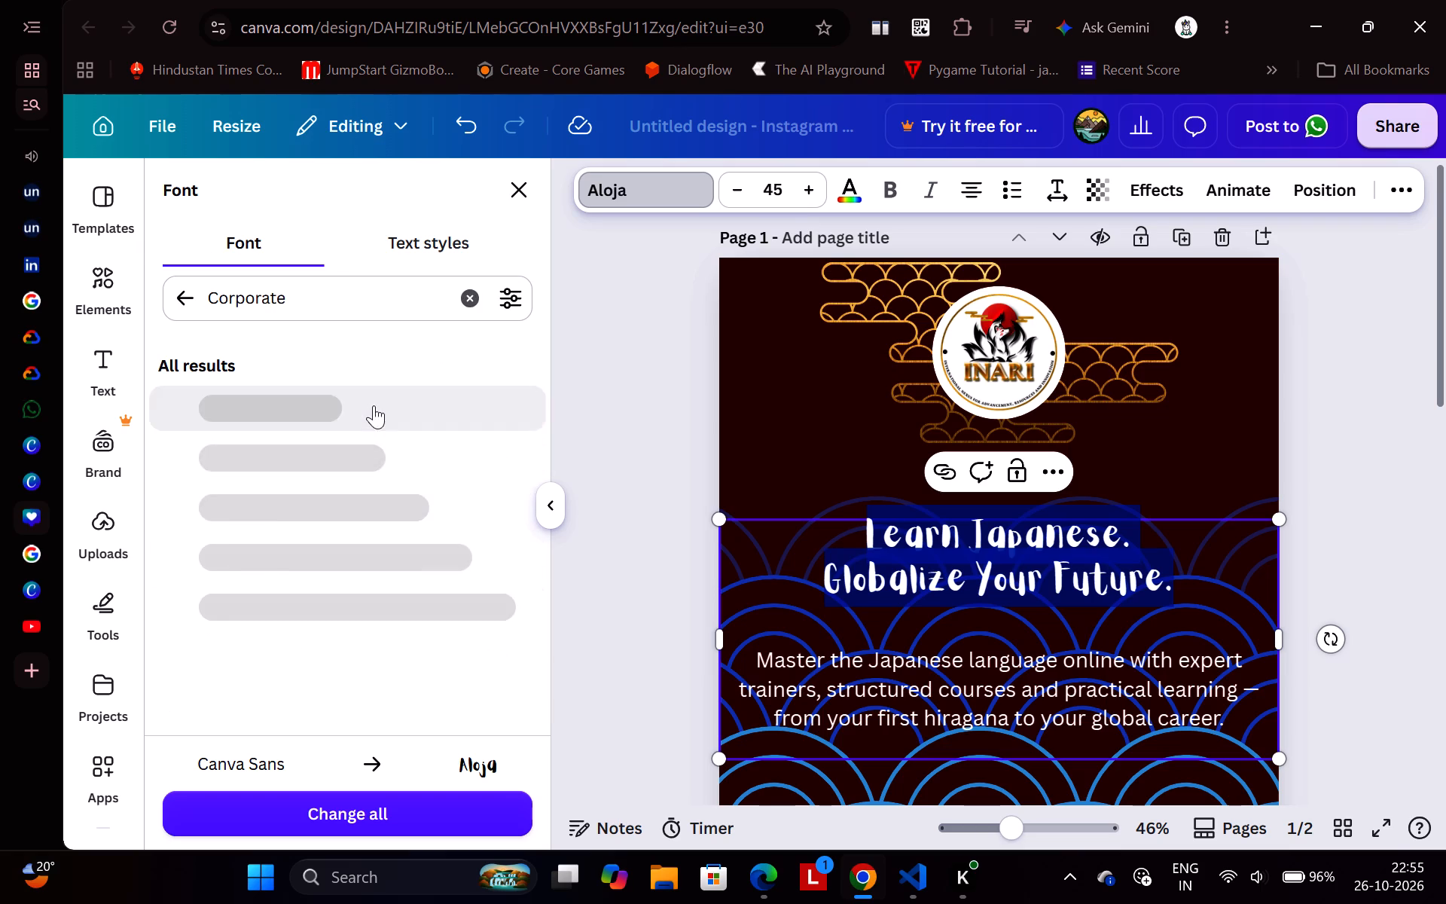
{"action": "scroll", "coordinate": [351, 430], "scroll_direction": "down", "scroll_amount": 3}
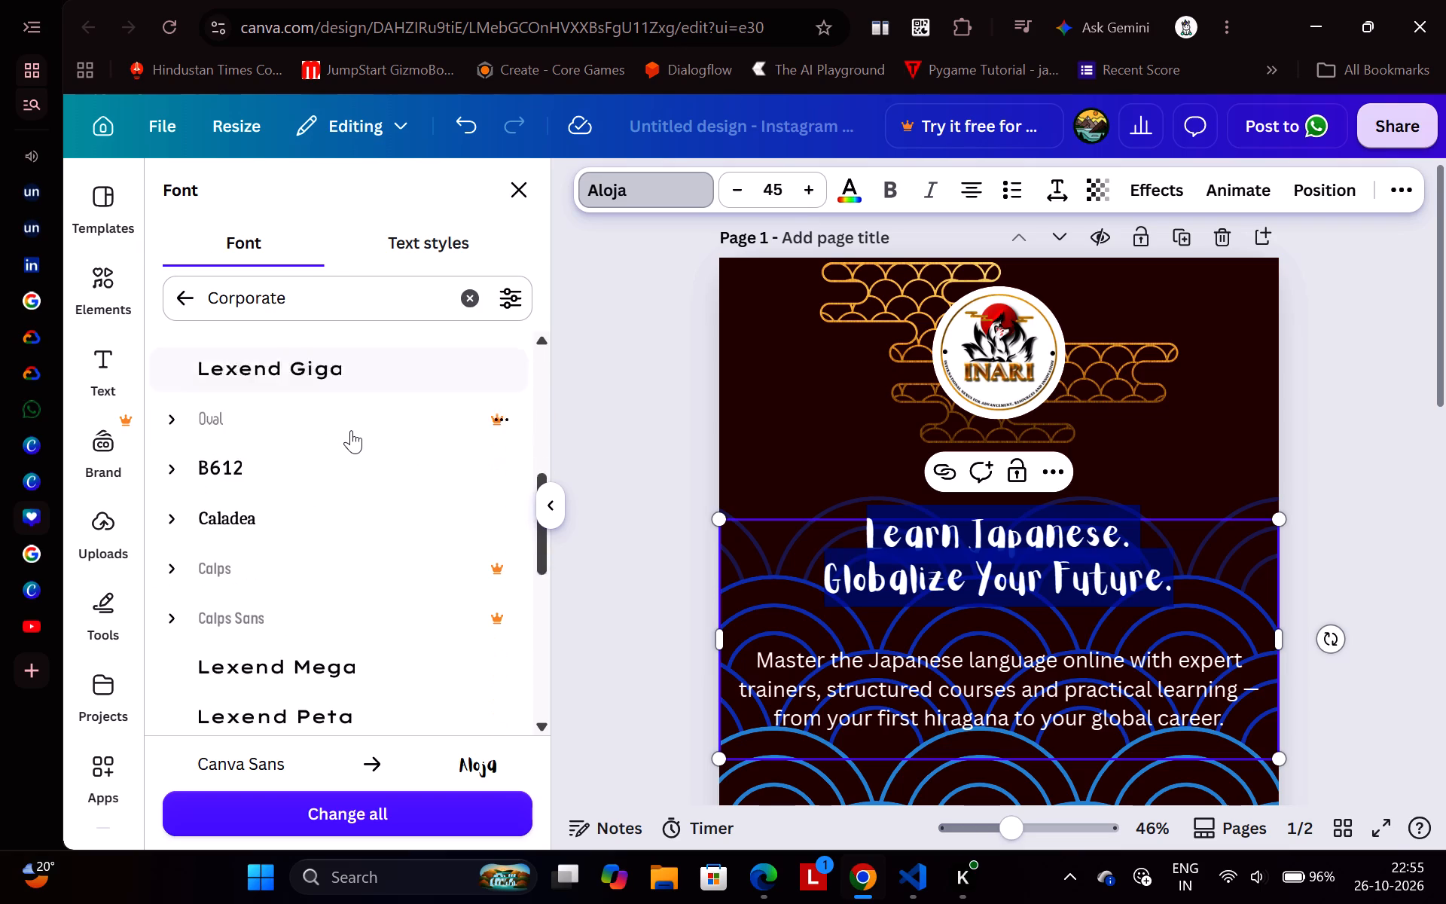
{"action": "scroll", "coordinate": [334, 512], "scroll_direction": "down", "scroll_amount": 4}
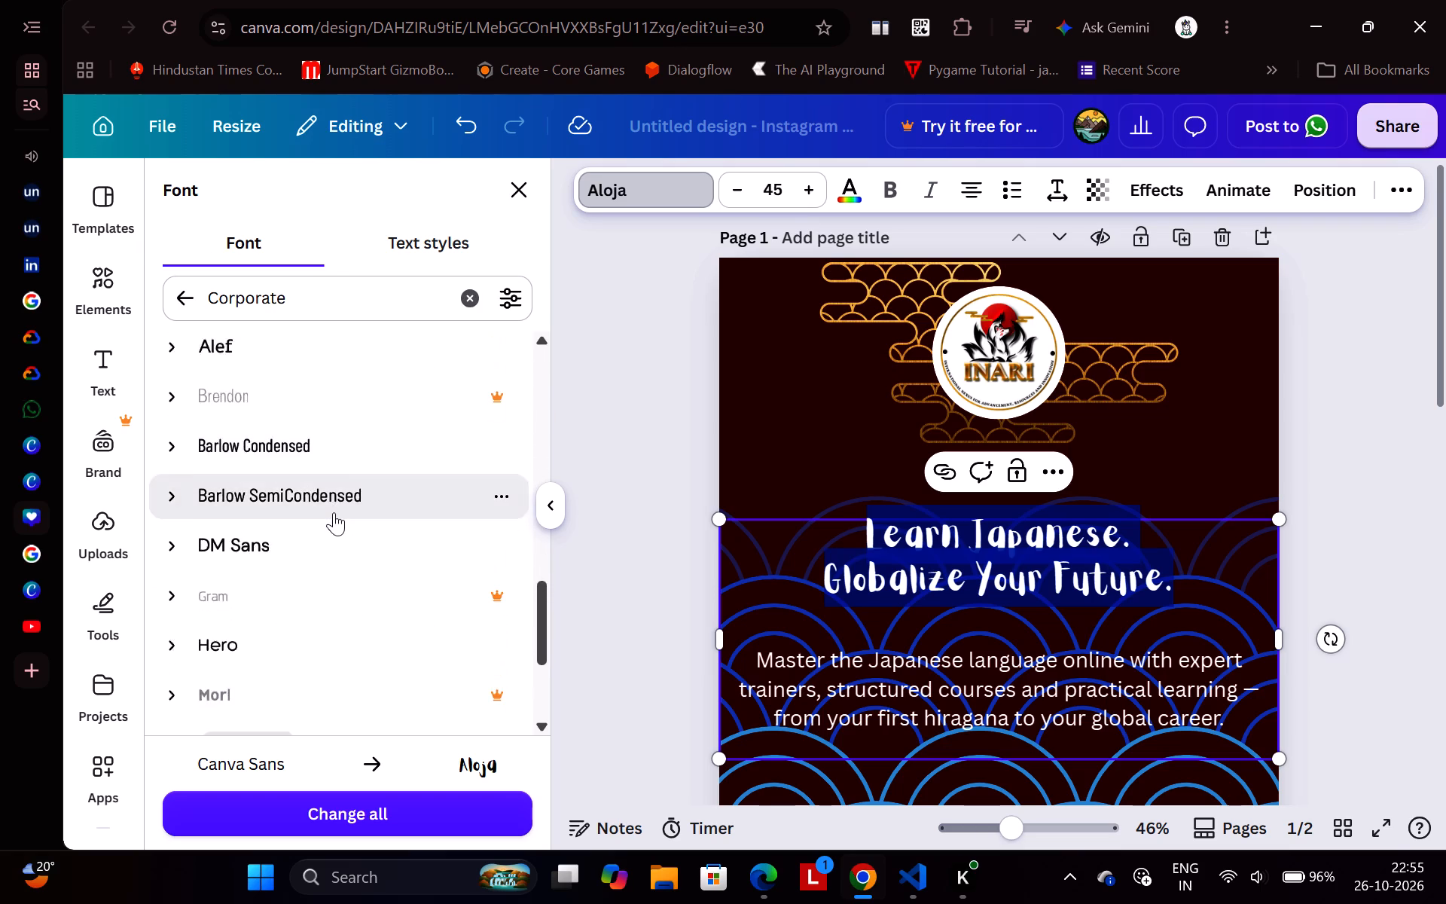
{"action": "scroll", "coordinate": [334, 512], "scroll_direction": "down", "scroll_amount": 3}
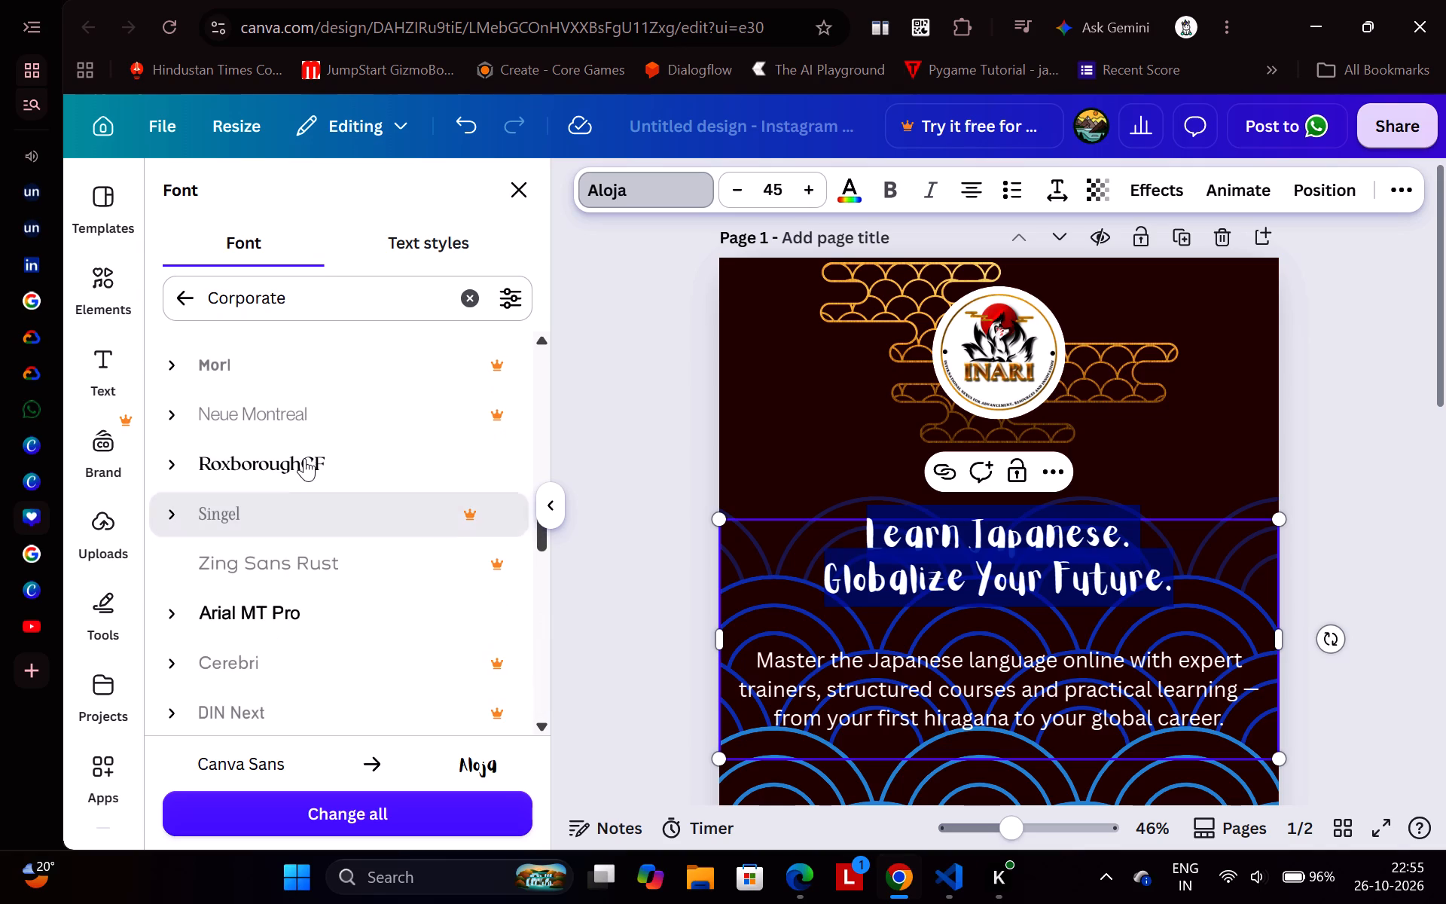
{"action": "left_click", "coordinate": [302, 457]}
{"action": "scroll", "coordinate": [336, 617], "scroll_direction": "down", "scroll_amount": 1}
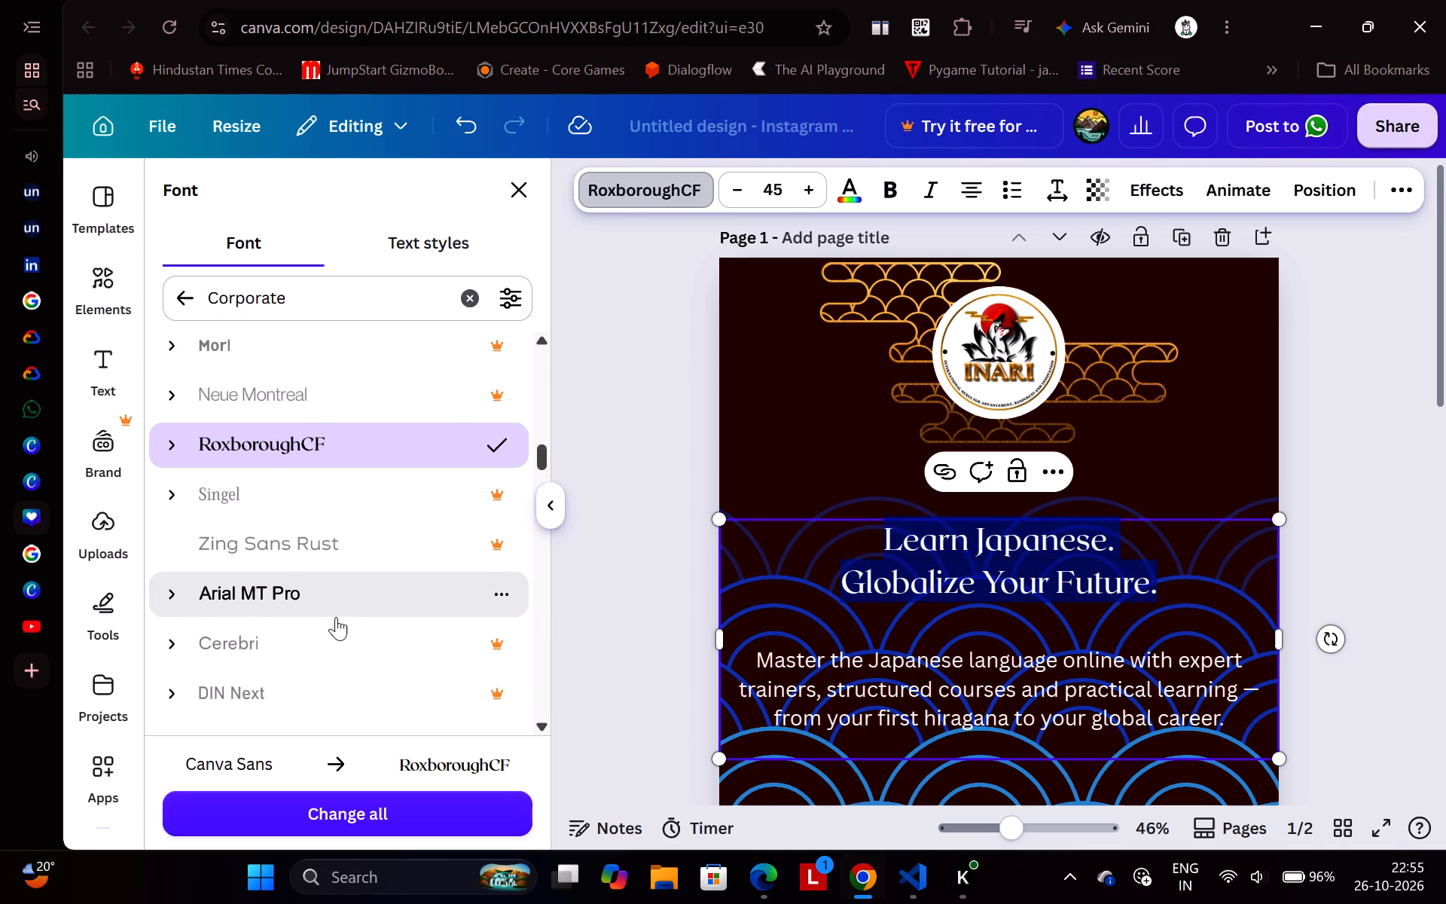
{"action": "scroll", "coordinate": [336, 617], "scroll_direction": "down", "scroll_amount": 3}
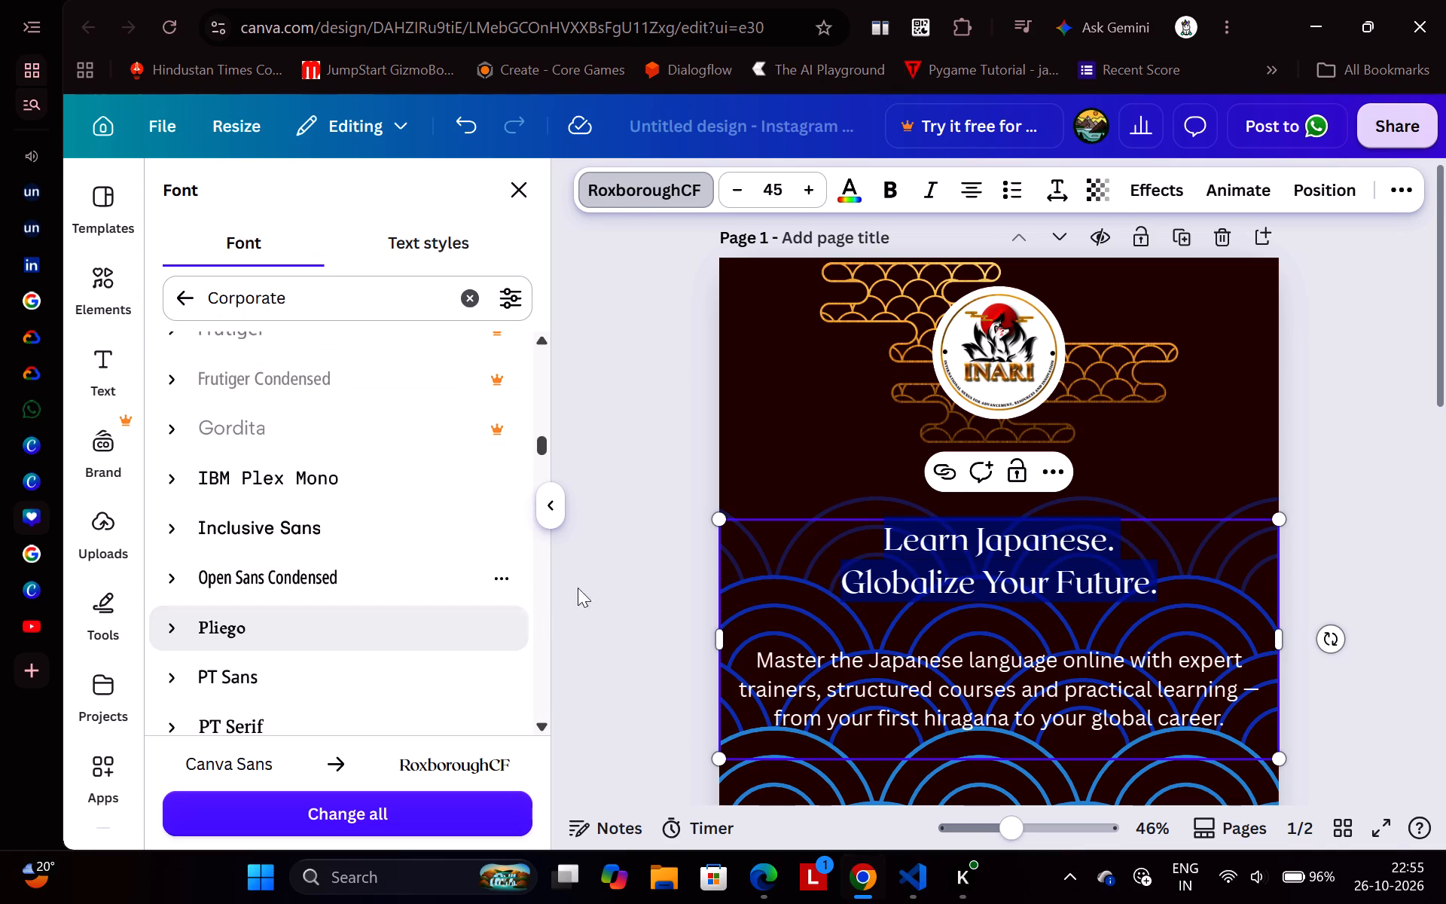
{"action": "triple_click", "coordinate": [810, 187]}
{"action": "double_click", "coordinate": [810, 187]}
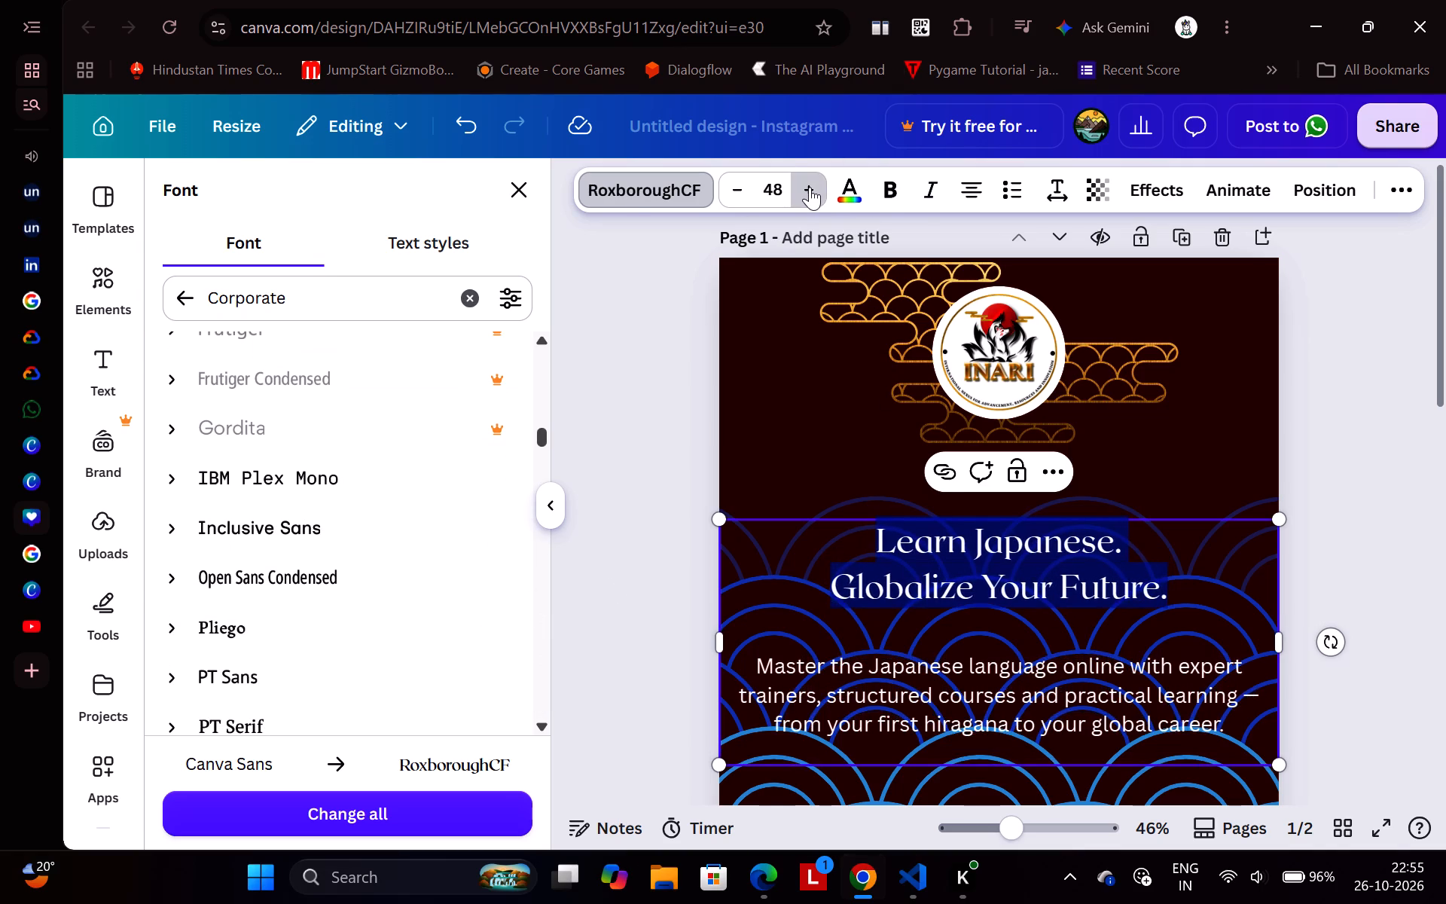
Set the paragraph beneath the headline to the Pliego font with centred alignment.
{"action": "left_click", "coordinate": [1060, 670]}
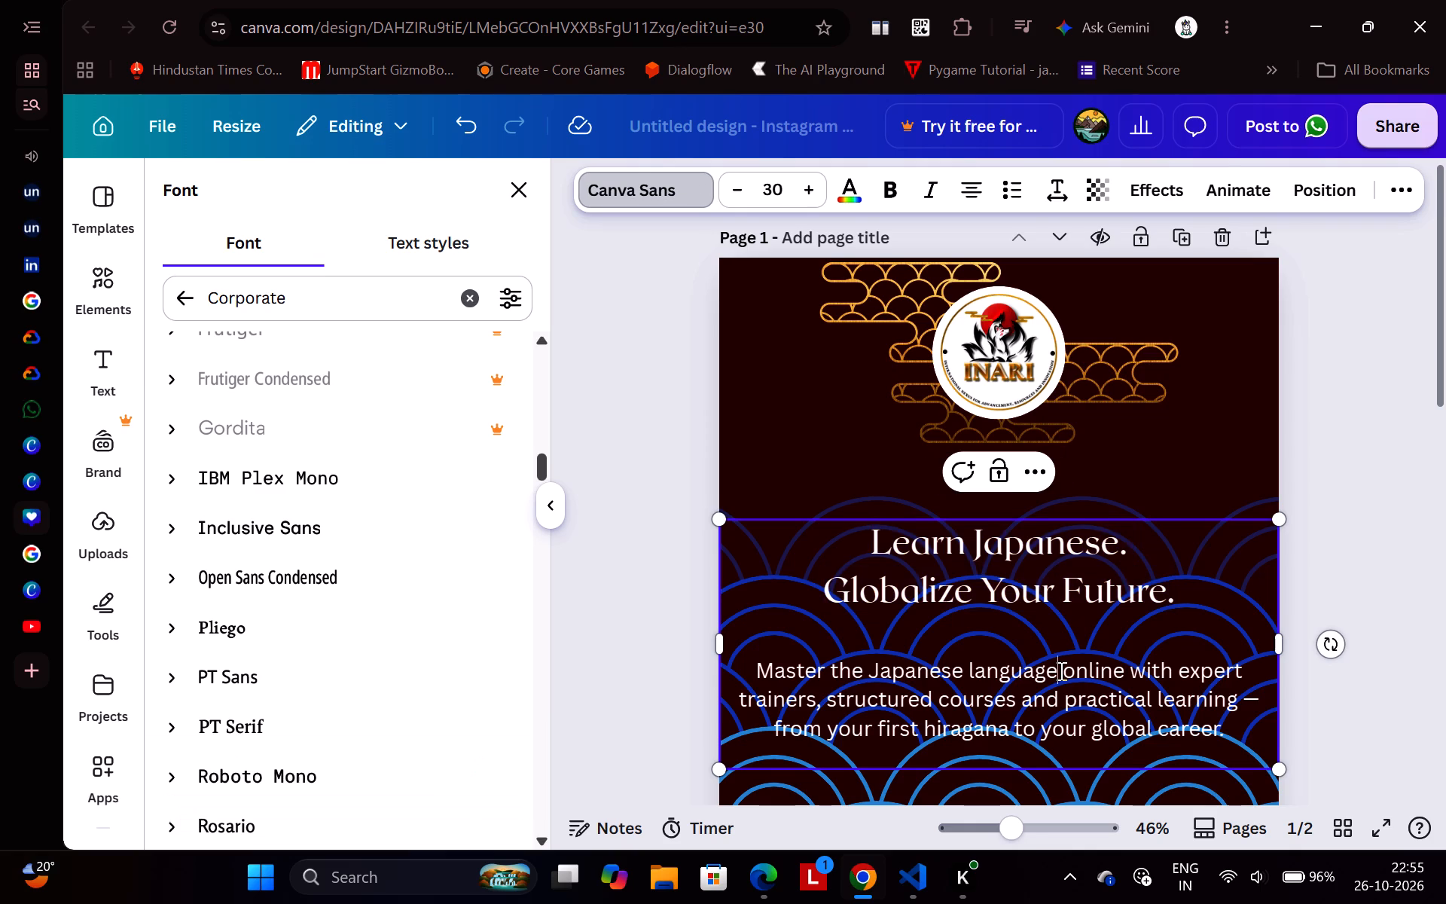
{"action": "scroll", "coordinate": [1060, 670], "scroll_direction": "down", "scroll_amount": 1}
{"action": "left_click_drag", "start_coordinate": [759, 590], "coordinate": [1235, 653]}
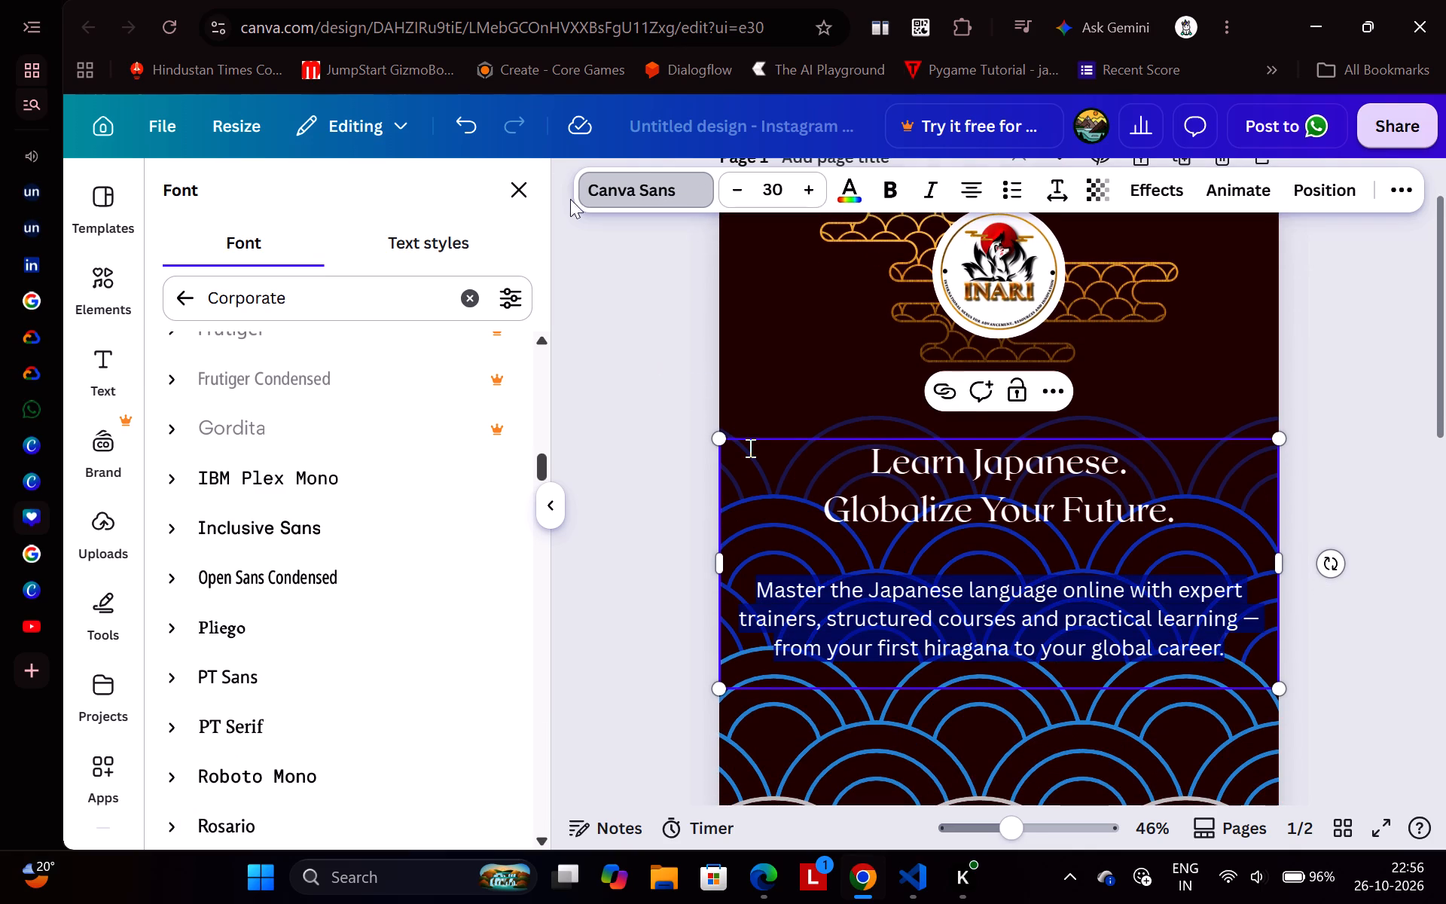
{"action": "left_click", "coordinate": [966, 189]}
{"action": "left_click", "coordinate": [966, 189]}
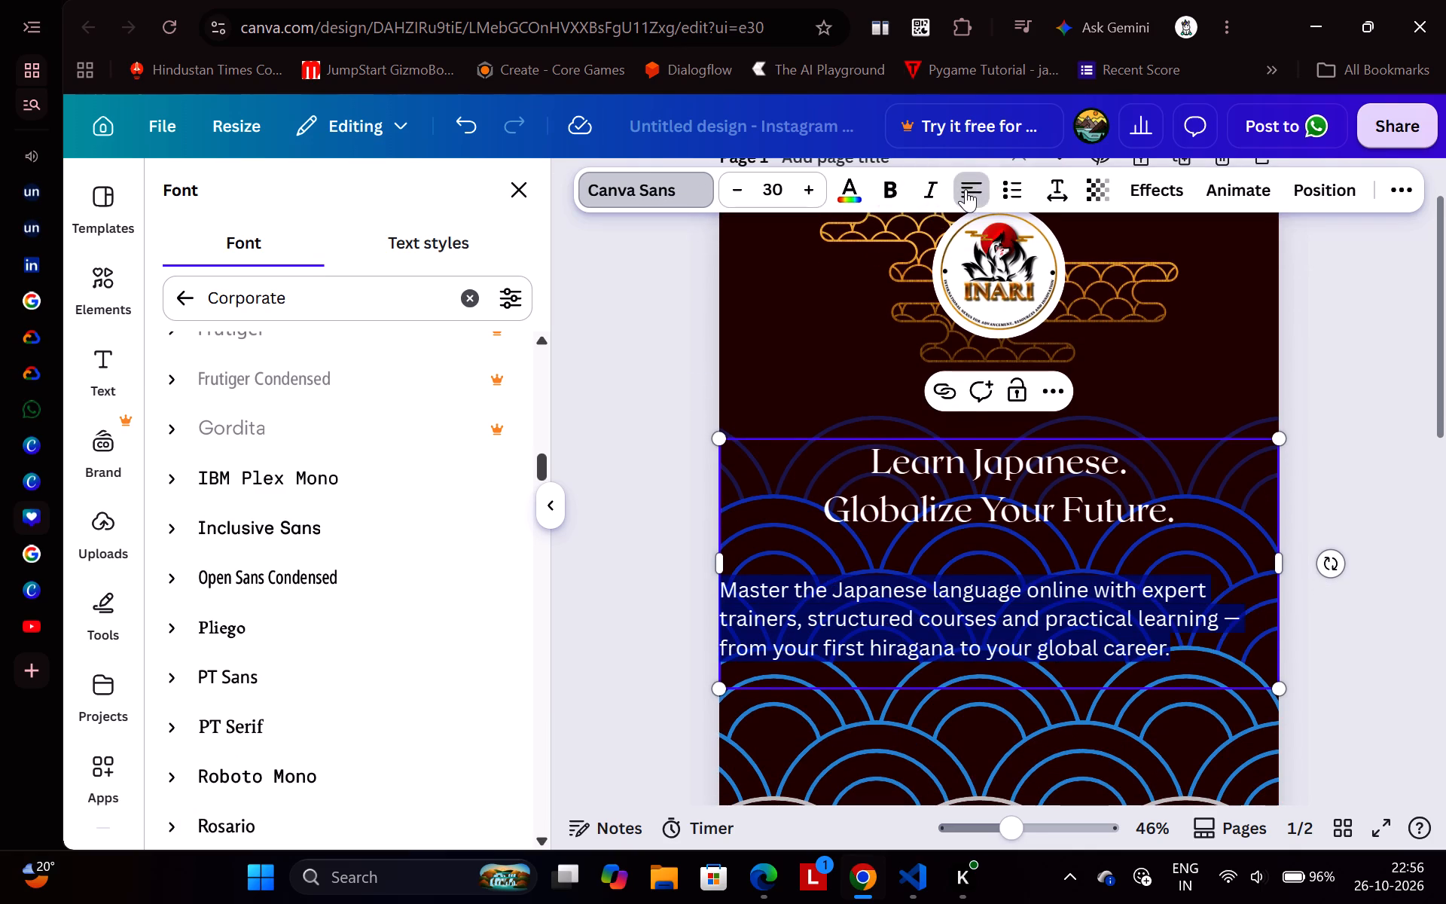
{"action": "left_click", "coordinate": [966, 189]}
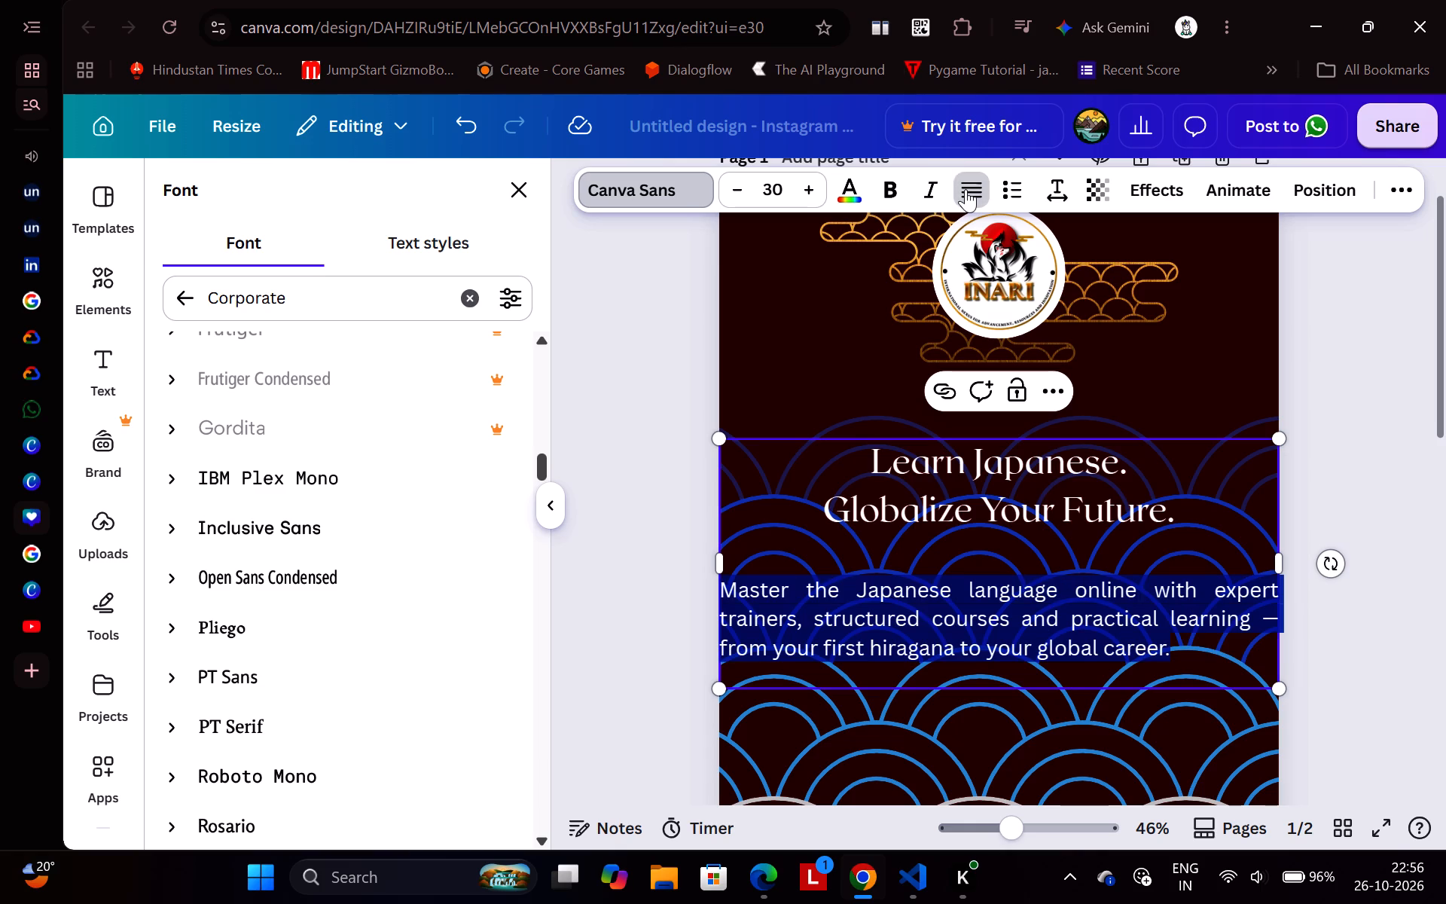
{"action": "left_click", "coordinate": [966, 189]}
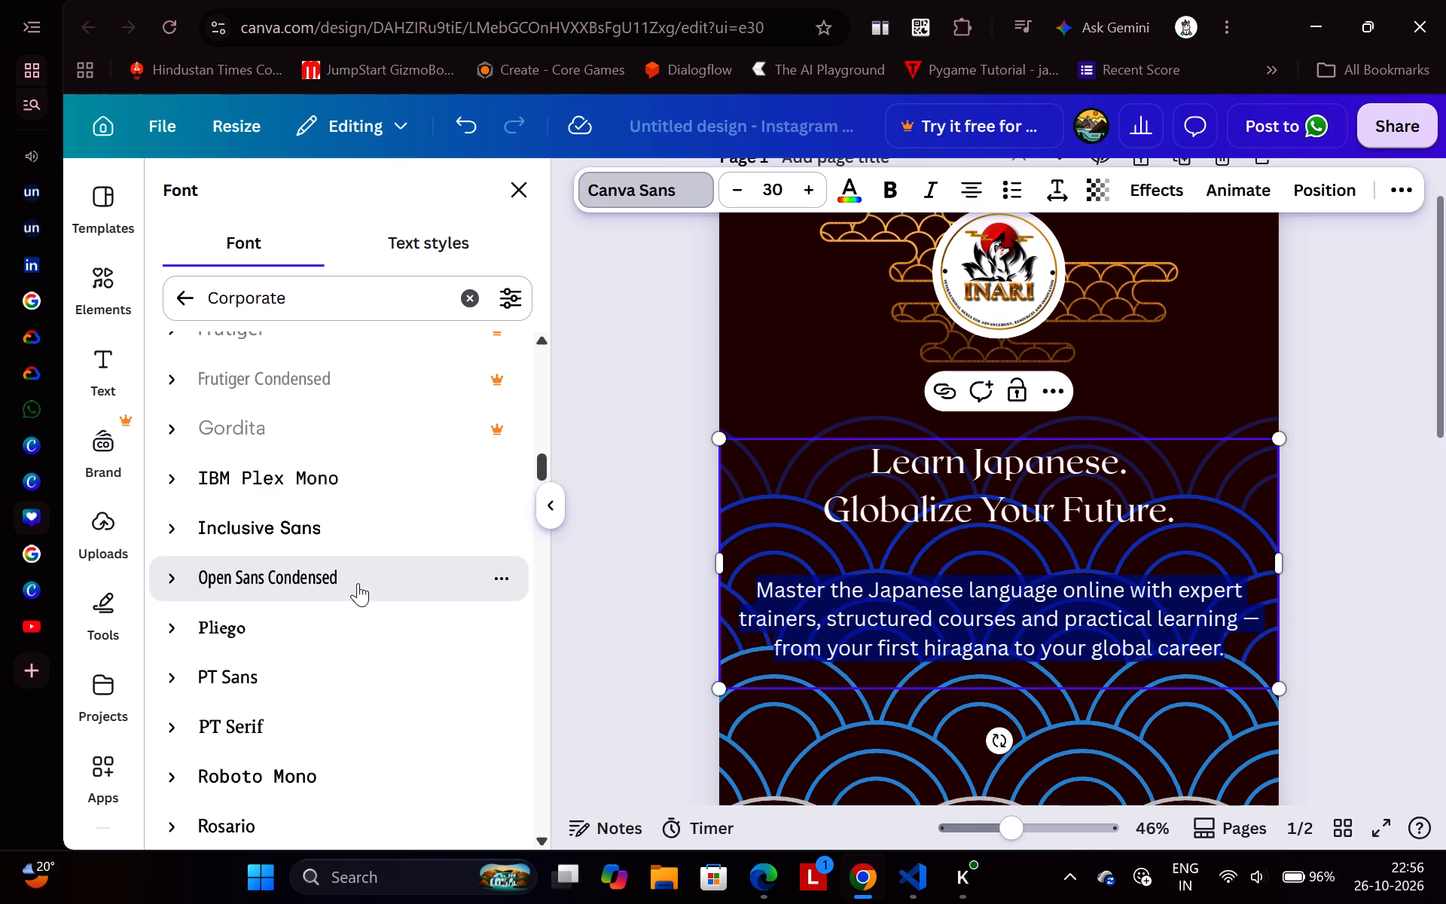
{"action": "left_click", "coordinate": [315, 619]}
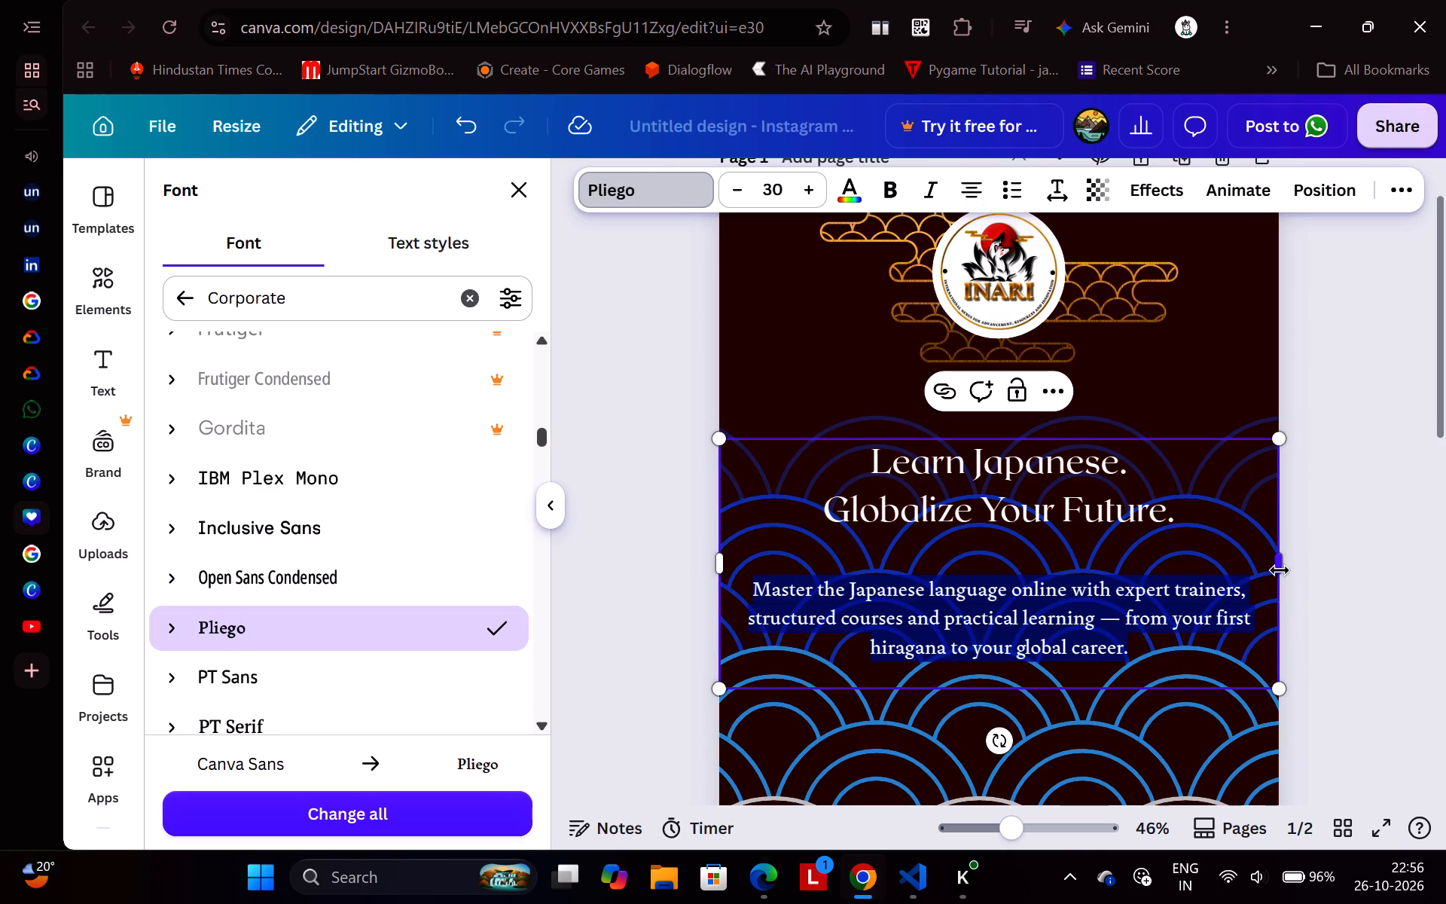
Narrow the text box and move it up, centring it horizontally on page 1 below the logo.
{"action": "left_click_drag", "start_coordinate": [1280, 557], "coordinate": [1255, 556]}
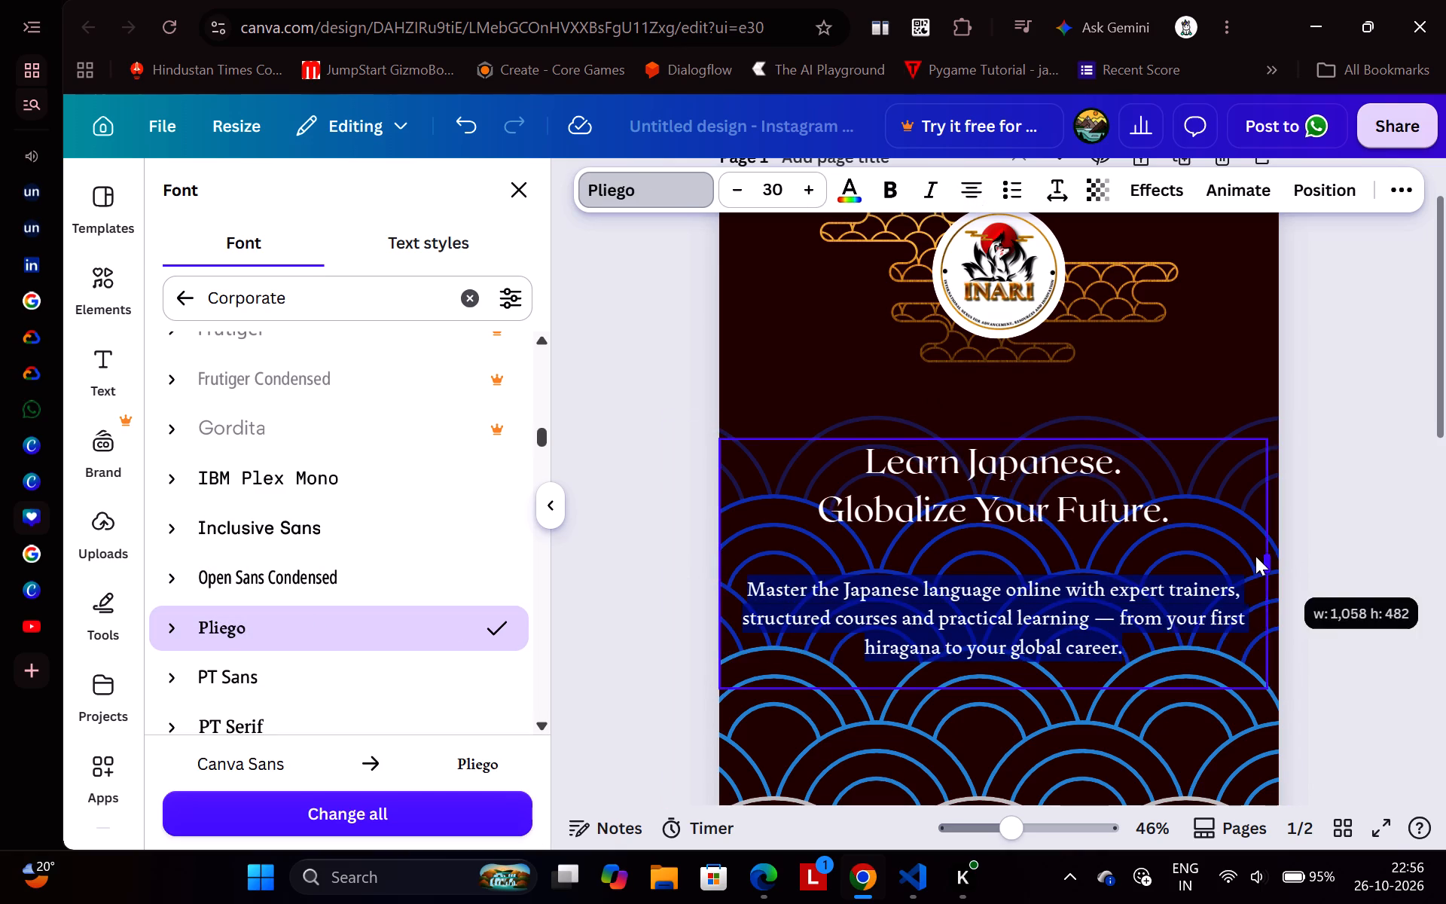
{"action": "left_click_drag", "start_coordinate": [1255, 556], "coordinate": [1199, 559]}
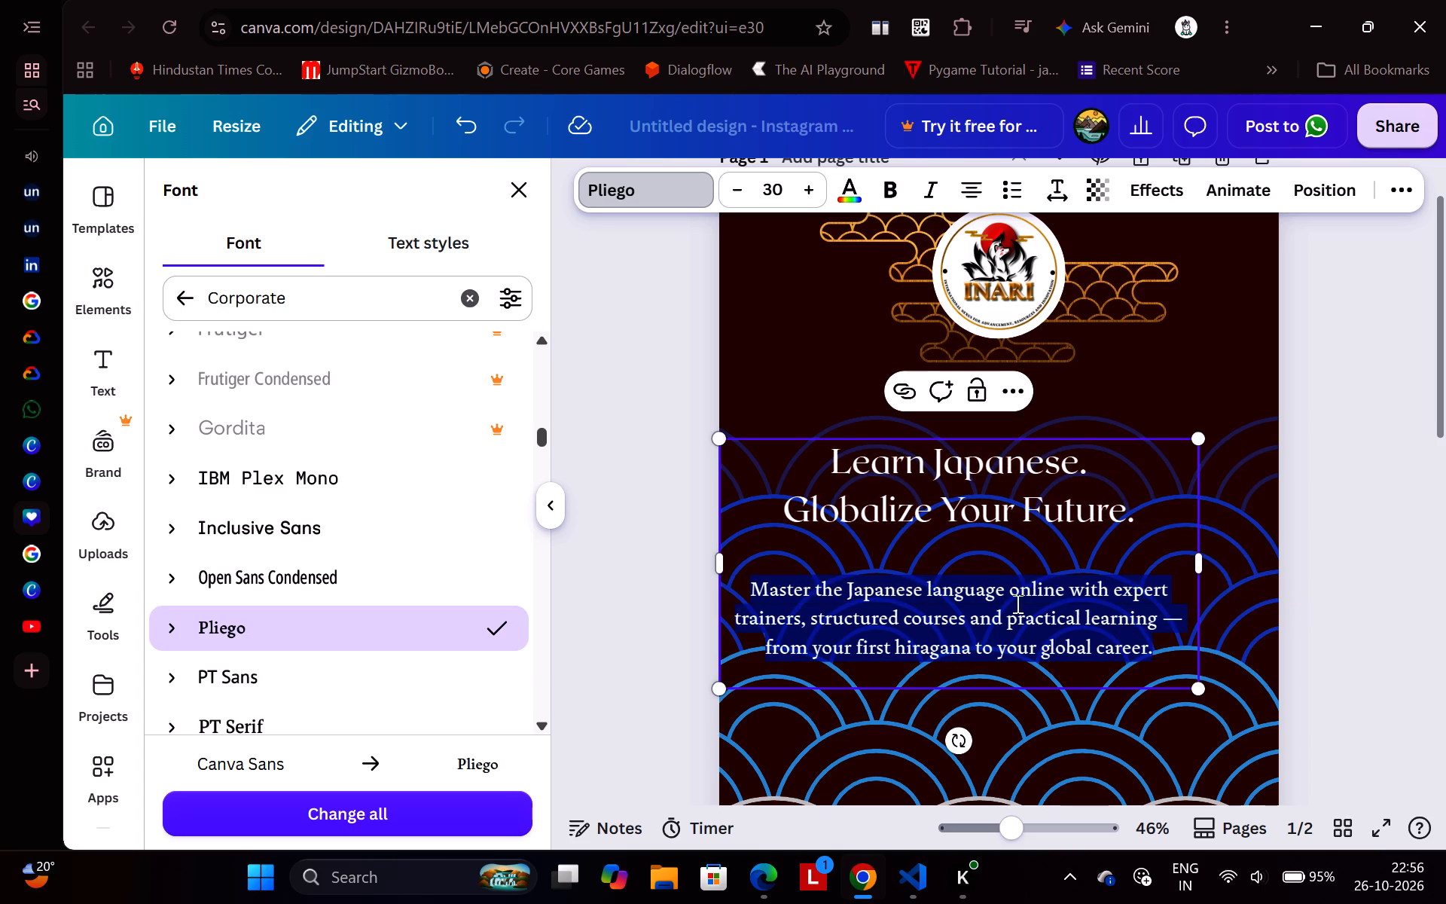
{"action": "left_click_drag", "start_coordinate": [1027, 690], "coordinate": [1080, 634]}
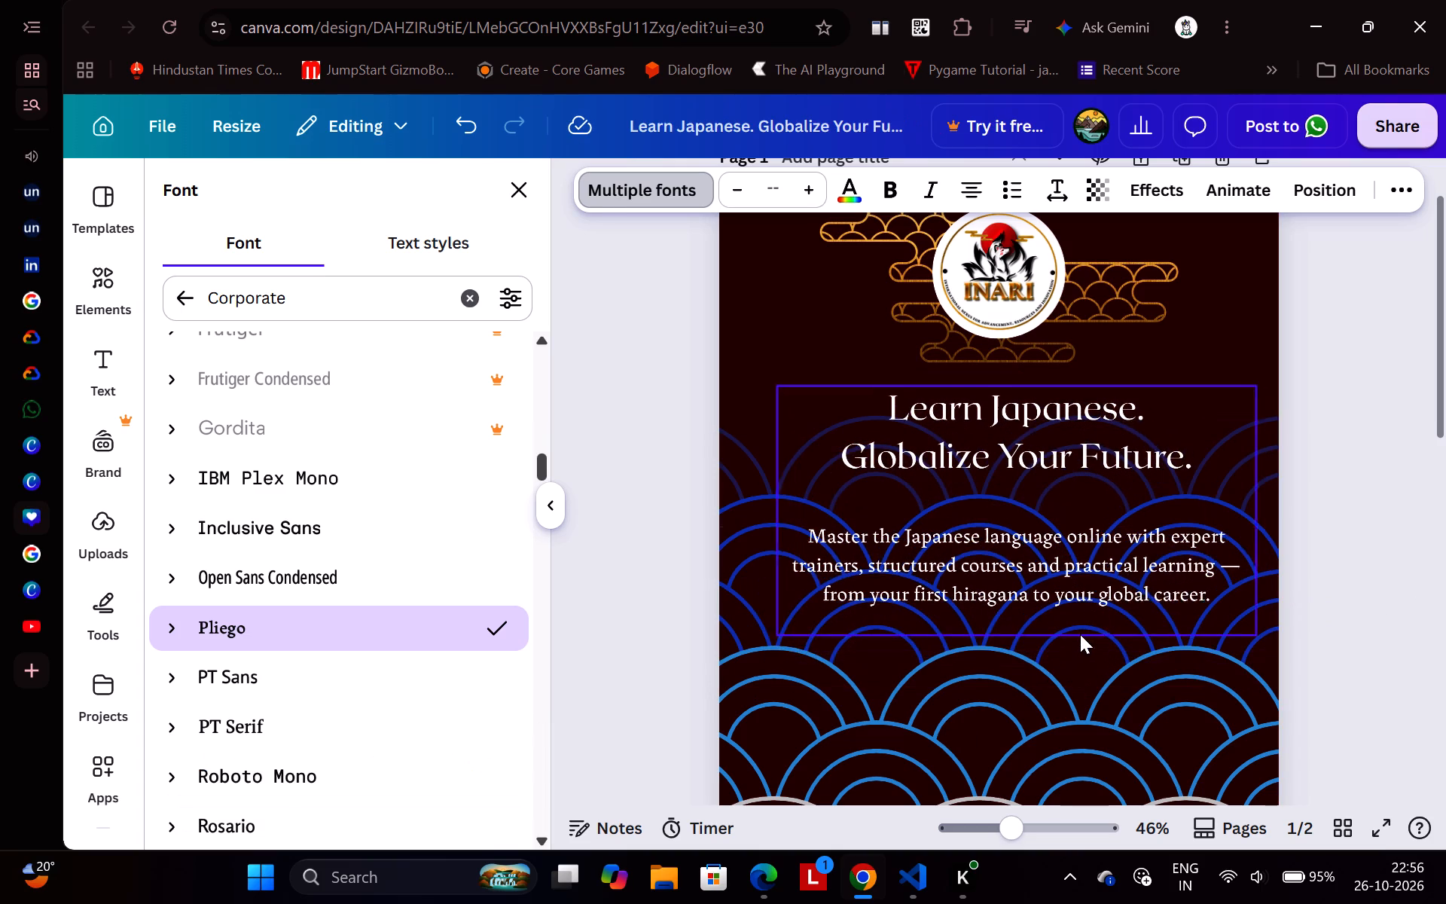
{"action": "left_click_drag", "start_coordinate": [1080, 634], "coordinate": [1070, 631]}
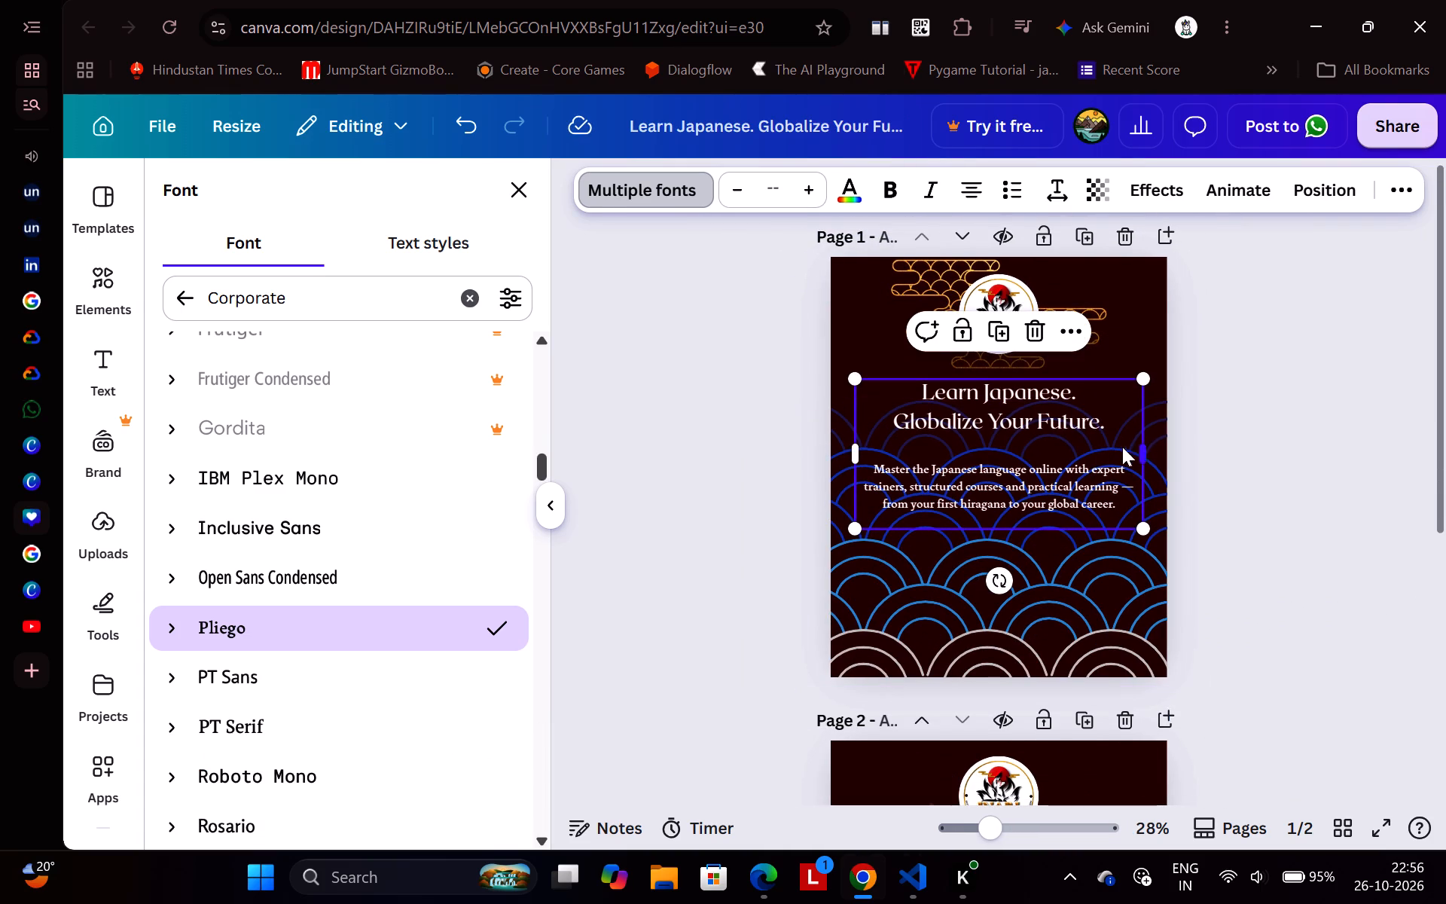
Increase the font size of all the headline and paragraph text by 6 points.
{"action": "left_click", "coordinate": [1088, 454]}
{"action": "key", "text": "ctrl+a"}
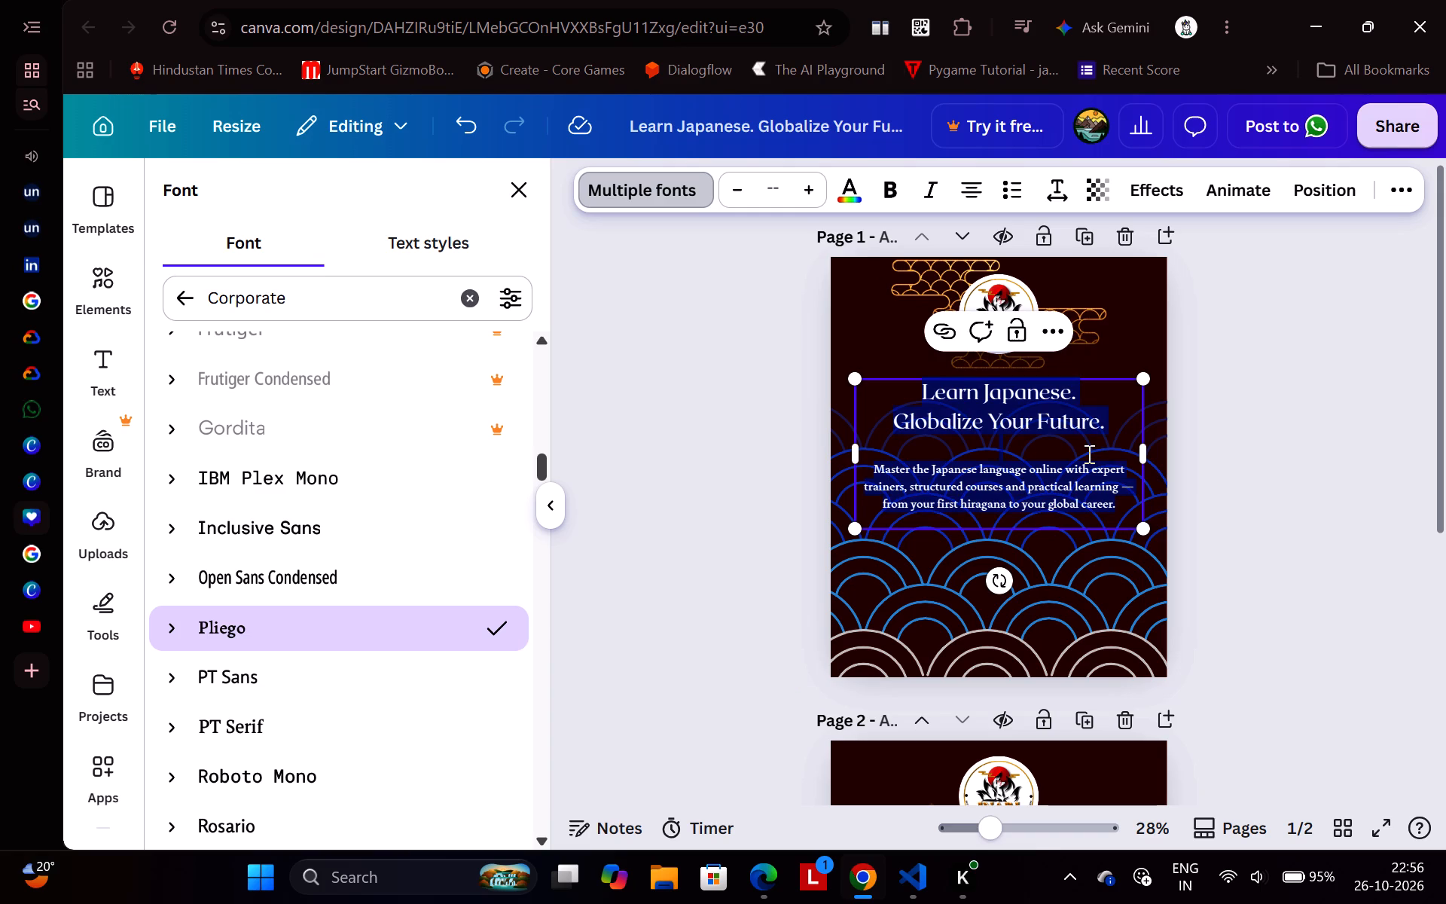
{"action": "triple_click", "coordinate": [815, 188]}
{"action": "triple_click", "coordinate": [815, 188]}
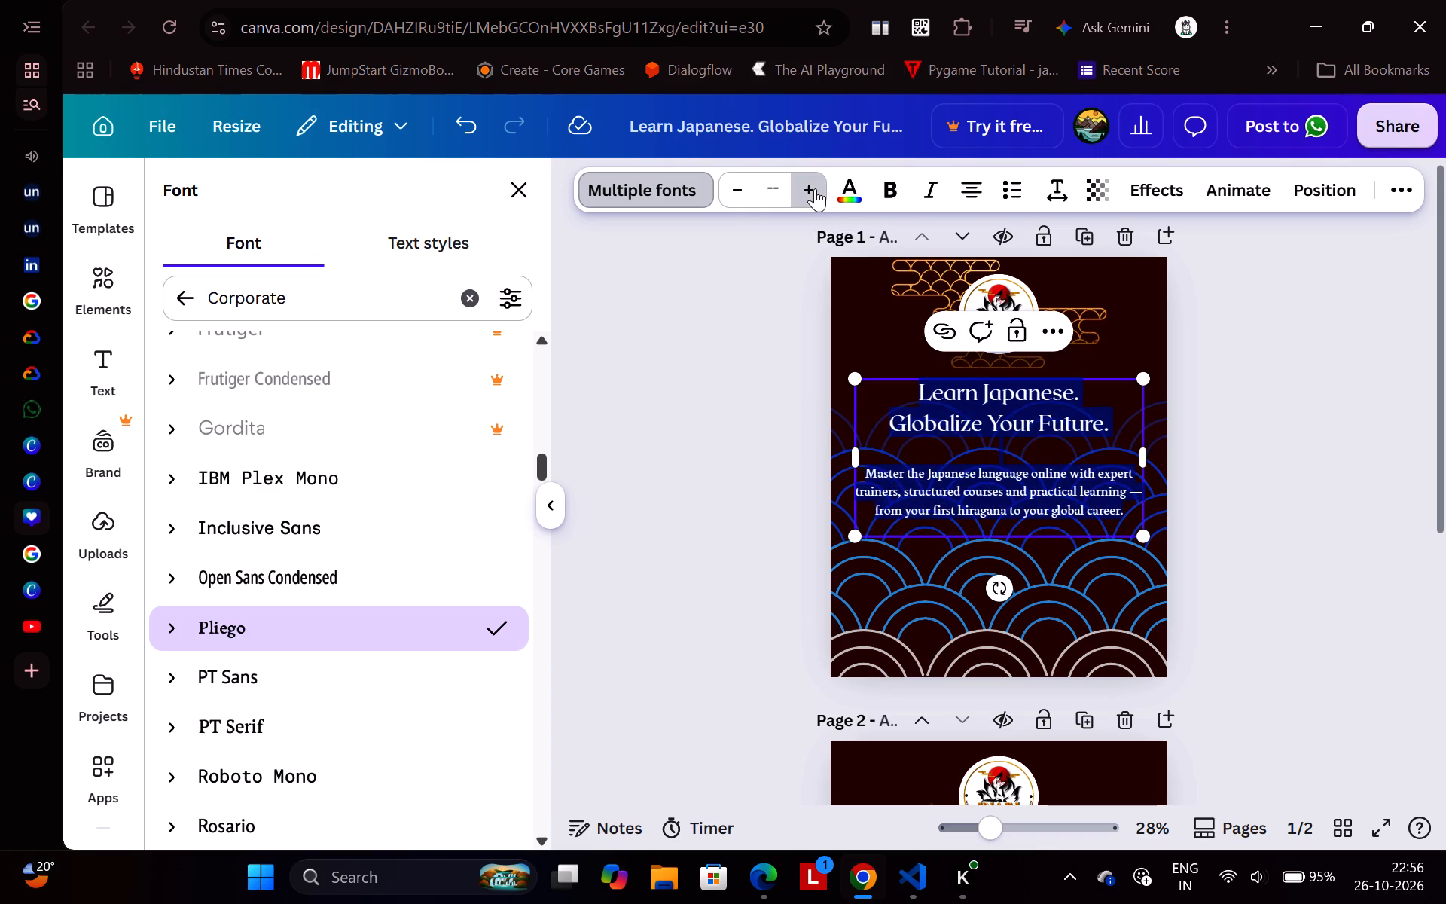
{"action": "left_click", "coordinate": [1295, 476]}
{"action": "left_click", "coordinate": [1295, 476]}
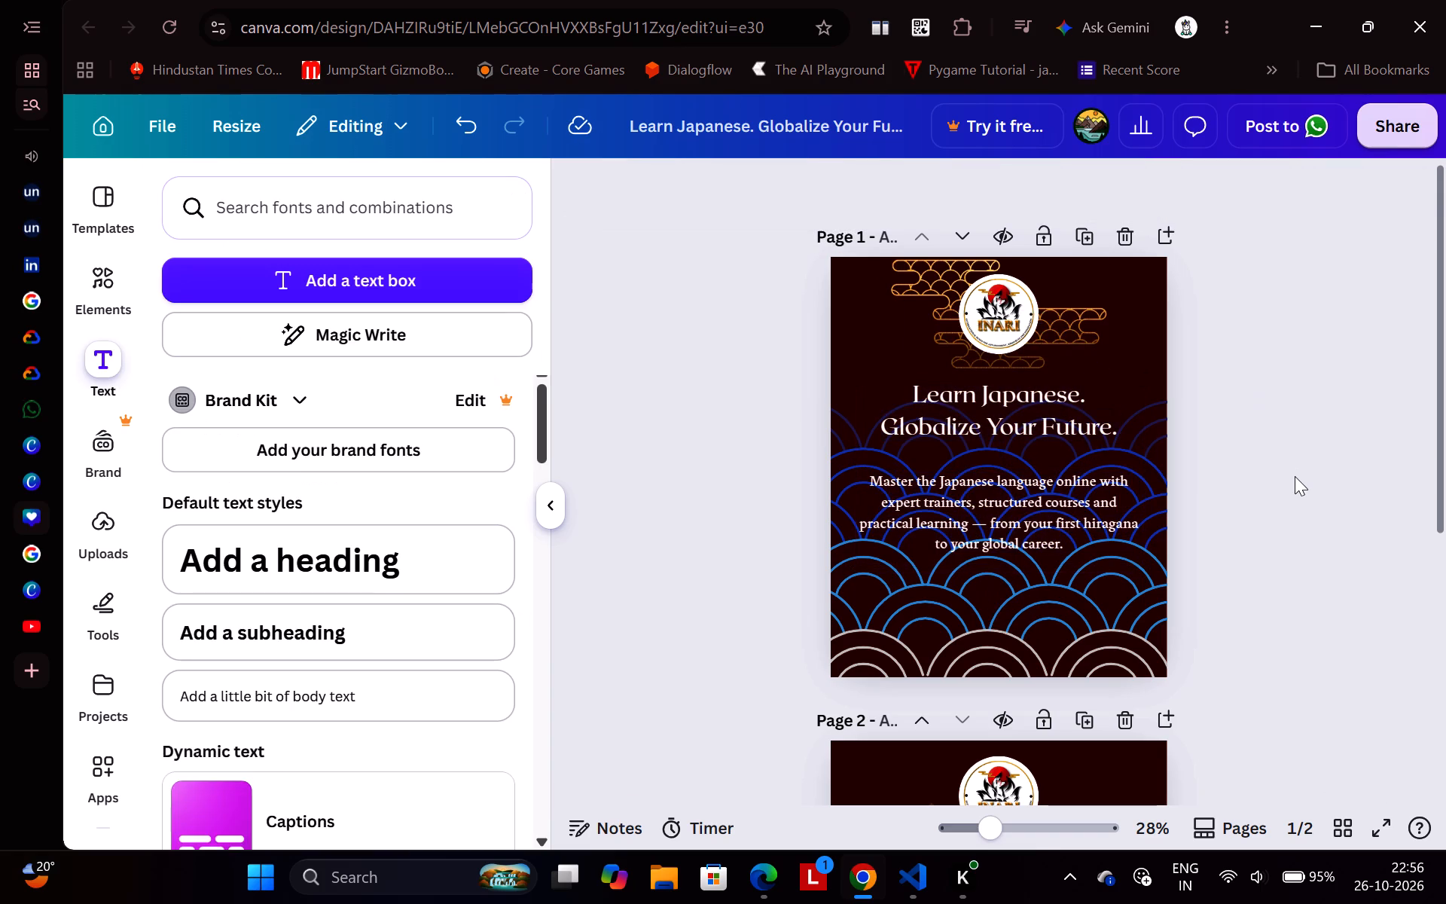
Unlock the wave pattern graphic on page 1 and lower its transparency setting to 74.
{"action": "left_click", "coordinate": [994, 608]}
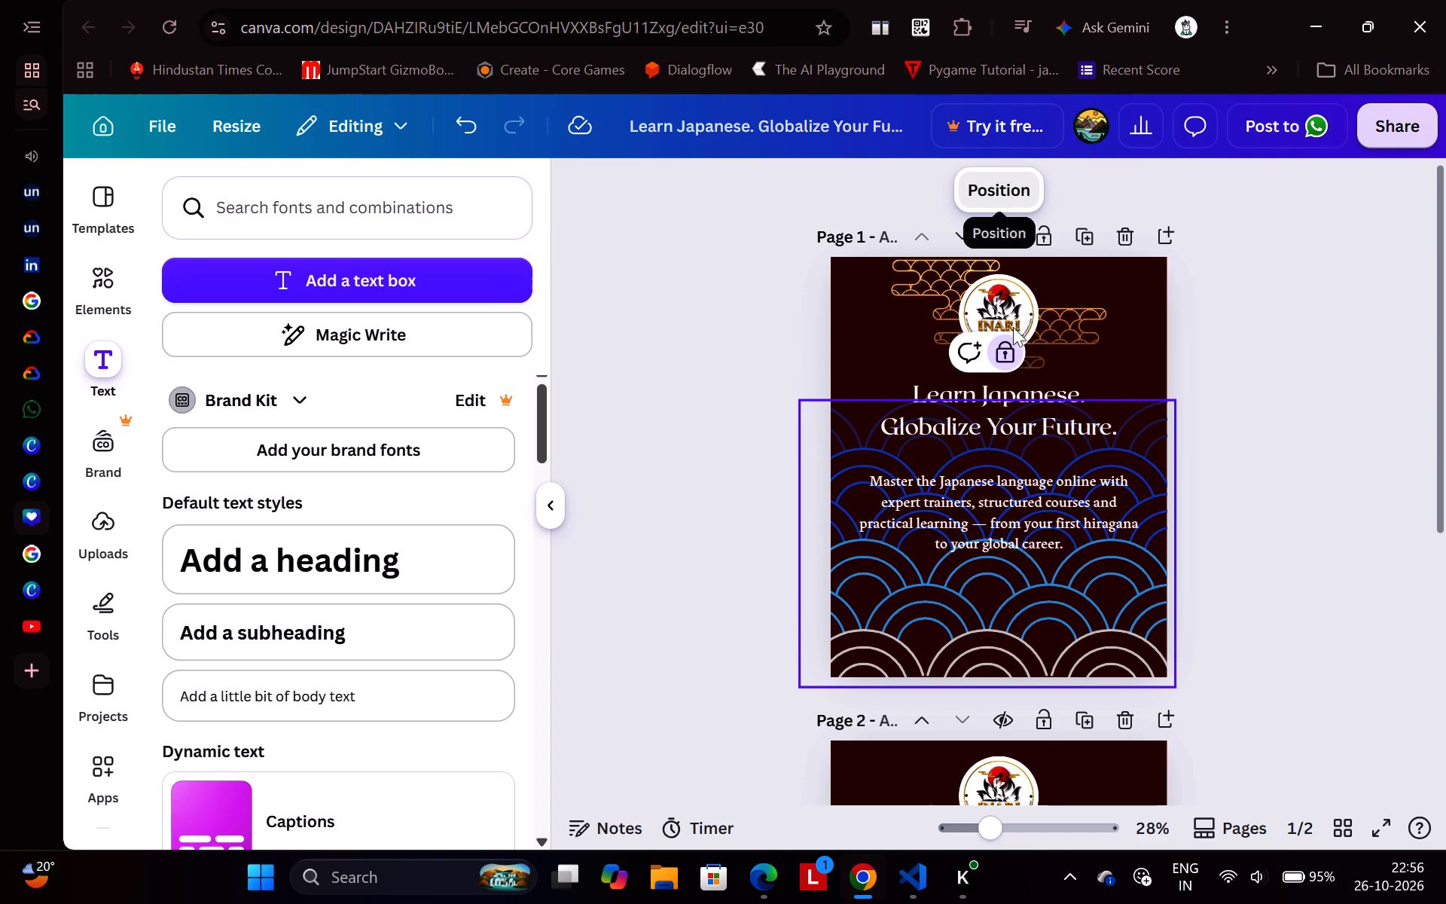
{"action": "left_click", "coordinate": [1011, 354]}
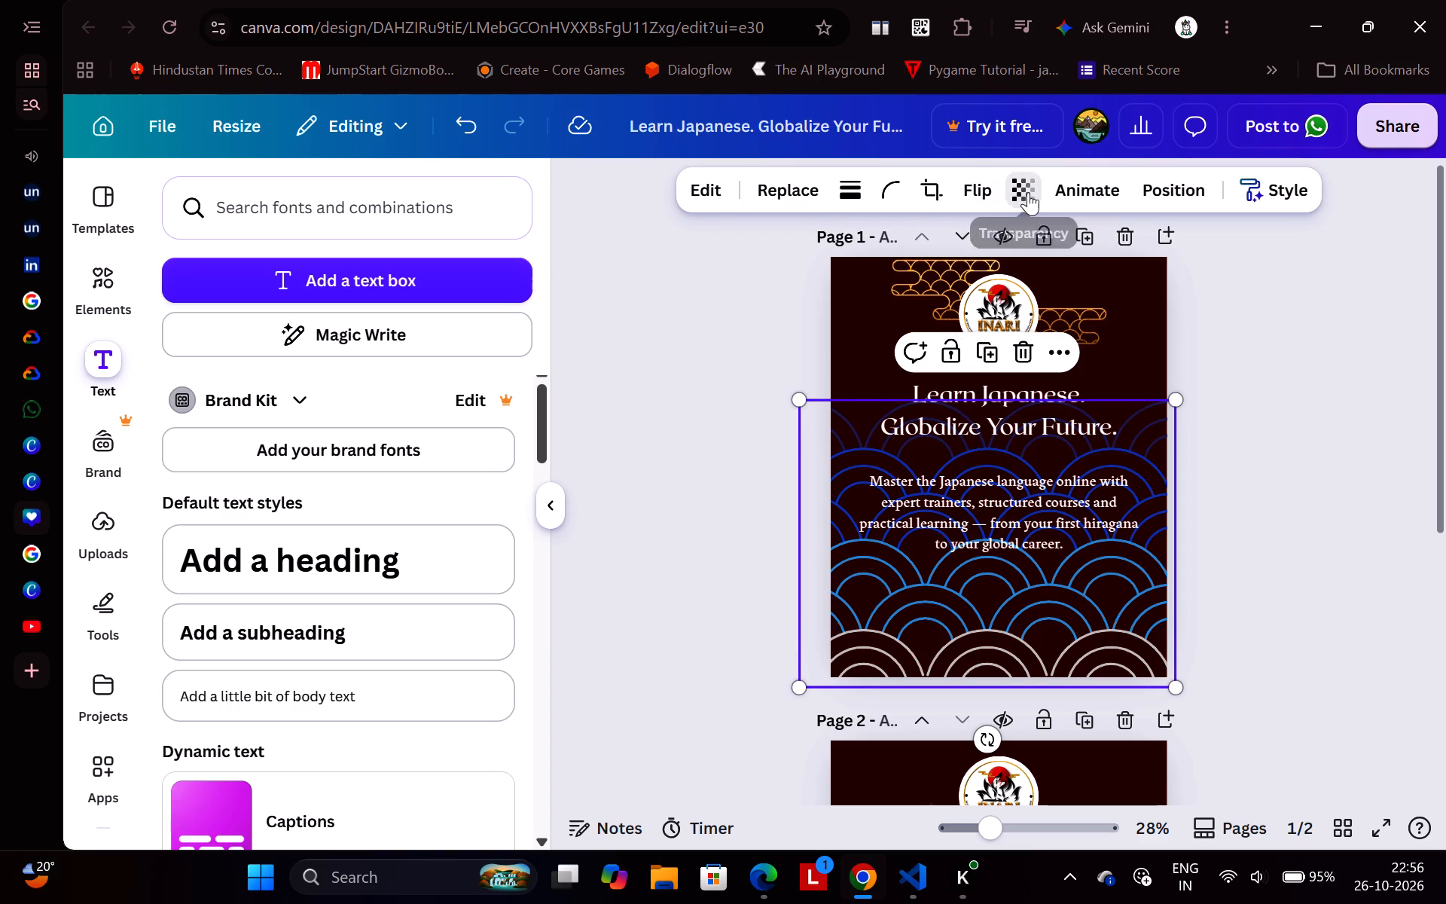
{"action": "left_click", "coordinate": [1028, 192]}
{"action": "left_click_drag", "start_coordinate": [1050, 286], "coordinate": [1039, 285]}
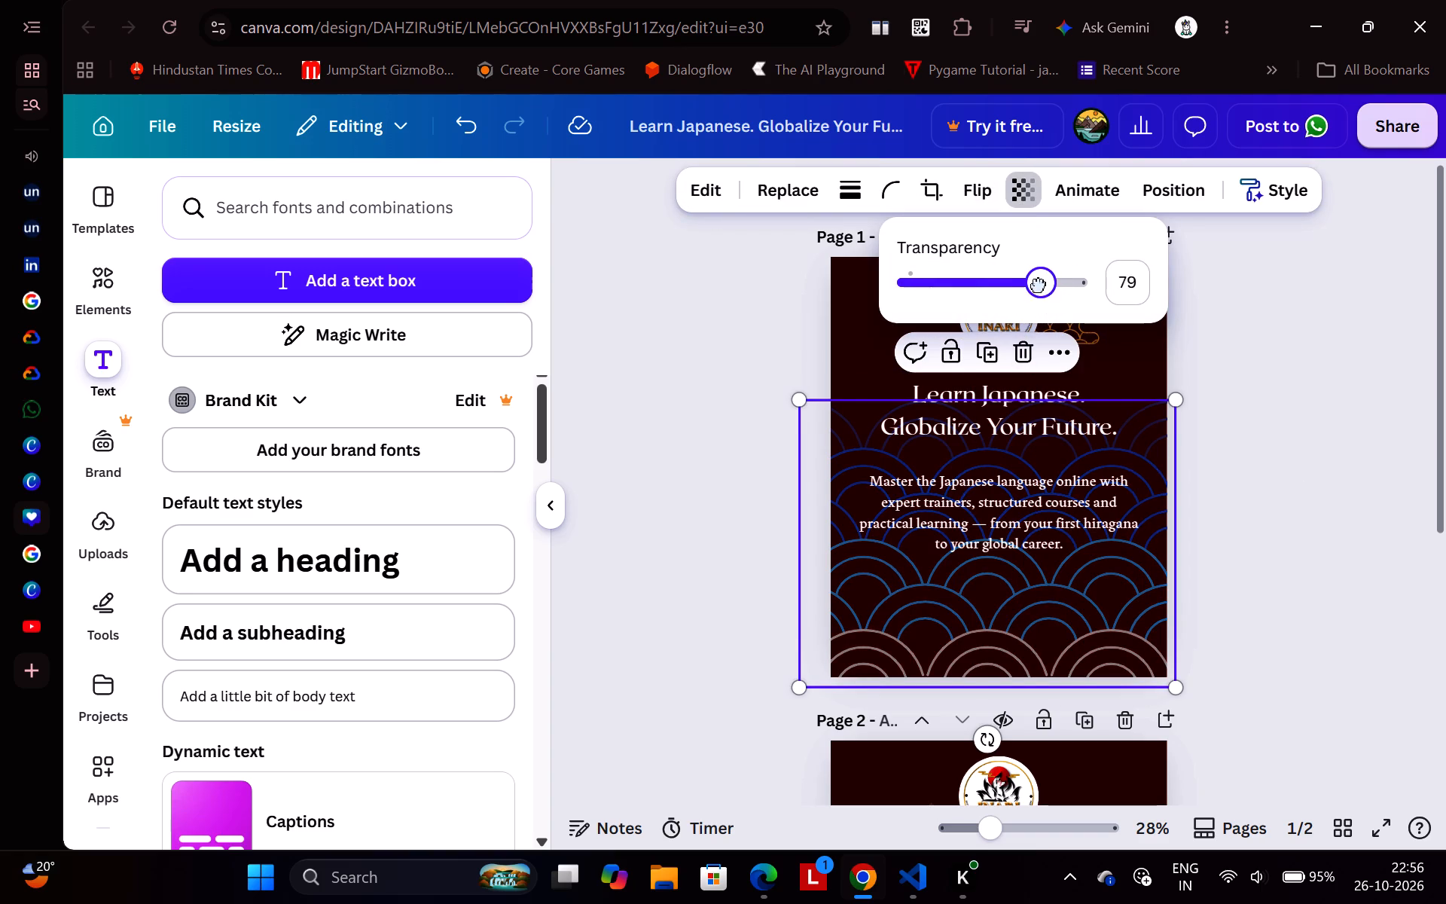
{"action": "left_click_drag", "start_coordinate": [1039, 285], "coordinate": [1034, 284]}
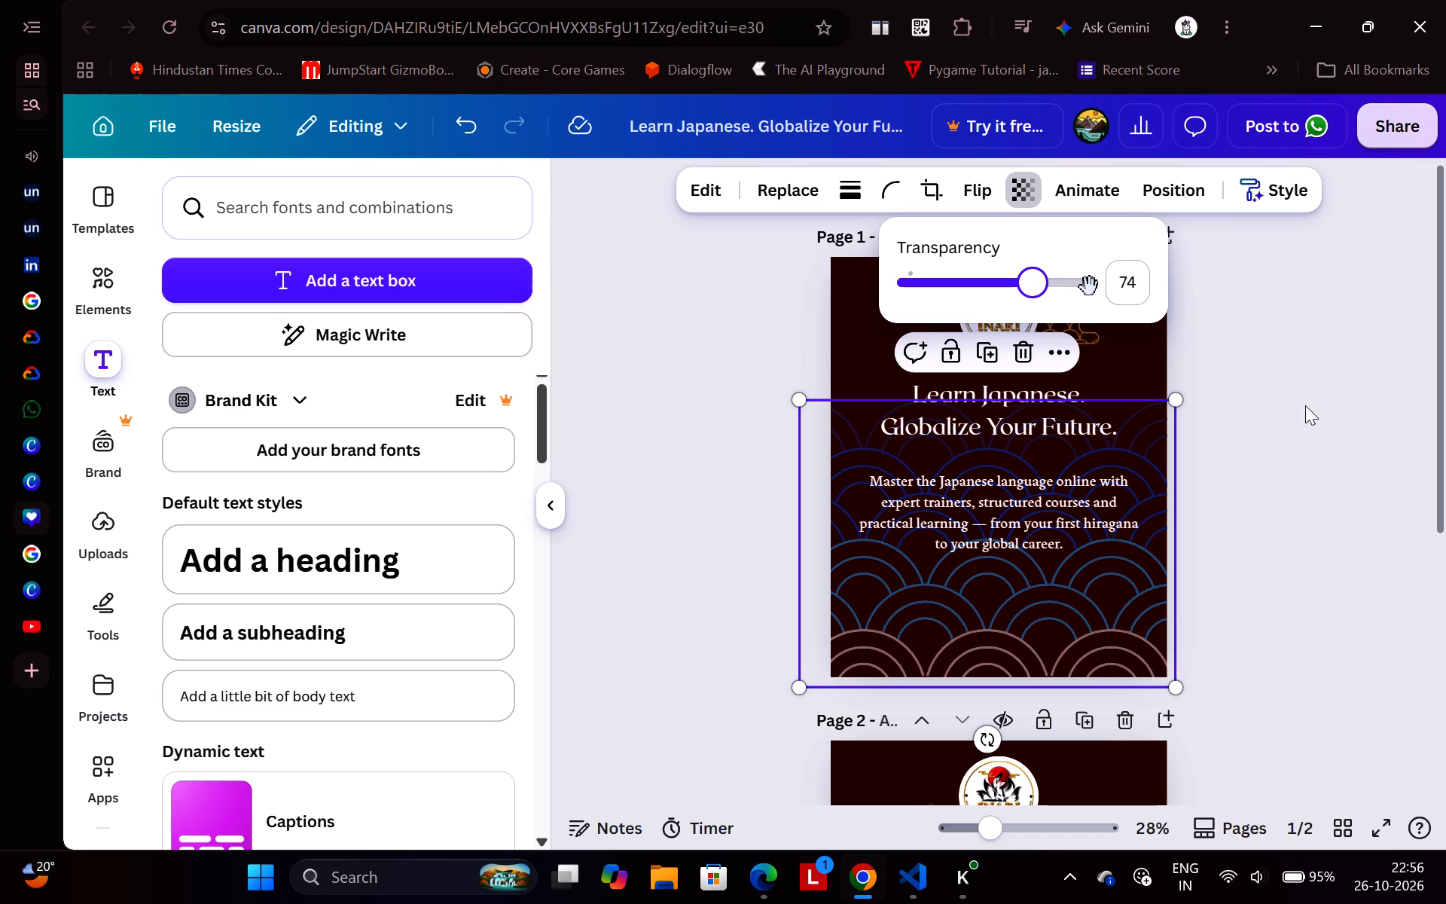
{"action": "left_click", "coordinate": [1305, 405]}
{"action": "left_click", "coordinate": [1305, 405]}
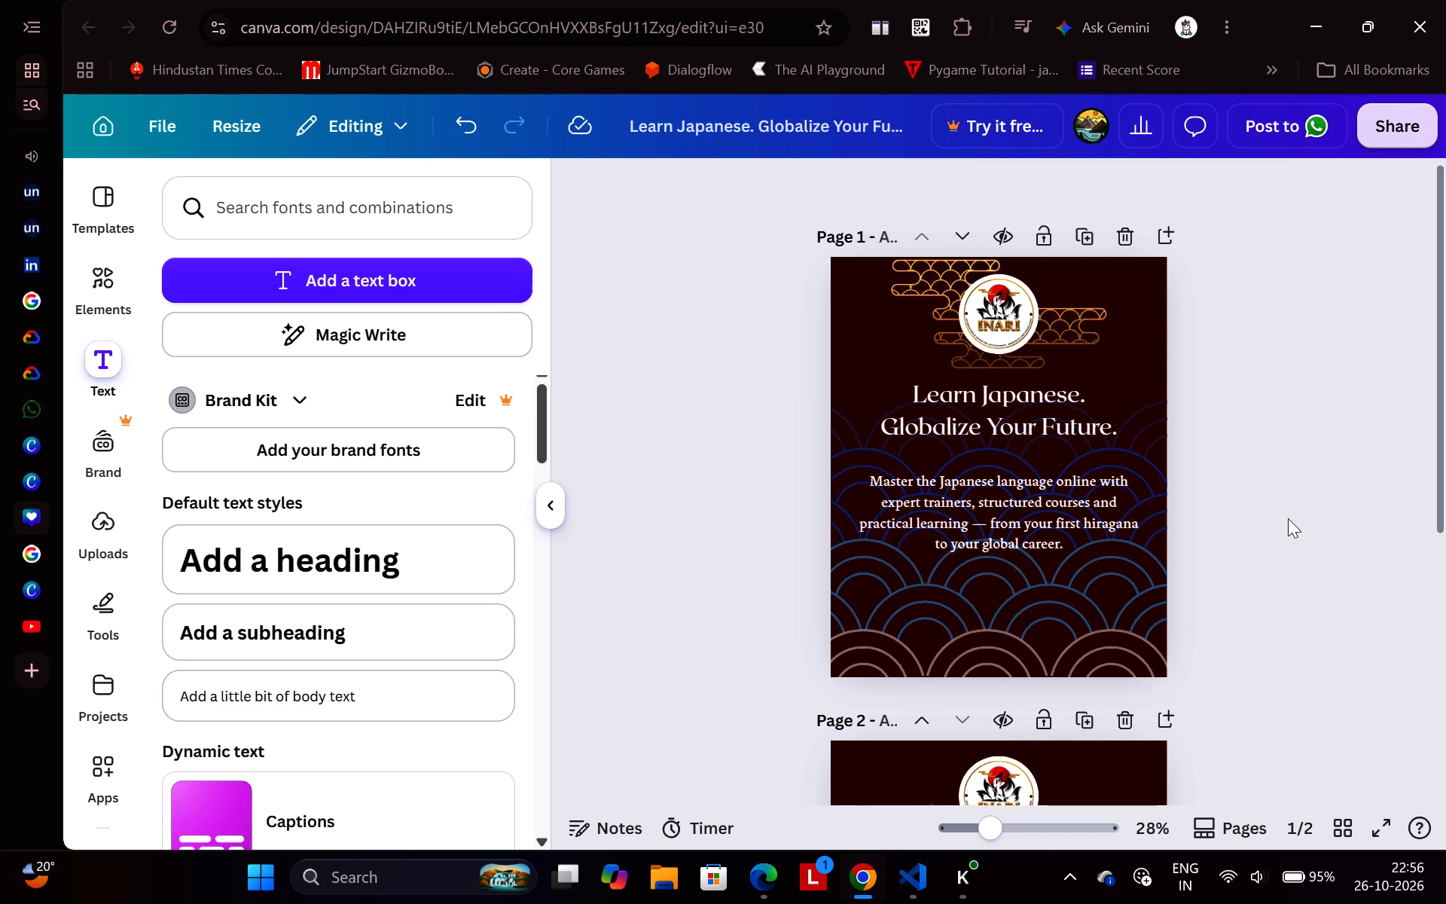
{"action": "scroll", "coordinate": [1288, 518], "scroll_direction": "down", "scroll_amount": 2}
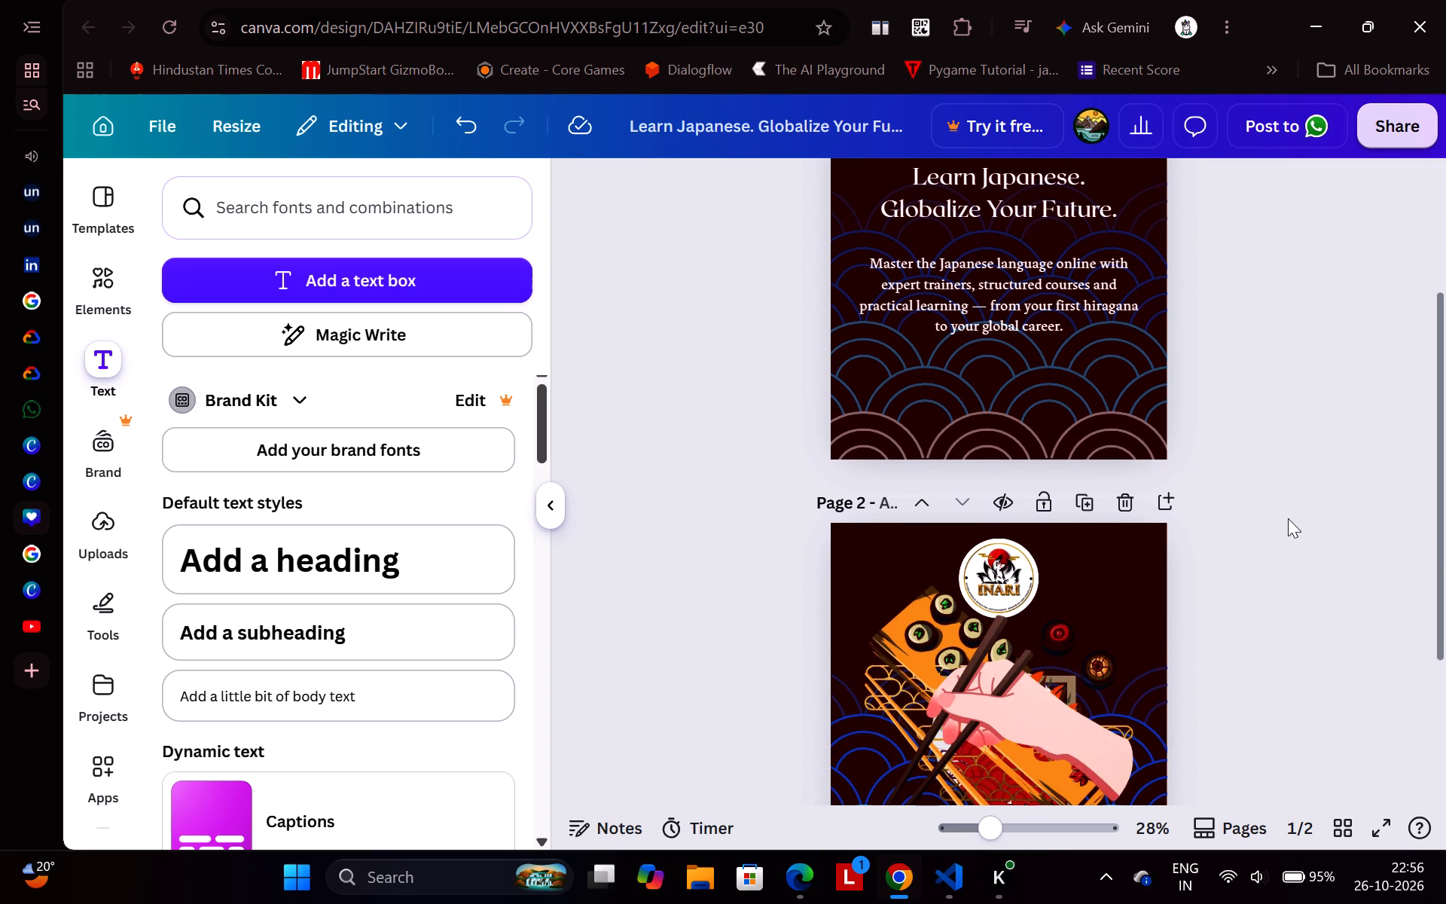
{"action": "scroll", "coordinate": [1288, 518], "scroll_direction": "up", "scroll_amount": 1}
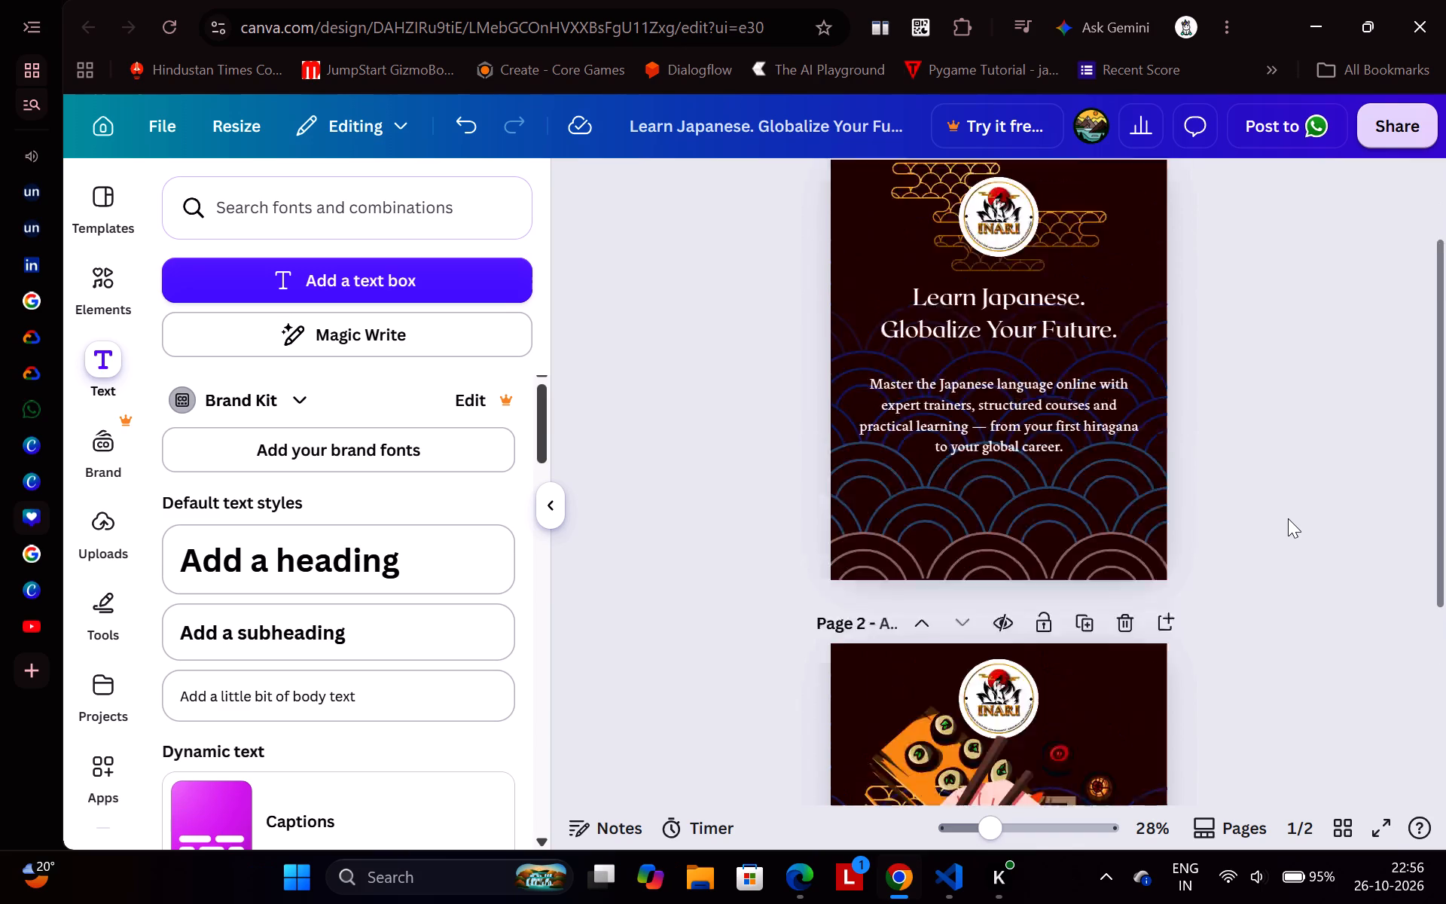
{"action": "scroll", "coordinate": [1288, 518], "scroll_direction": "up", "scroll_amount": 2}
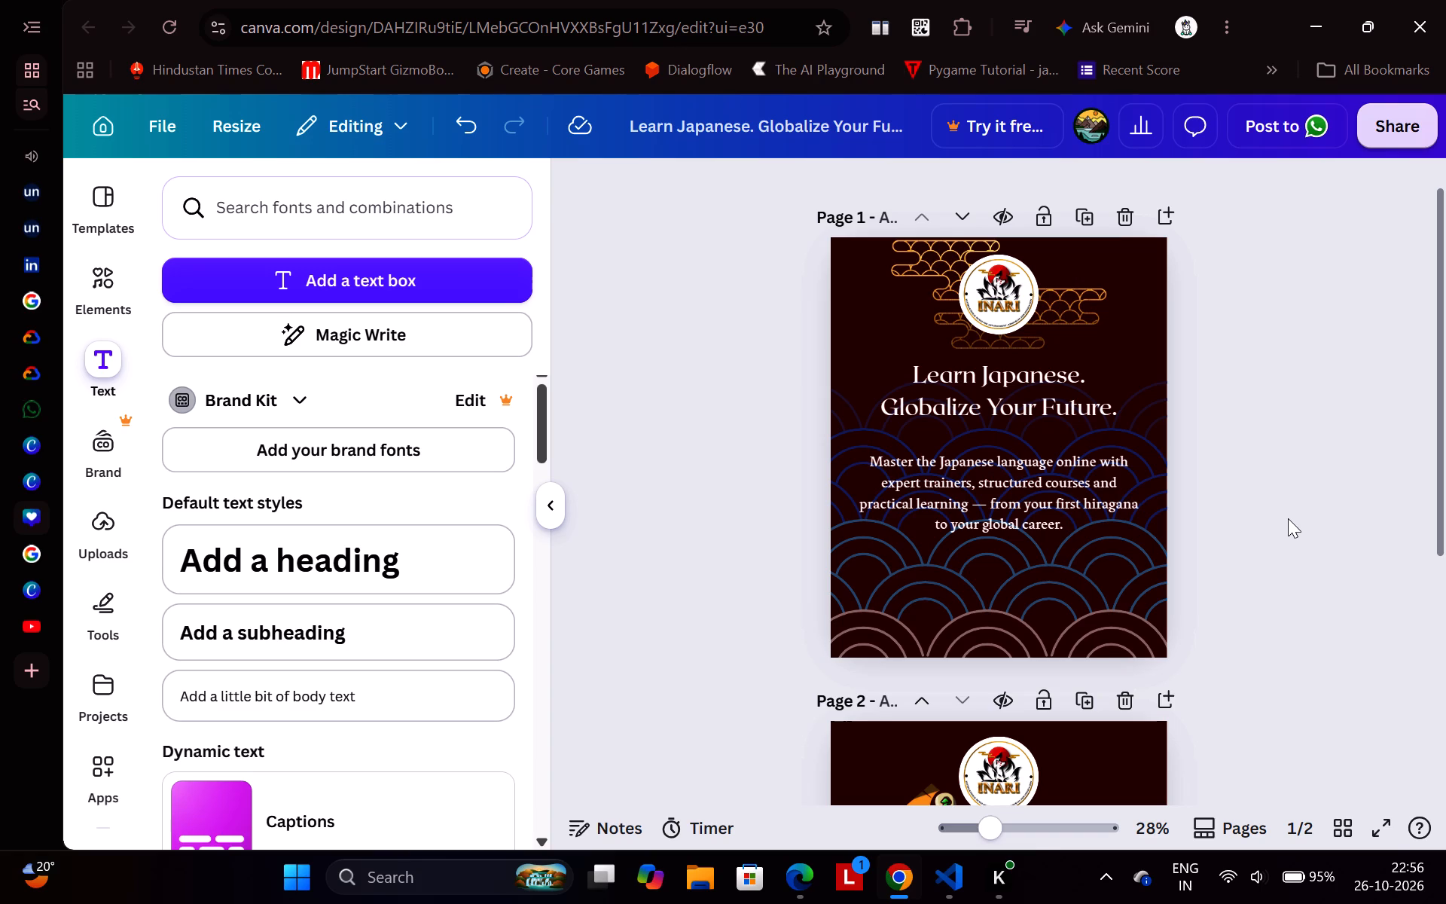
Switch to the INARI website in Microsoft Edge and examine its hero, statistics, About Us and Who Can Join sections.
{"action": "key", "text": "alt+Tab"}
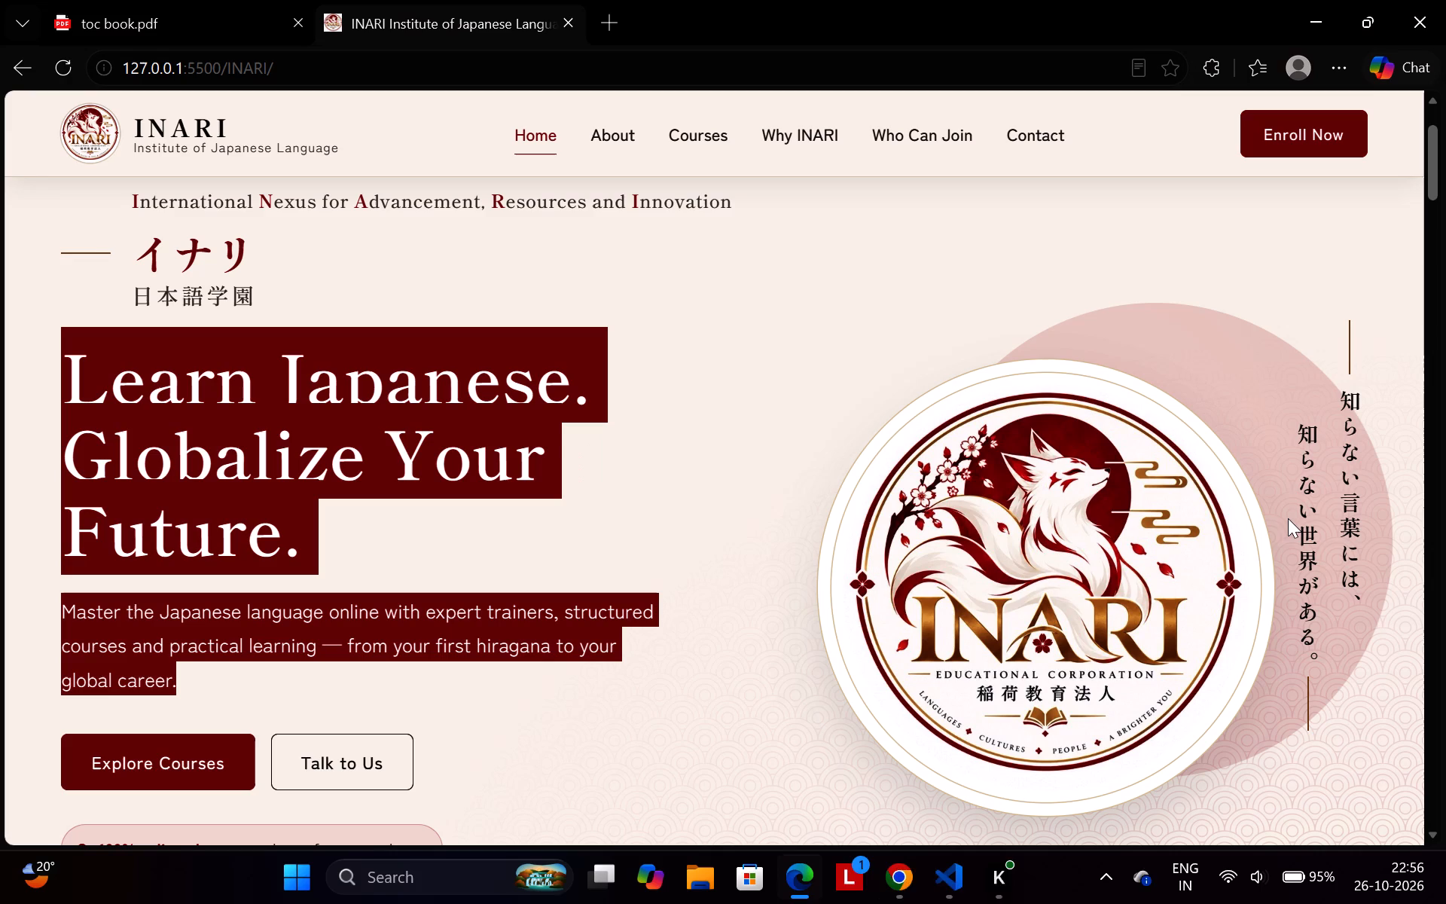
{"action": "left_click", "coordinate": [819, 292]}
{"action": "scroll", "coordinate": [819, 292], "scroll_direction": "up", "scroll_amount": 1}
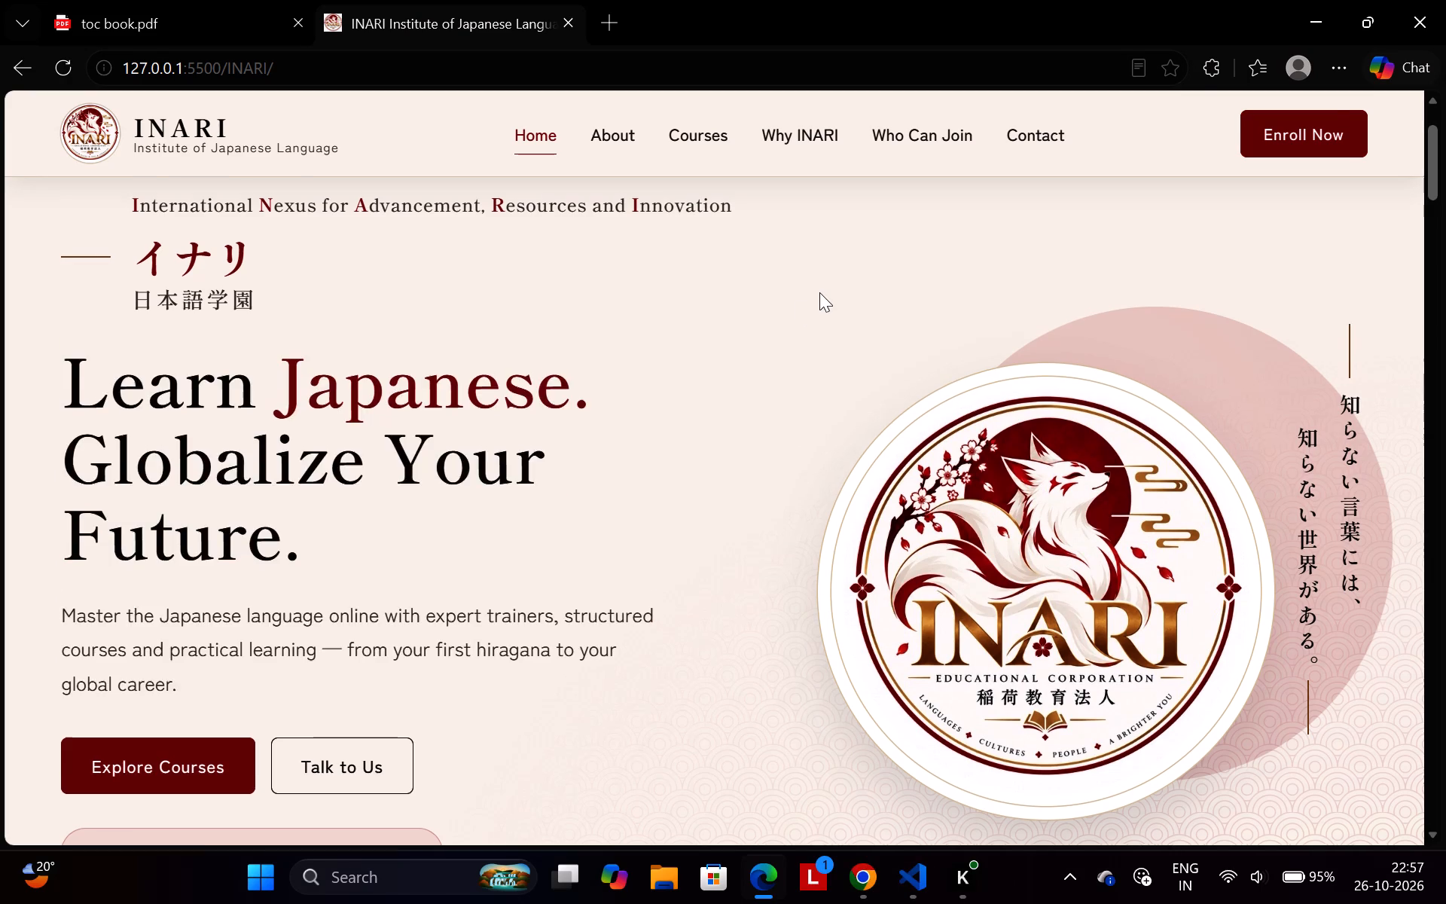
{"action": "scroll", "coordinate": [819, 292], "scroll_direction": "up", "scroll_amount": 1}
{"action": "scroll", "coordinate": [819, 292], "scroll_direction": "down", "scroll_amount": 2}
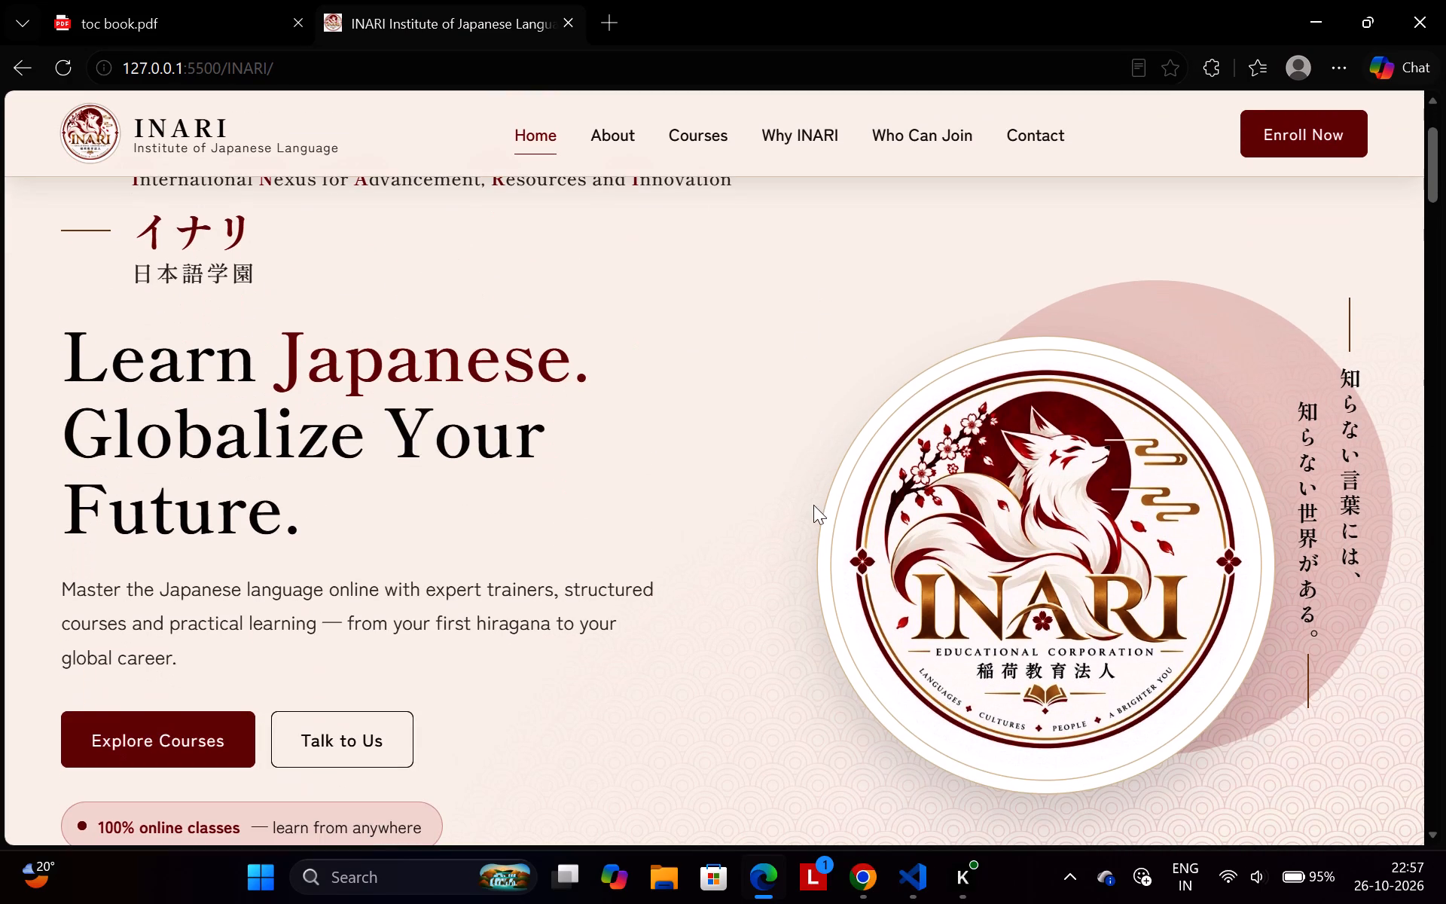
{"action": "scroll", "coordinate": [756, 577], "scroll_direction": "down", "scroll_amount": 2}
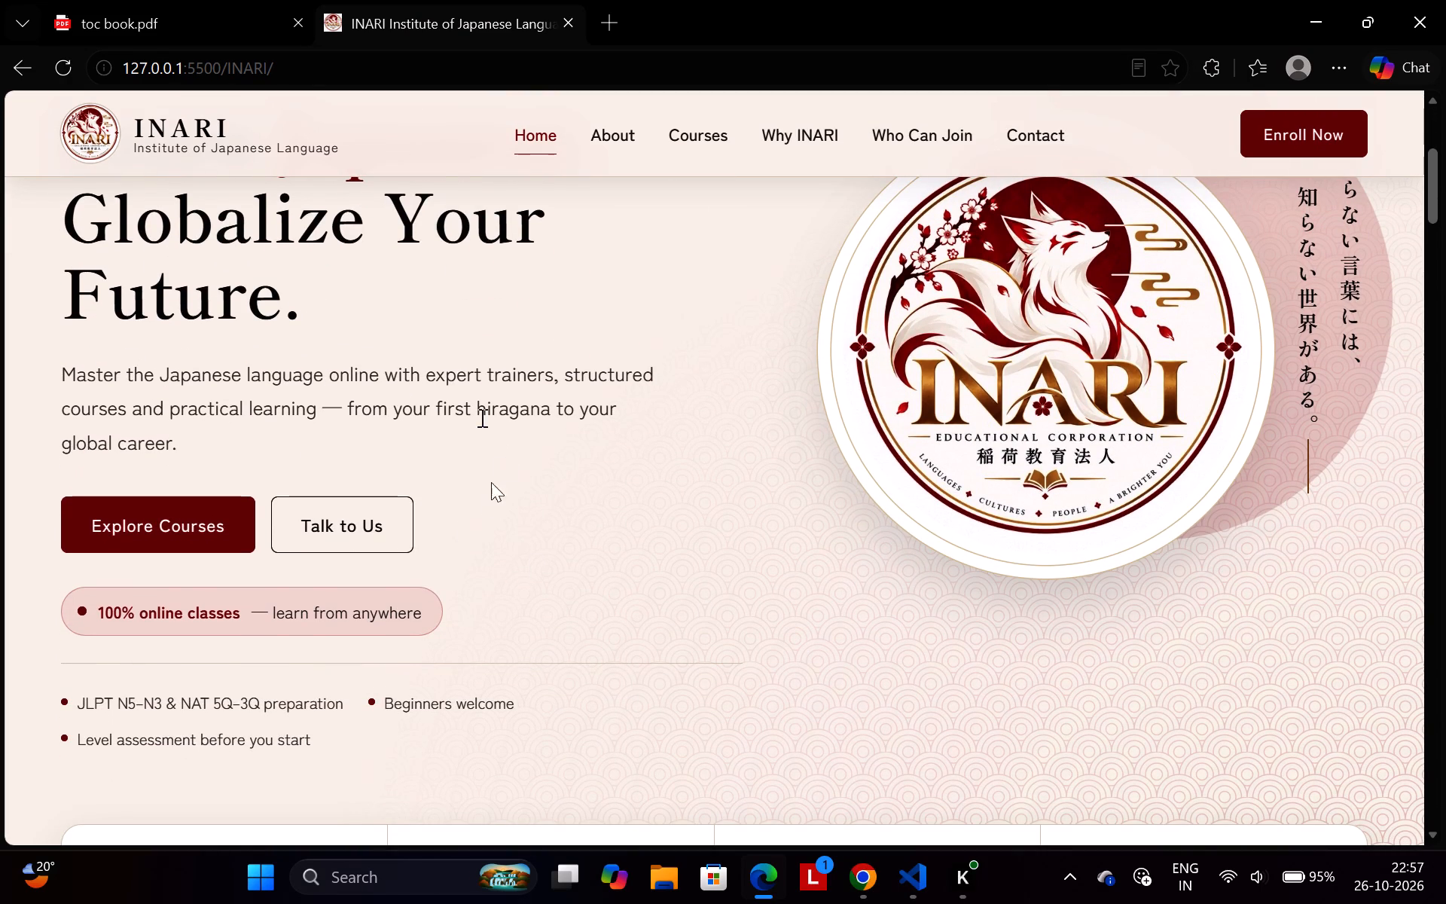
{"action": "scroll", "coordinate": [450, 535], "scroll_direction": "down", "scroll_amount": 5}
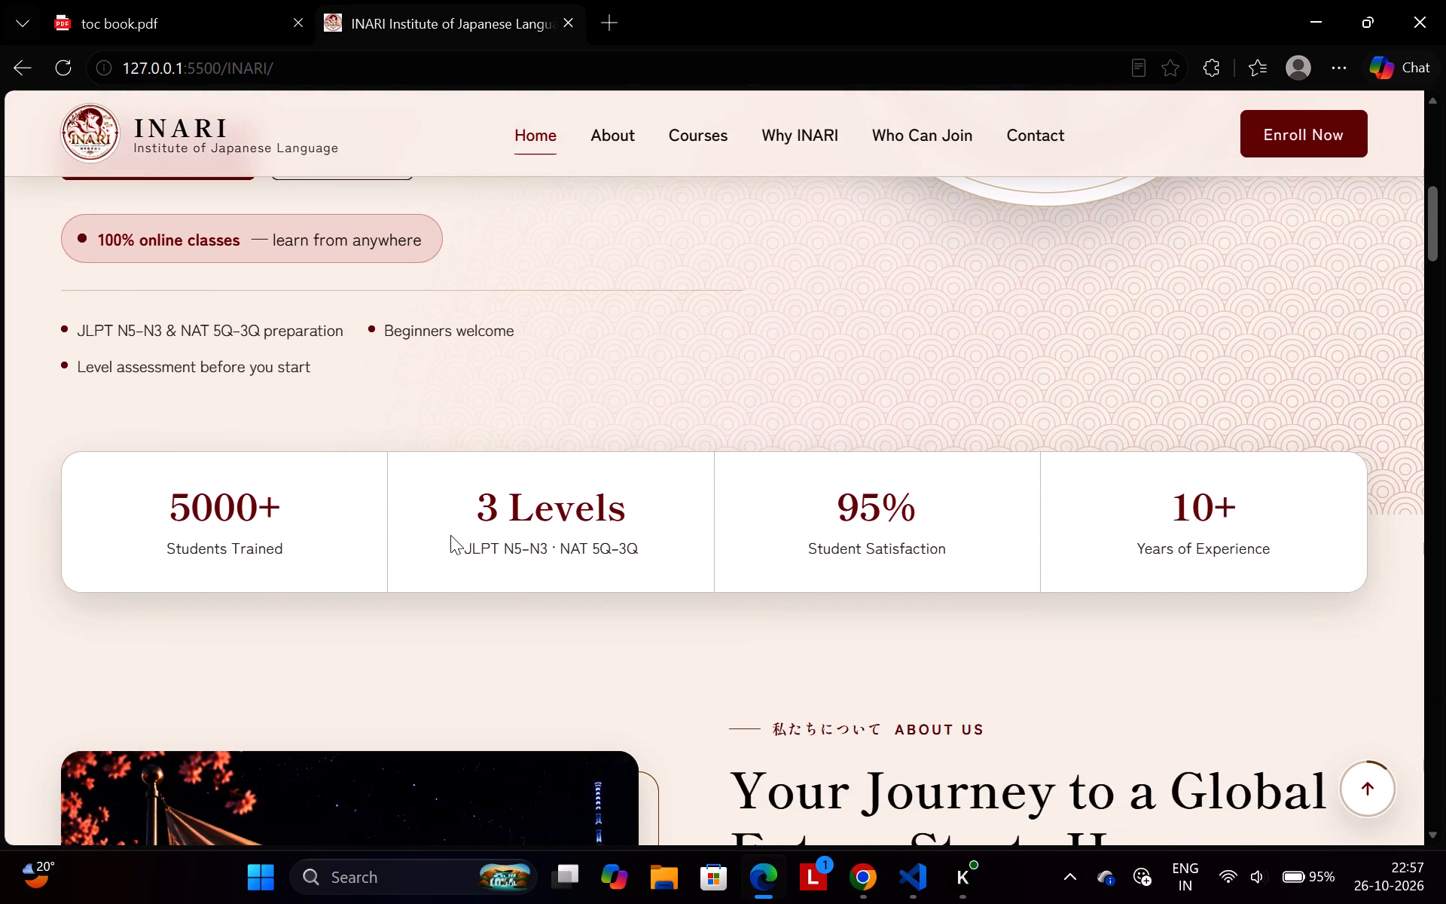
{"action": "scroll", "coordinate": [516, 696], "scroll_direction": "down", "scroll_amount": 2}
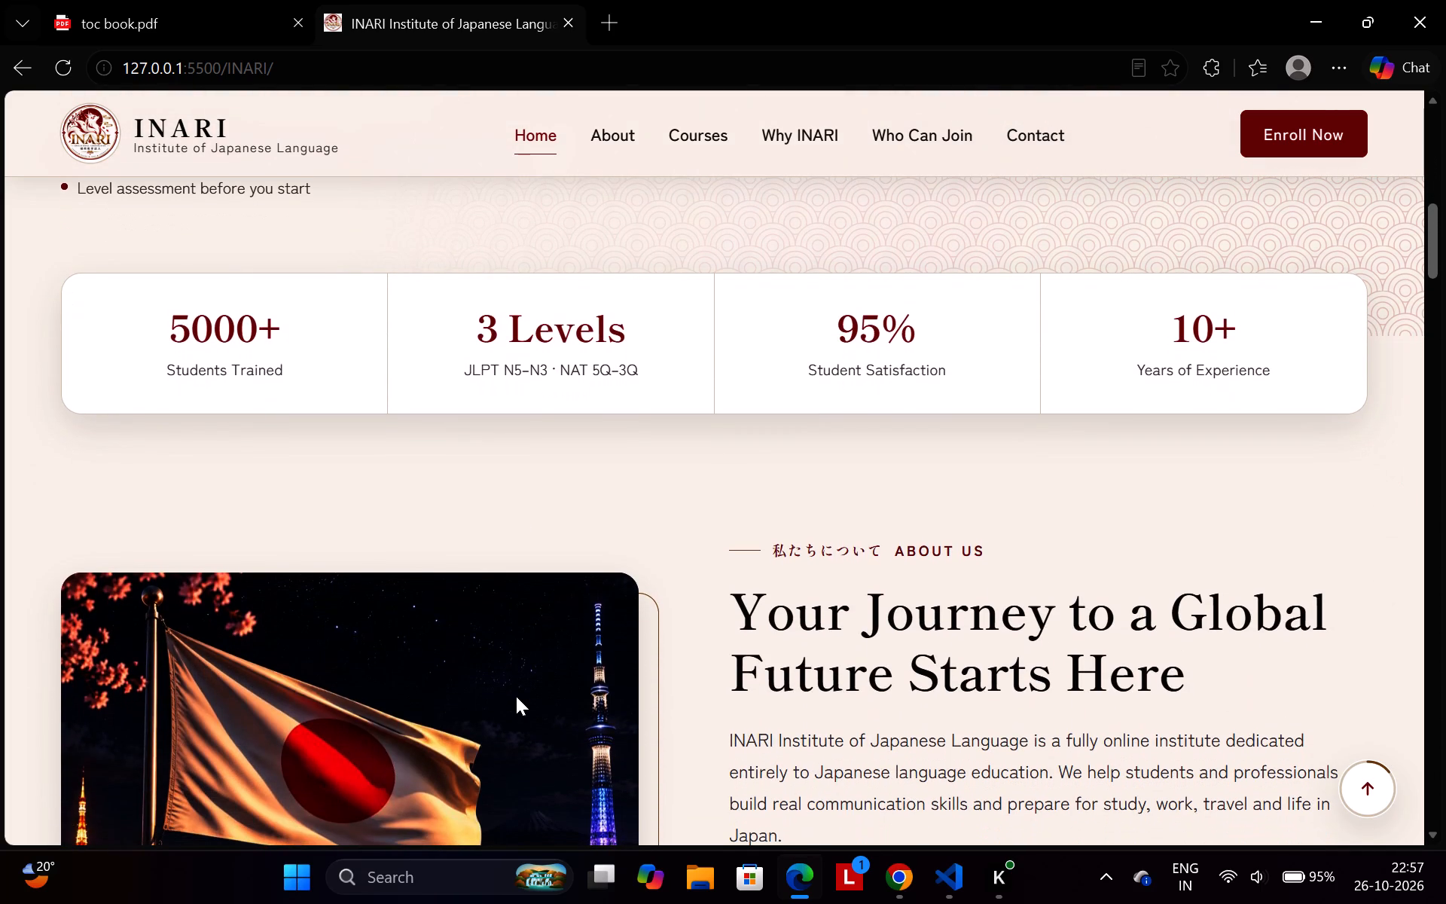
{"action": "scroll", "coordinate": [516, 696], "scroll_direction": "down", "scroll_amount": 3}
{"action": "scroll", "coordinate": [706, 718], "scroll_direction": "down", "scroll_amount": 1}
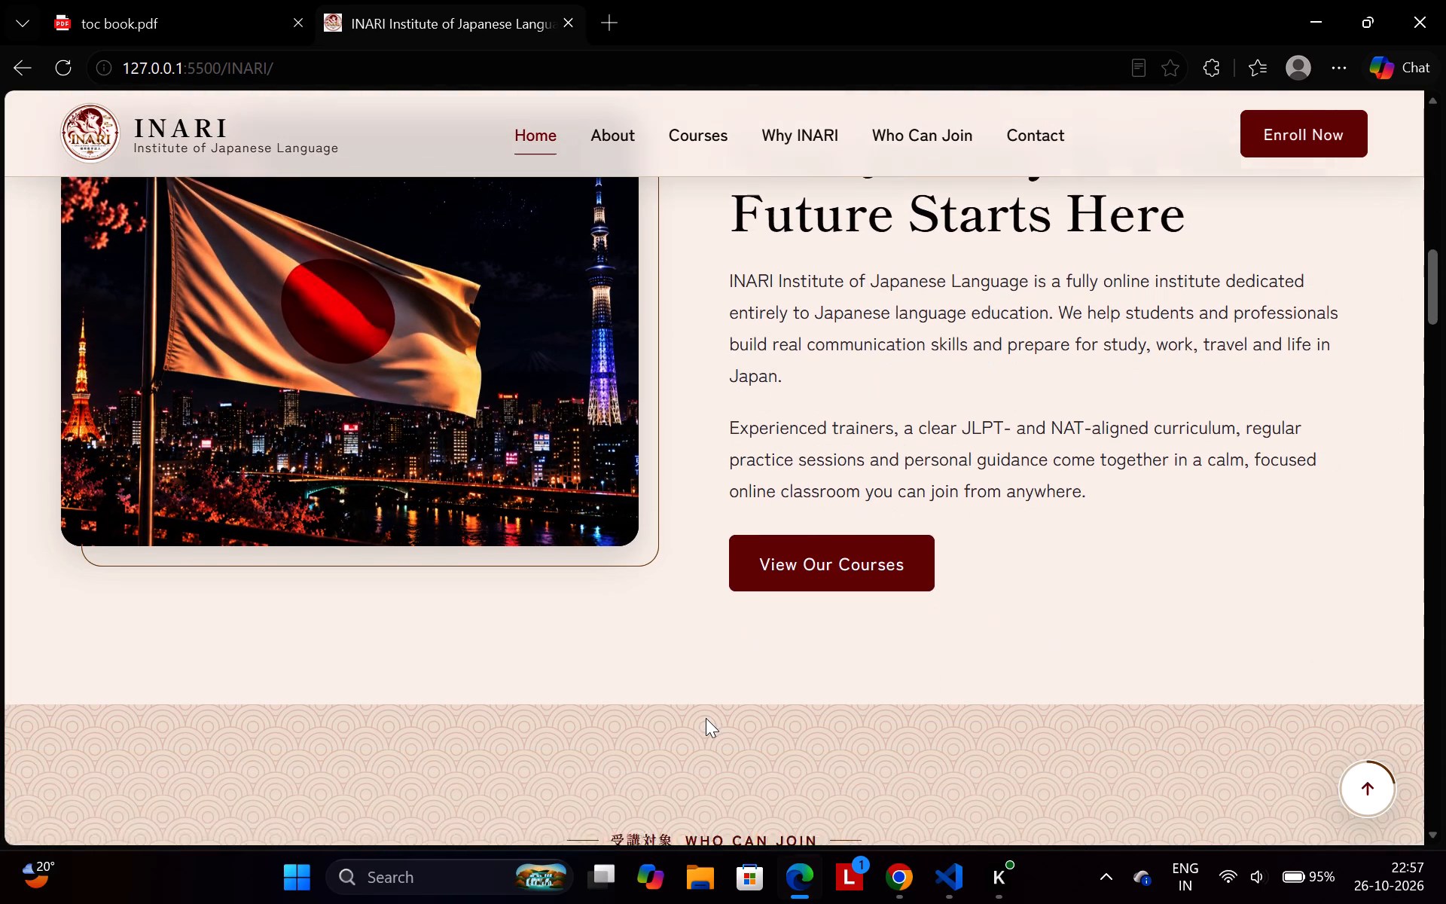
{"action": "scroll", "coordinate": [706, 718], "scroll_direction": "down", "scroll_amount": 1}
{"action": "scroll", "coordinate": [685, 546], "scroll_direction": "up", "scroll_amount": 1}
{"action": "scroll", "coordinate": [905, 453], "scroll_direction": "up", "scroll_amount": 1}
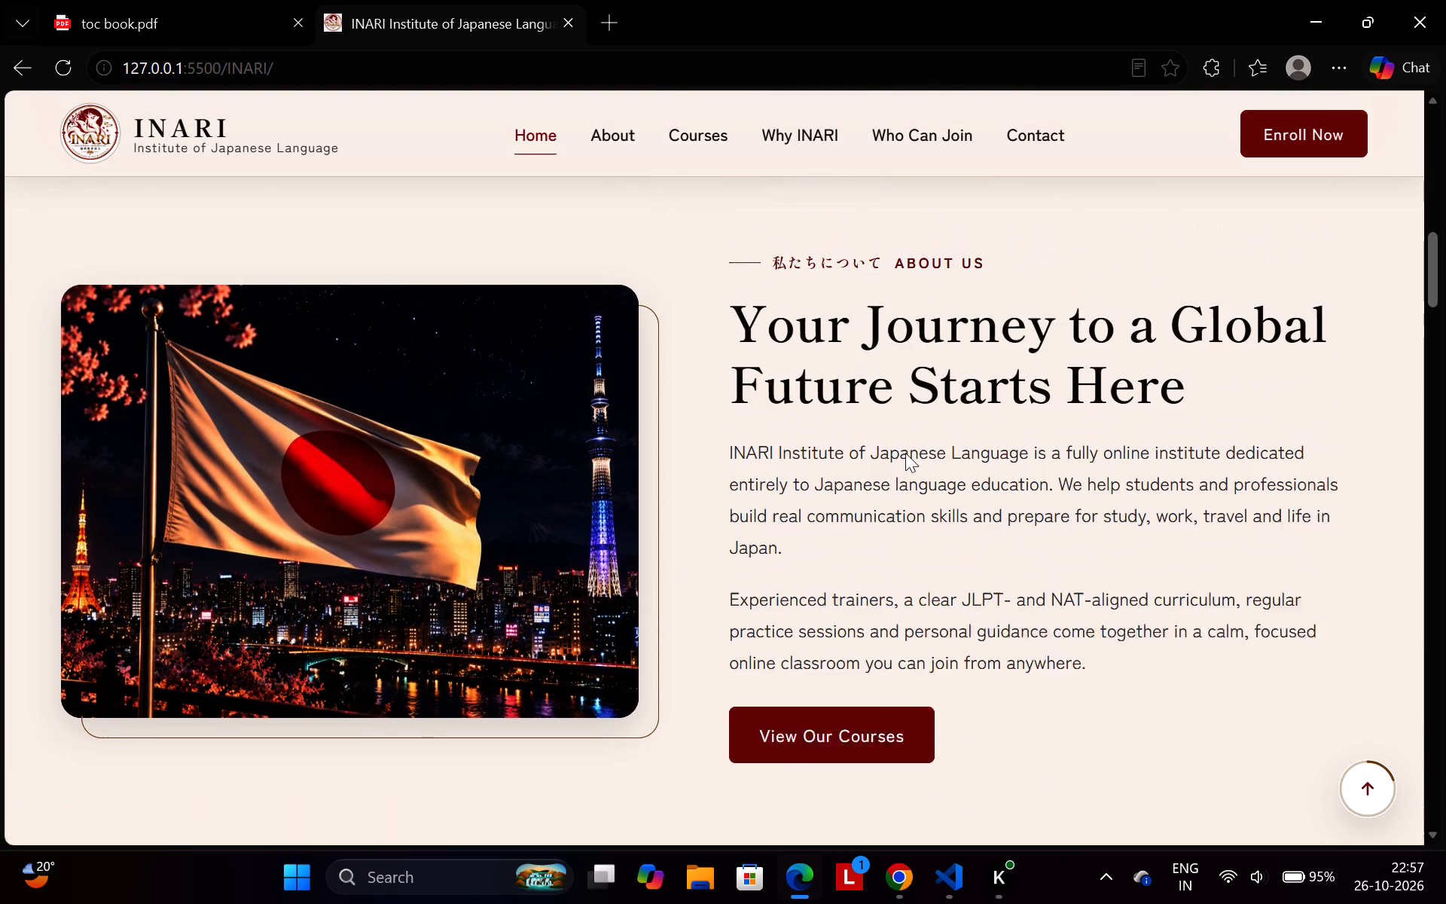
{"action": "scroll", "coordinate": [905, 453], "scroll_direction": "up", "scroll_amount": 1}
{"action": "scroll", "coordinate": [1246, 461], "scroll_direction": "down", "scroll_amount": 2}
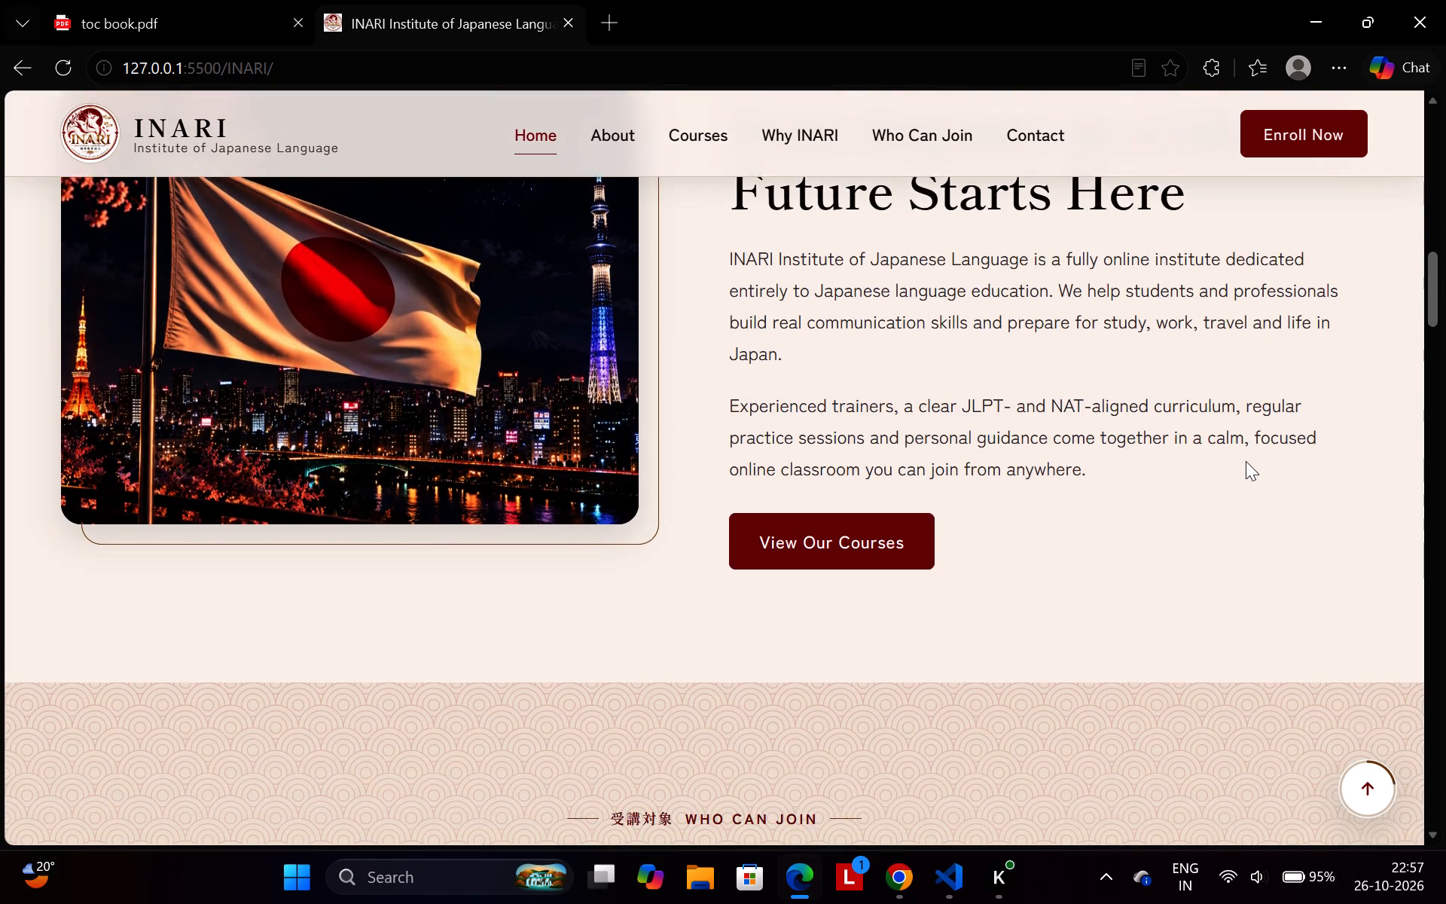
{"action": "scroll", "coordinate": [1246, 461], "scroll_direction": "down", "scroll_amount": 3}
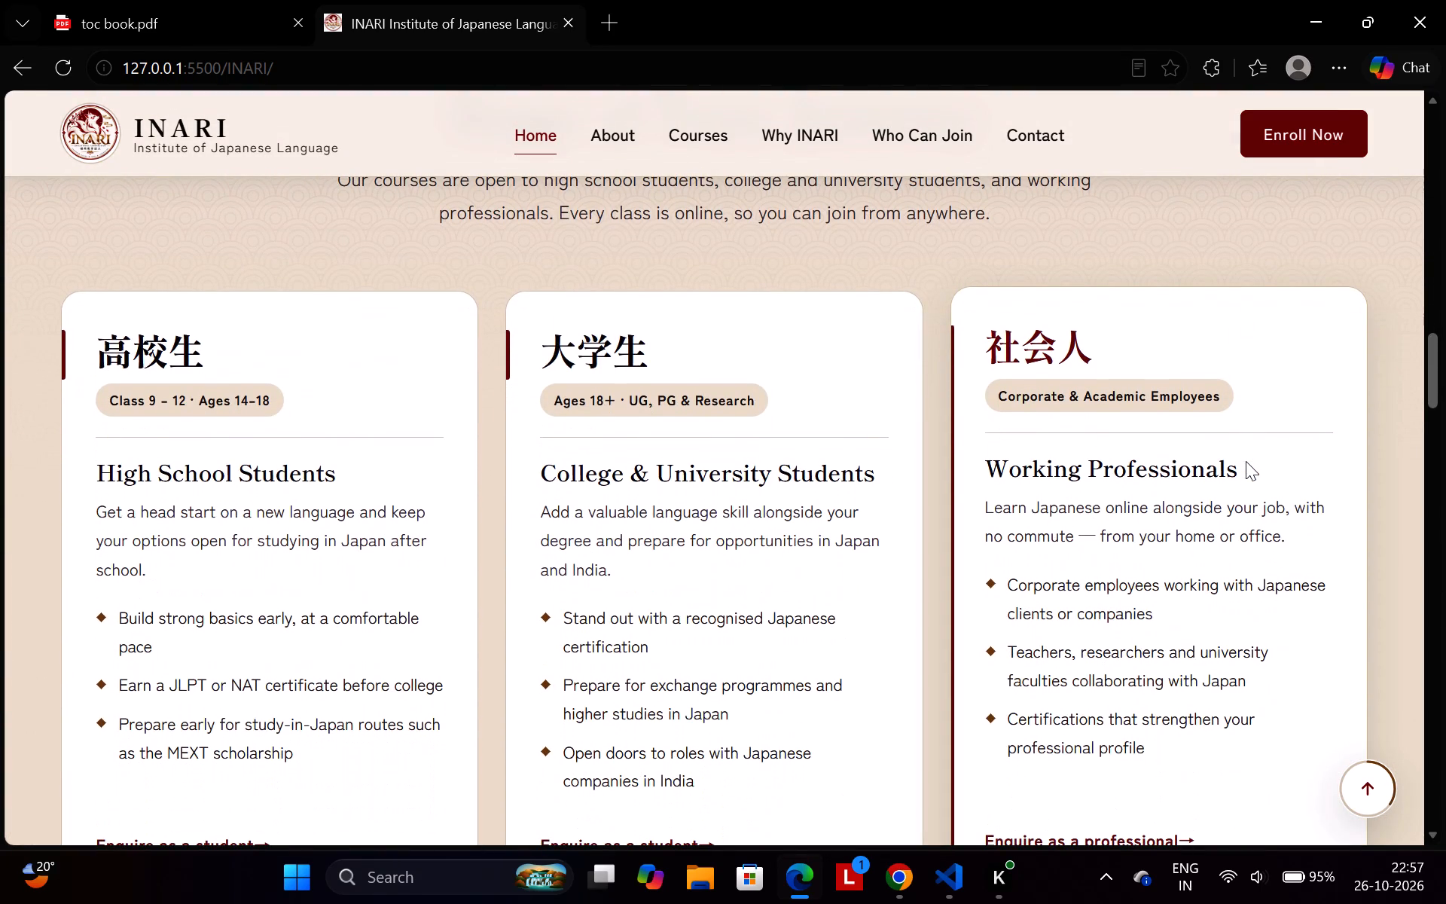
{"action": "scroll", "coordinate": [917, 582], "scroll_direction": "down", "scroll_amount": 3}
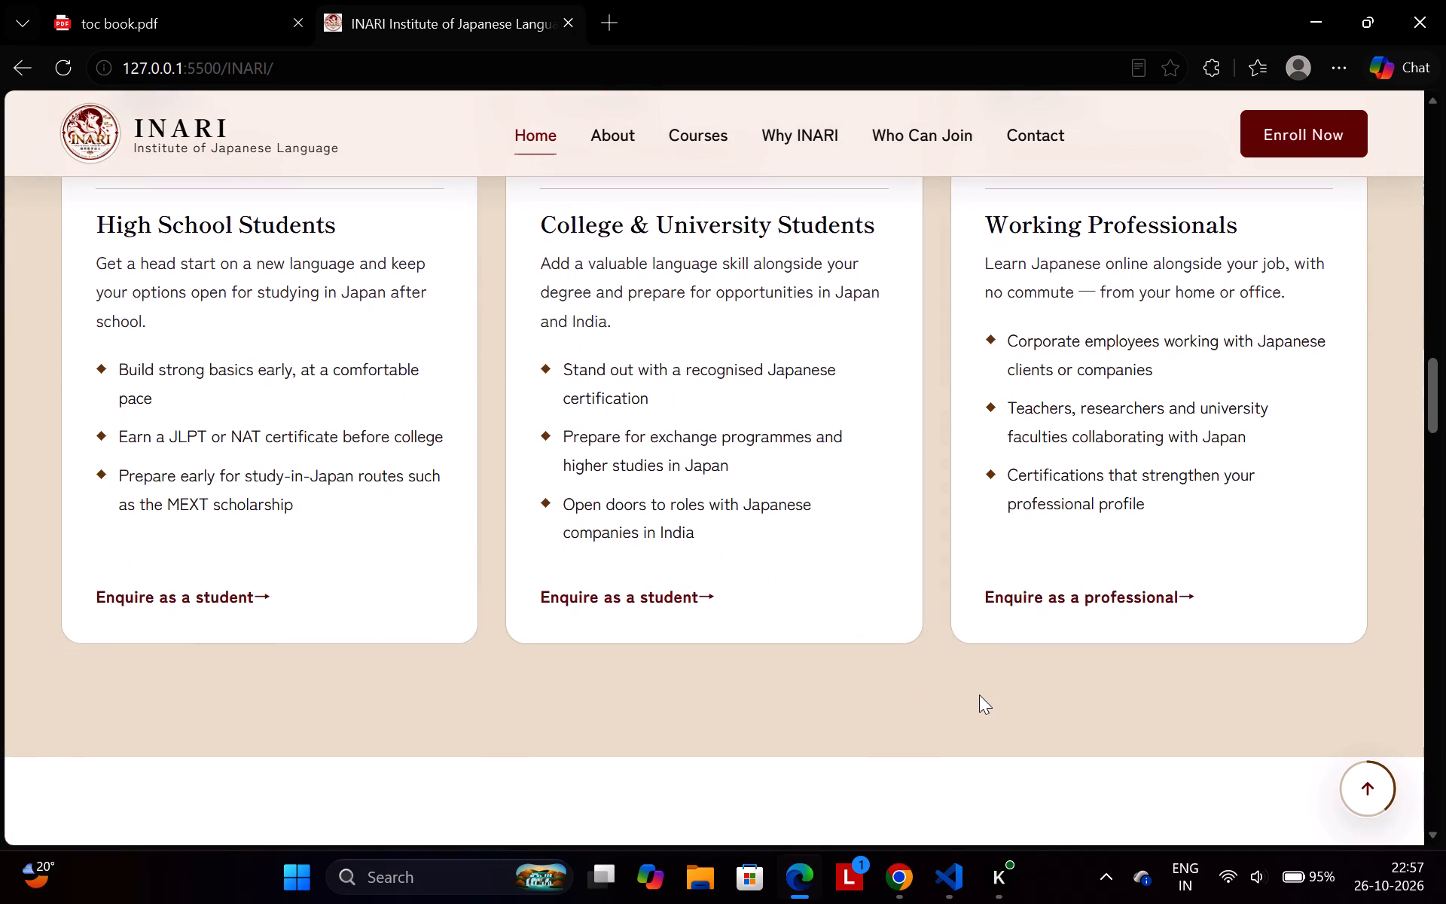
{"action": "scroll", "coordinate": [984, 697], "scroll_direction": "up", "scroll_amount": 4}
{"action": "scroll", "coordinate": [1084, 477], "scroll_direction": "down", "scroll_amount": 1}
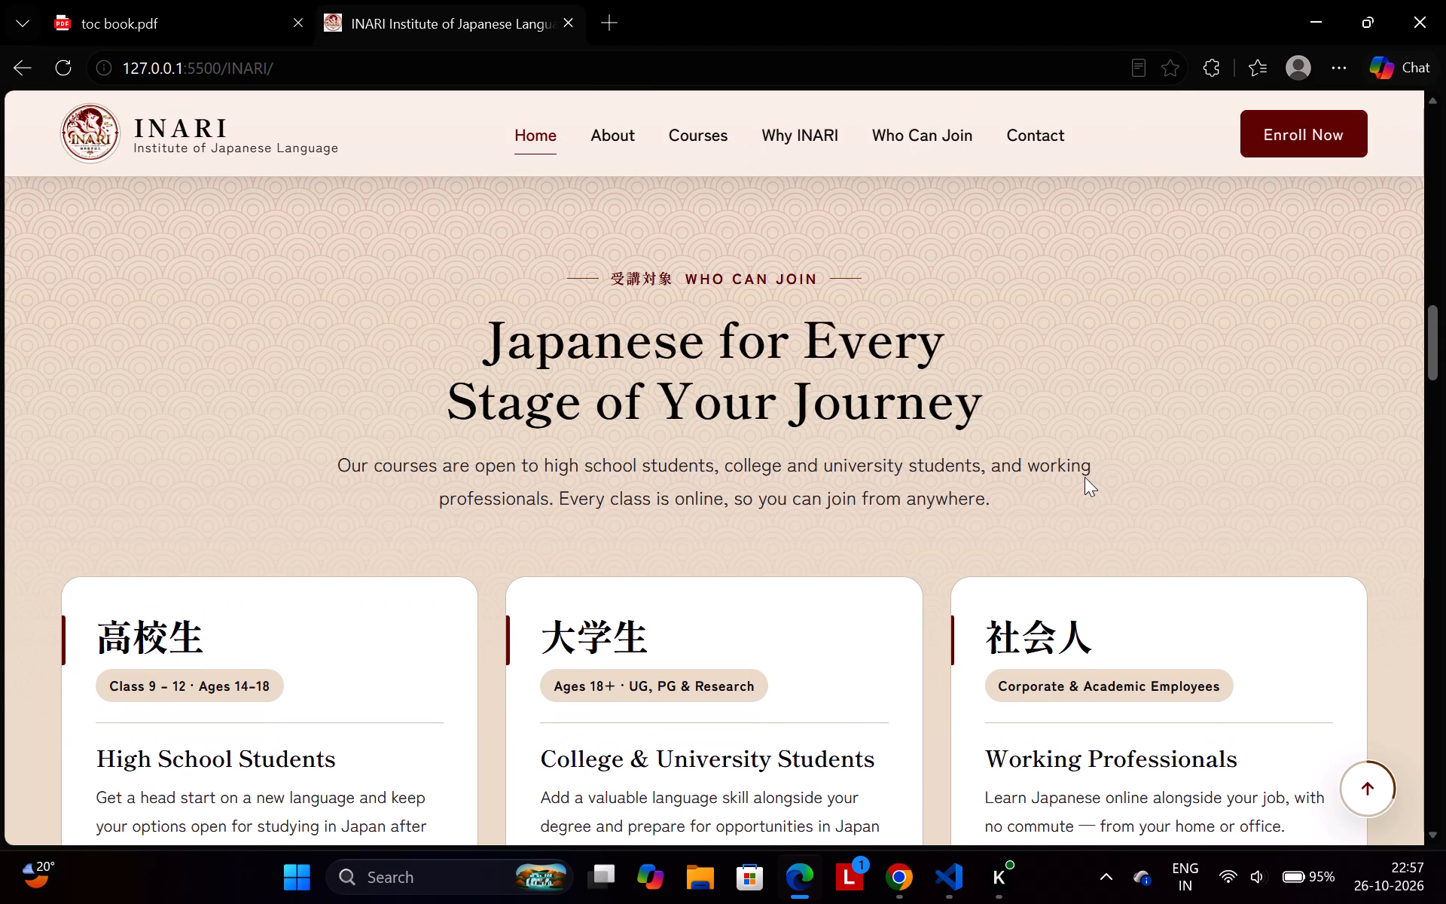
{"action": "scroll", "coordinate": [1084, 477], "scroll_direction": "down", "scroll_amount": 2}
{"action": "scroll", "coordinate": [1084, 477], "scroll_direction": "up", "scroll_amount": 1}
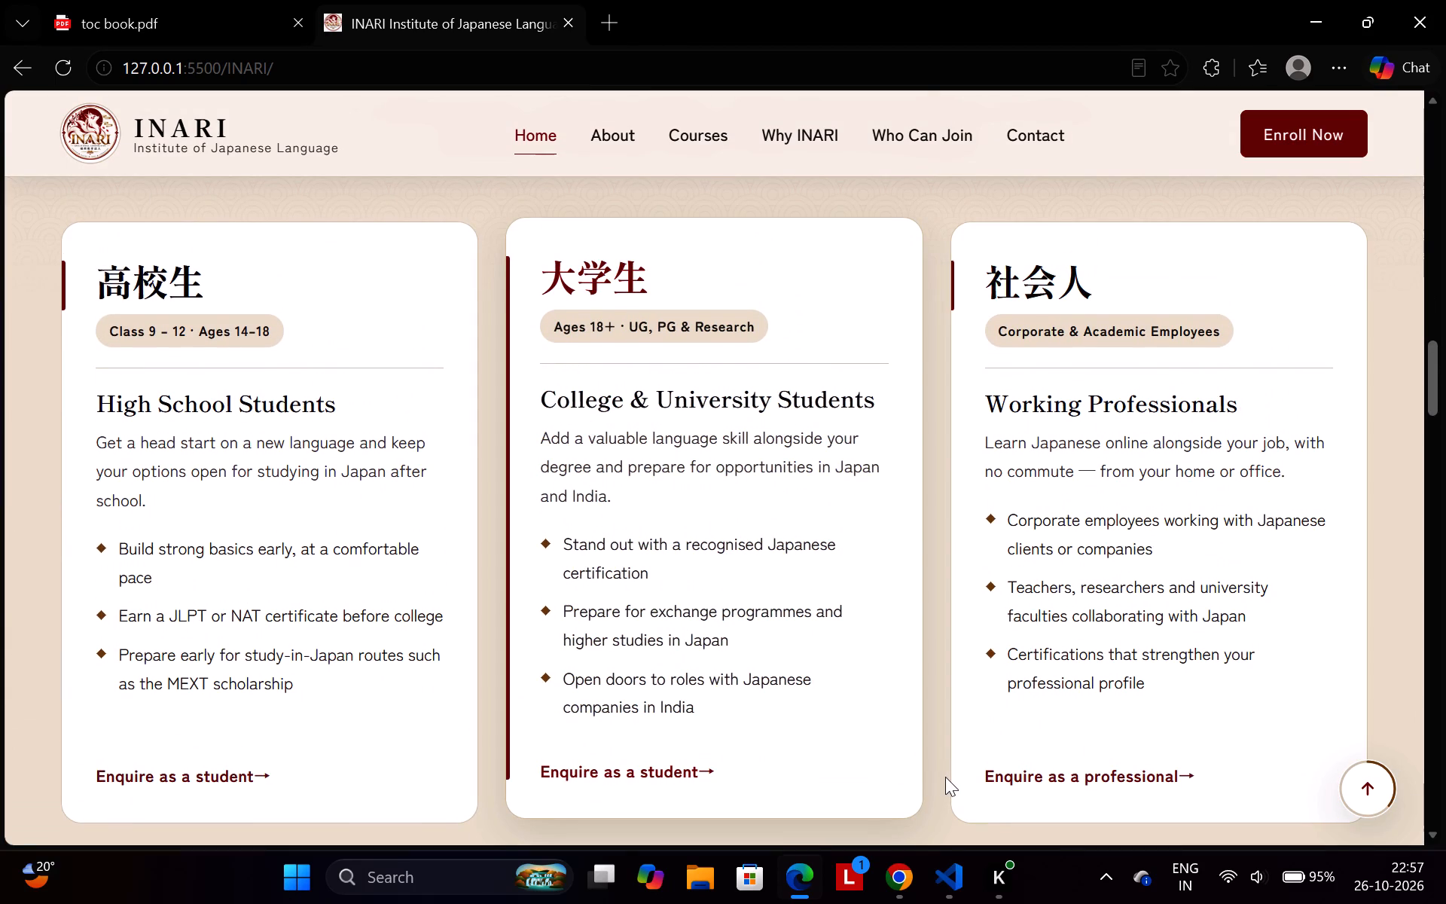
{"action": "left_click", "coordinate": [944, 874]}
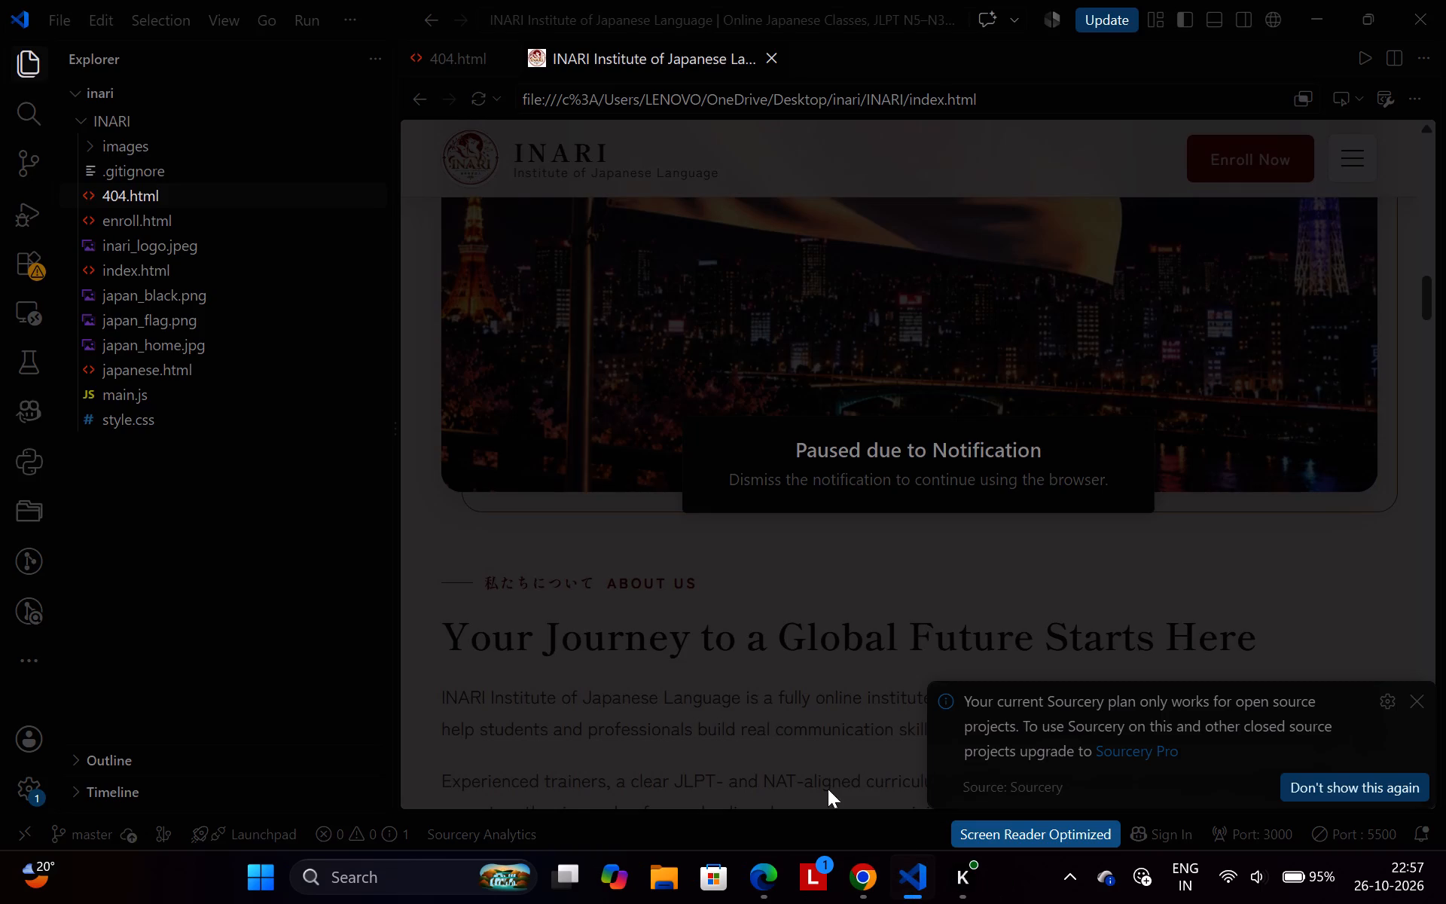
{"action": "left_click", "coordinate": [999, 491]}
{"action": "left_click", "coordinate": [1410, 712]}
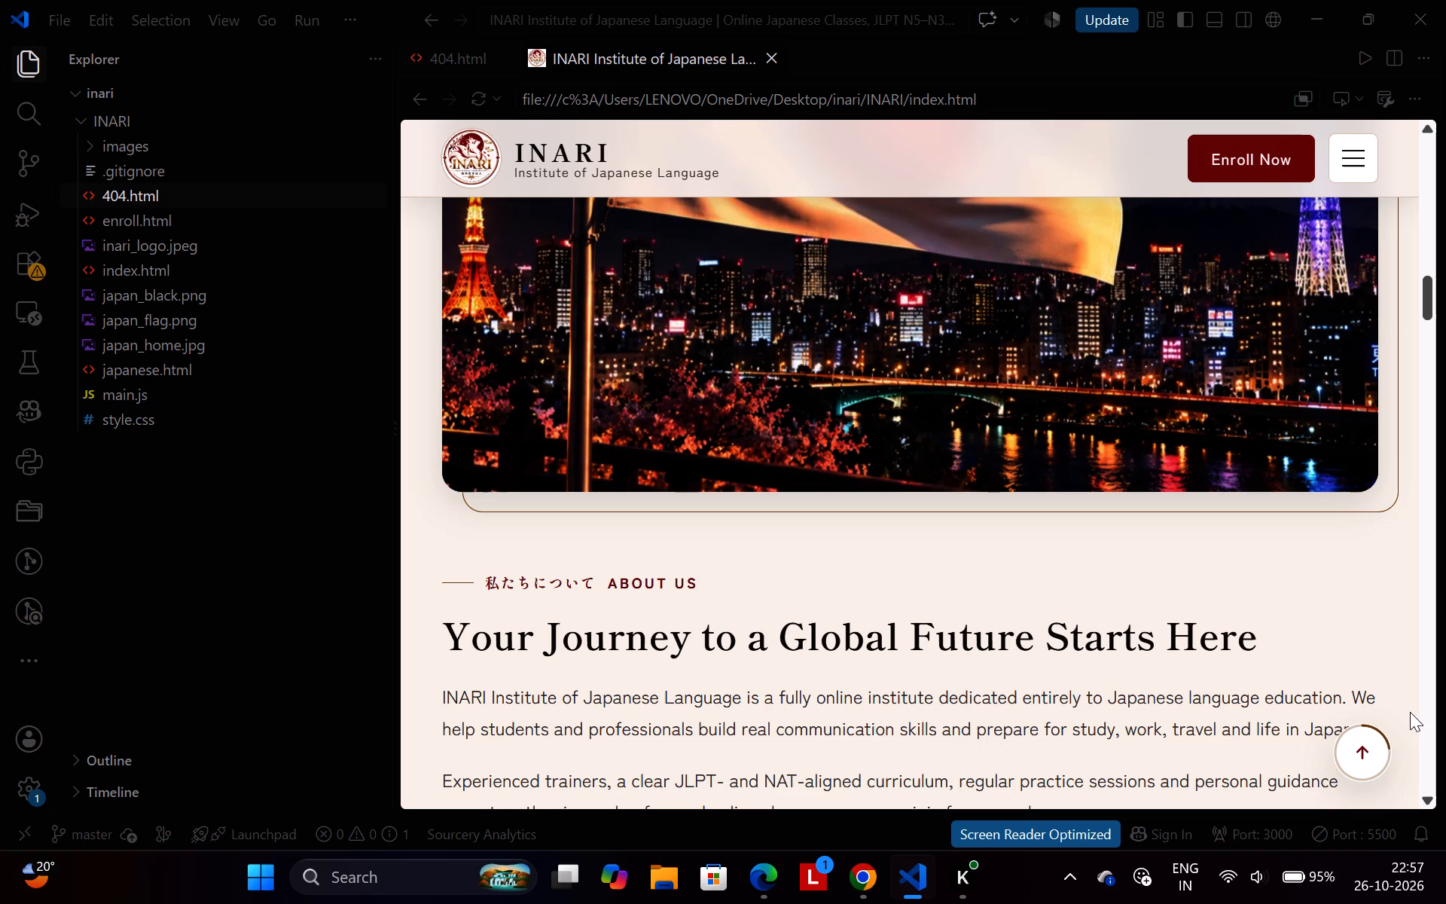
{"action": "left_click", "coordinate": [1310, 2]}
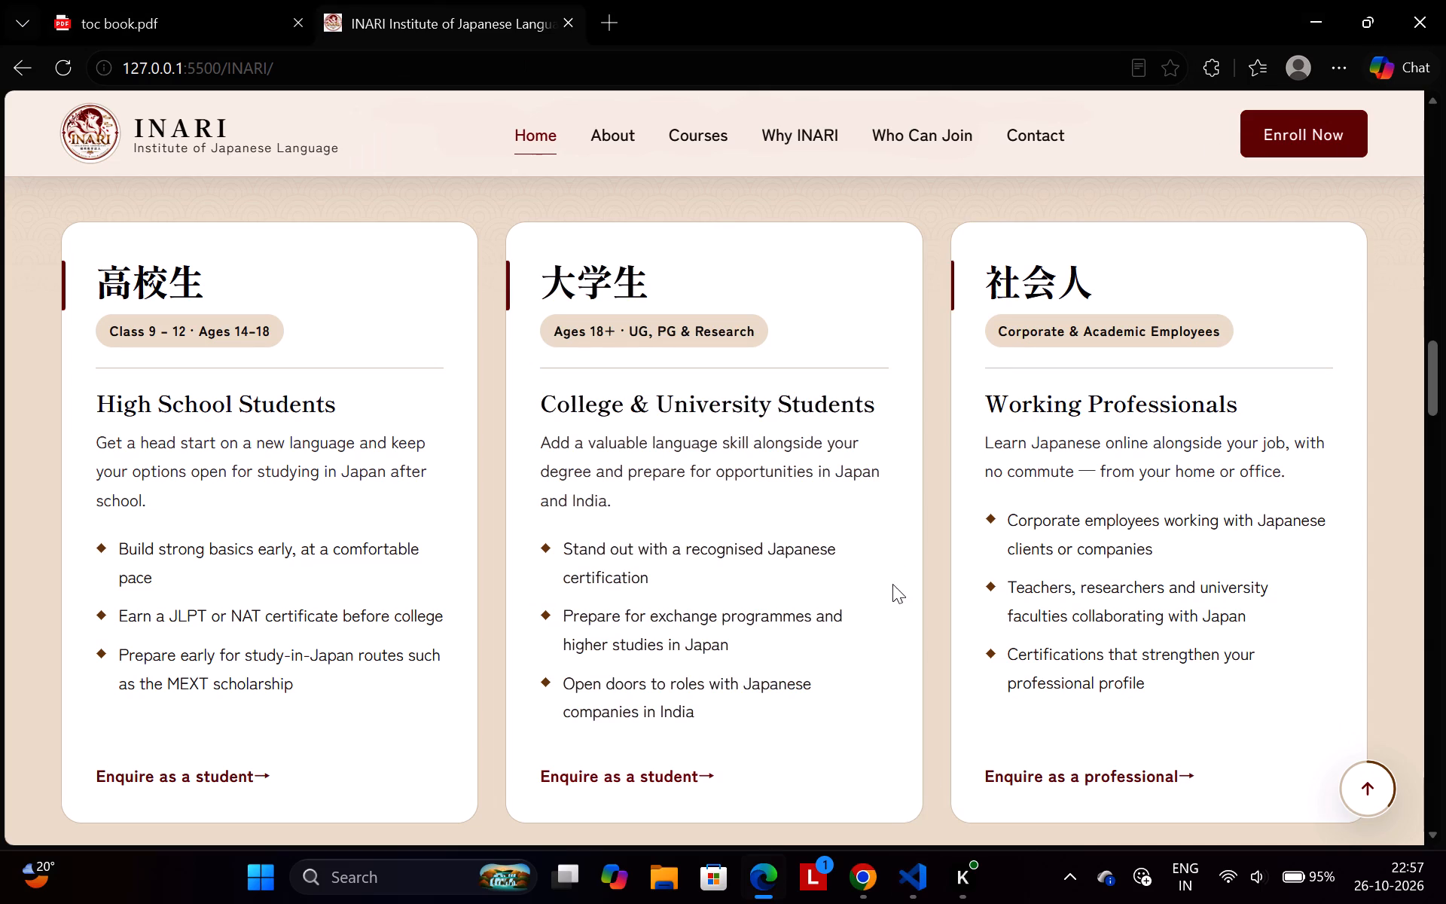
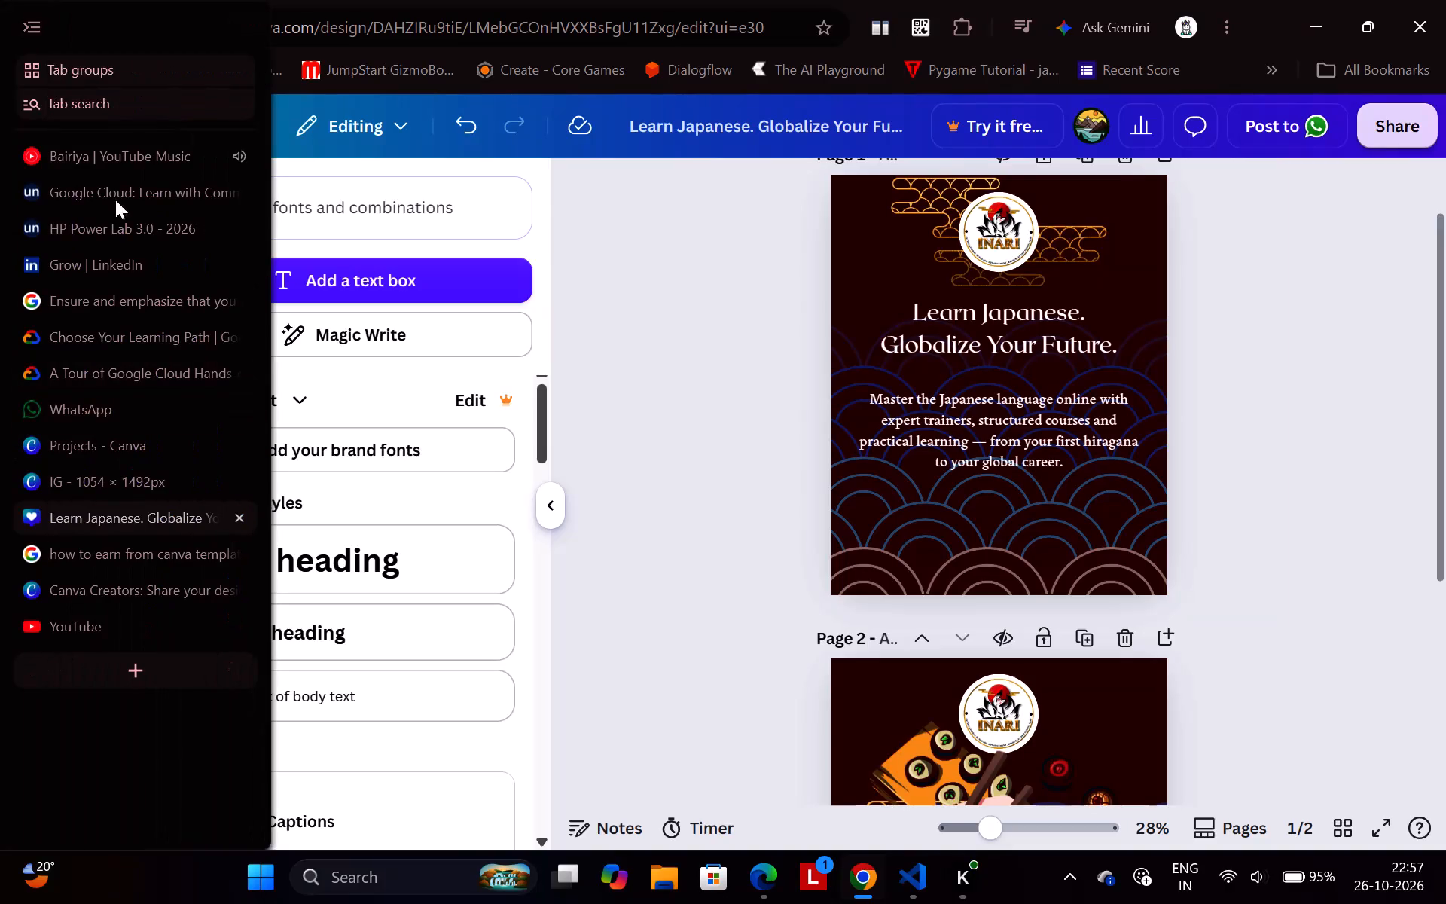
Switch to YouTube Music and look through the songs in the Liked Music playlist.
{"action": "left_click", "coordinate": [104, 167]}
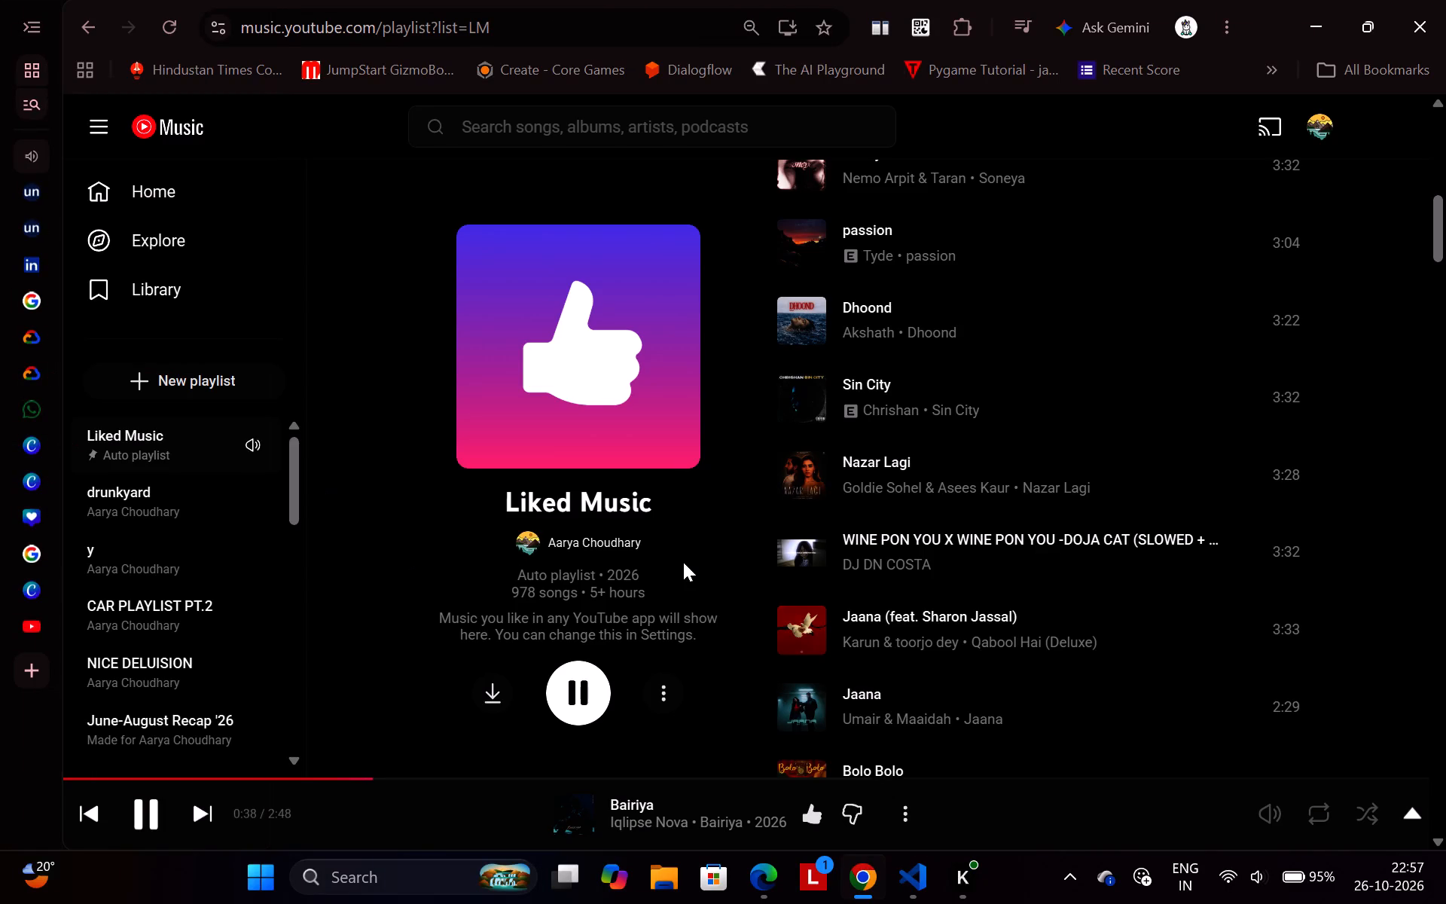
{"action": "scroll", "coordinate": [846, 635], "scroll_direction": "down", "scroll_amount": 6}
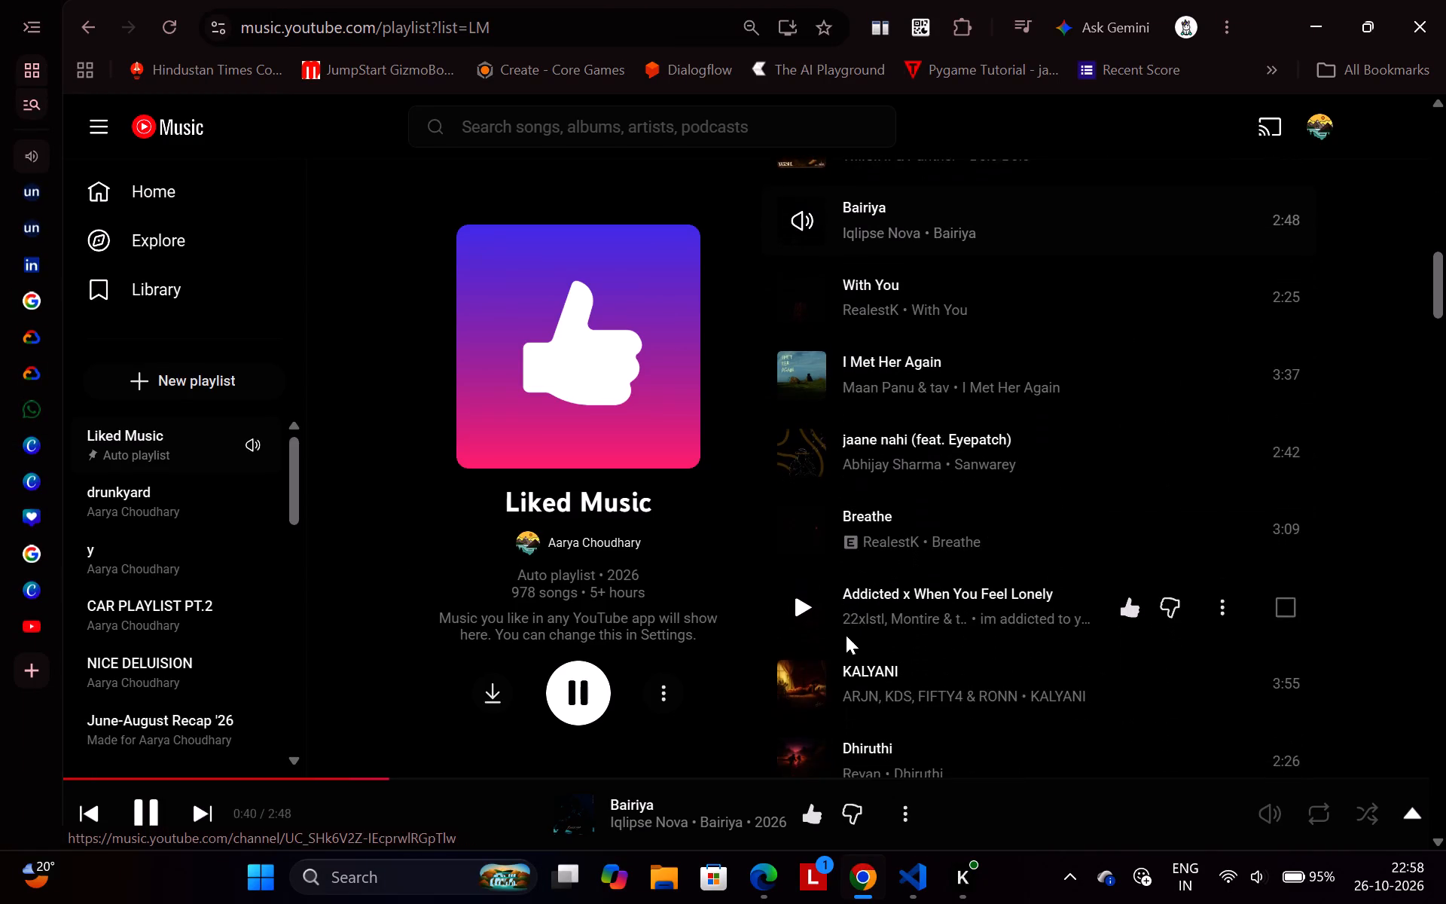
{"action": "scroll", "coordinate": [846, 635], "scroll_direction": "down", "scroll_amount": 4}
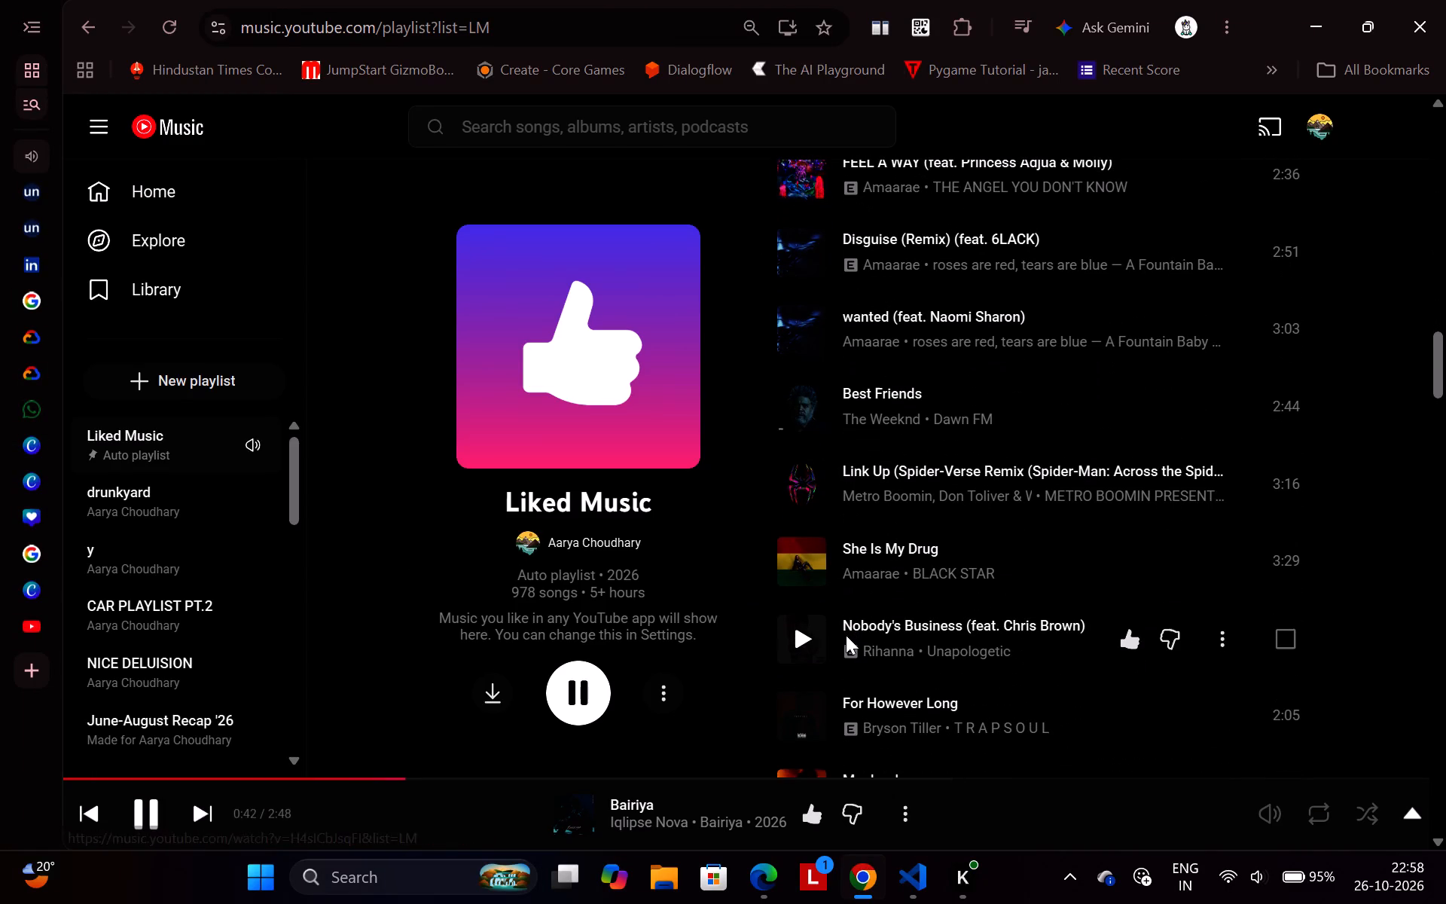
{"action": "scroll", "coordinate": [846, 635], "scroll_direction": "down", "scroll_amount": 6}
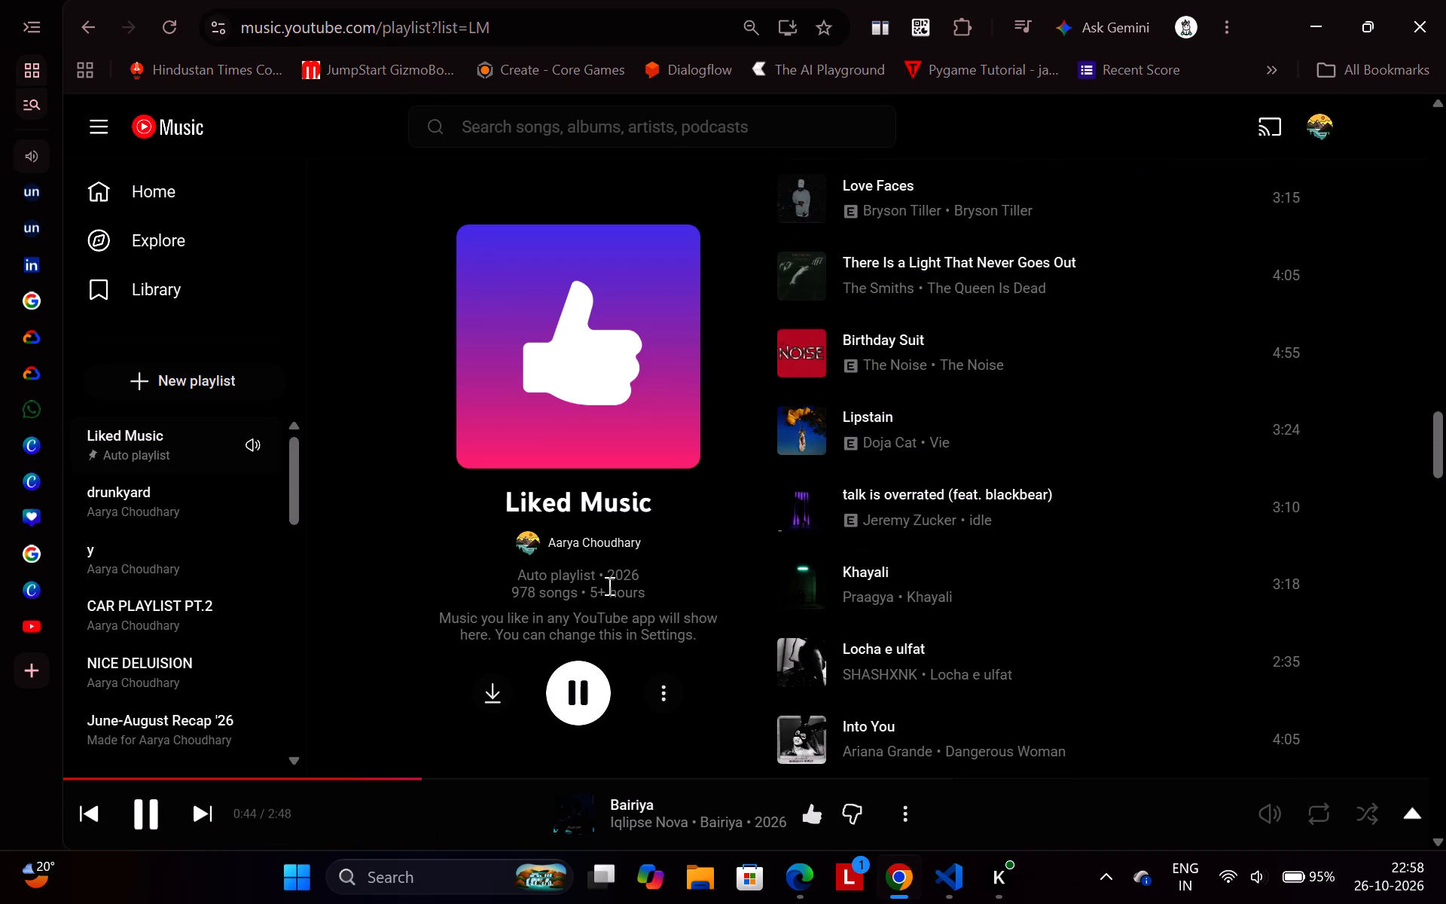
{"action": "scroll", "coordinate": [982, 437], "scroll_direction": "down", "scroll_amount": 4}
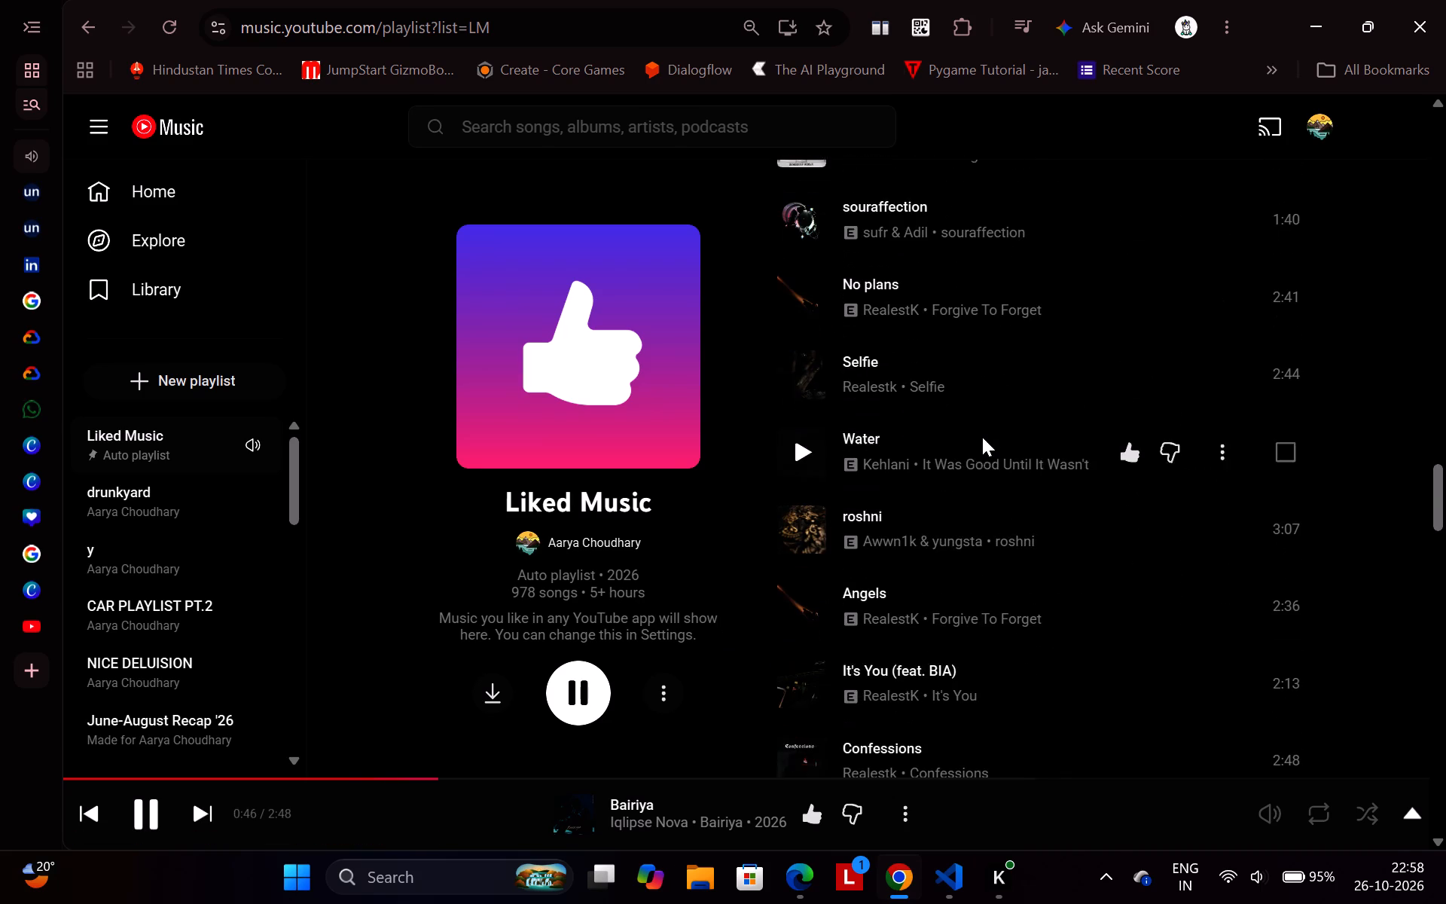
{"action": "scroll", "coordinate": [982, 437], "scroll_direction": "down", "scroll_amount": 1}
{"action": "scroll", "coordinate": [919, 561], "scroll_direction": "down", "scroll_amount": 3}
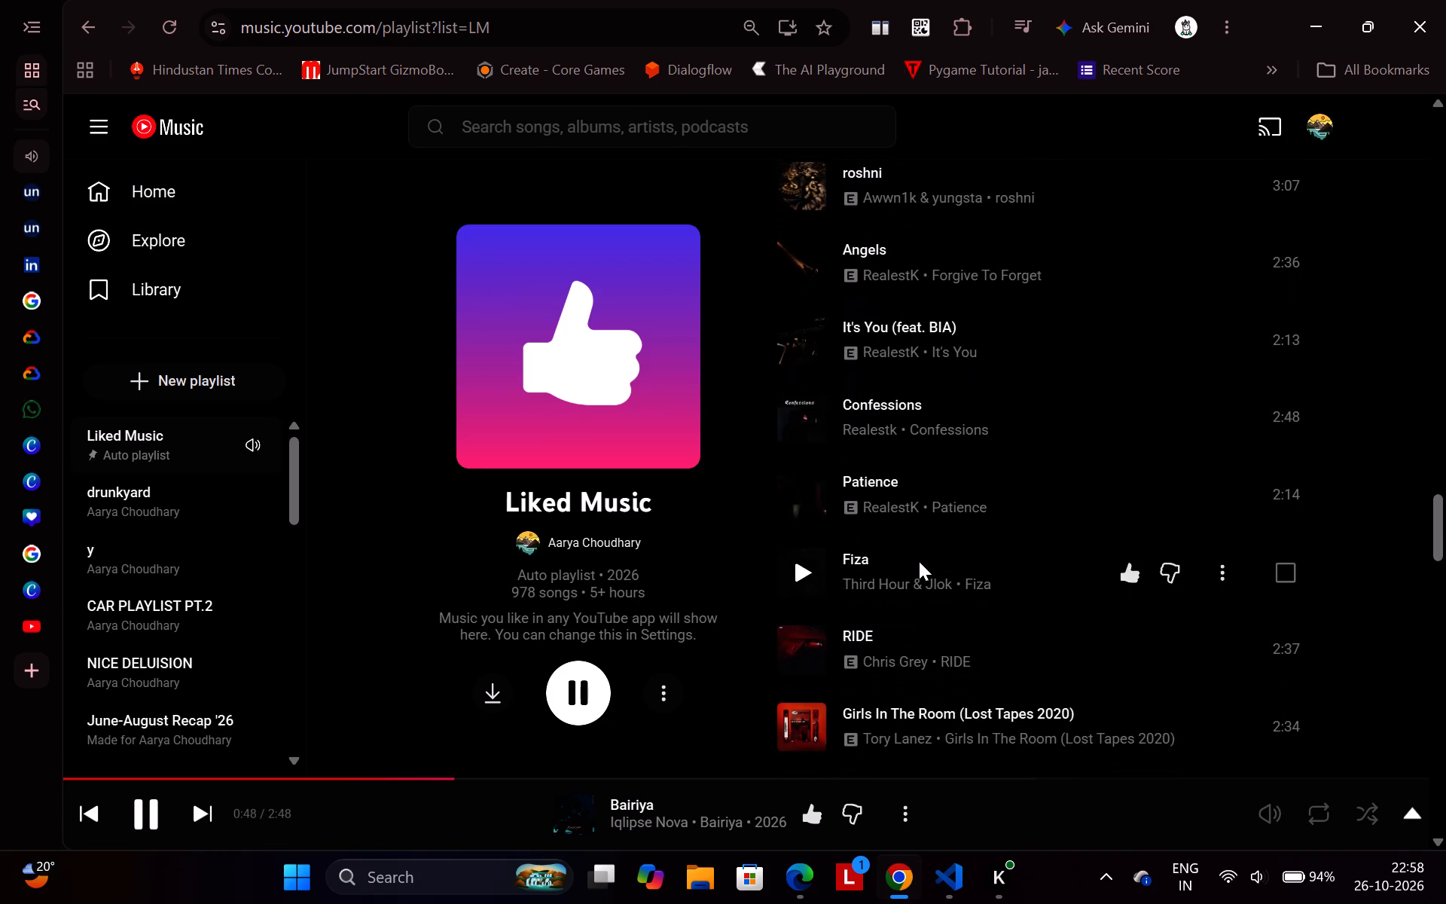
{"action": "scroll", "coordinate": [919, 561], "scroll_direction": "down", "scroll_amount": 2}
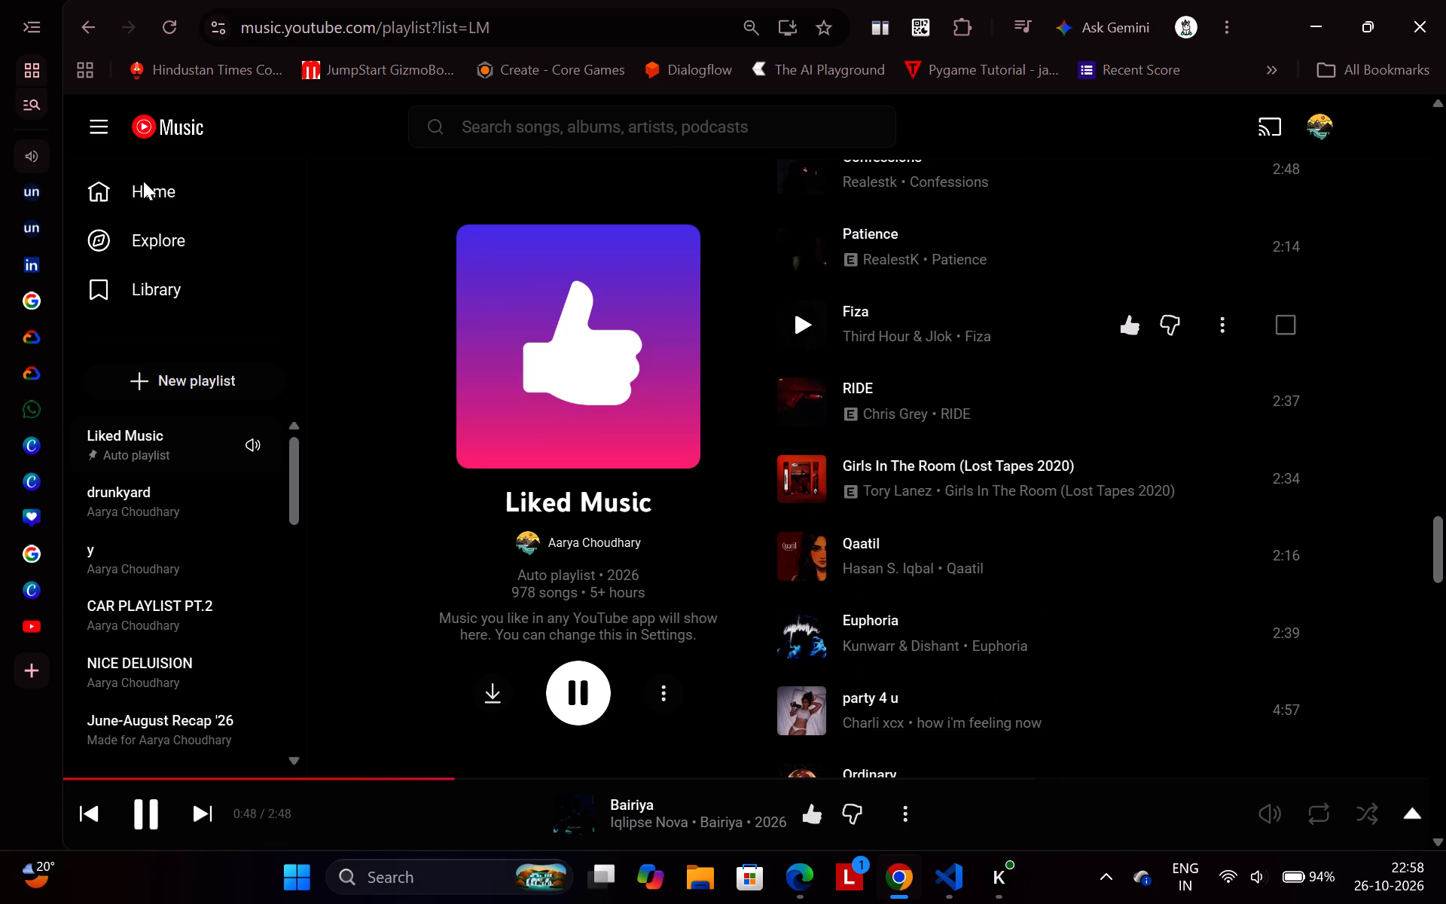
Go to the YouTube Music home page, open the artist Arpit Bala and bring up the album Keychain Laalu.
{"action": "left_click", "coordinate": [143, 181]}
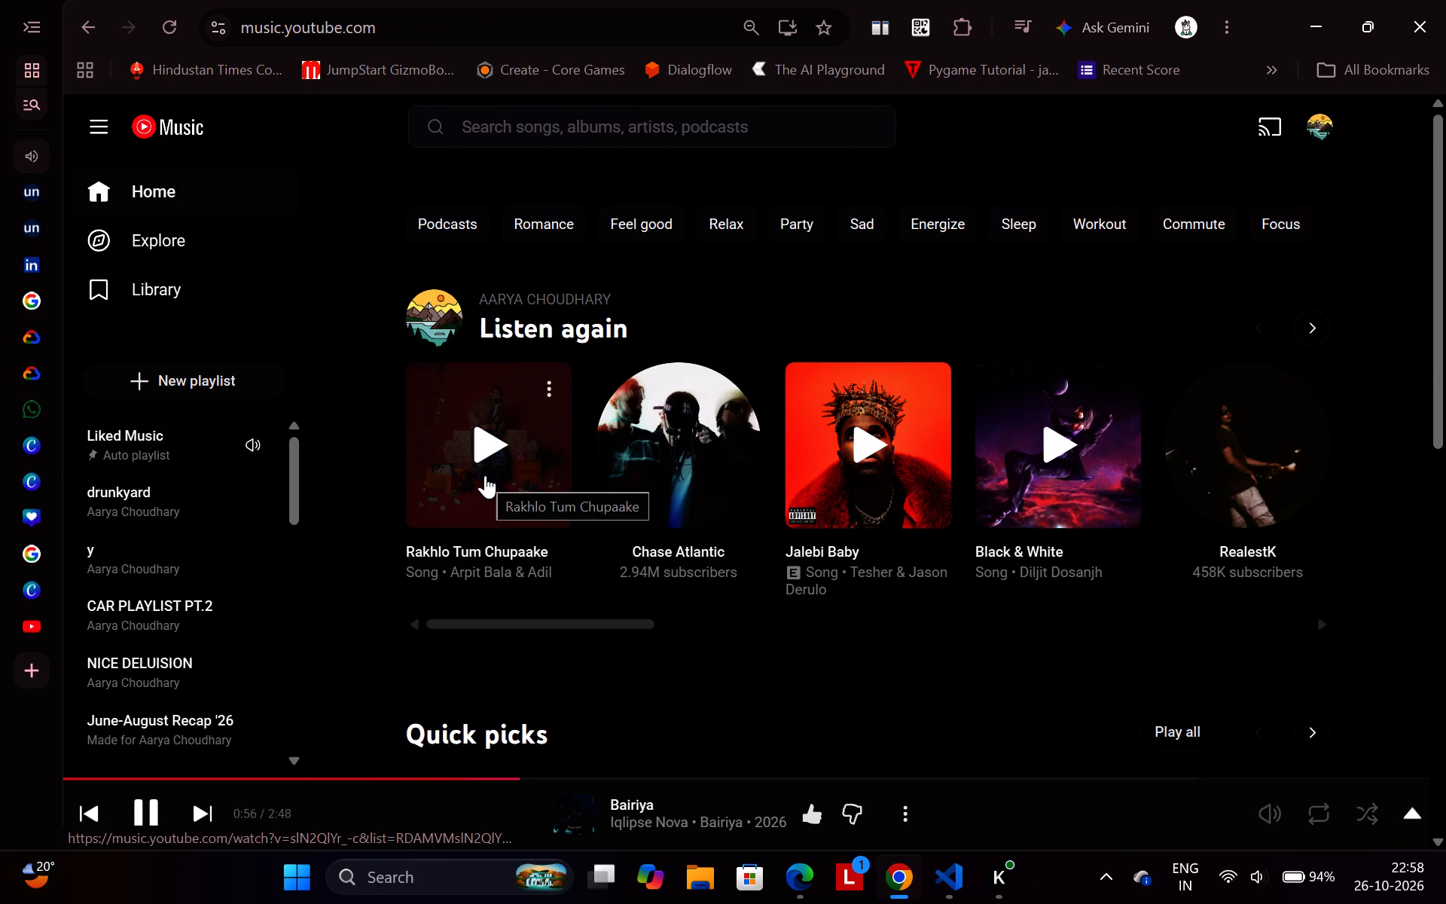
{"action": "left_click", "coordinate": [465, 581]}
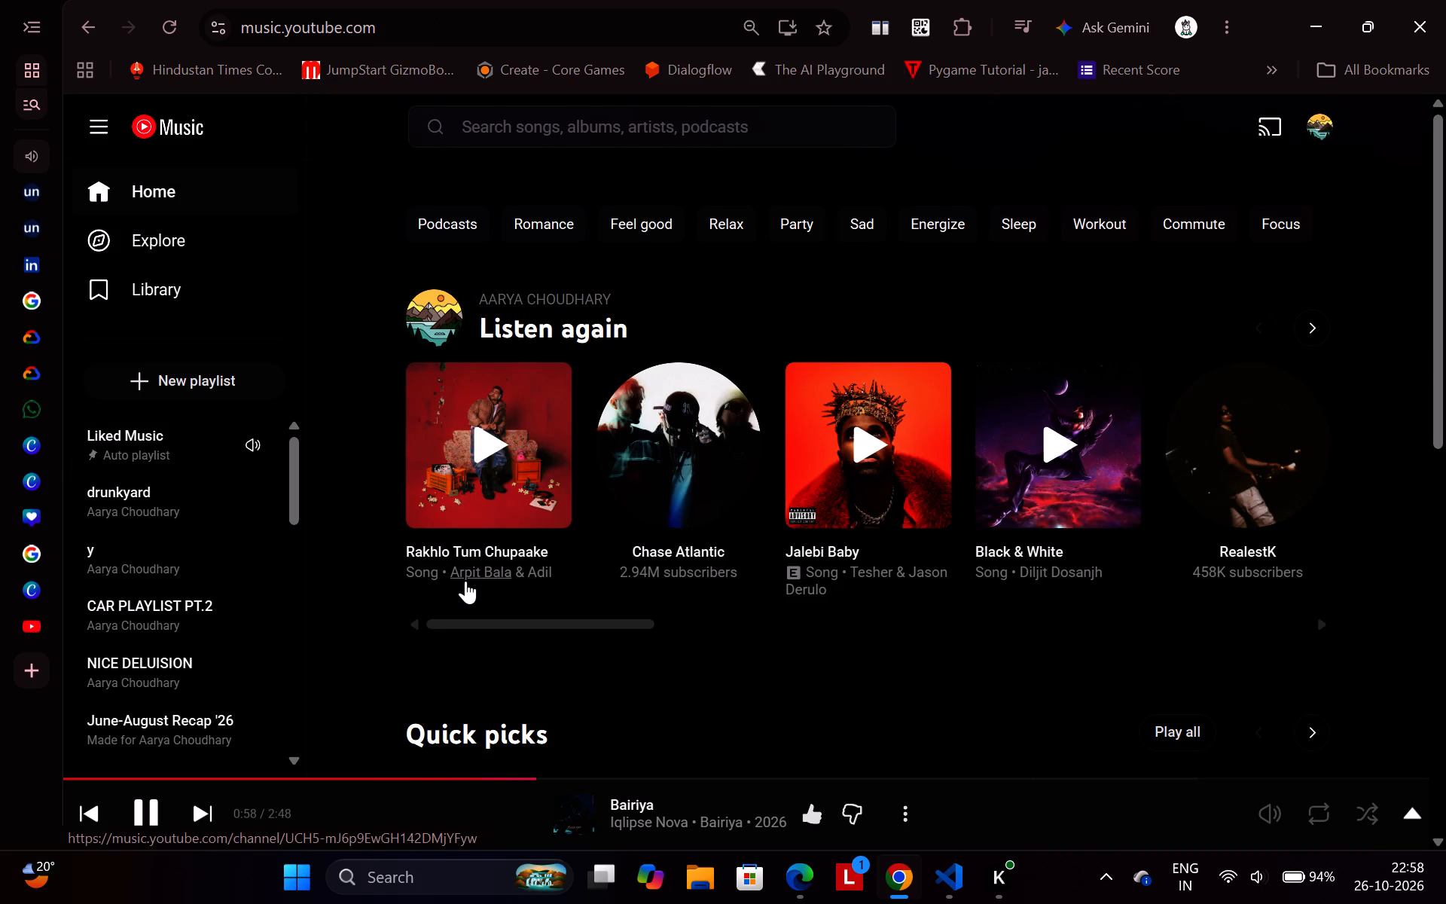
{"action": "scroll", "coordinate": [828, 423], "scroll_direction": "down", "scroll_amount": 1}
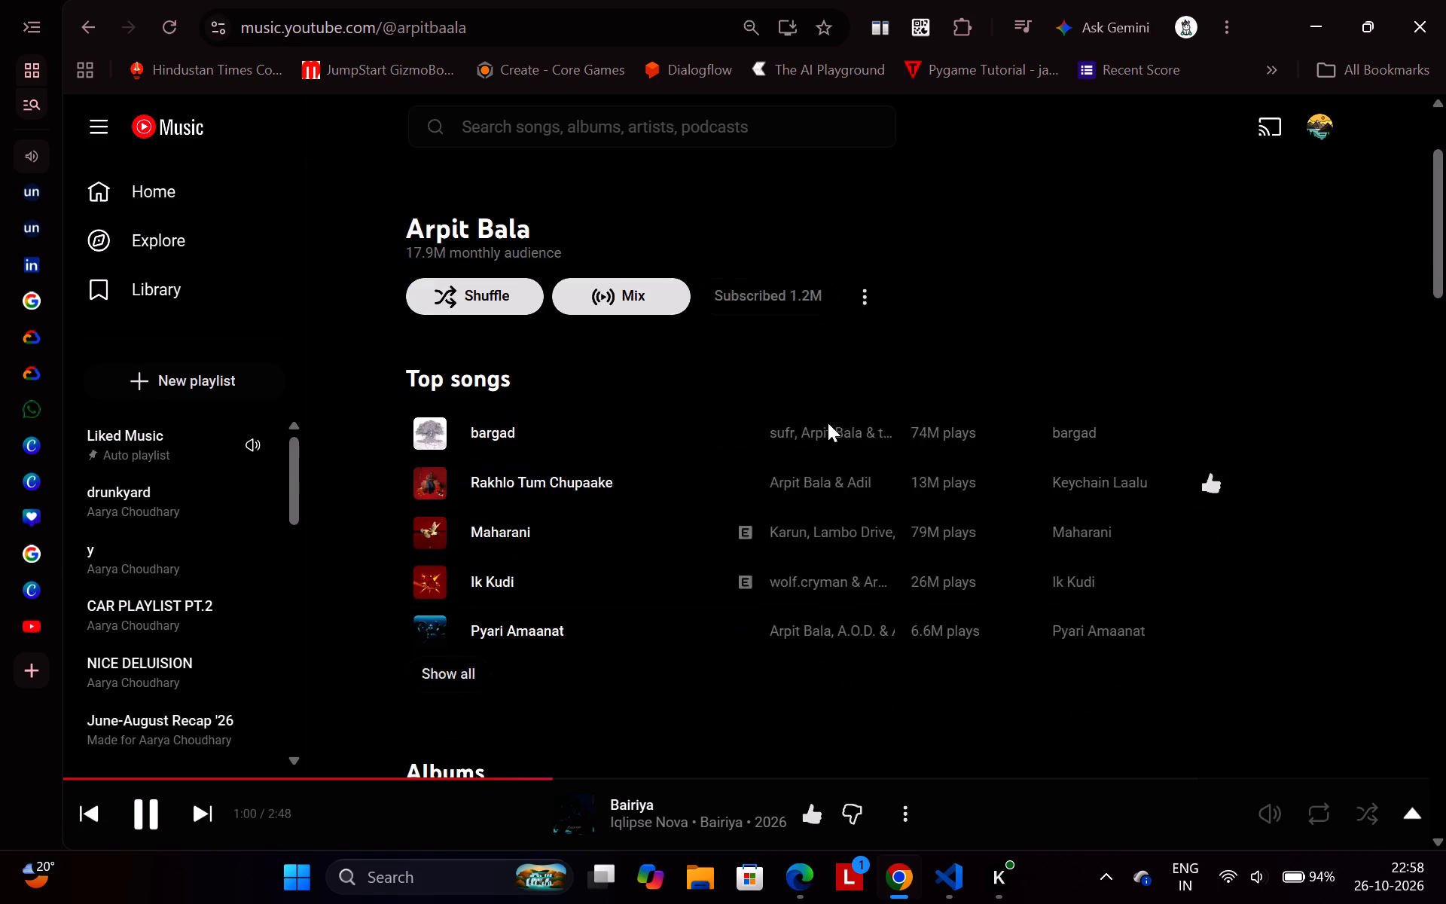
{"action": "scroll", "coordinate": [828, 423], "scroll_direction": "down", "scroll_amount": 1}
{"action": "scroll", "coordinate": [674, 613], "scroll_direction": "down", "scroll_amount": 3}
{"action": "left_click", "coordinate": [508, 409]}
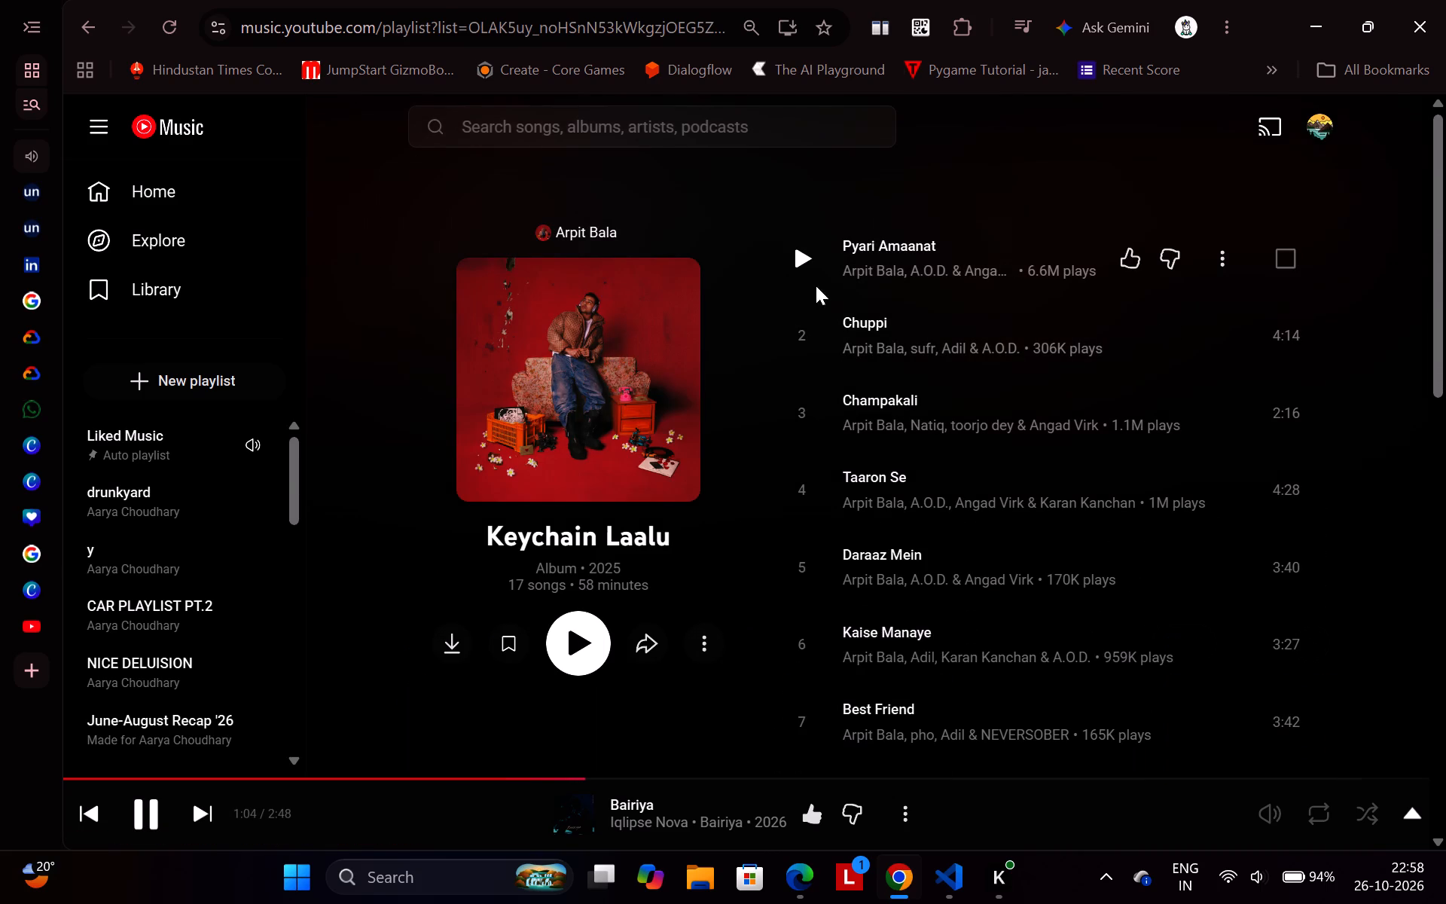
Play the song Pyari Amaanat from the album Keychain Laalu.
{"action": "left_click", "coordinate": [798, 263]}
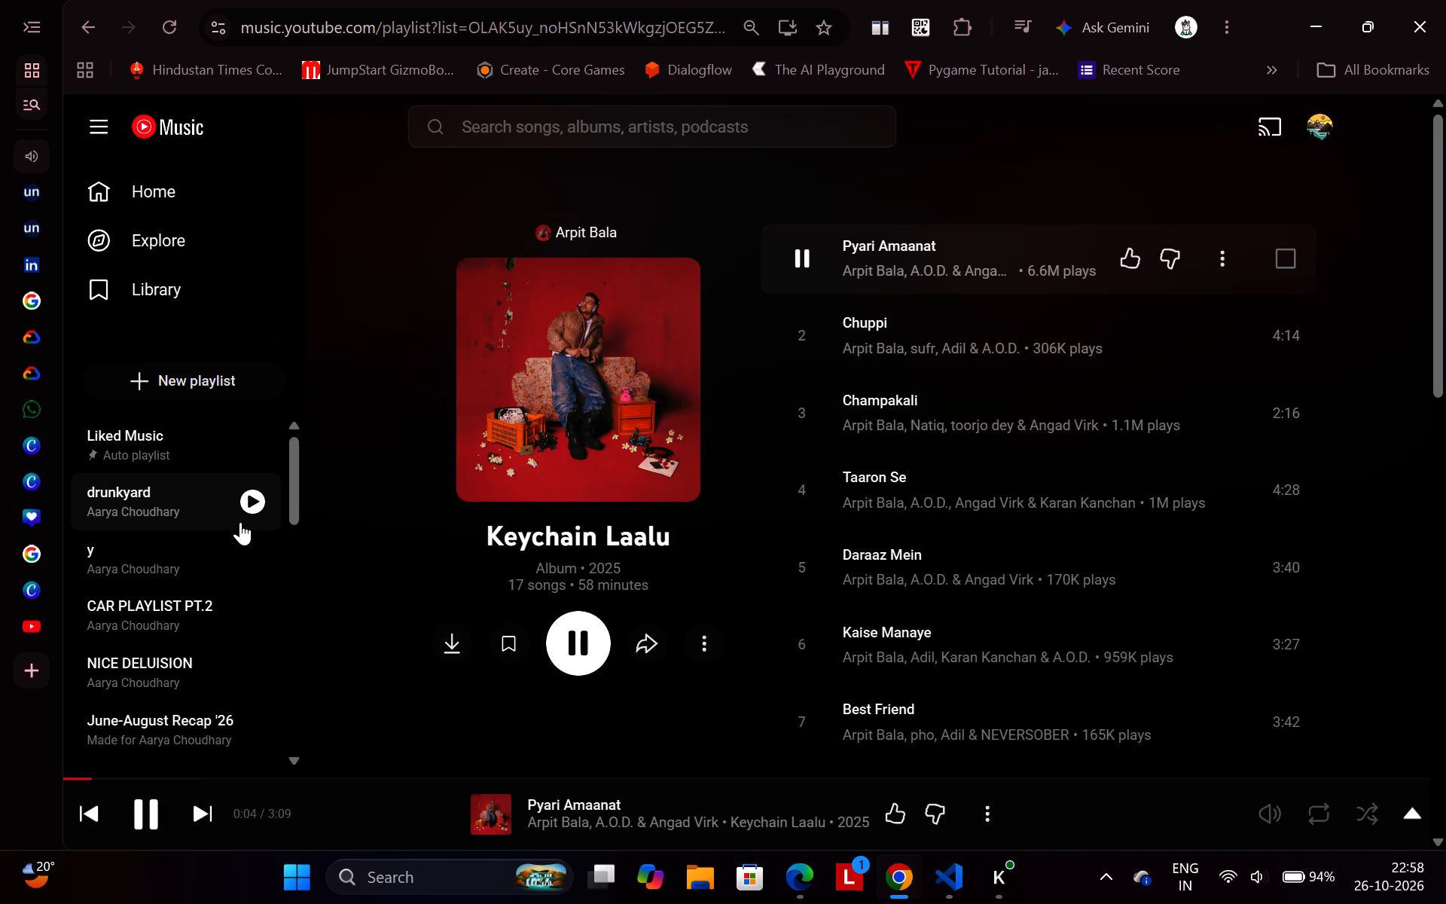
Close the Canva Creators page and the Google search page about earning from Canva templates.
{"action": "left_click", "coordinate": [69, 582]}
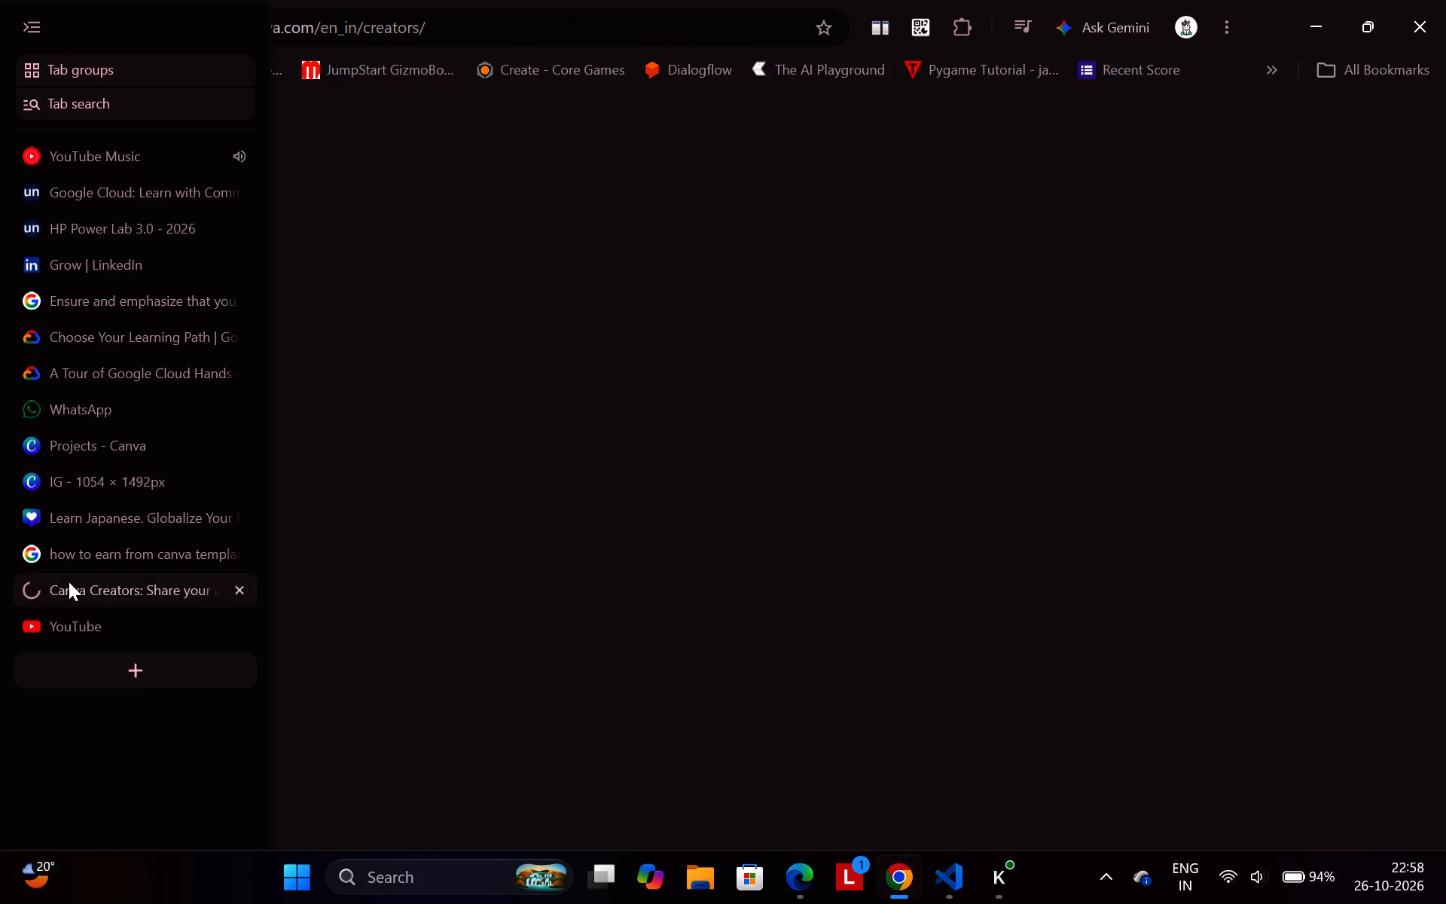
{"action": "left_click", "coordinate": [239, 592]}
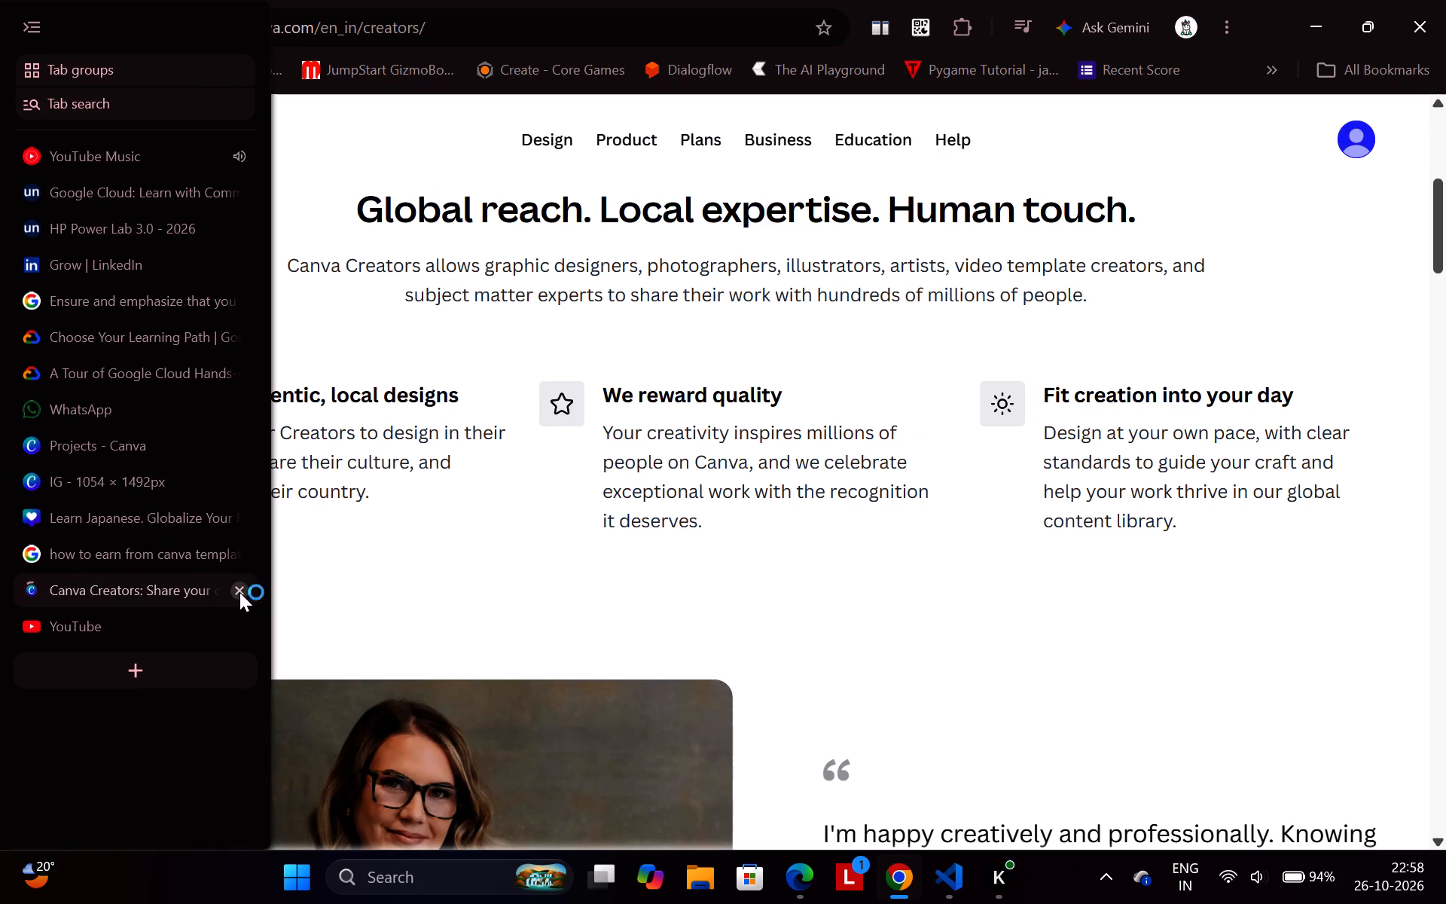
{"action": "left_click", "coordinate": [218, 548]}
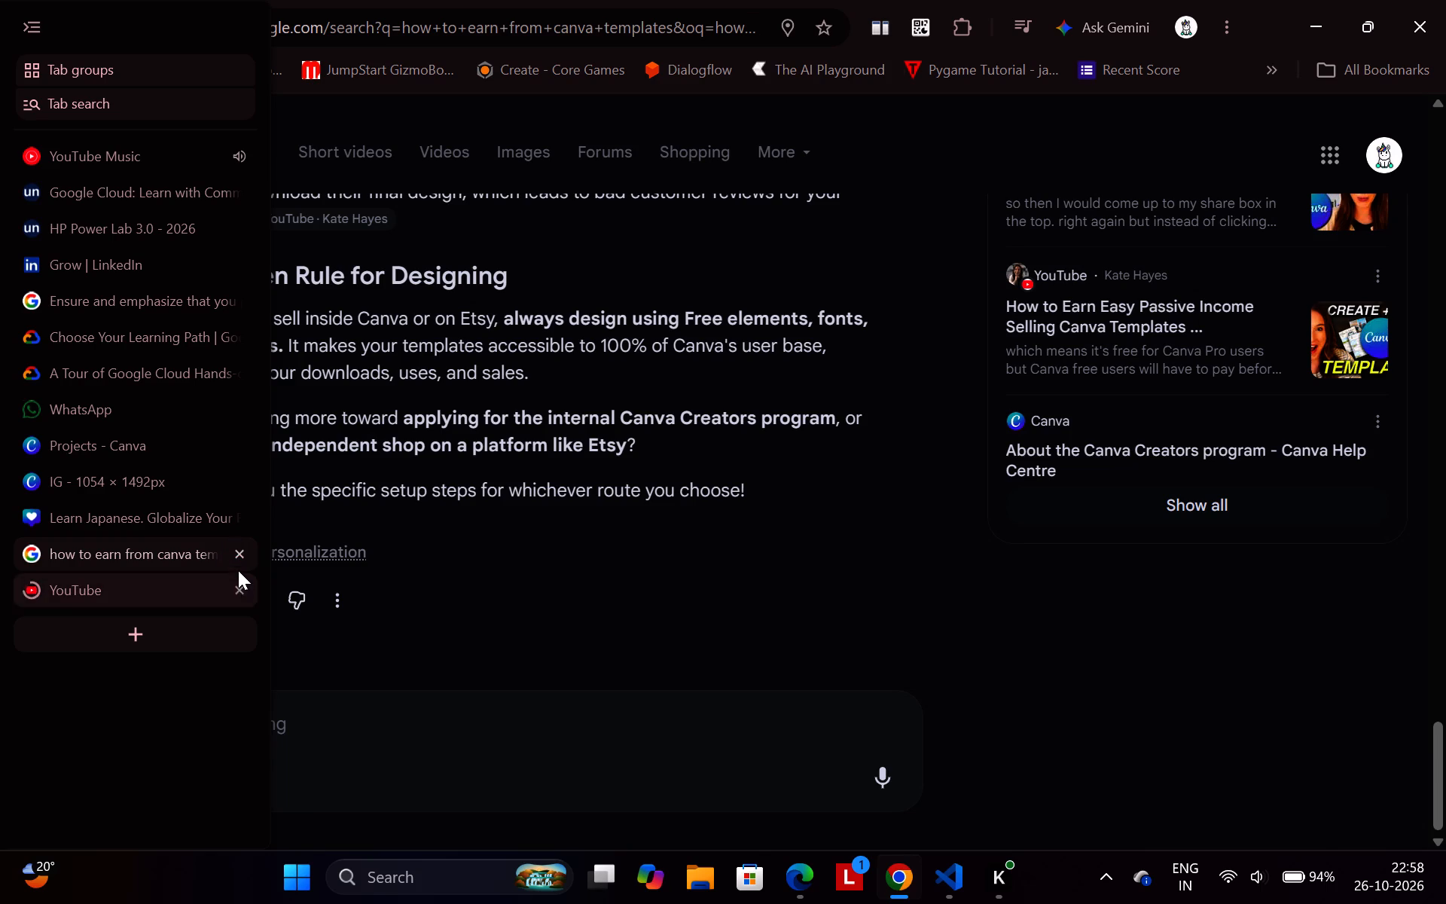
{"action": "left_click", "coordinate": [238, 558]}
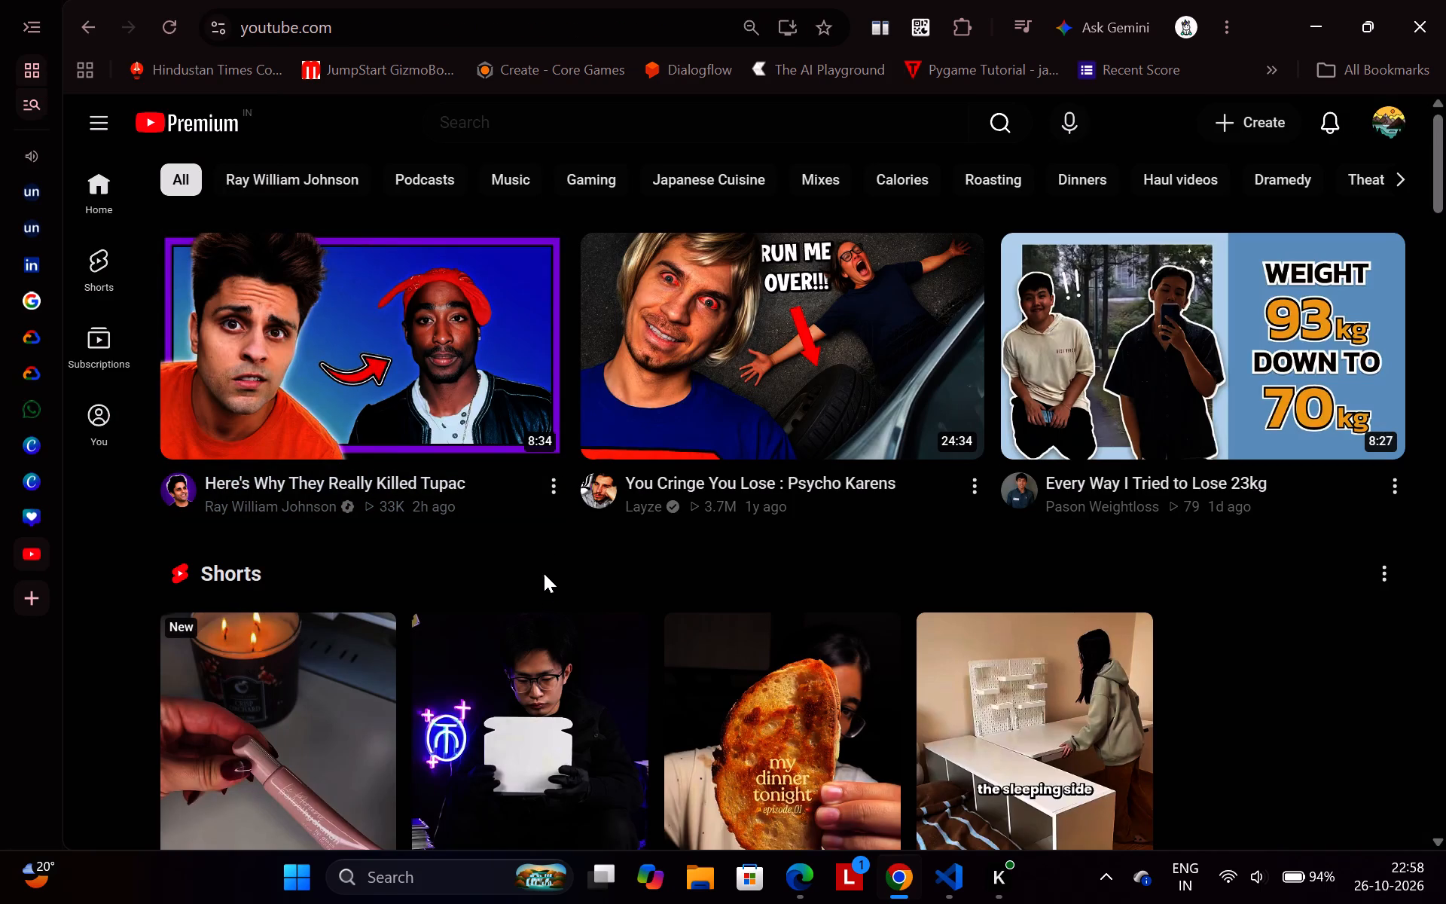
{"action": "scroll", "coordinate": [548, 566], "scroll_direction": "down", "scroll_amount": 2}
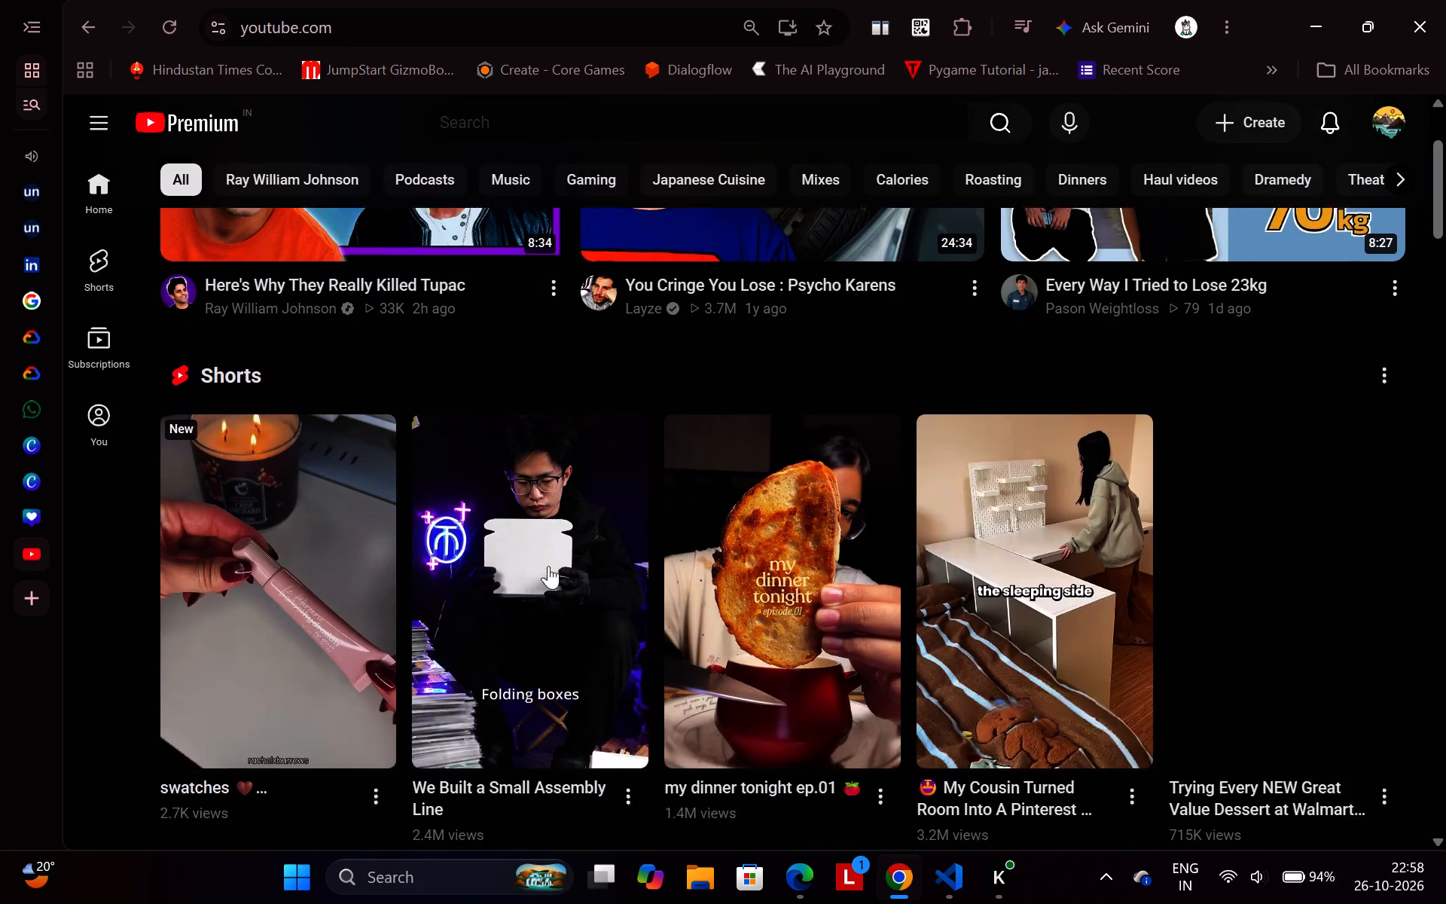
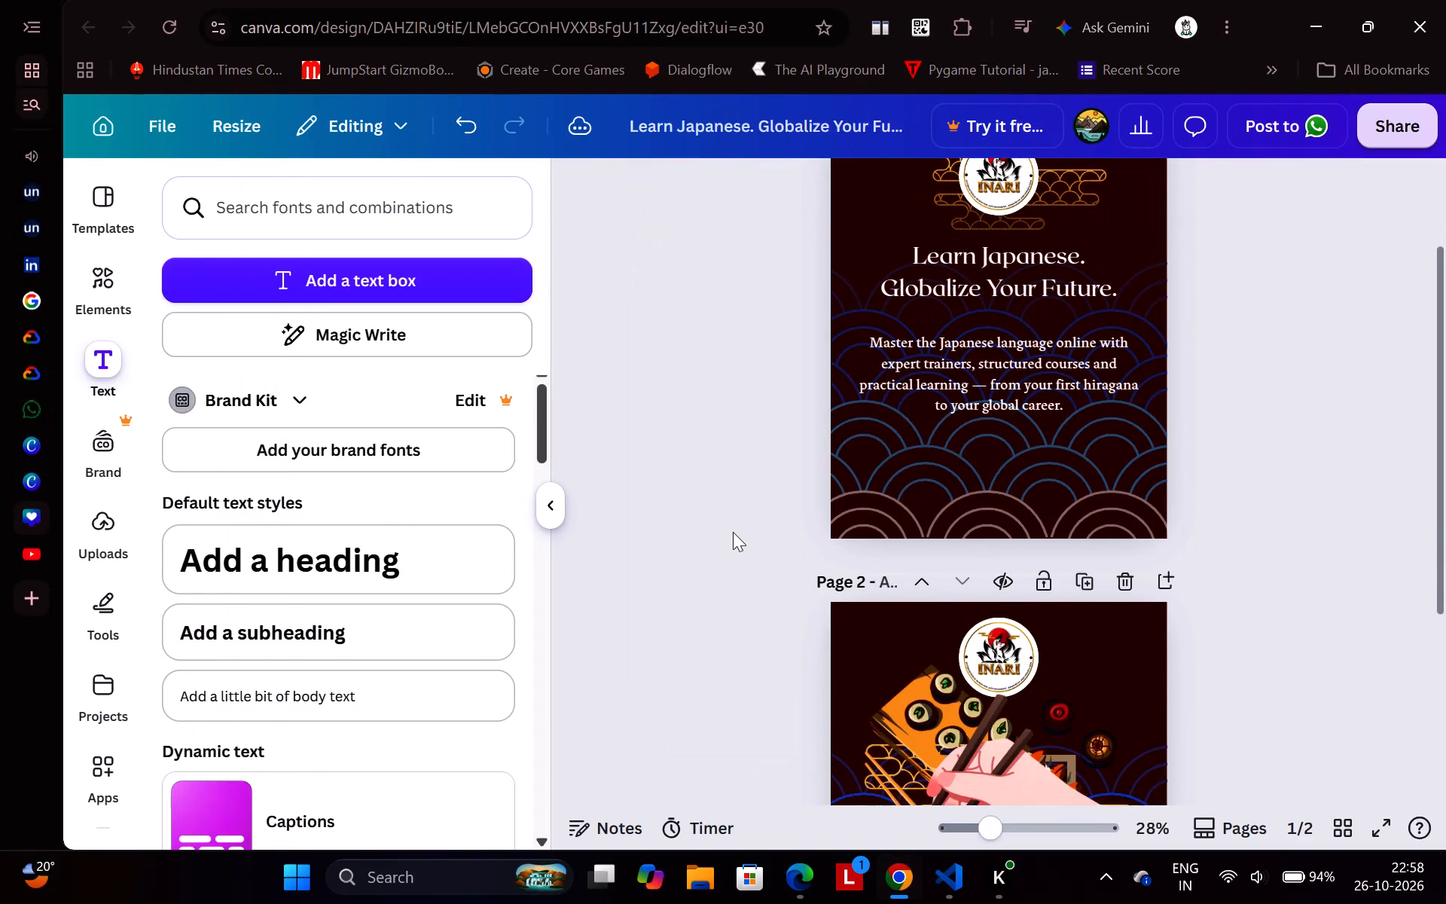
Duplicate page 1, the Learn Japanese page, so the copy sits before the sushi artwork page.
{"action": "scroll", "coordinate": [733, 532], "scroll_direction": "up", "scroll_amount": 1}
{"action": "scroll", "coordinate": [733, 532], "scroll_direction": "down", "scroll_amount": 4}
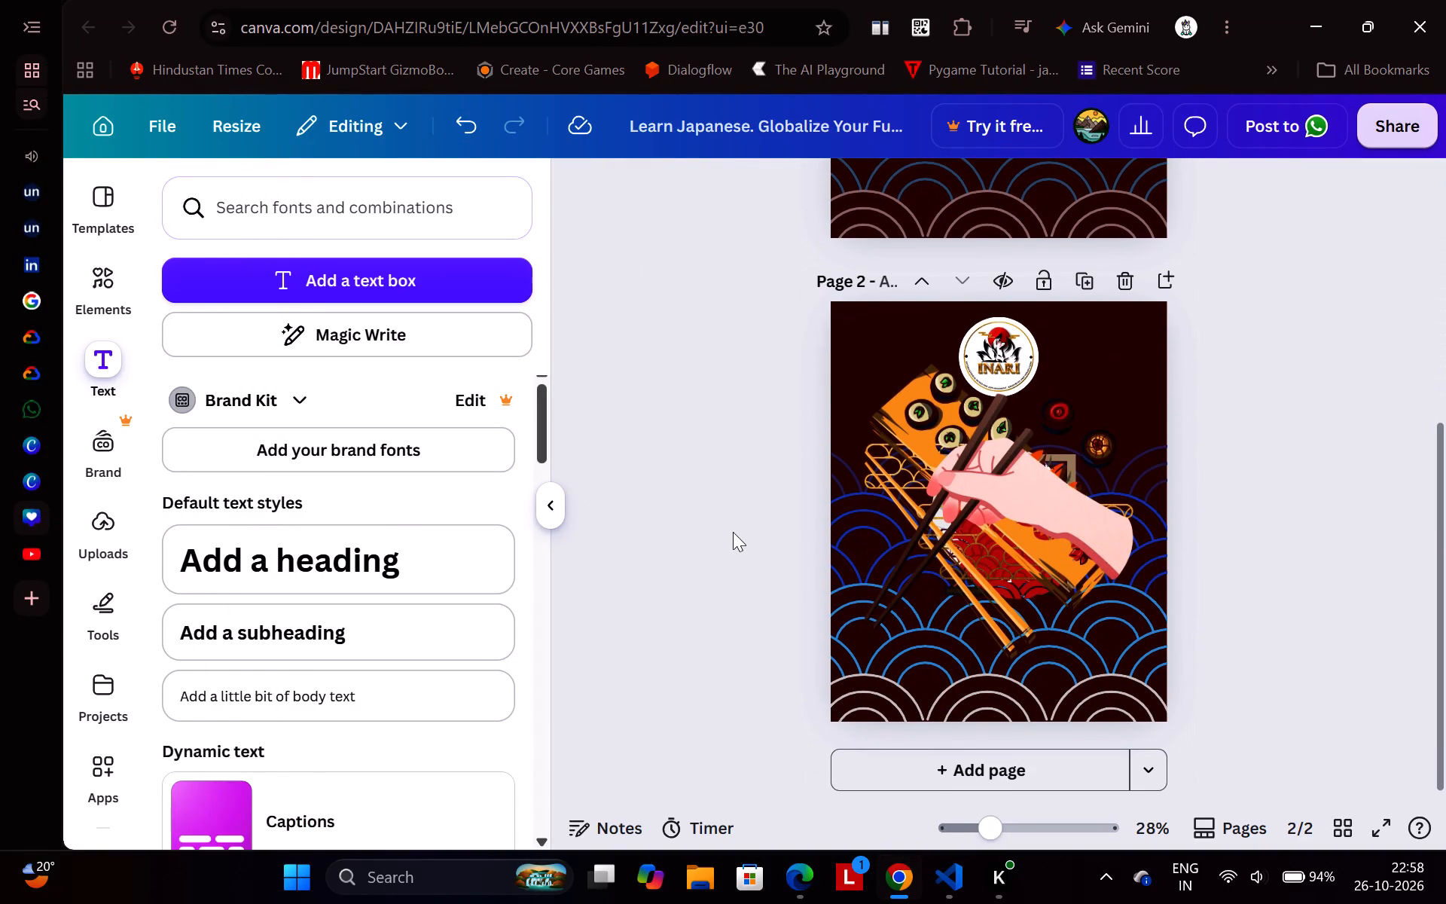
{"action": "scroll", "coordinate": [1161, 314], "scroll_direction": "up", "scroll_amount": 3}
{"action": "left_click", "coordinate": [1089, 206]}
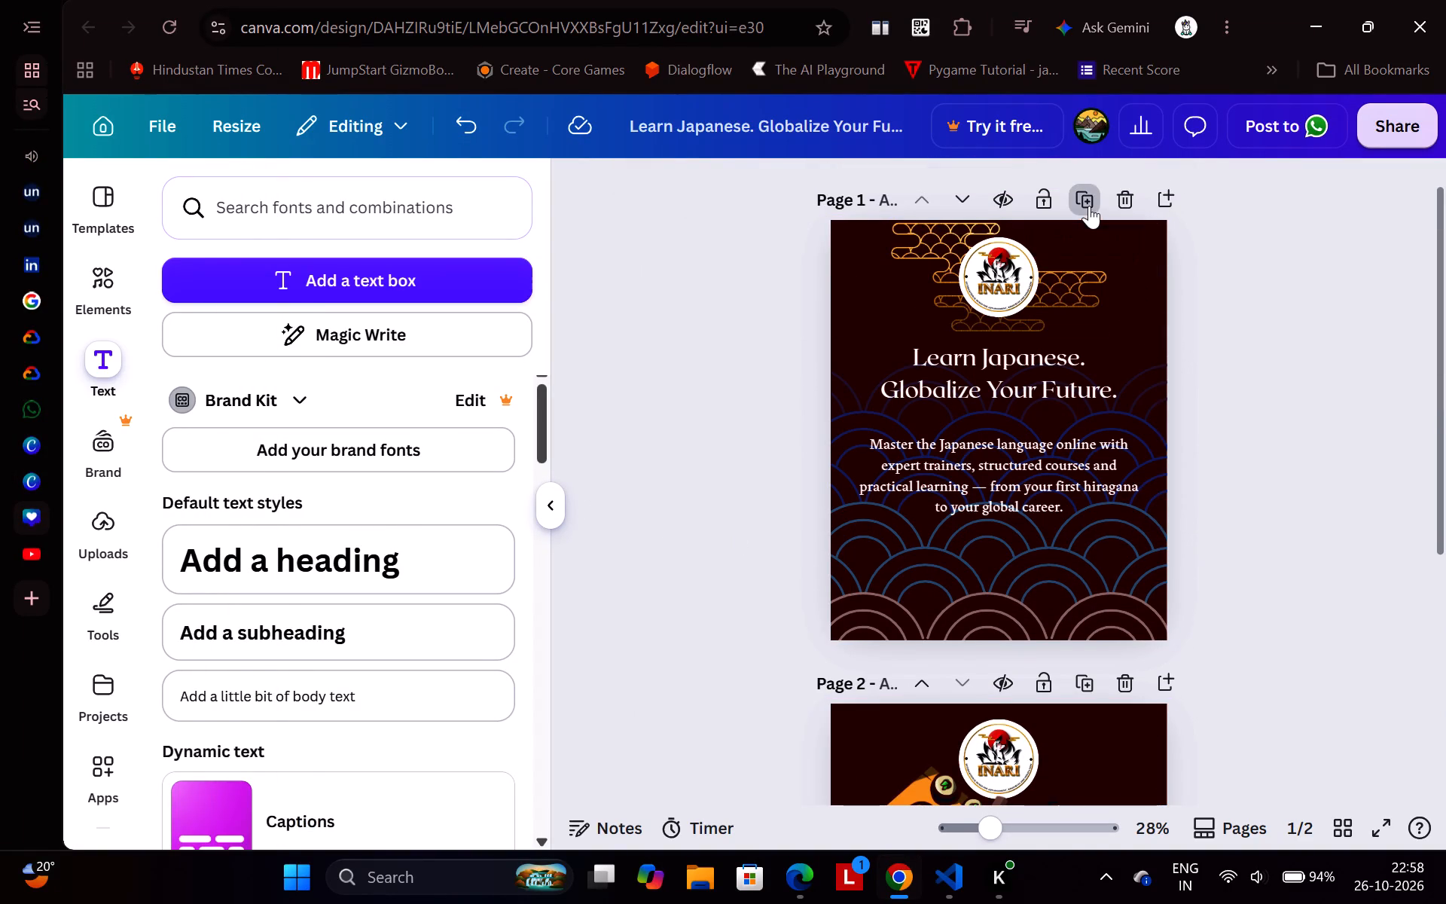
Select the grouped heading and body text on the duplicated page 2 and check the sushi artwork page below it.
{"action": "left_click", "coordinate": [1060, 435]}
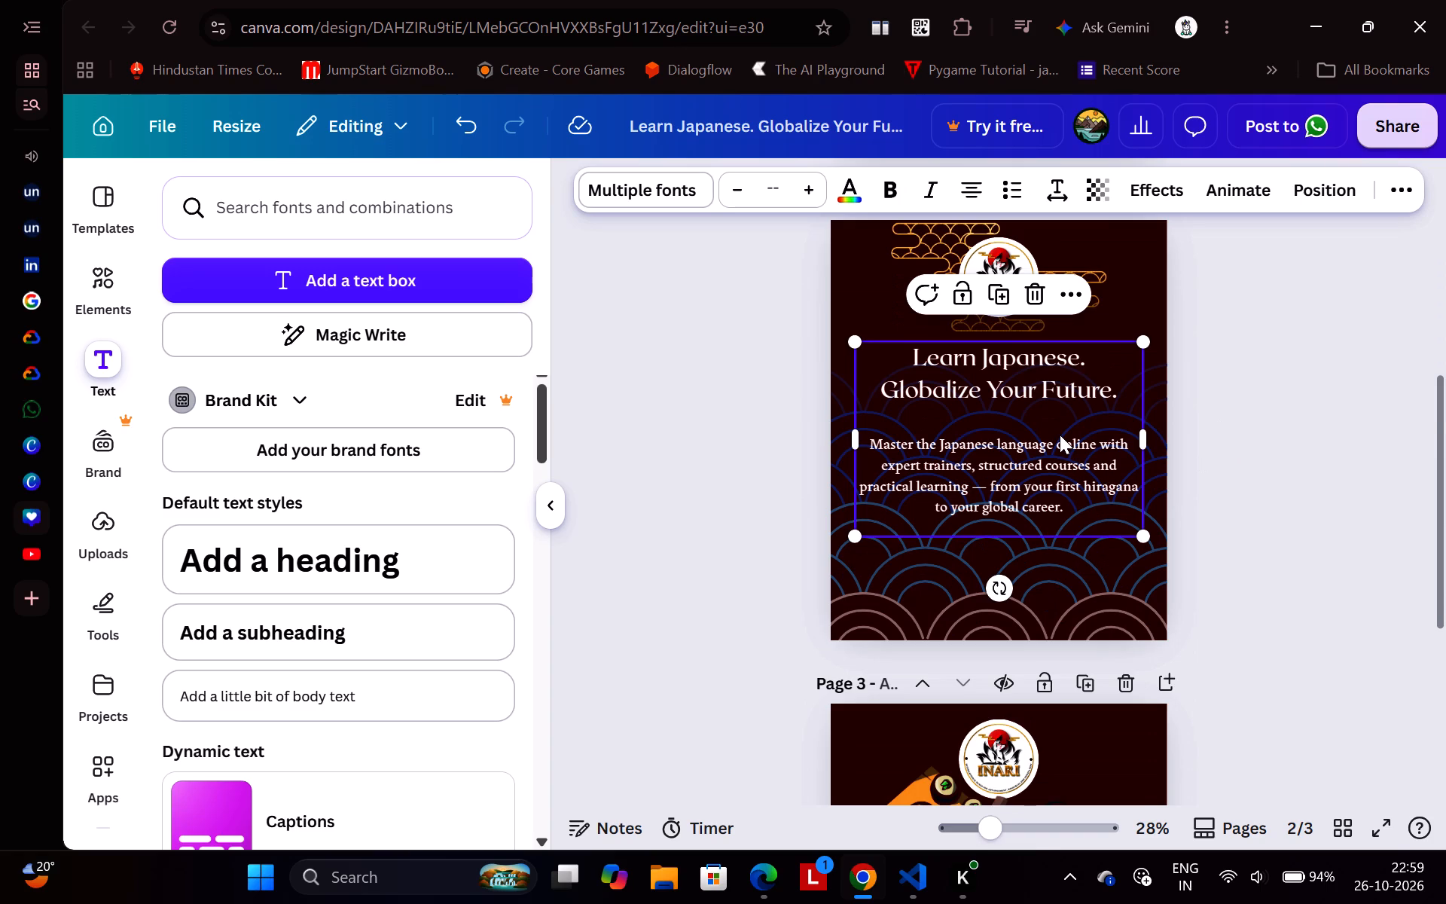
{"action": "scroll", "coordinate": [1060, 435], "scroll_direction": "down", "scroll_amount": 3}
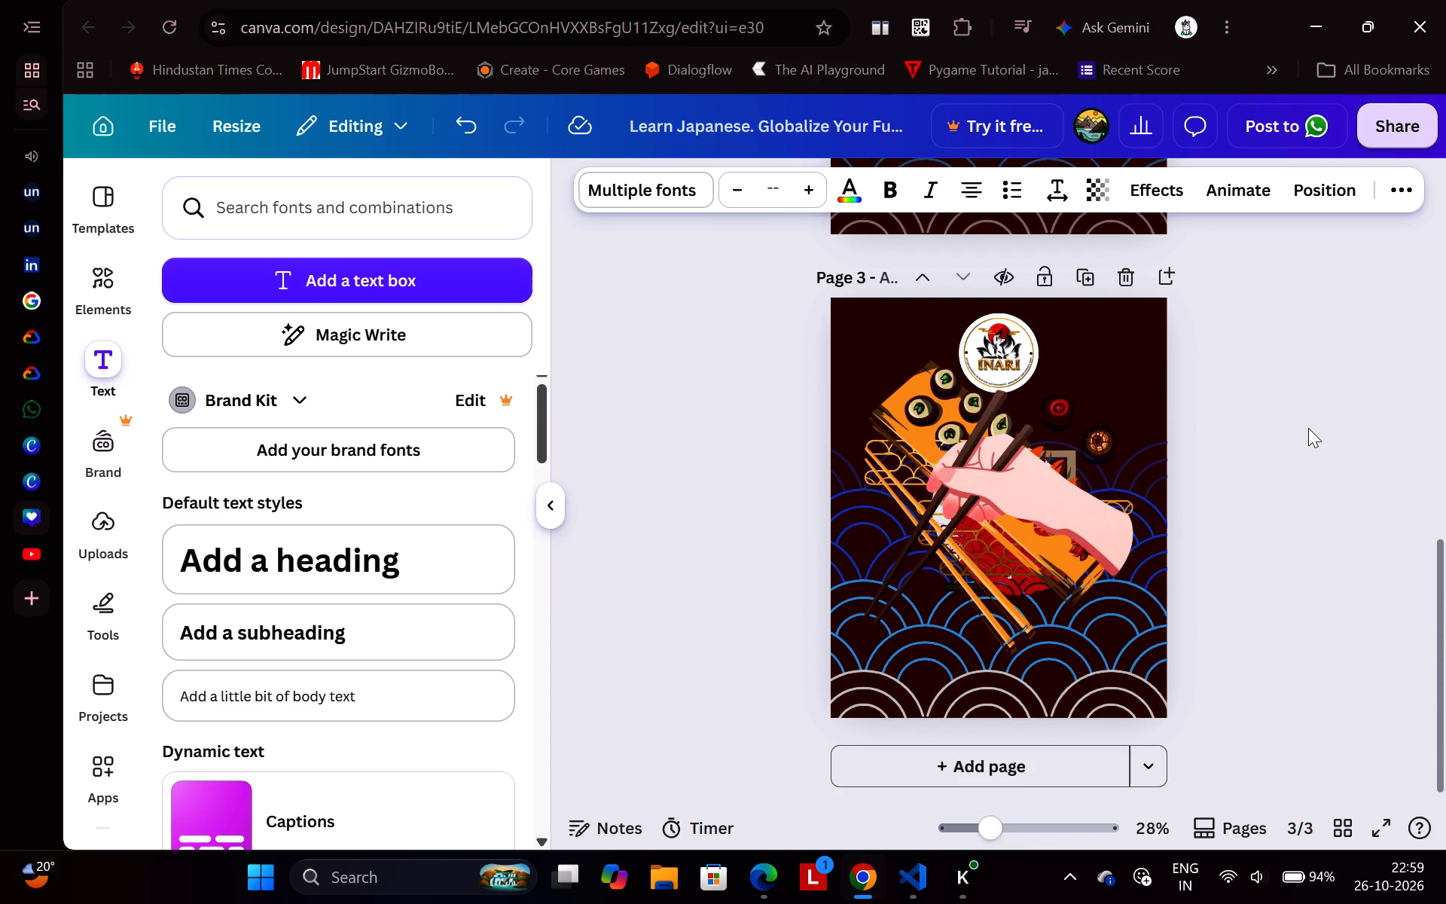
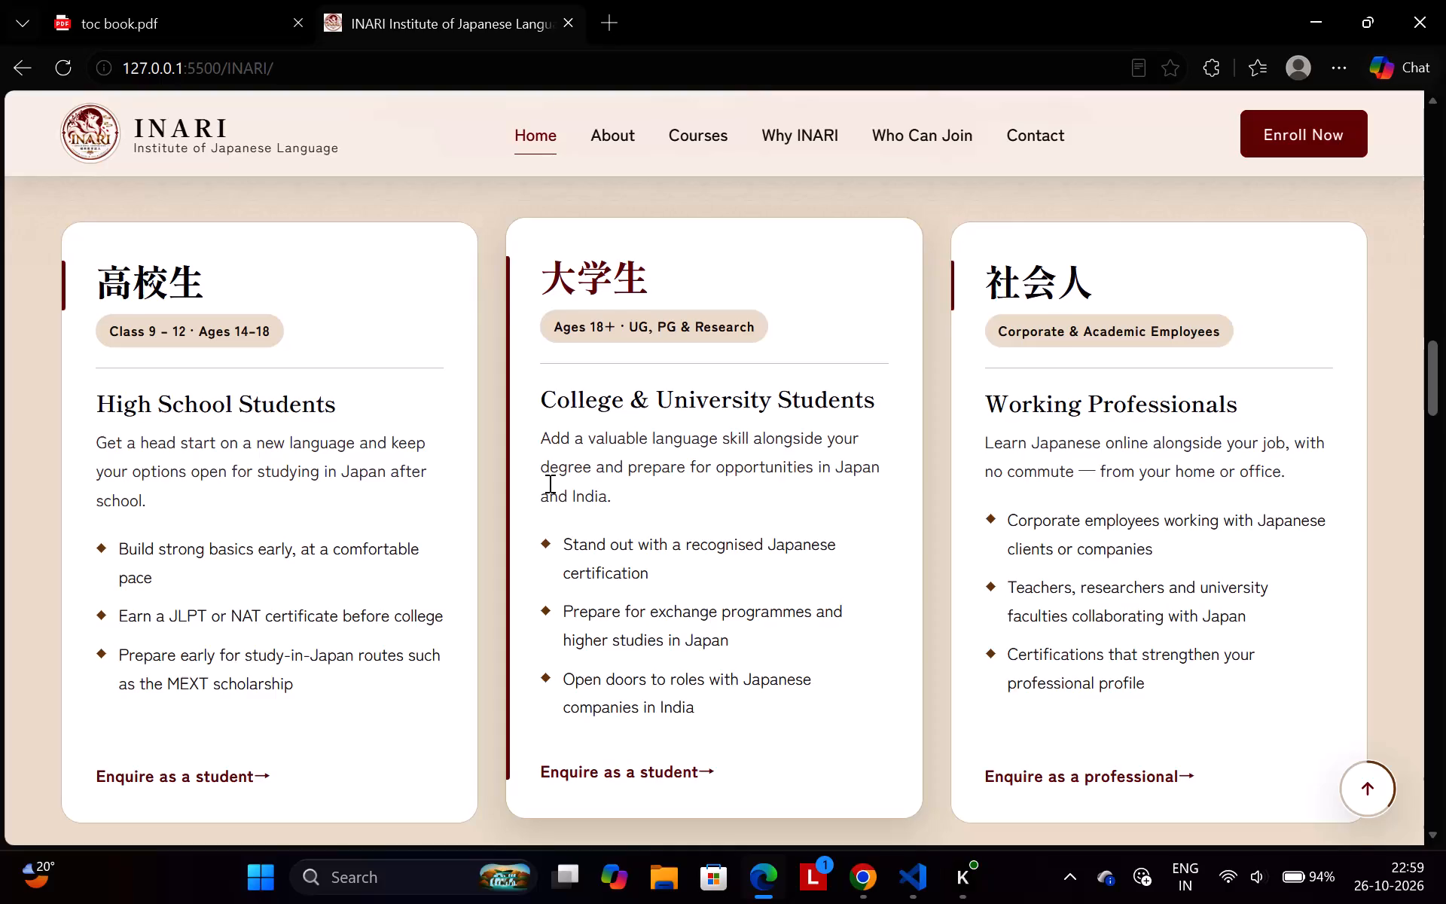
{"action": "scroll", "coordinate": [548, 483], "scroll_direction": "up", "scroll_amount": 2}
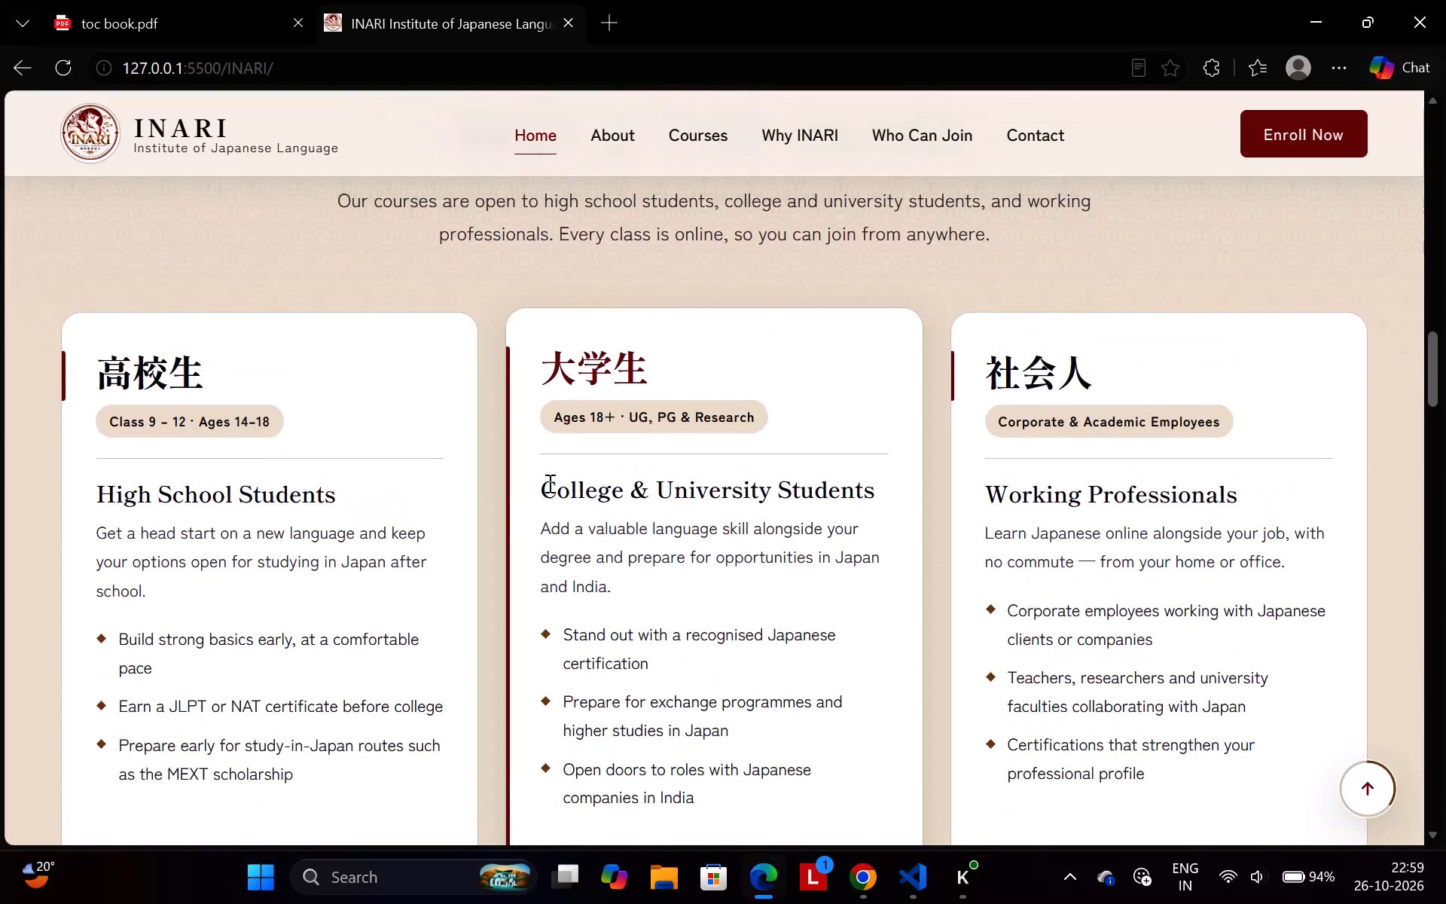
{"action": "scroll", "coordinate": [548, 483], "scroll_direction": "up", "scroll_amount": 1}
{"action": "scroll", "coordinate": [966, 333], "scroll_direction": "up", "scroll_amount": 2}
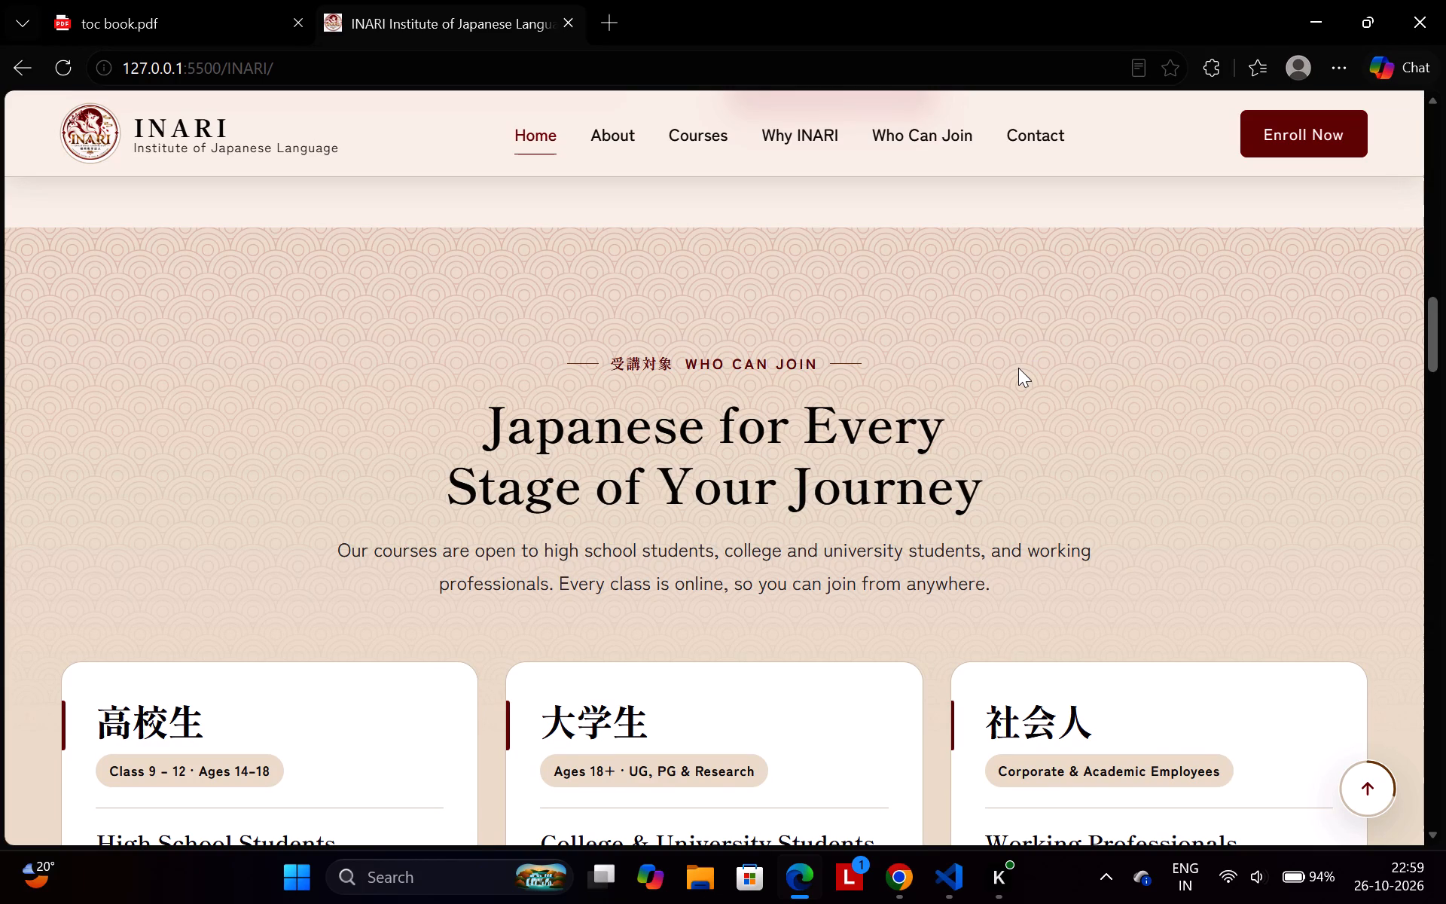
{"action": "scroll", "coordinate": [1018, 368], "scroll_direction": "down", "scroll_amount": 6}
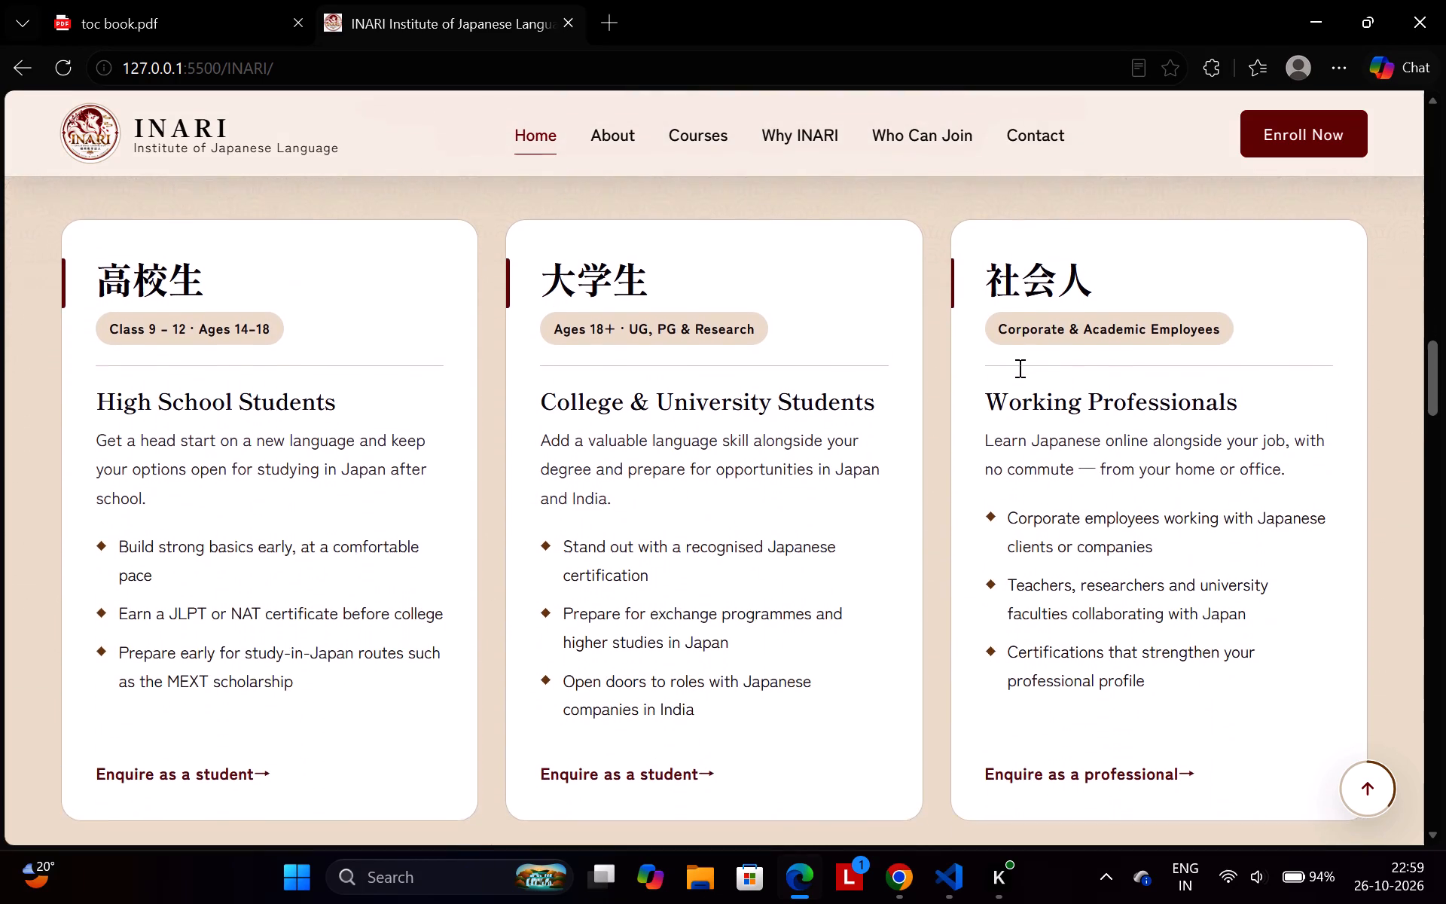
{"action": "scroll", "coordinate": [1018, 368], "scroll_direction": "up", "scroll_amount": 1}
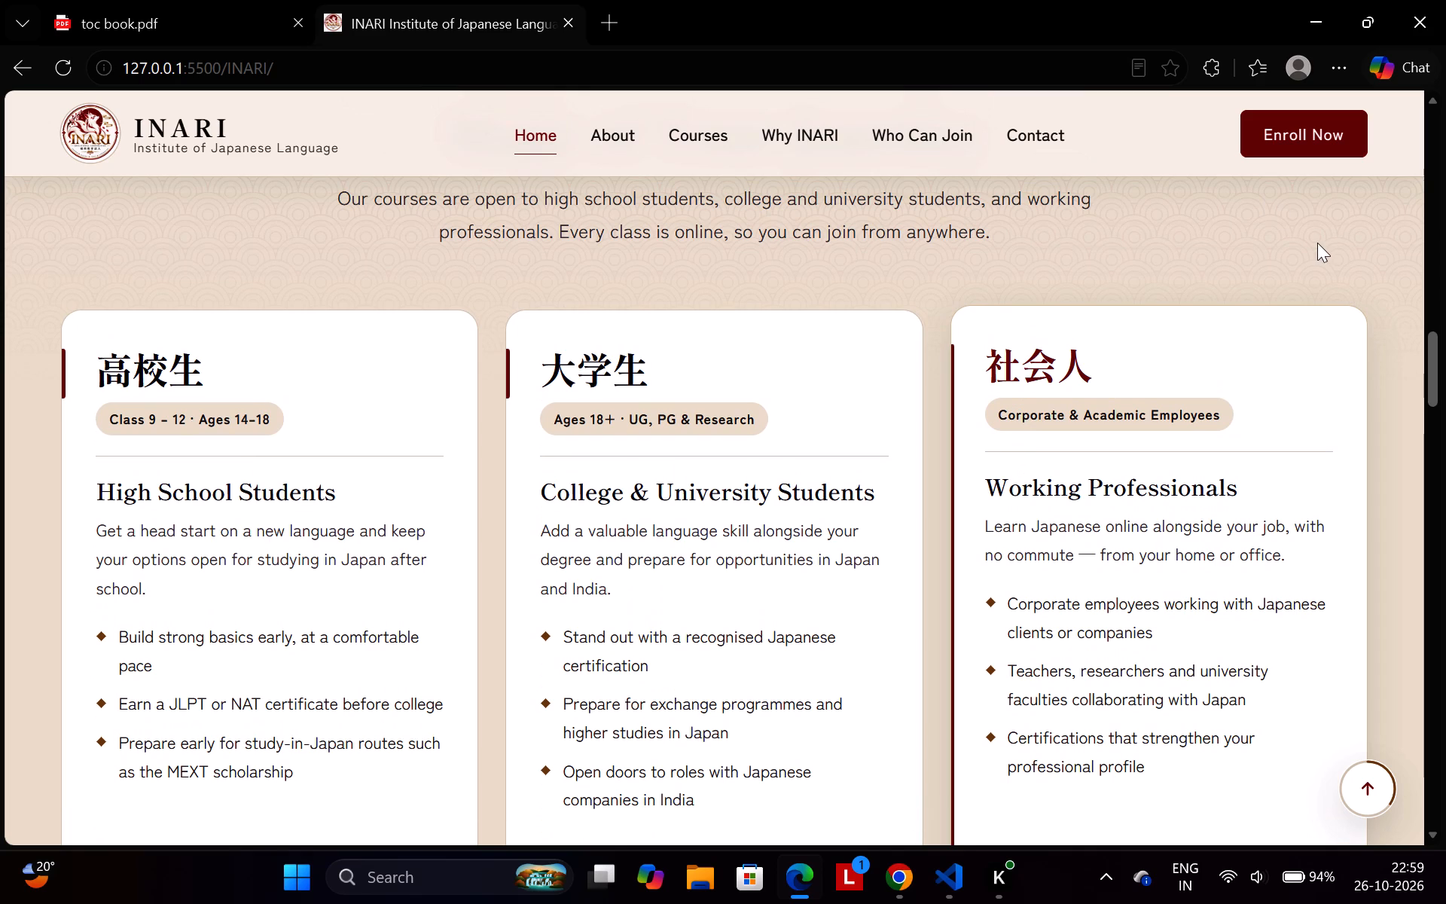
{"action": "key", "text": "shift+super+s"}
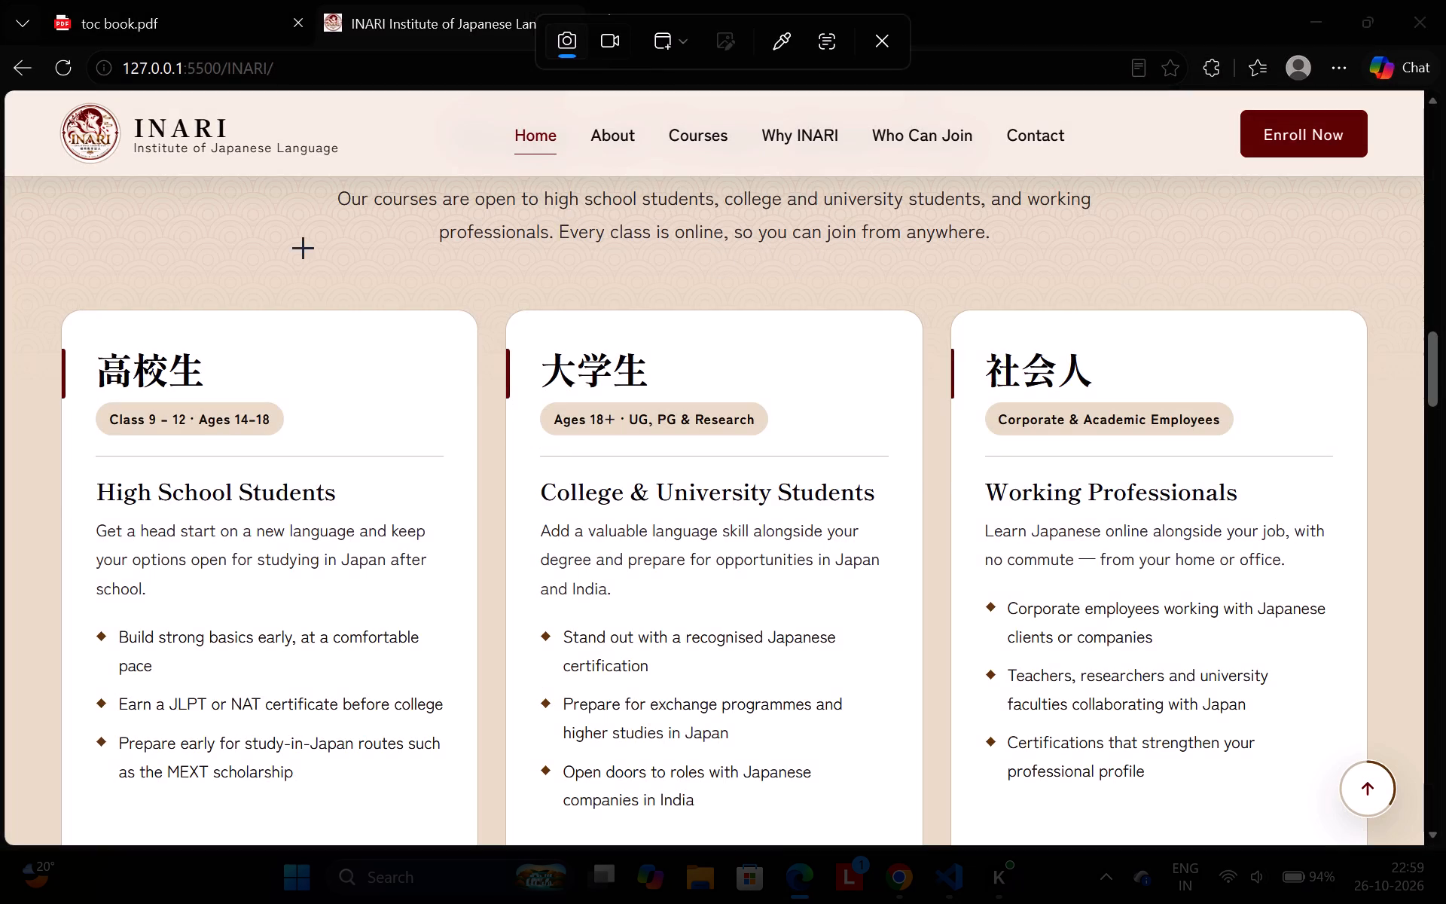
{"action": "left_click", "coordinate": [685, 34]}
{"action": "left_click", "coordinate": [688, 39]}
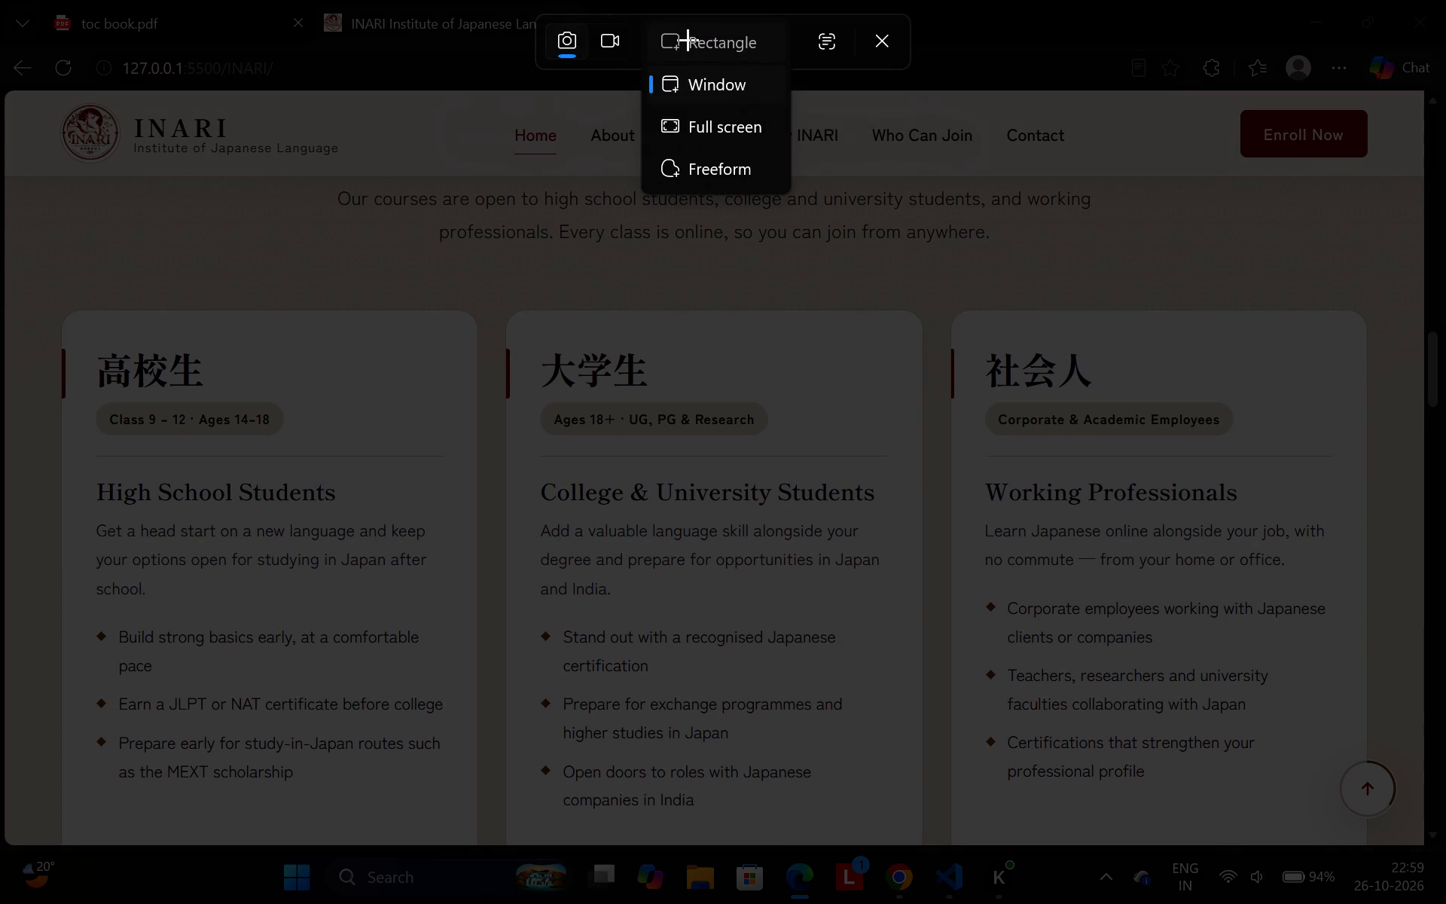
{"action": "left_click_drag", "start_coordinate": [26, 279], "coordinate": [973, 790]}
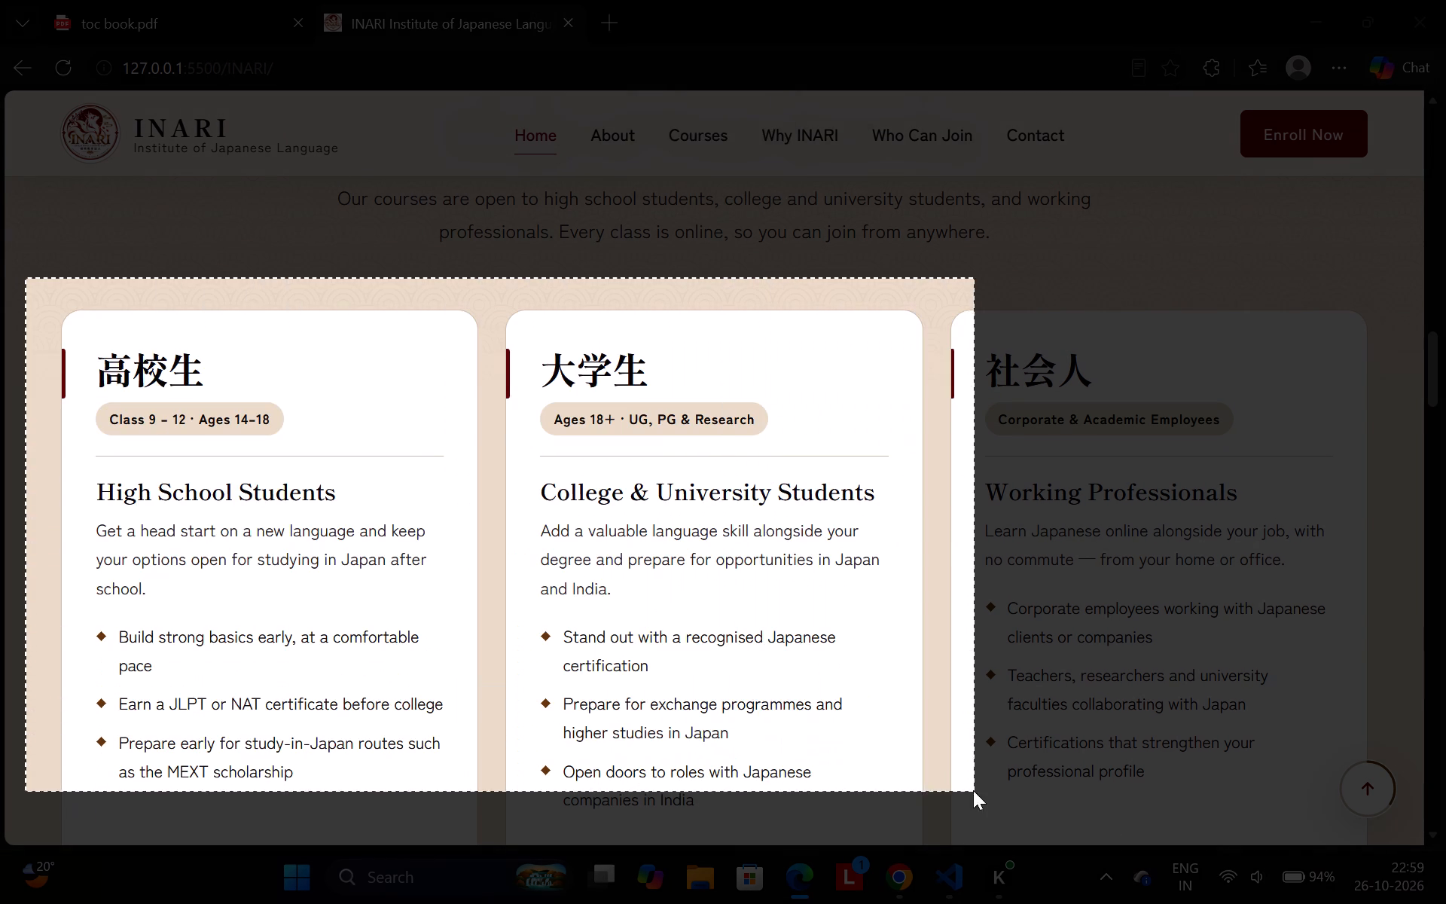
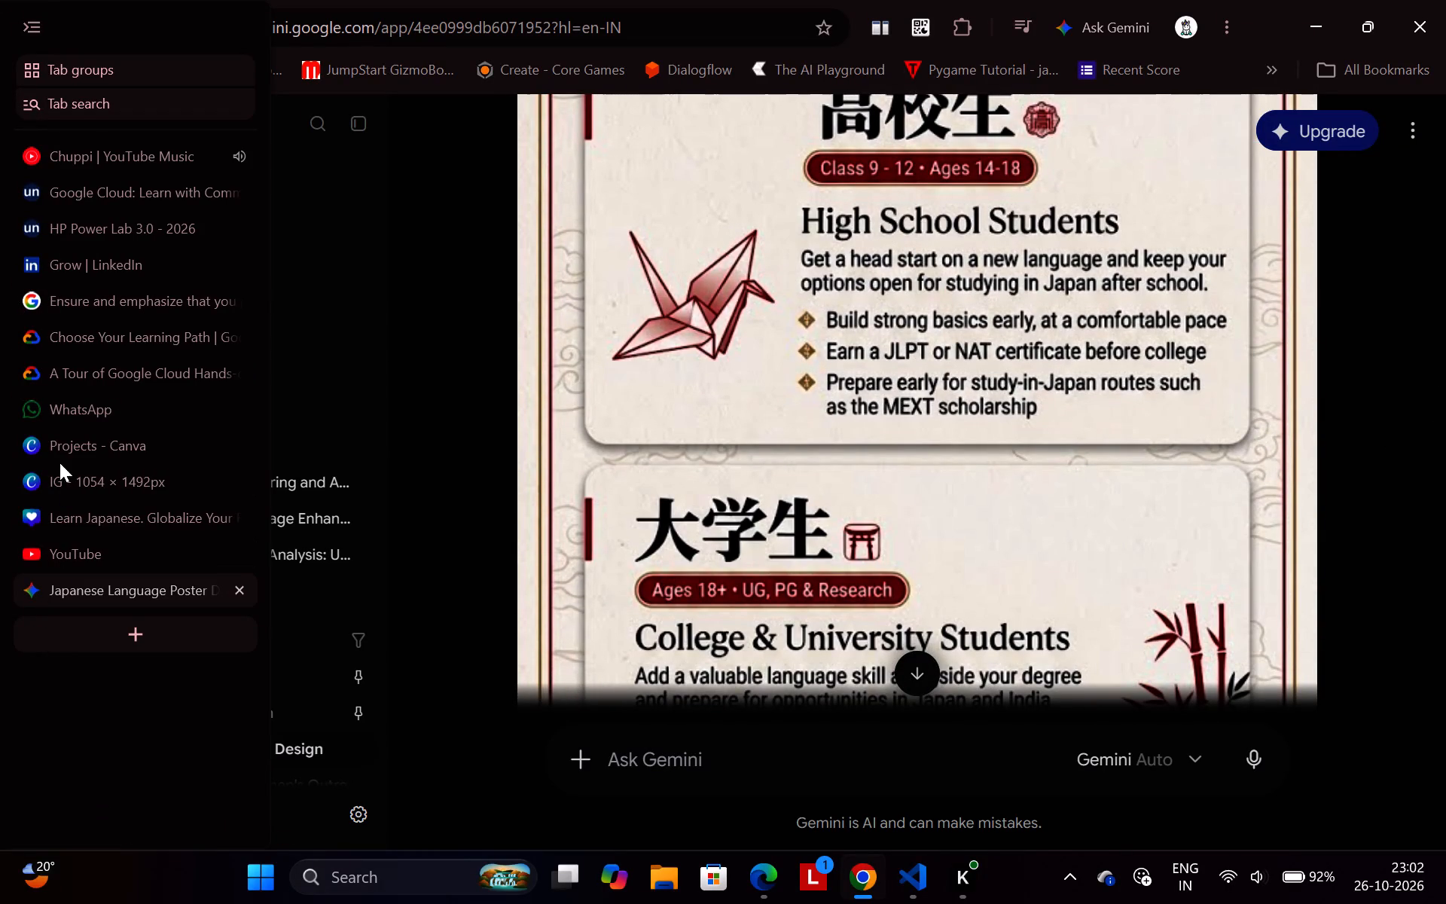
Switch to the Learn Japanese design in Canva and rename it as 22.
{"action": "left_click", "coordinate": [59, 443]}
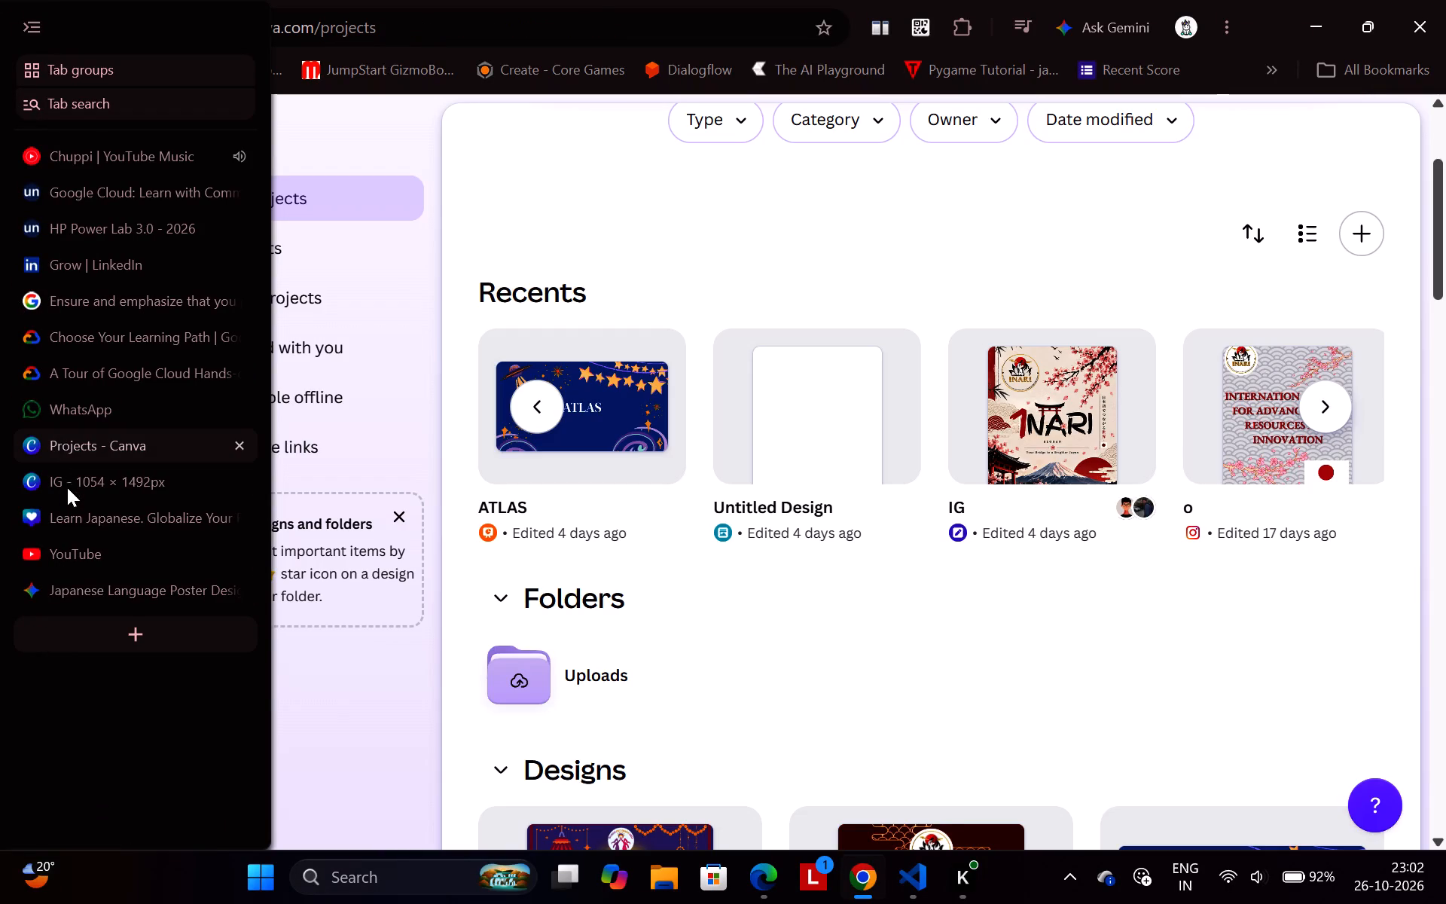
{"action": "left_click", "coordinate": [69, 512]}
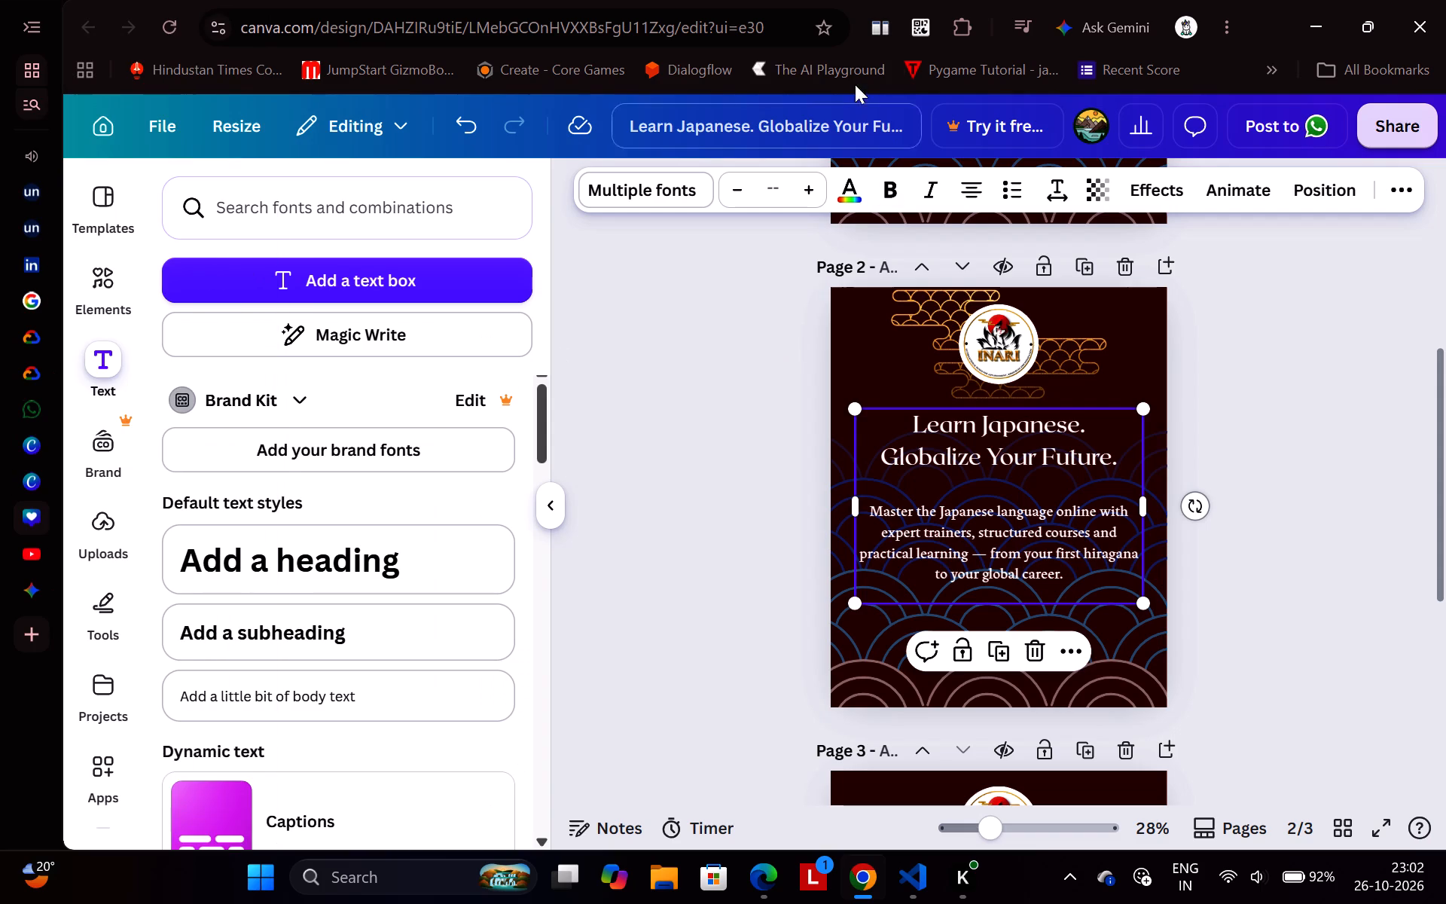
{"action": "left_click", "coordinate": [826, 121]}
{"action": "key", "text": "ctrl+a"}
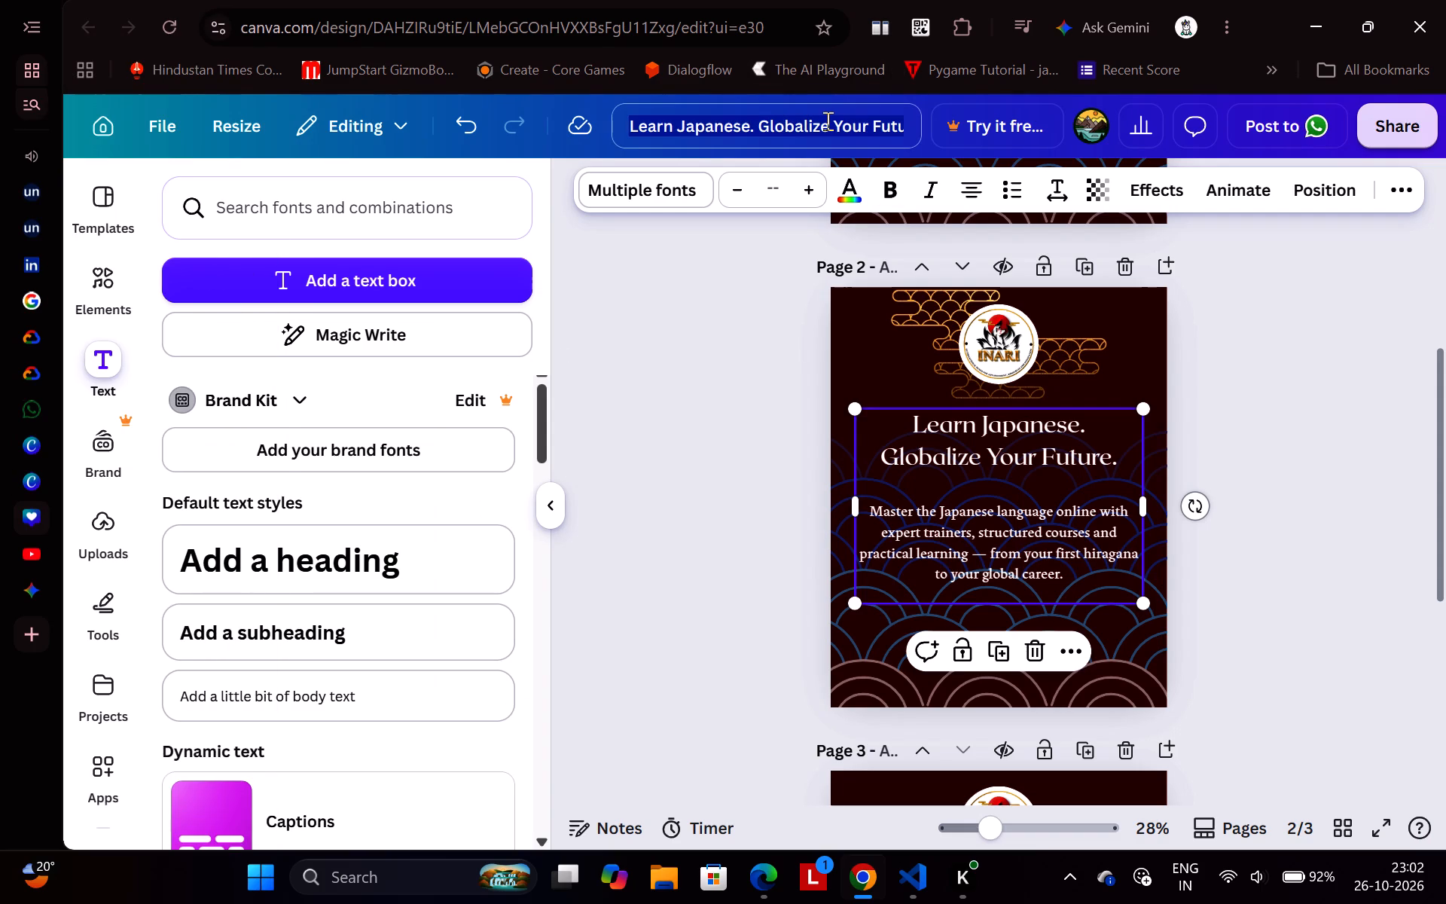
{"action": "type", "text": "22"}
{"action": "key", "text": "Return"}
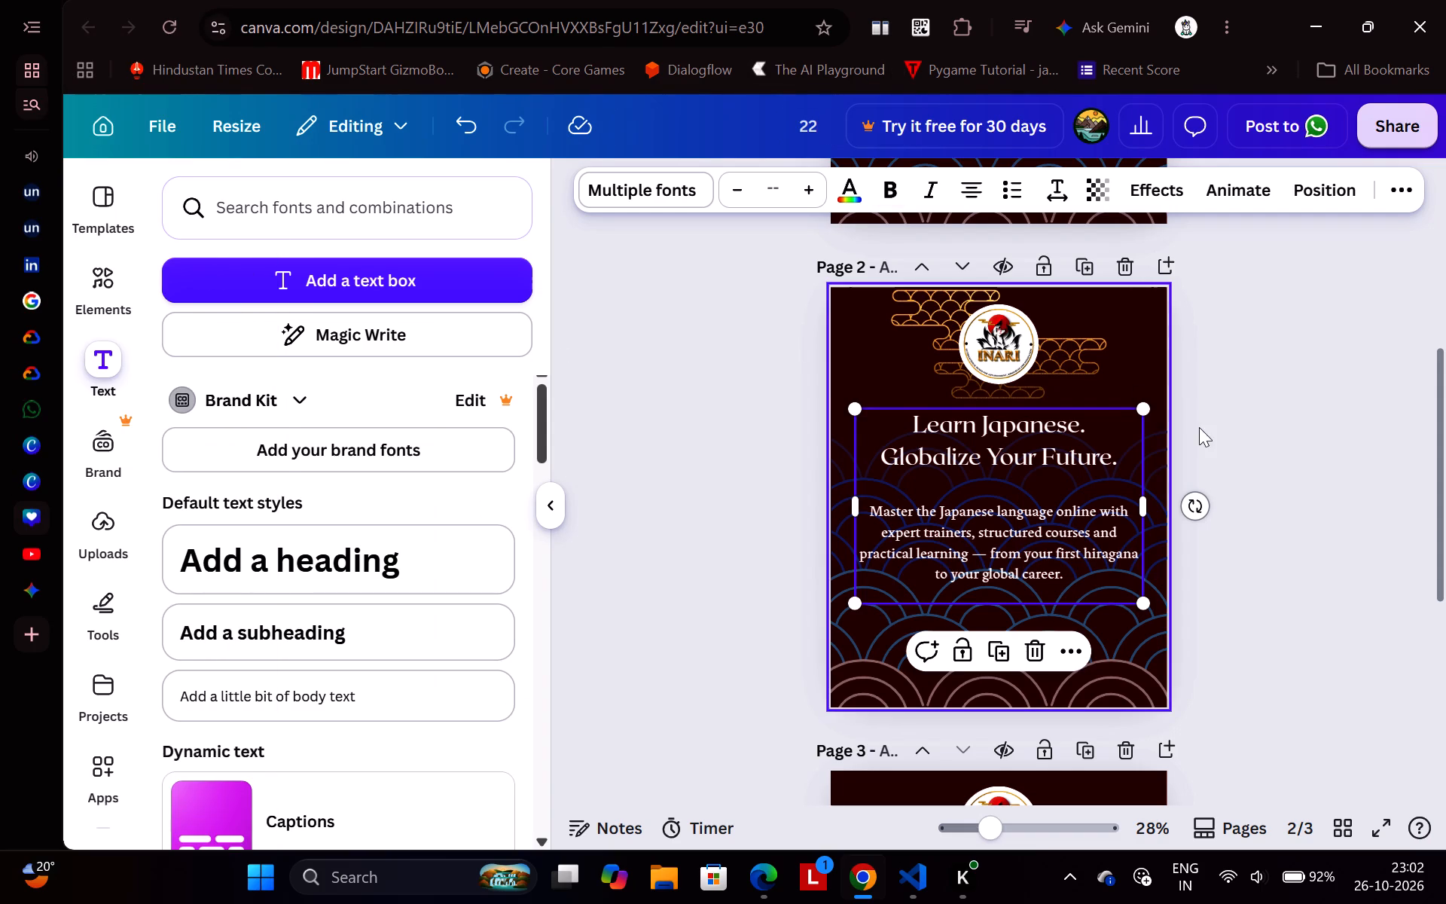
Delete the selected "Learn Japanese. Globalize Your Future." heading and its description text from page 2.
{"action": "scroll", "coordinate": [1289, 526], "scroll_direction": "down", "scroll_amount": 3}
{"action": "scroll", "coordinate": [1289, 526], "scroll_direction": "up", "scroll_amount": 3}
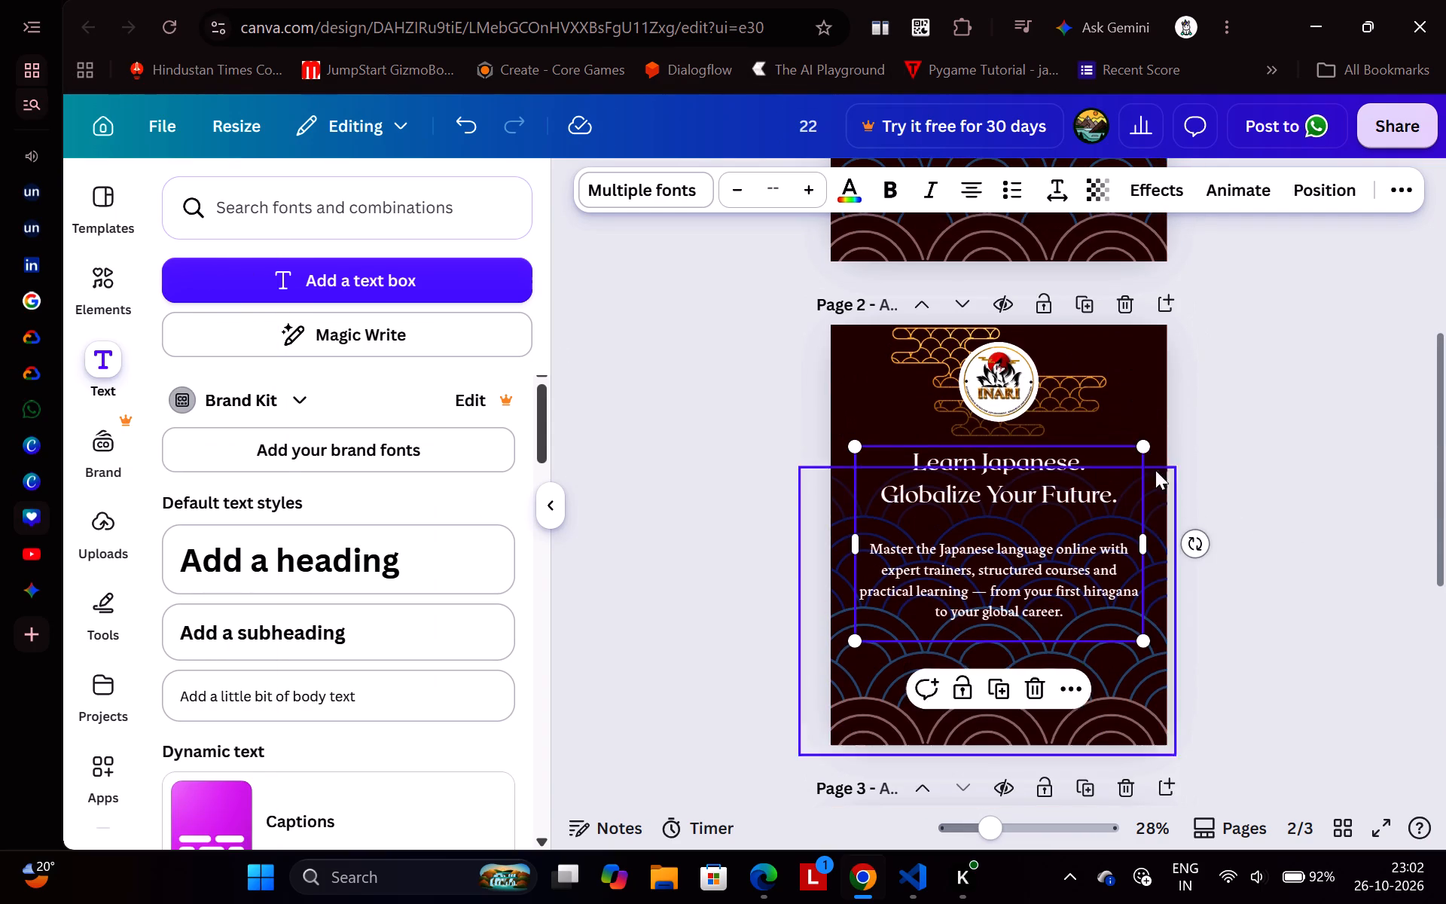
{"action": "key", "text": "Delete"}
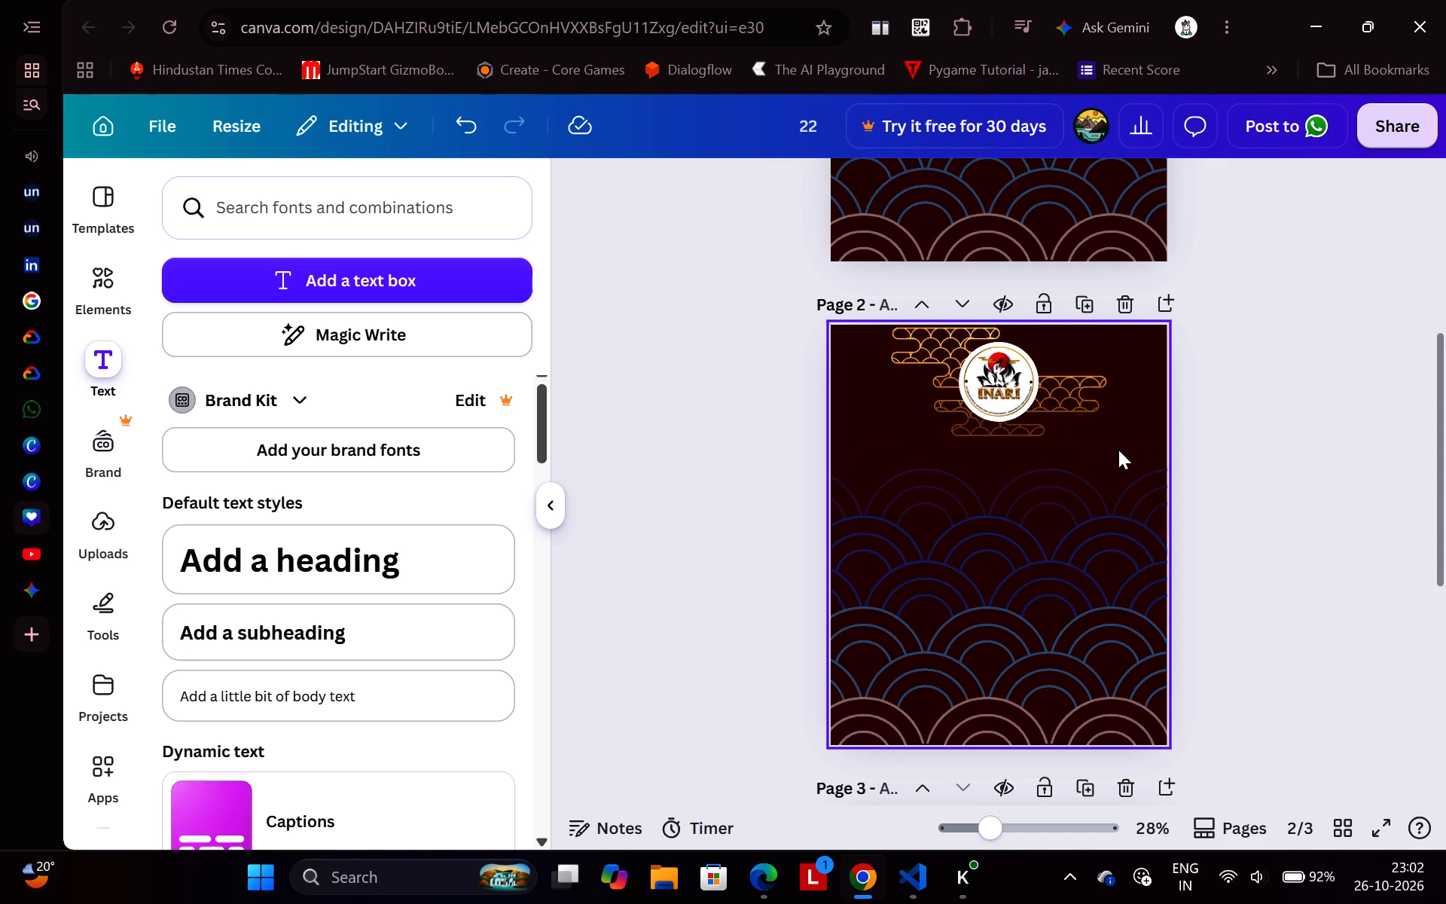
Shrink the INARI logo on page 2 and reposition it centred near the page's top edge.
{"action": "scroll", "coordinate": [1118, 450], "scroll_direction": "down", "scroll_amount": 1}
{"action": "left_click", "coordinate": [1007, 313]}
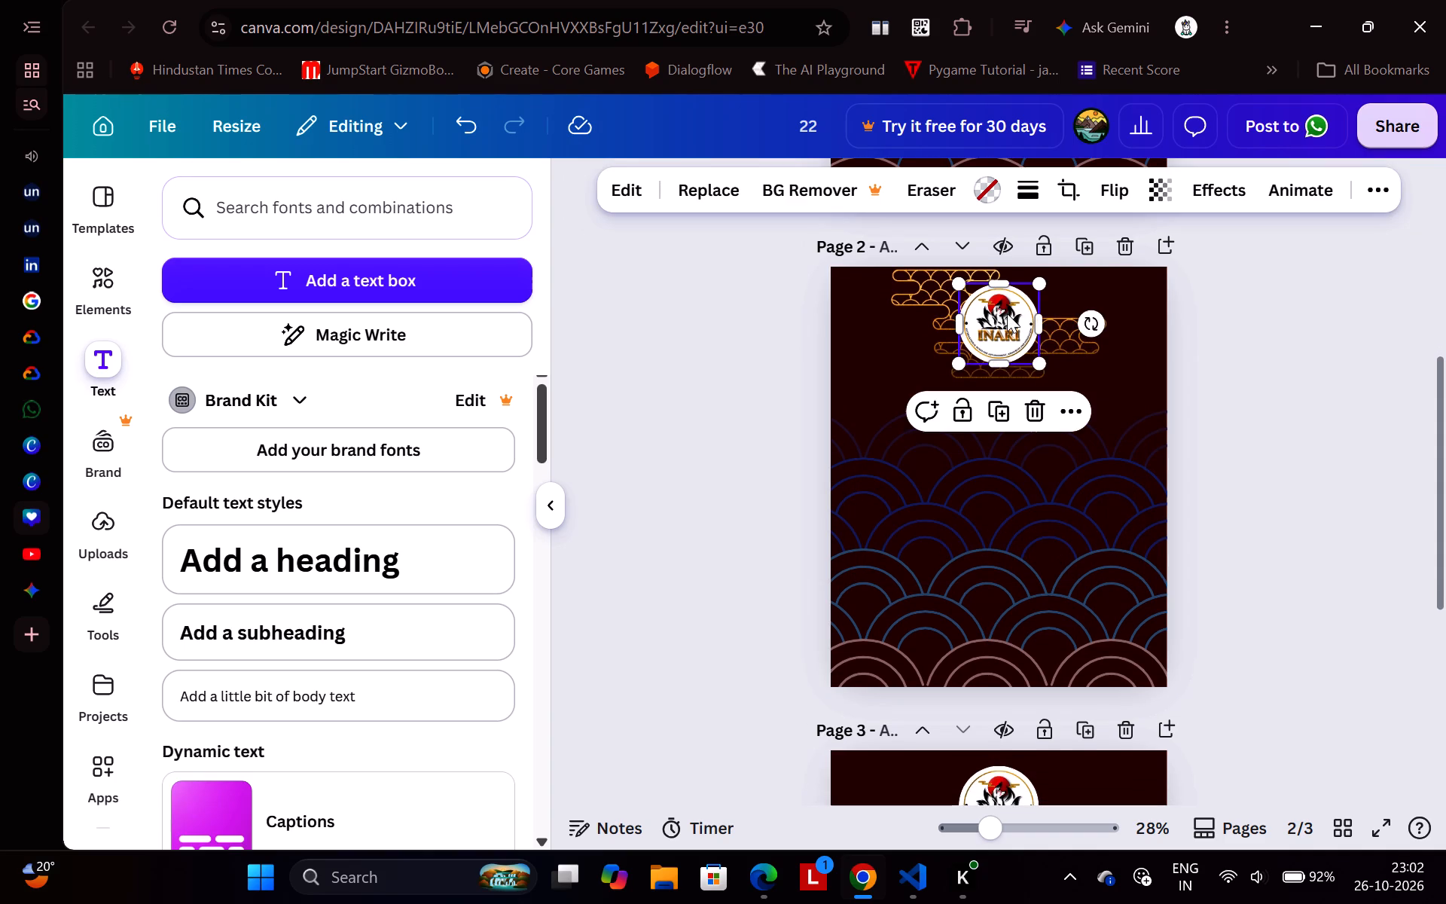
{"action": "left_click_drag", "start_coordinate": [1039, 359], "coordinate": [1005, 336]}
{"action": "left_click_drag", "start_coordinate": [984, 315], "coordinate": [996, 305]}
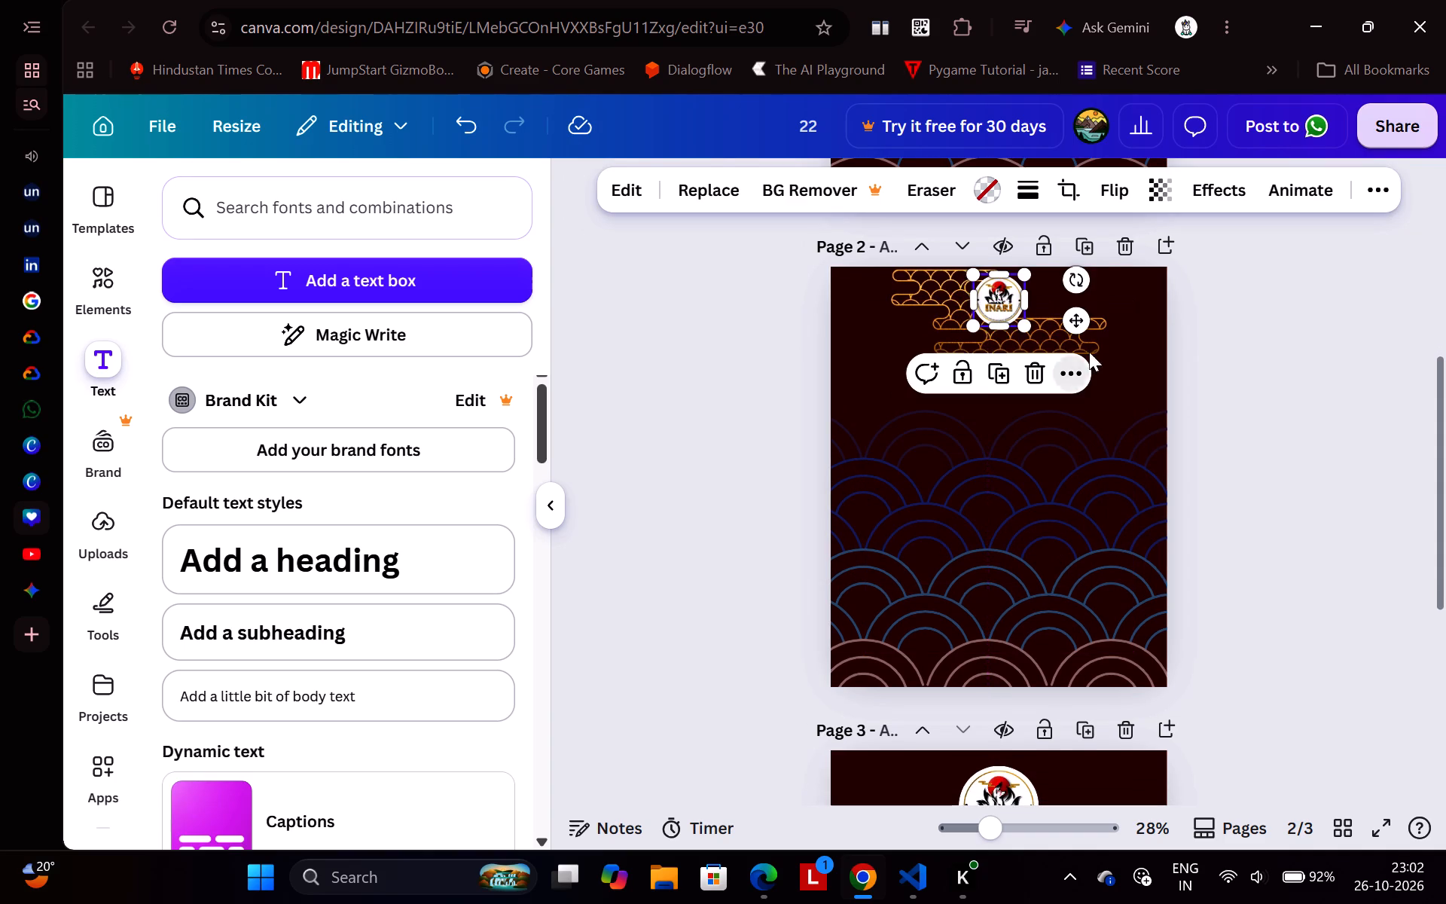
Delete the gold Japanese cloud pattern around the INARI logo on page 2.
{"action": "left_click", "coordinate": [1096, 341]}
{"action": "key", "text": "Delete"}
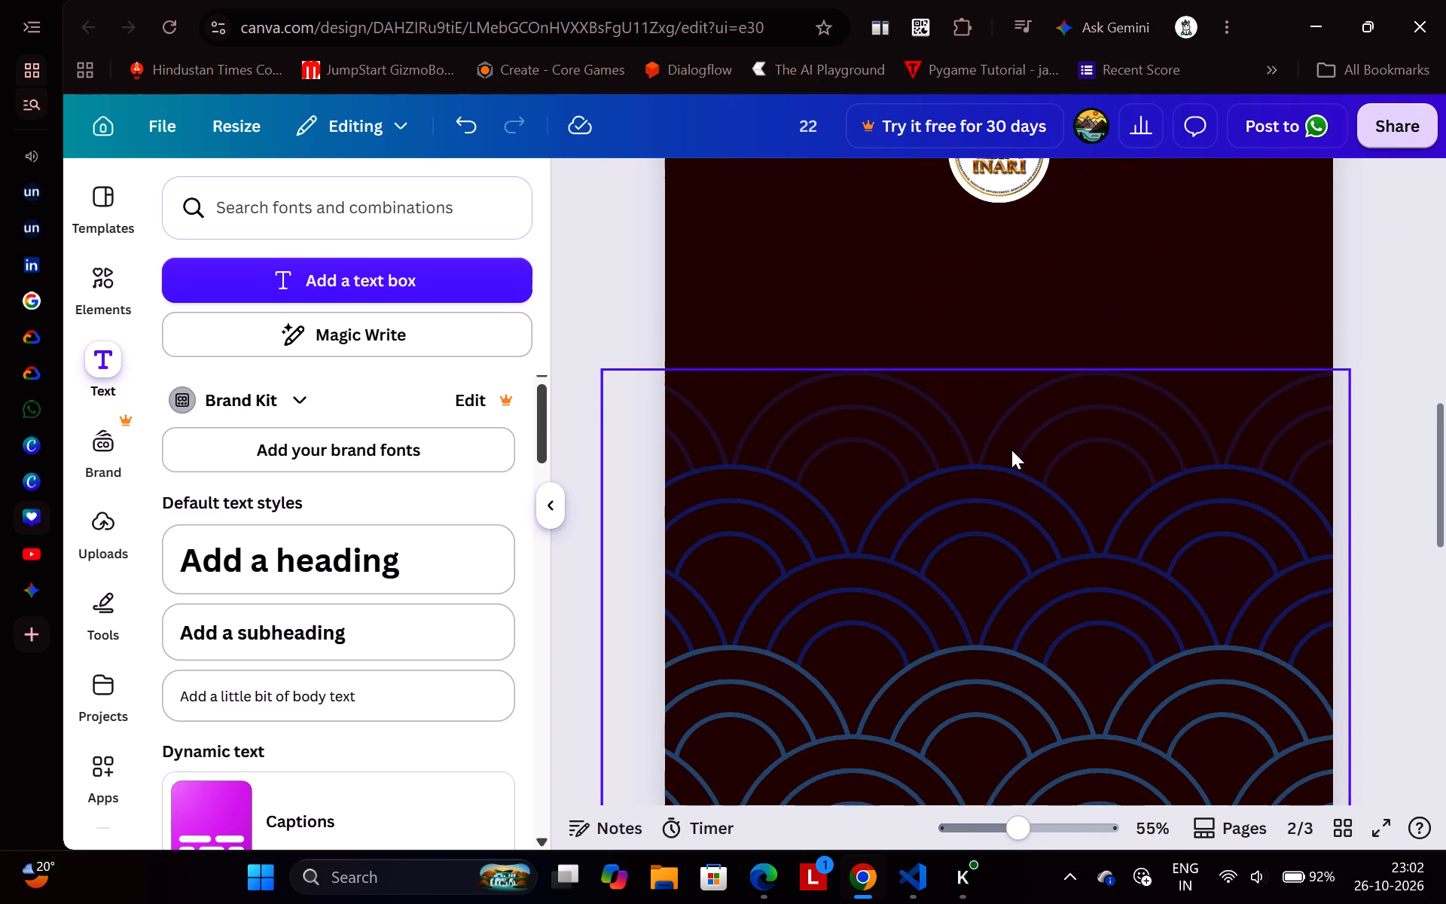
{"action": "scroll", "coordinate": [1011, 450], "scroll_direction": "up", "scroll_amount": 1}
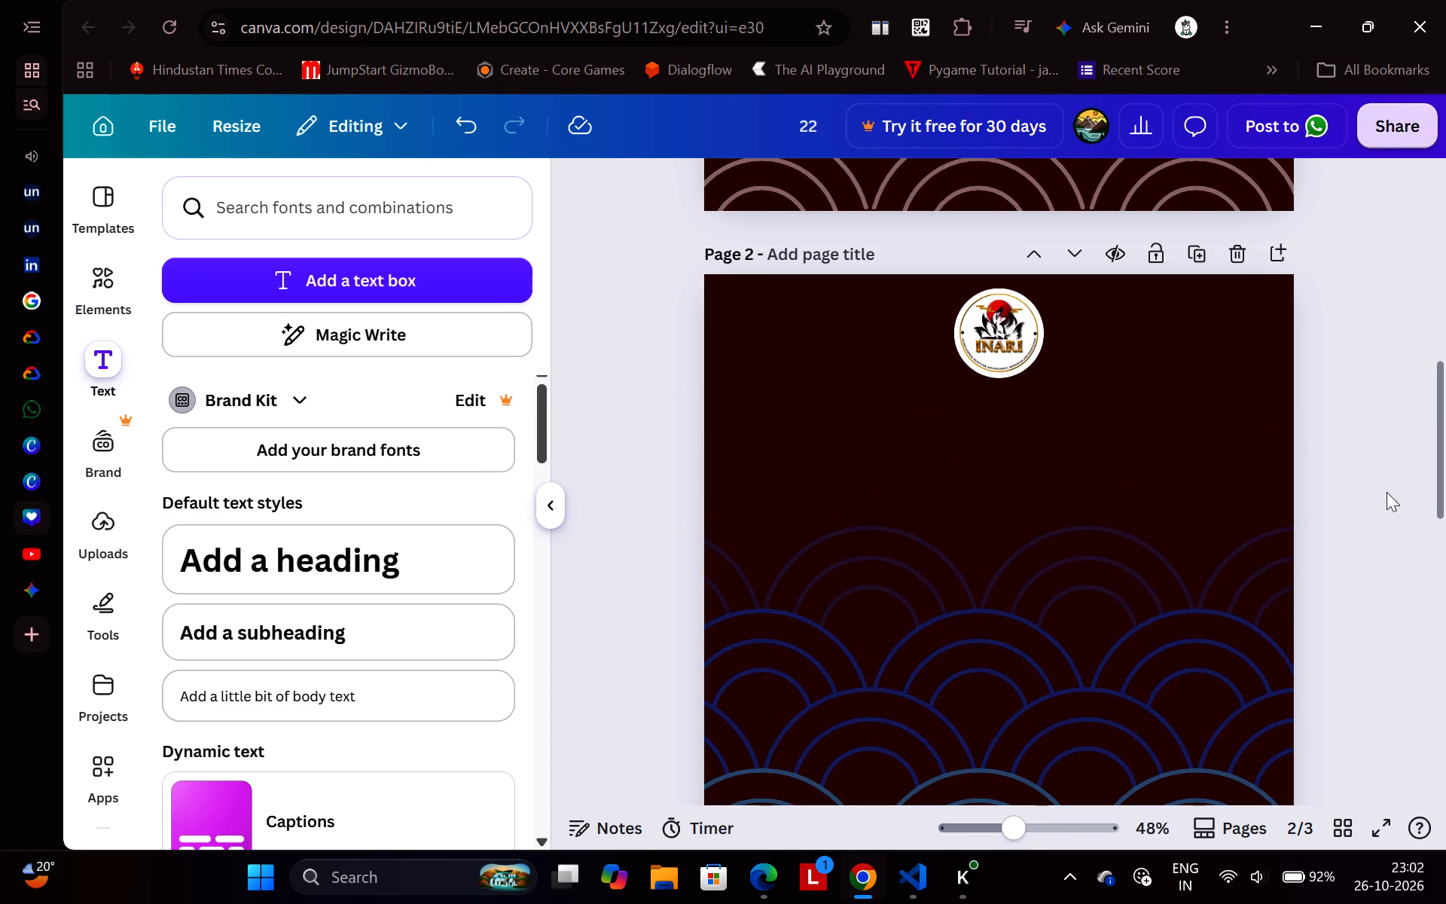
Copy the heading "Japanese for Every Stage of Your Journey" from the INARI website in Edge and return to the Canva design in Chrome.
{"action": "left_click", "coordinate": [759, 883]}
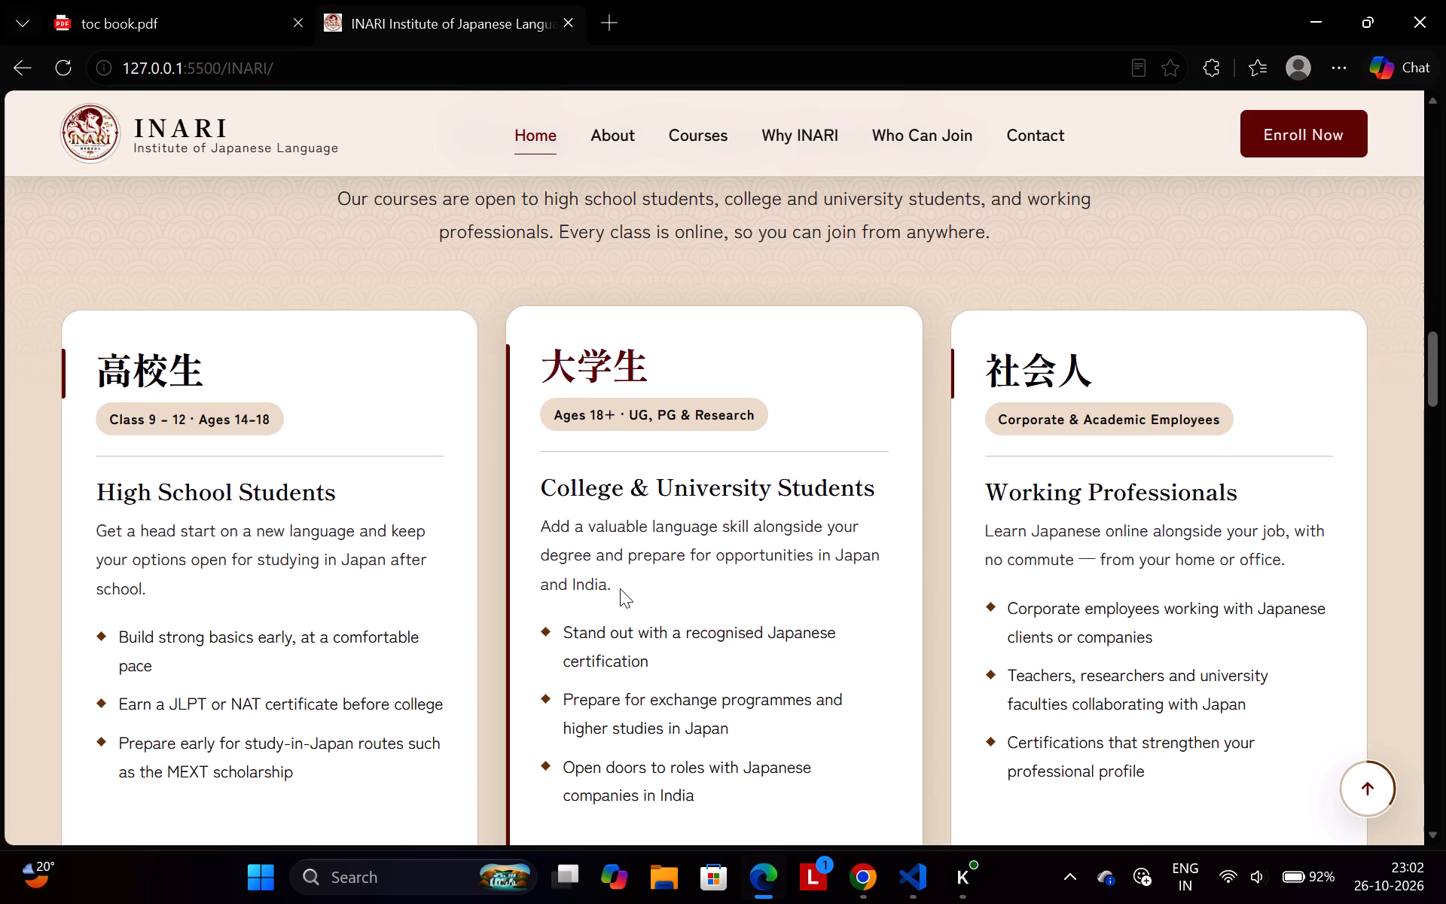
{"action": "scroll", "coordinate": [620, 588], "scroll_direction": "up", "scroll_amount": 2}
{"action": "left_click_drag", "start_coordinate": [487, 415], "coordinate": [1002, 486]}
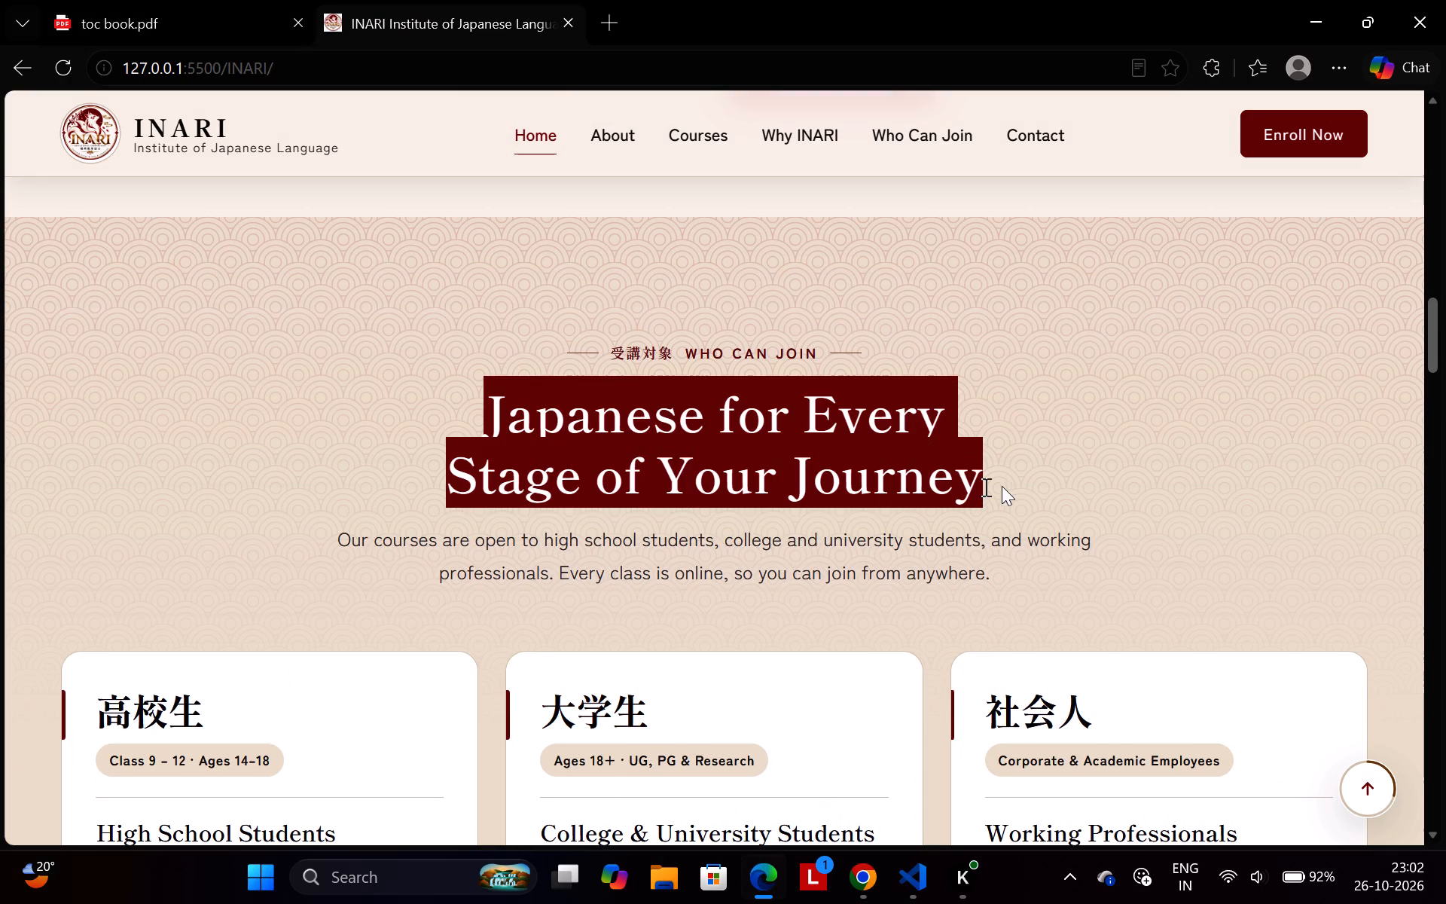
{"action": "left_click_drag", "start_coordinate": [1002, 486], "coordinate": [1013, 483]}
{"action": "key", "text": "ctrl+c"}
{"action": "key", "text": "alt+Tab"}
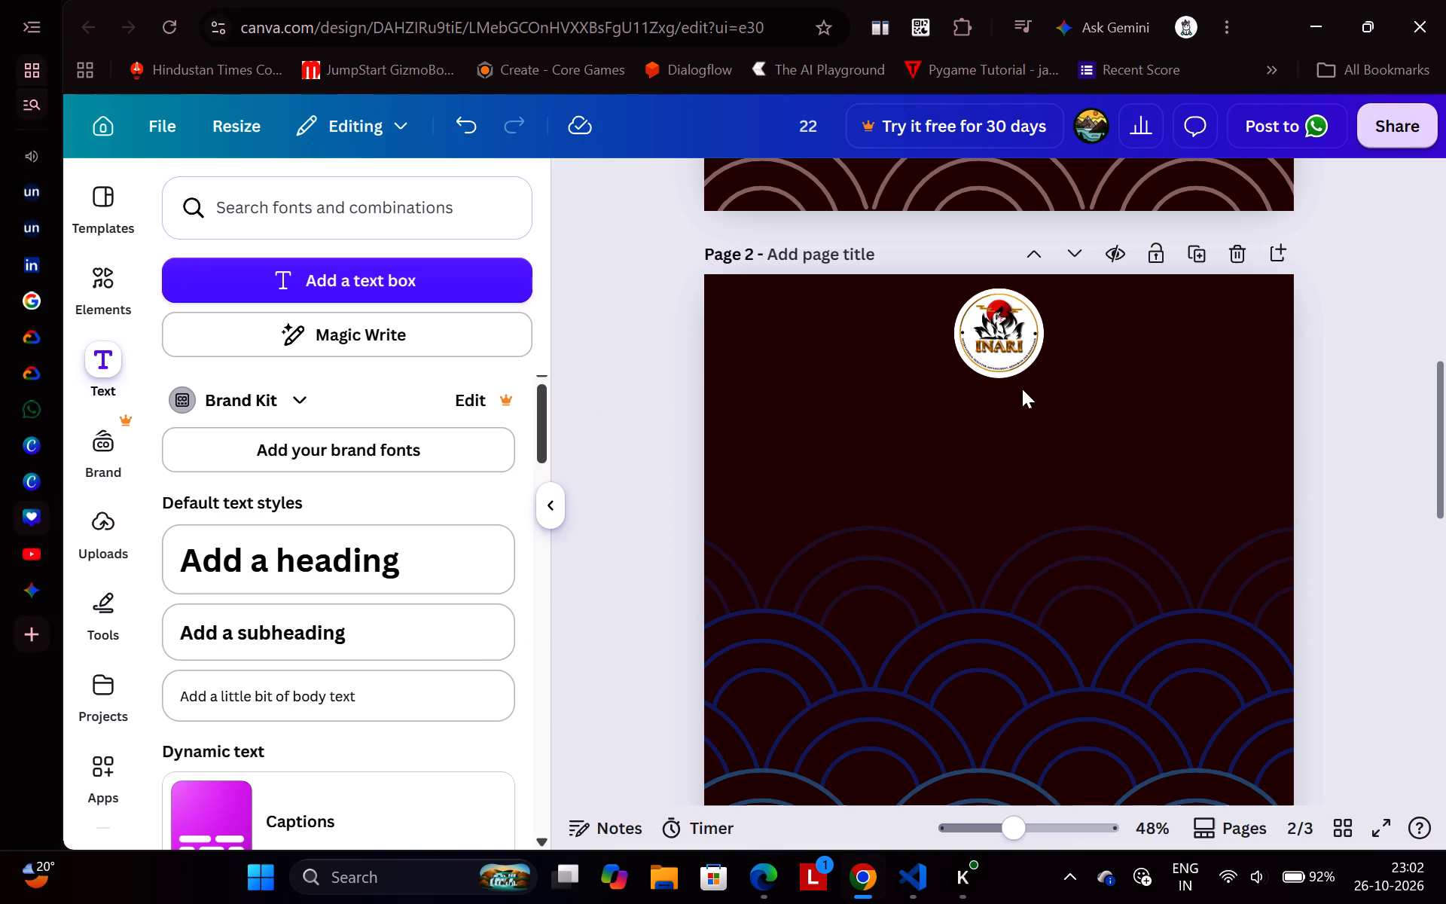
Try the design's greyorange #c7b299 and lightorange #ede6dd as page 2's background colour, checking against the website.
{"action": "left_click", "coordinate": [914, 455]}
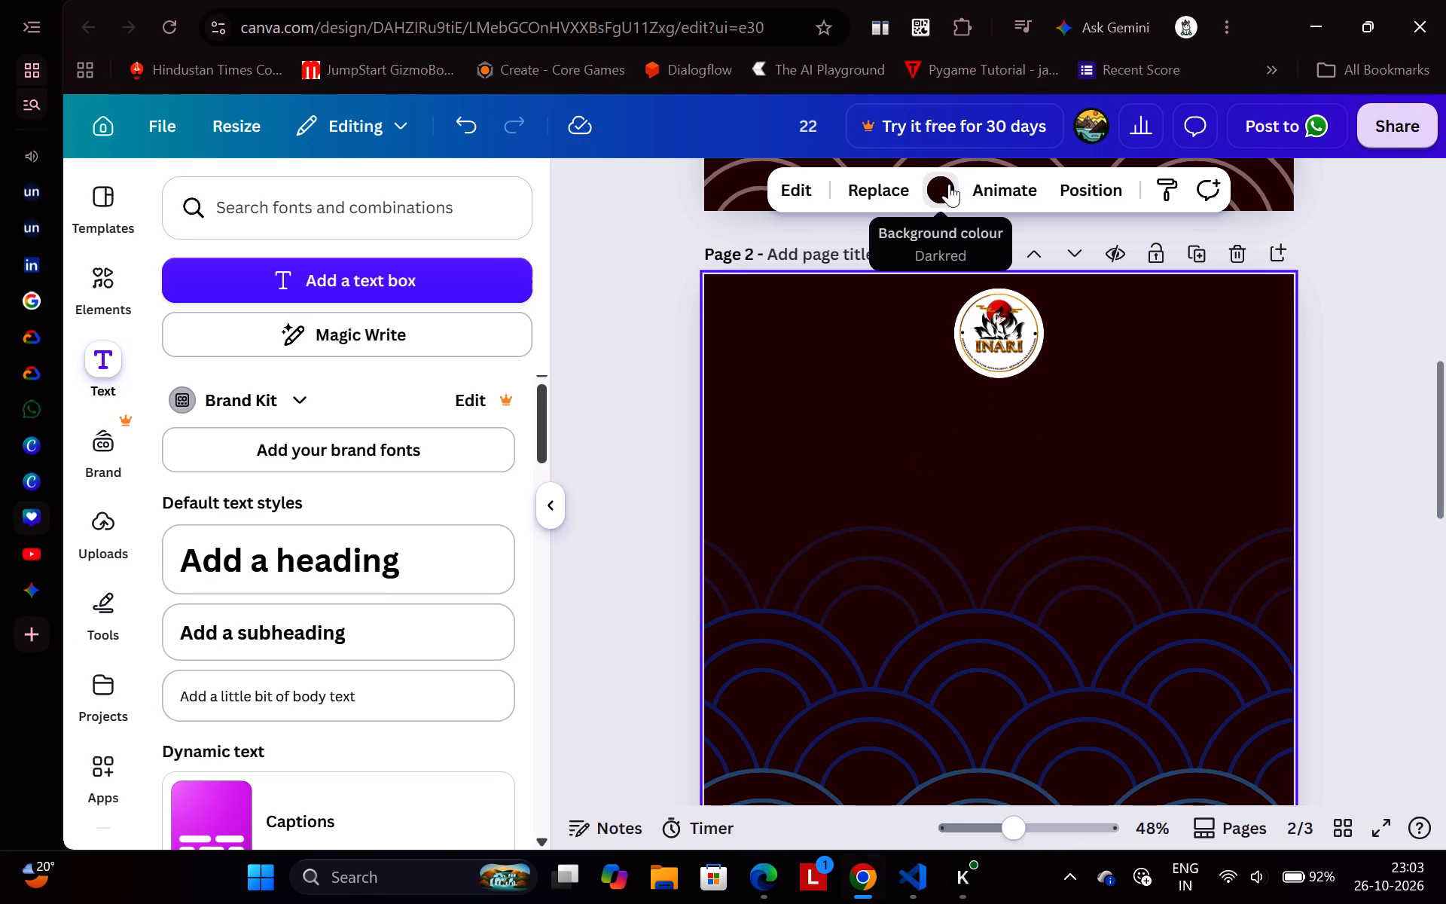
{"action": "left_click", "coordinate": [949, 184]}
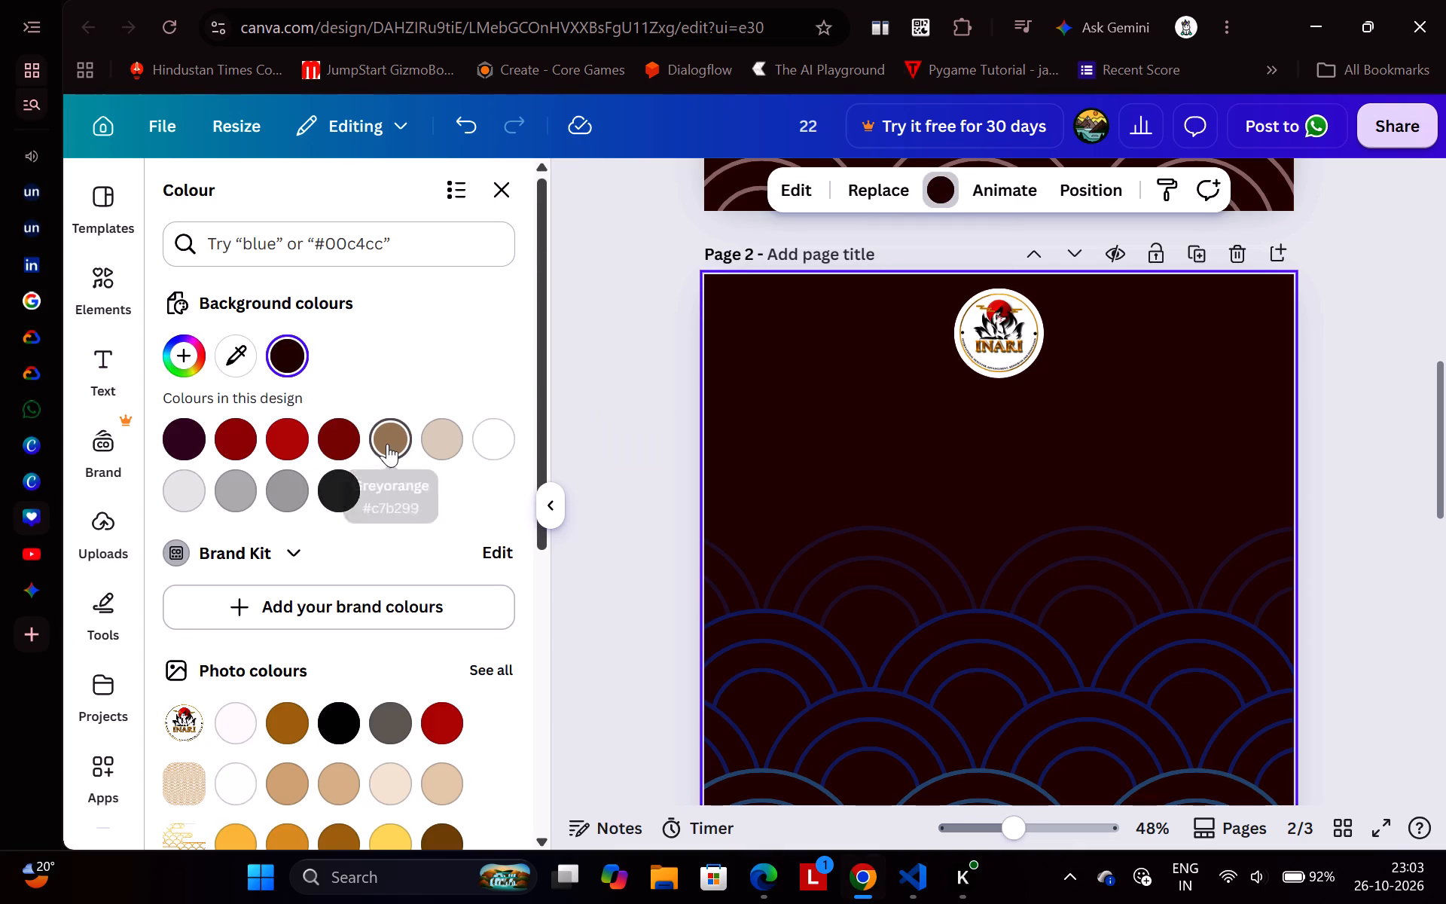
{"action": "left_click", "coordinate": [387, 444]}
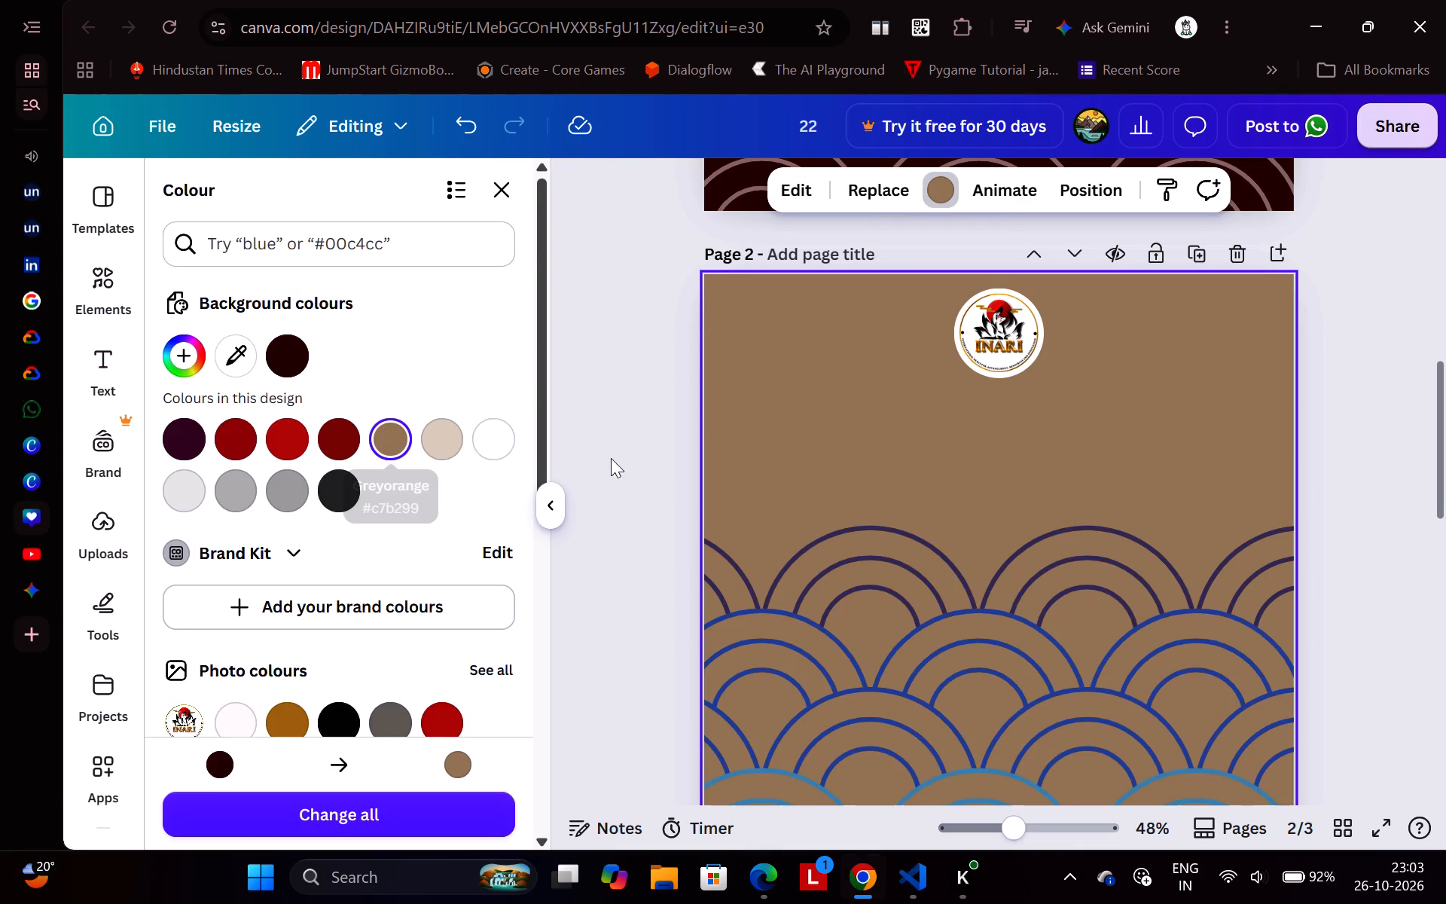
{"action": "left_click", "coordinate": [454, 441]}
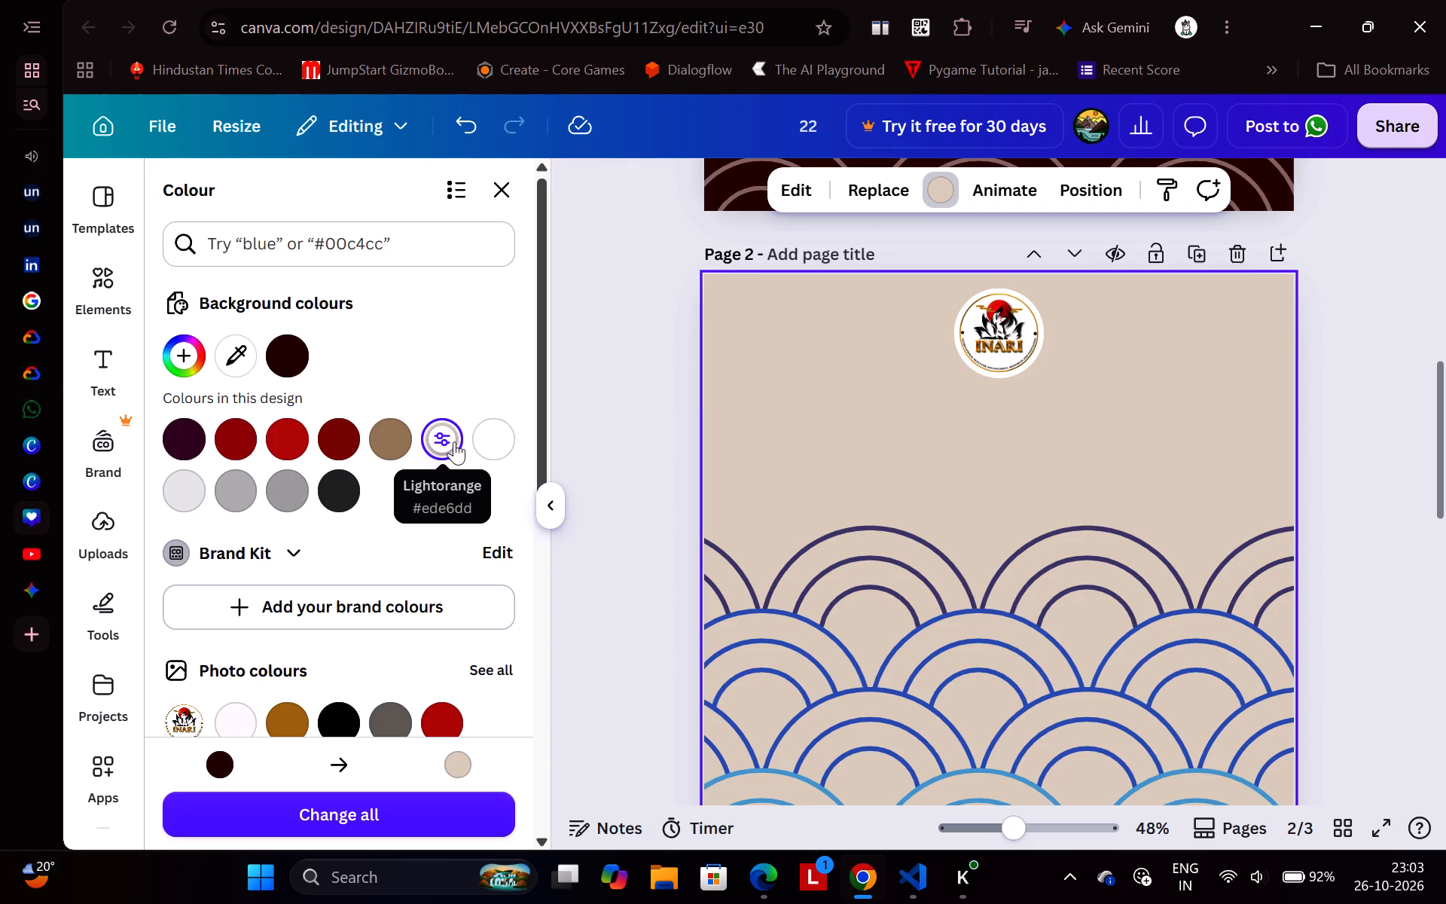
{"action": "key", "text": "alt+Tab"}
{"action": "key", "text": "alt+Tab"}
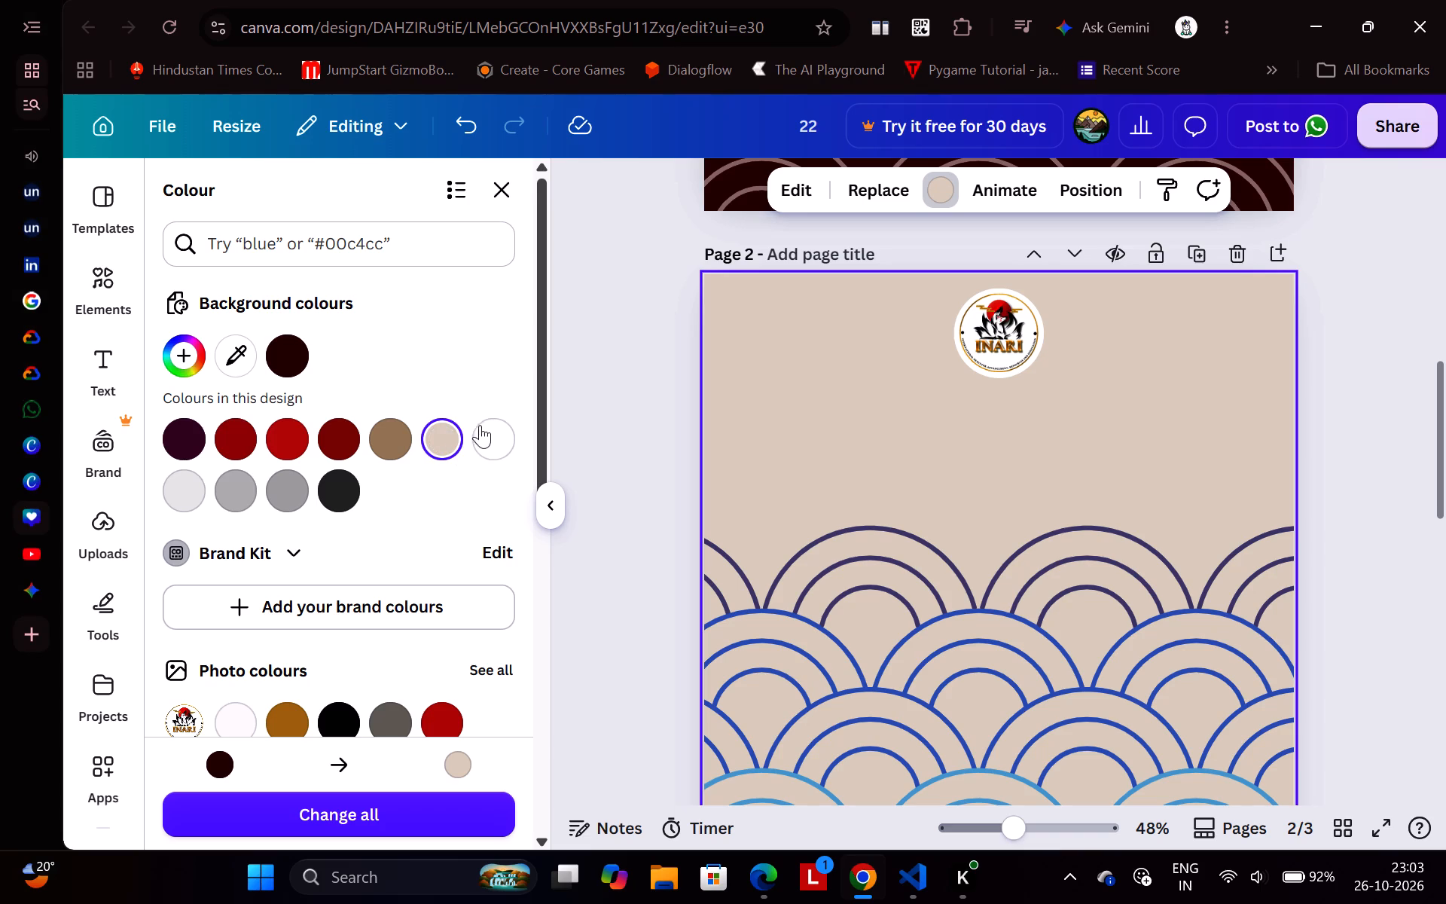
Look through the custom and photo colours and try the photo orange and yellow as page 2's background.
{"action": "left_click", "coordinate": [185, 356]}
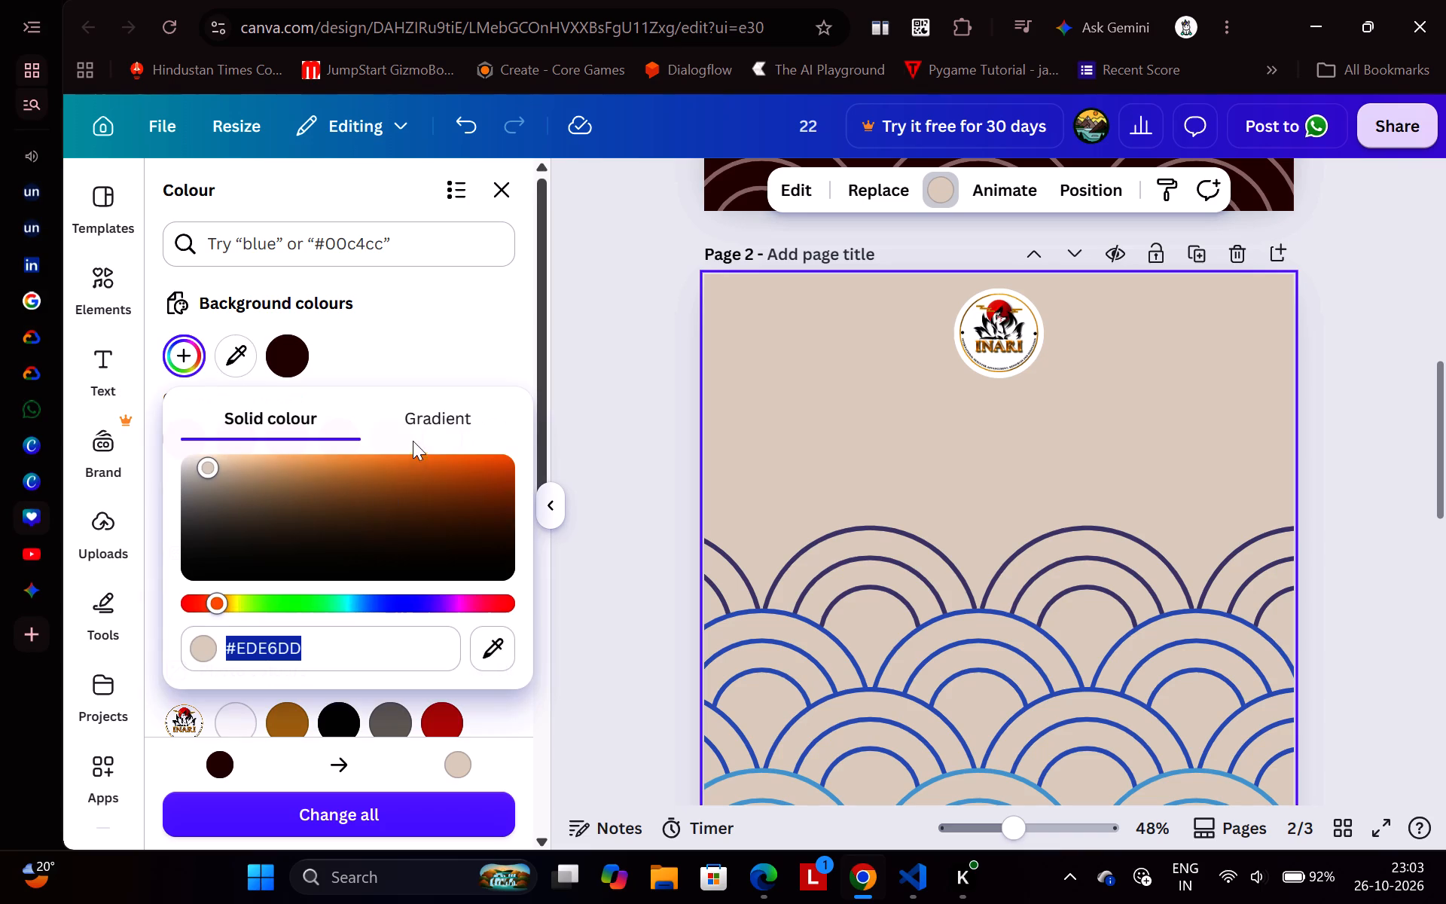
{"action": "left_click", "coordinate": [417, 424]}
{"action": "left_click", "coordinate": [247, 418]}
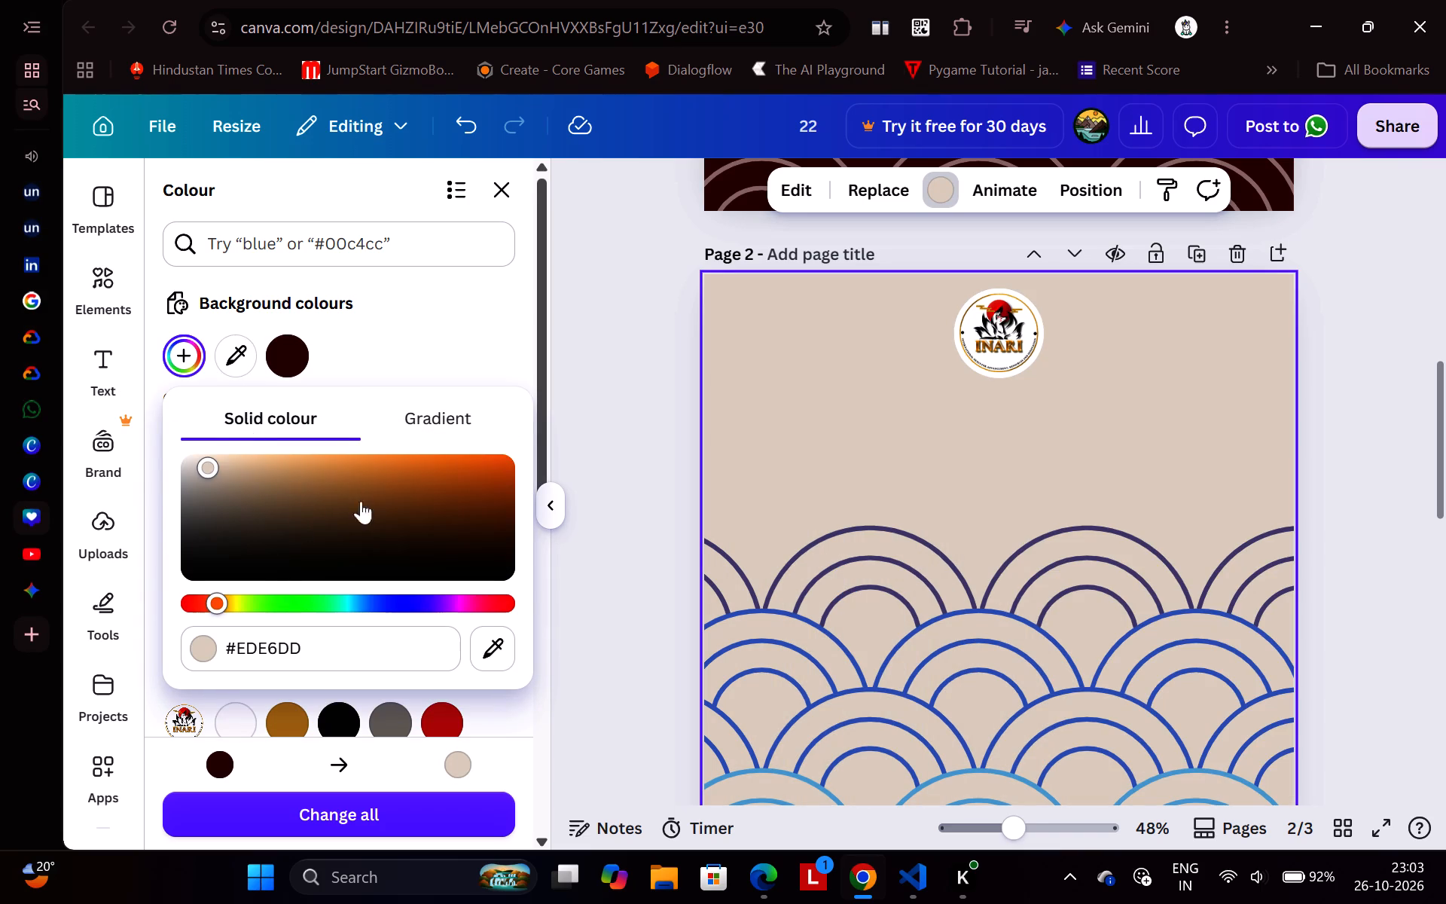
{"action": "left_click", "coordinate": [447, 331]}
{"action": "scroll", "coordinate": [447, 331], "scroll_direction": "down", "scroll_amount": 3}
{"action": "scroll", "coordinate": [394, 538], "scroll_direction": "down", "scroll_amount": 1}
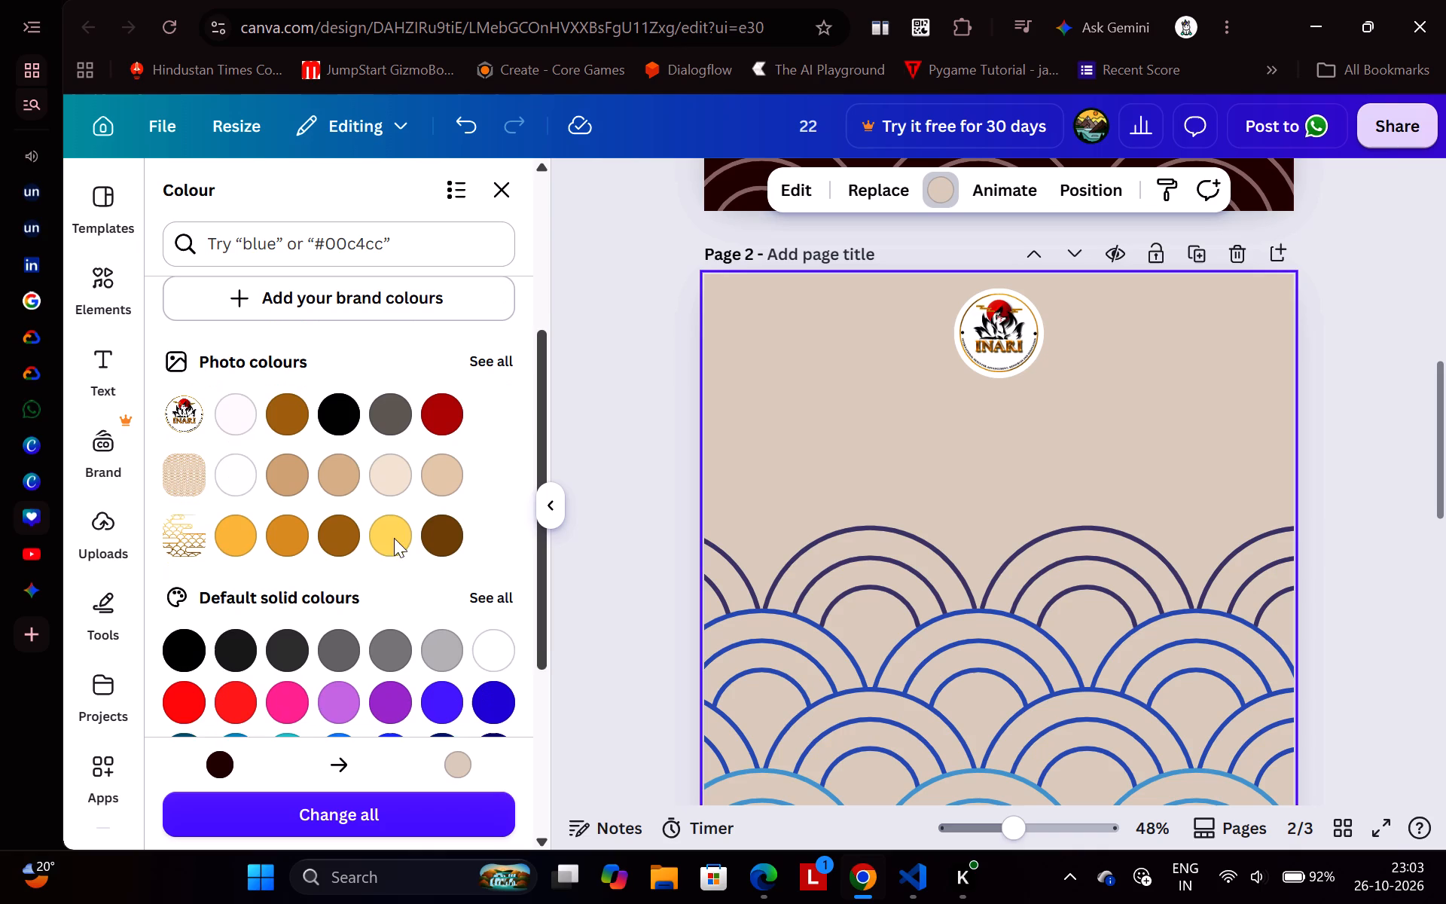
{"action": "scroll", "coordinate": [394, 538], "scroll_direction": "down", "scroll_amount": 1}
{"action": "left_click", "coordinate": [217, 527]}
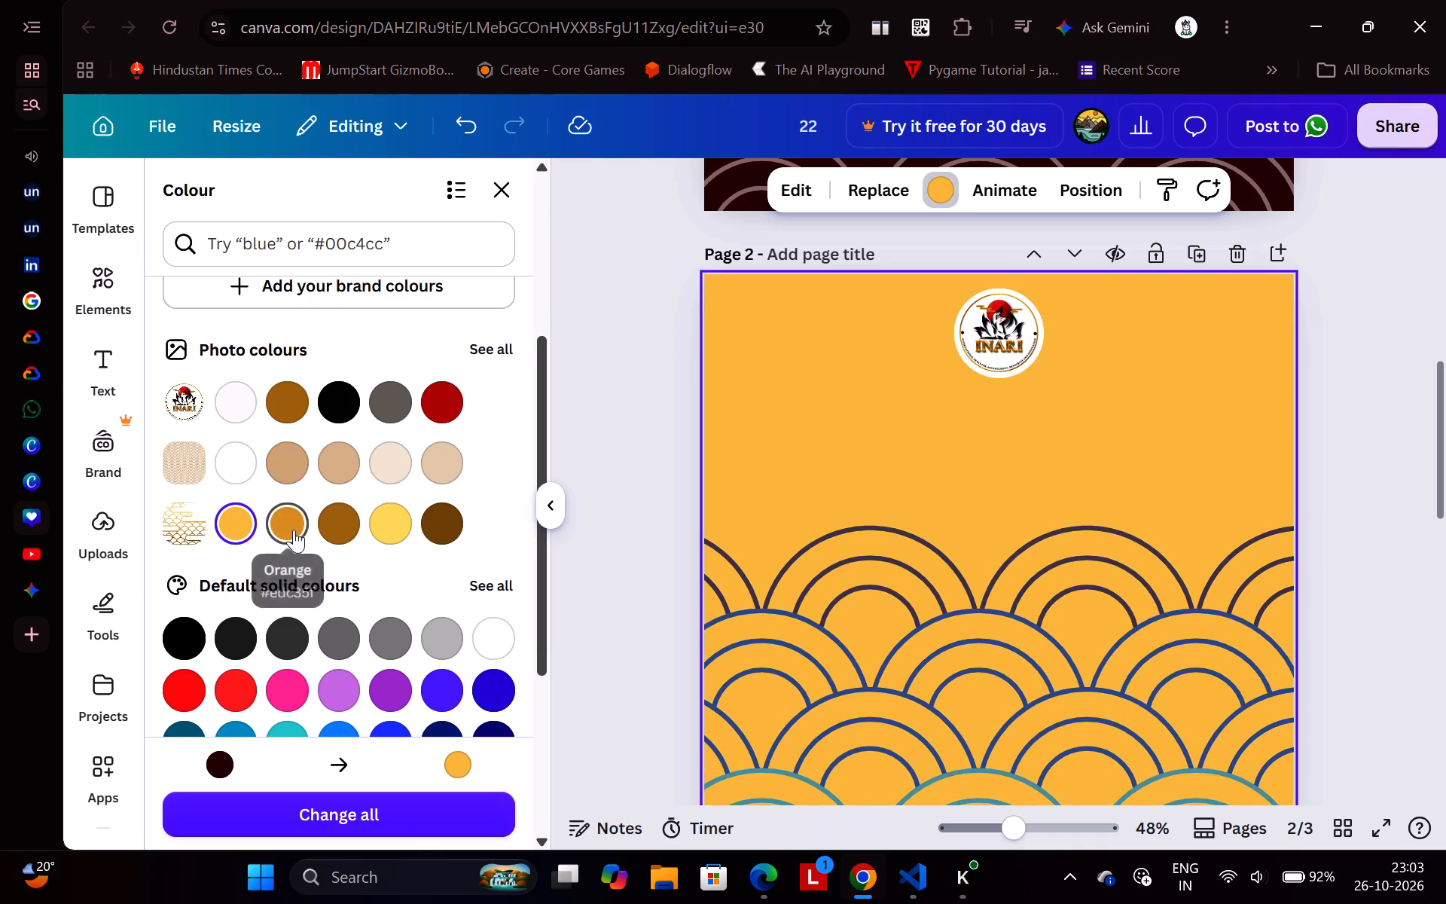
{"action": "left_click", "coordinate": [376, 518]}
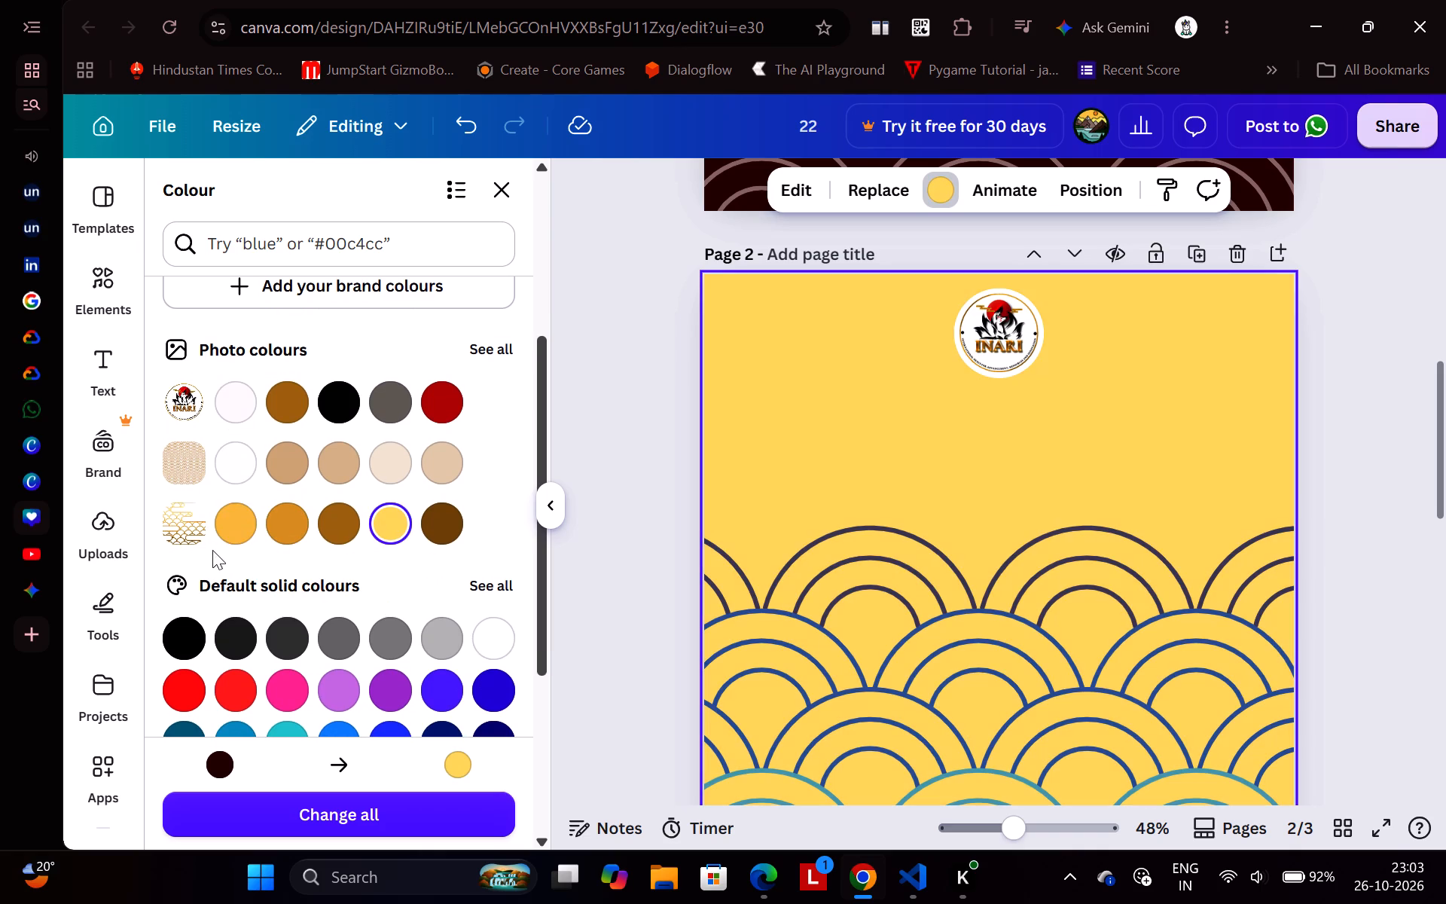
Set page 2's background to the light orange photo colour and soften it to a pale yellow-orange custom shade.
{"action": "left_click", "coordinate": [241, 520]}
{"action": "scroll", "coordinate": [241, 520], "scroll_direction": "up", "scroll_amount": 5}
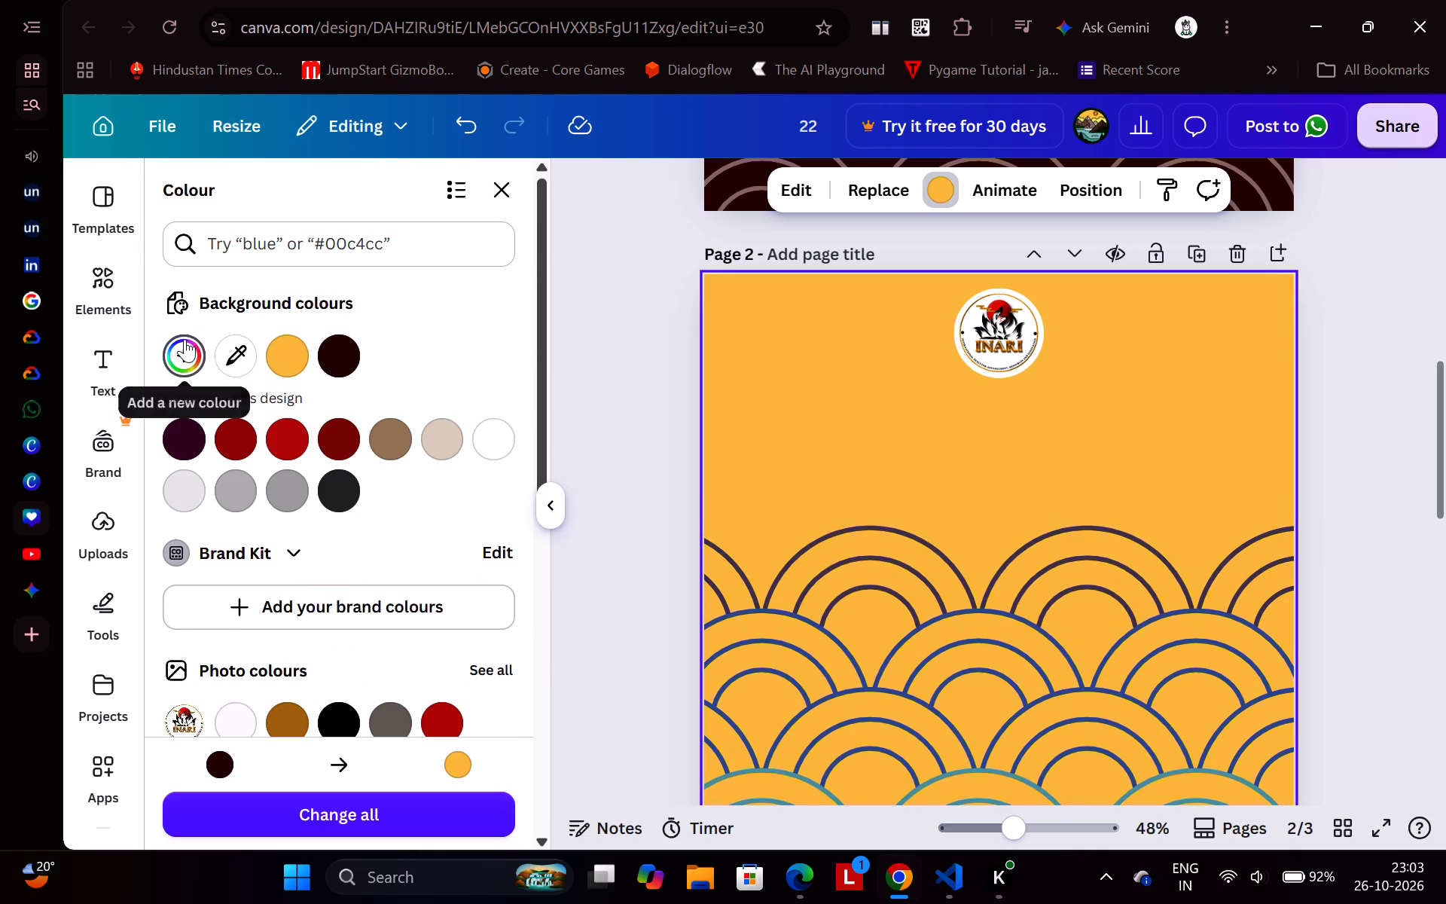
{"action": "left_click", "coordinate": [184, 340]}
{"action": "left_click_drag", "start_coordinate": [337, 456], "coordinate": [276, 444]}
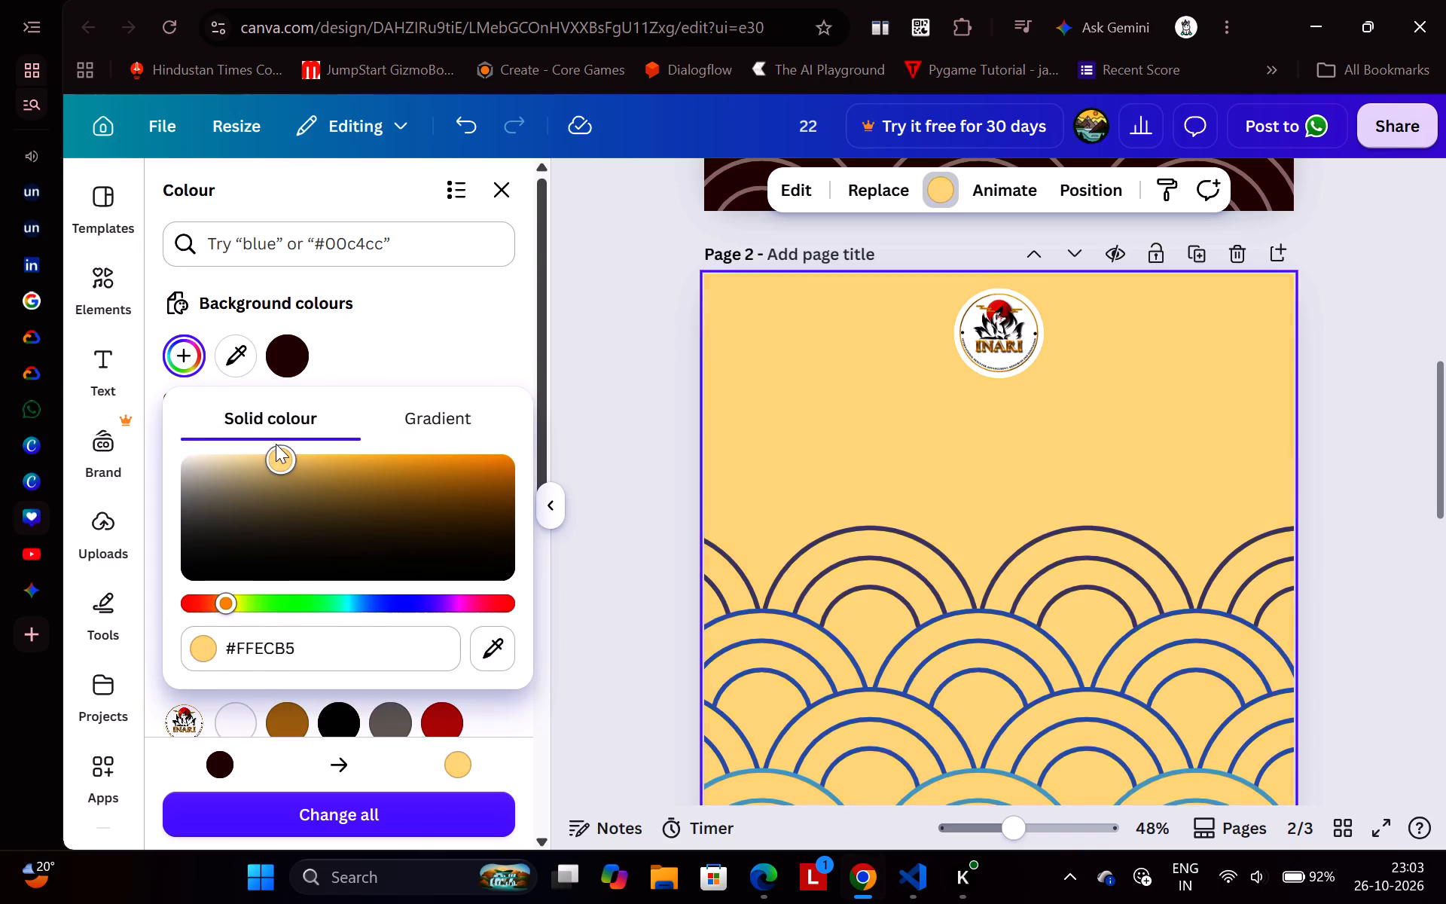
{"action": "left_click_drag", "start_coordinate": [276, 444], "coordinate": [258, 438]}
{"action": "left_click", "coordinate": [645, 377]}
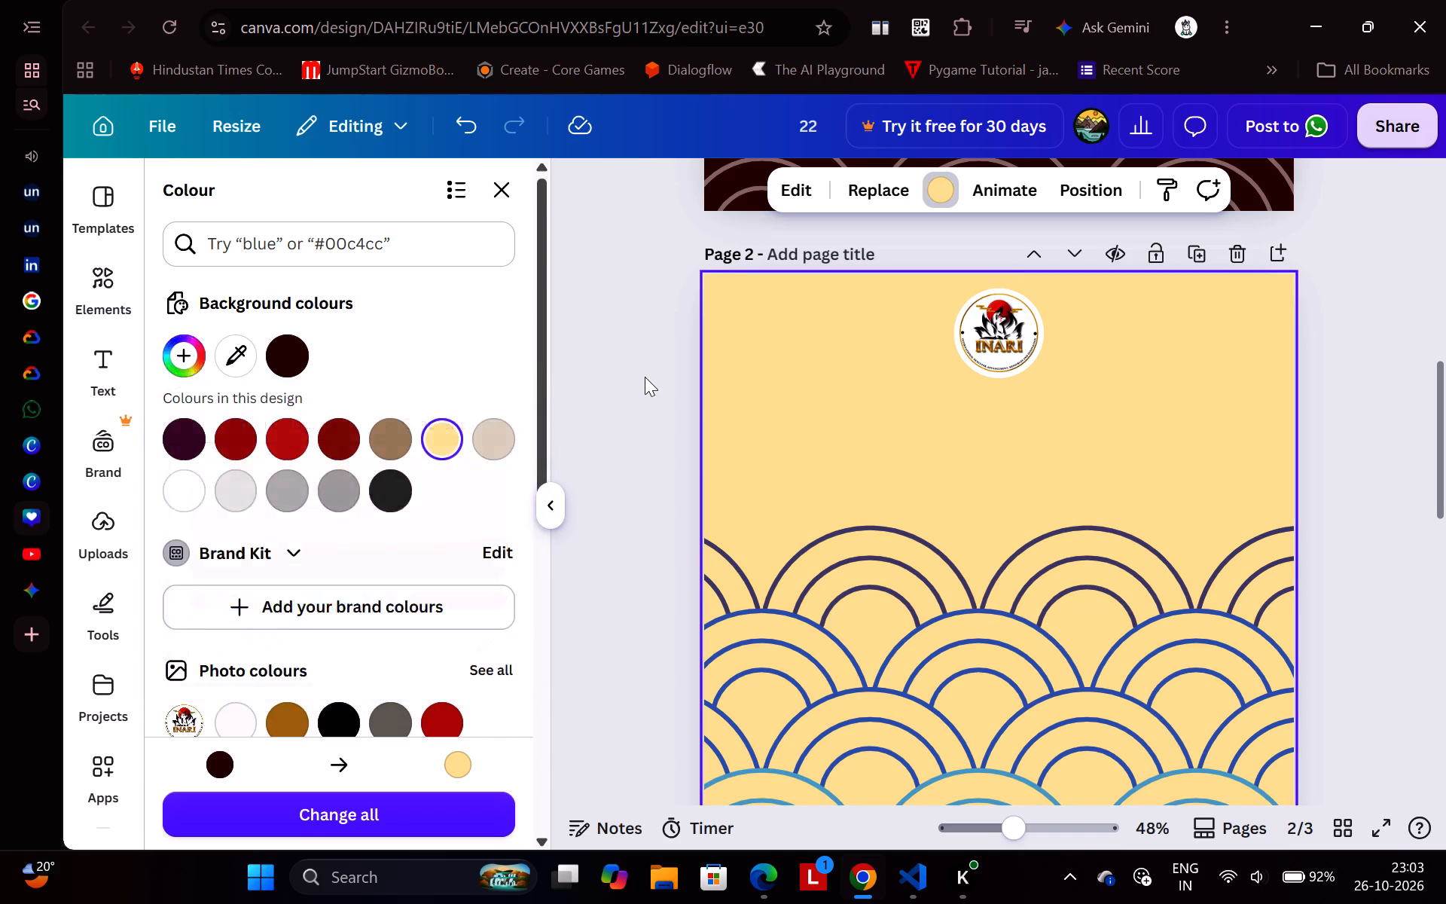
Delete the blue wave pattern from the lower part of page 2.
{"action": "left_click", "coordinate": [902, 628]}
{"action": "key", "text": "Delete"}
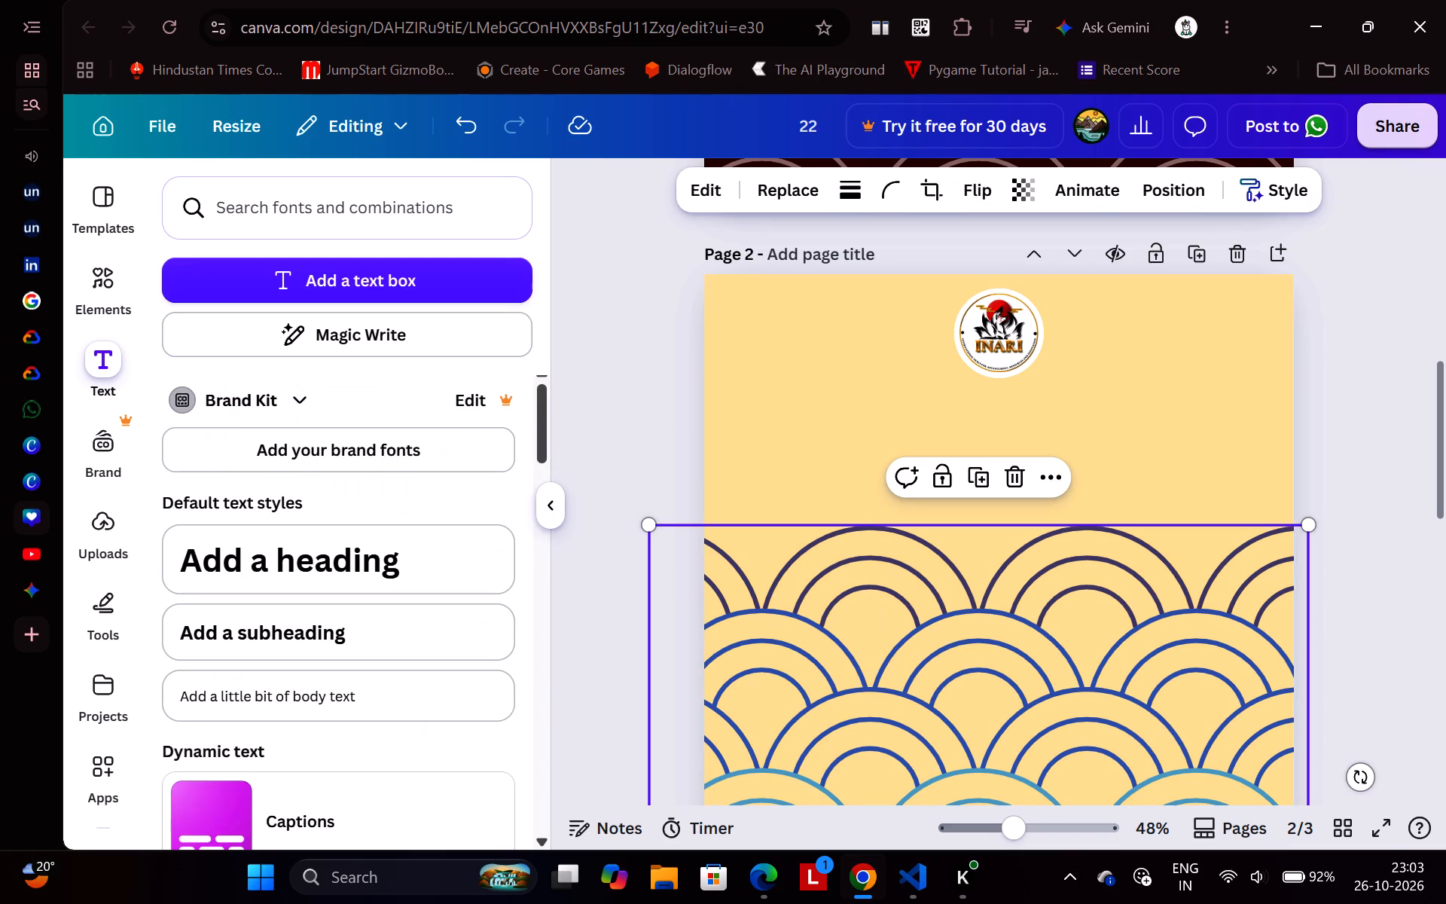
Add the copied text "Japanese for Every Stage of Your Journey" to page 2 as one line, centred just below the logo.
{"action": "scroll", "coordinate": [1011, 529], "scroll_direction": "down", "scroll_amount": 2}
{"action": "left_click", "coordinate": [388, 266]}
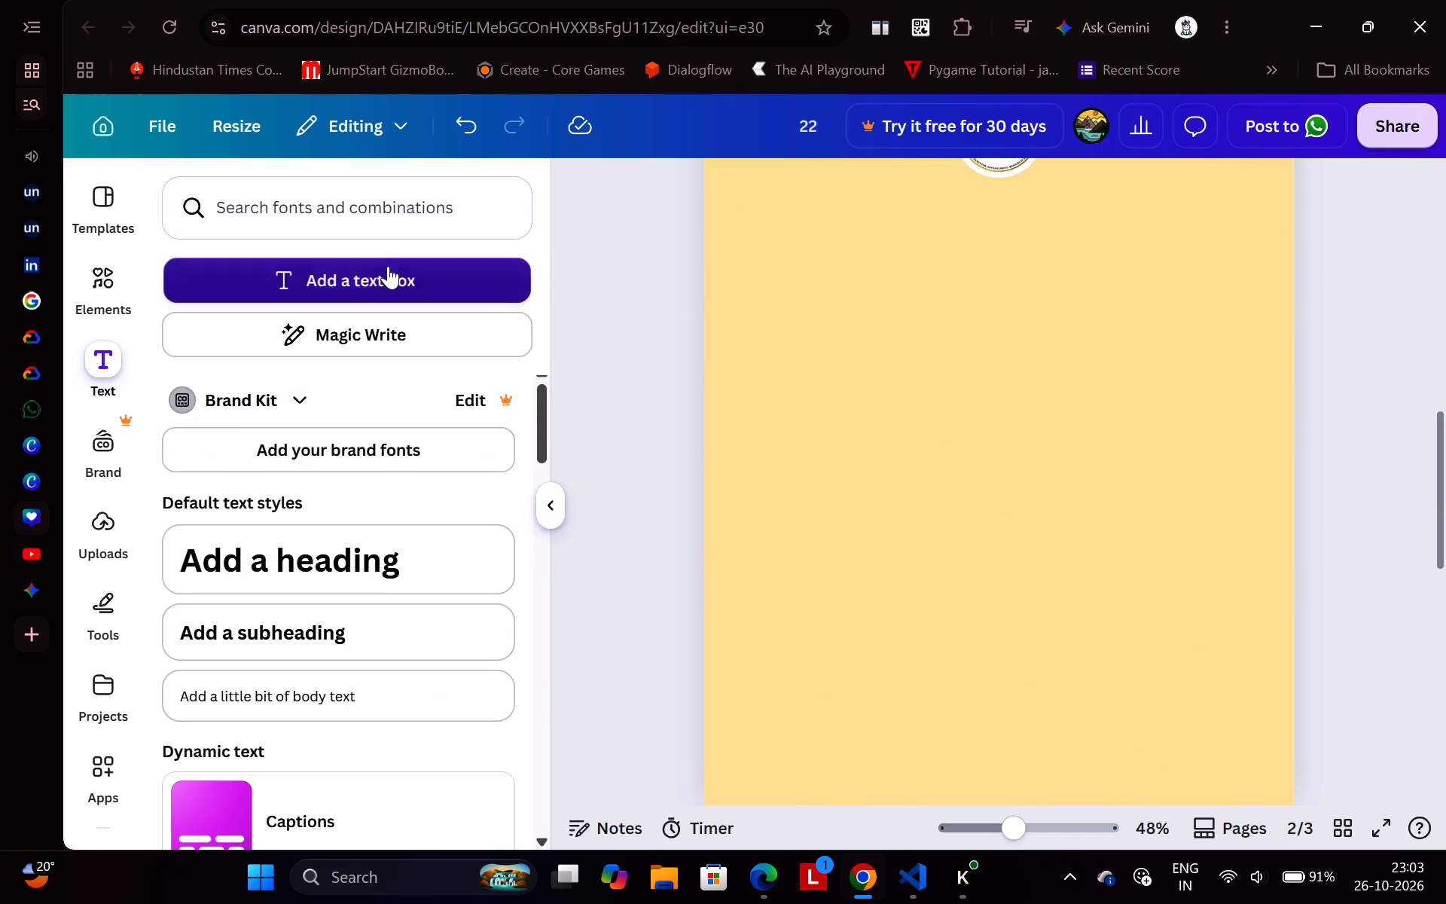
{"action": "key", "text": "ctrl+v"}
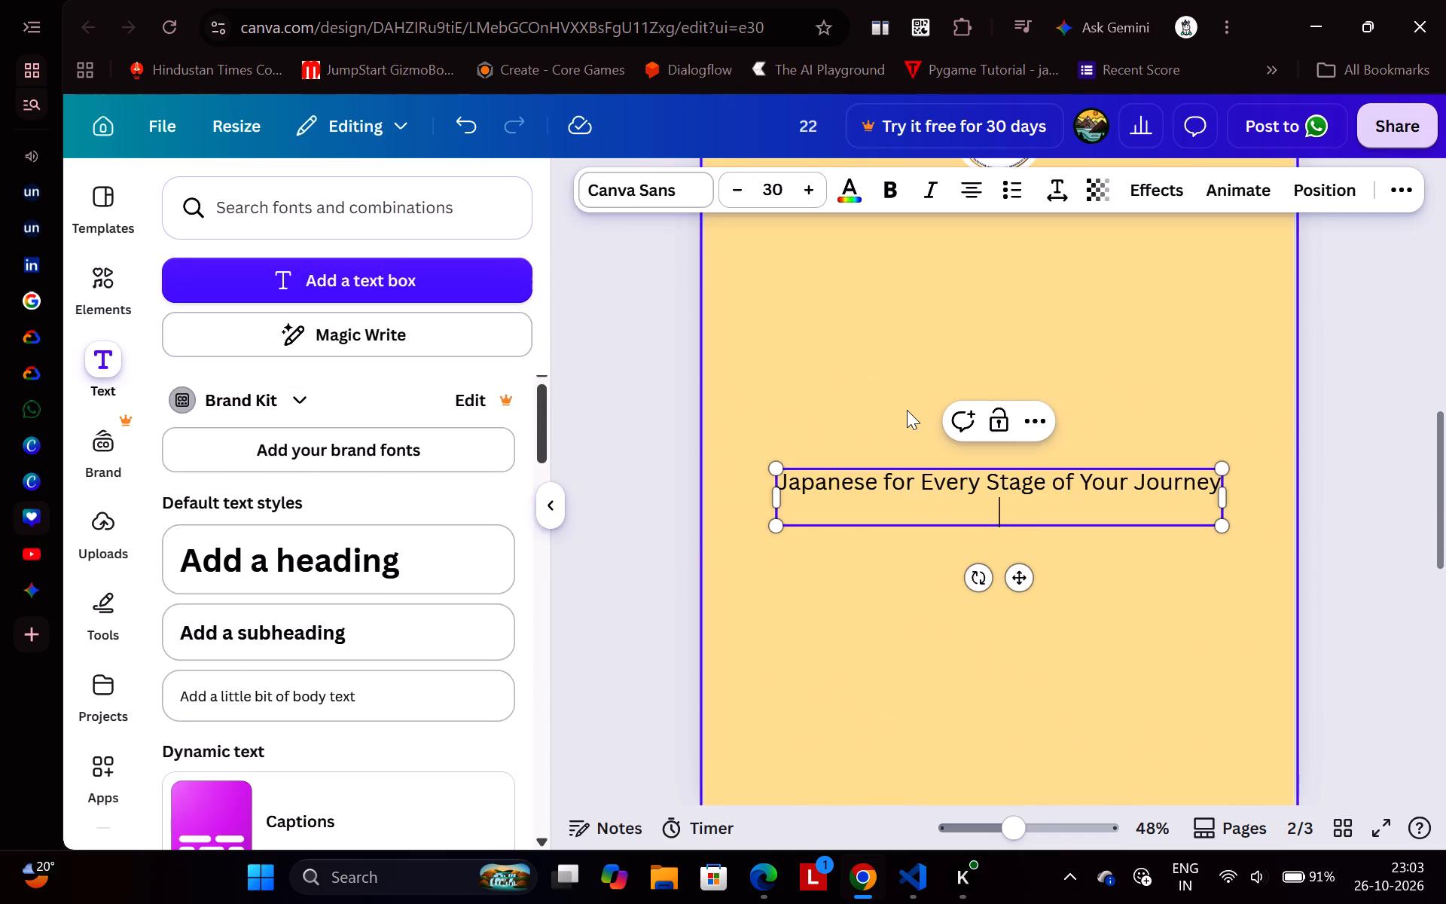
{"action": "key", "text": "BackSpace"}
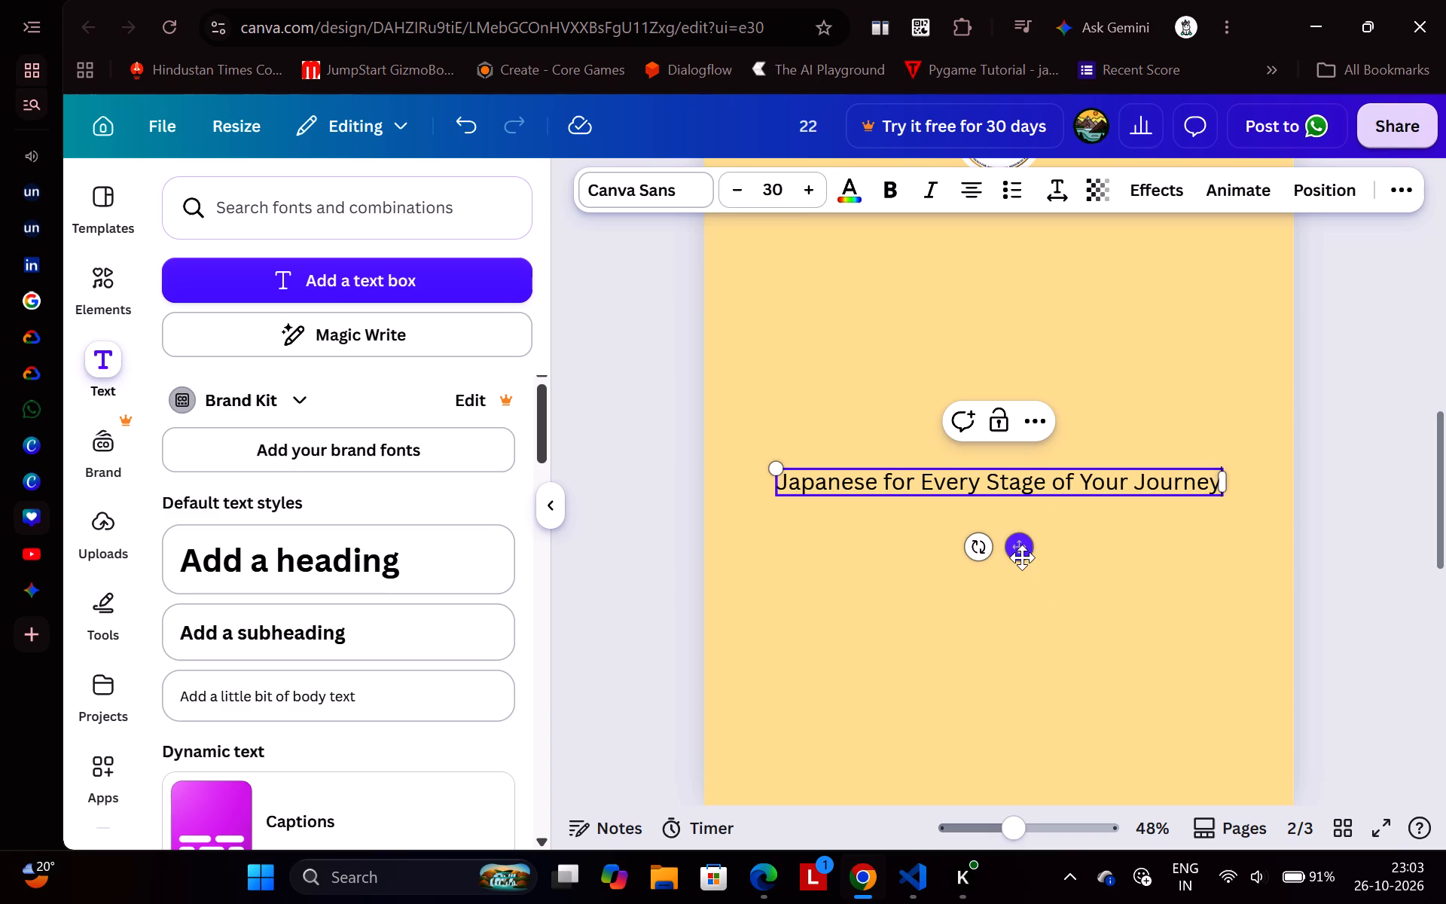
{"action": "left_click_drag", "start_coordinate": [1022, 557], "coordinate": [1027, 307]}
{"action": "scroll", "coordinate": [1027, 307], "scroll_direction": "up", "scroll_amount": 1}
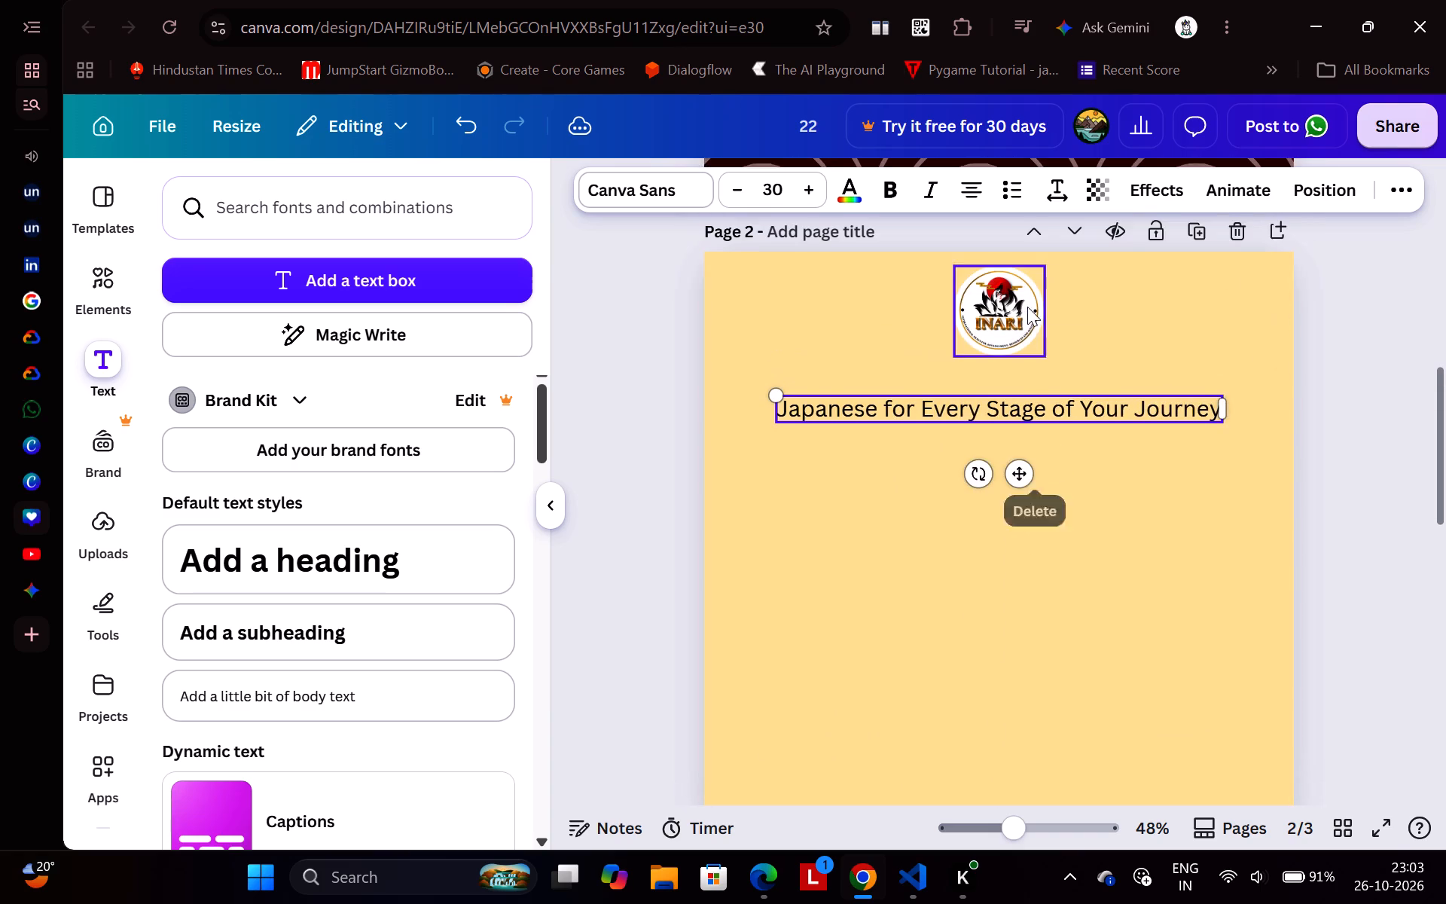
{"action": "scroll", "coordinate": [1027, 307], "scroll_direction": "up", "scroll_amount": 1}
{"action": "left_click_drag", "start_coordinate": [1014, 479], "coordinate": [1017, 441]}
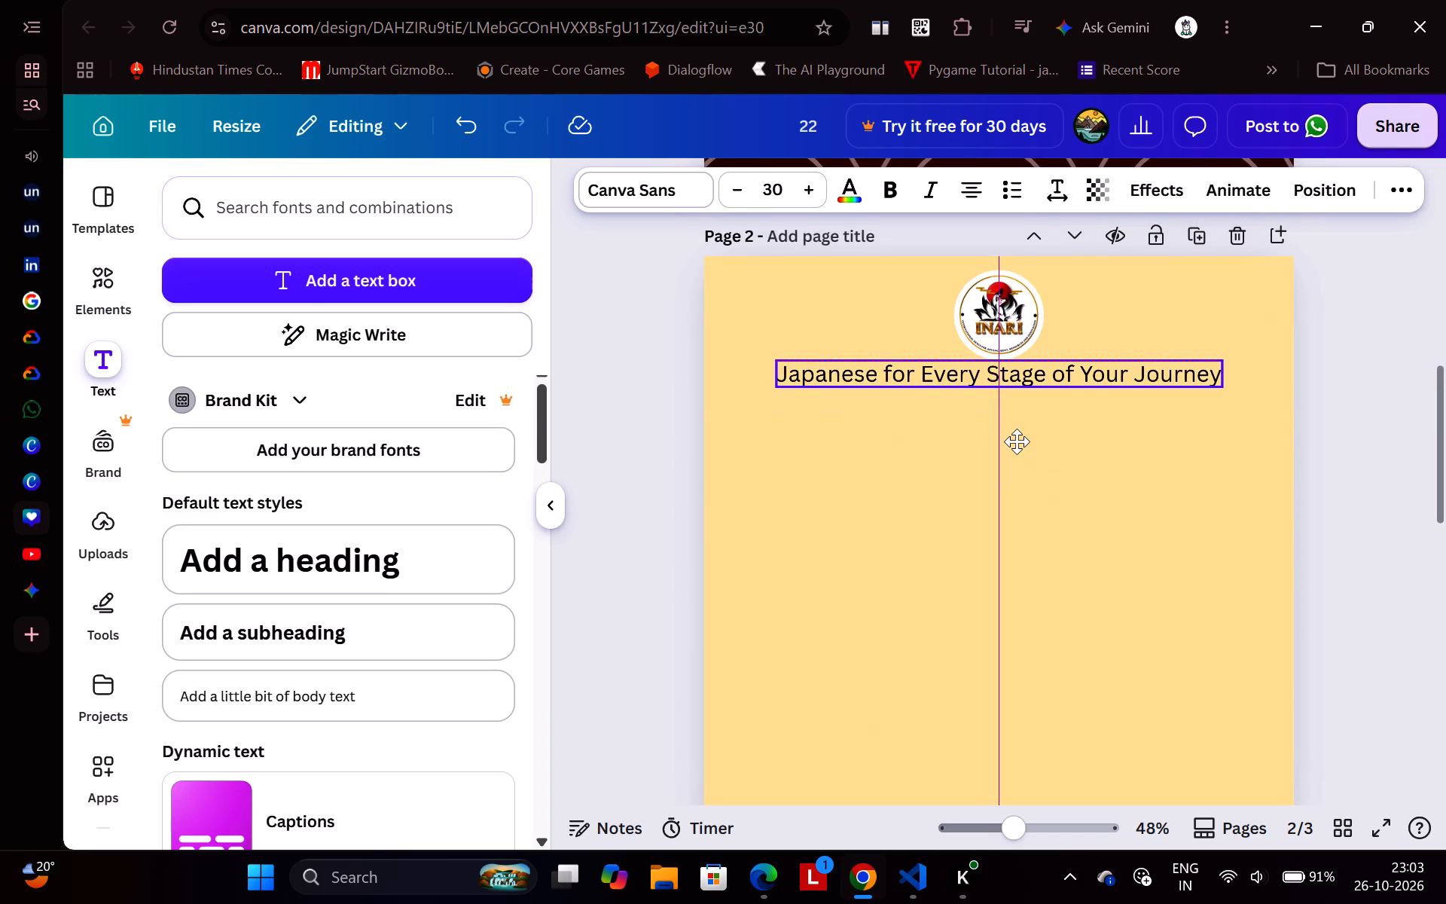
{"action": "left_click_drag", "start_coordinate": [1017, 441], "coordinate": [1019, 444]}
Increase the page 2 heading's font size to 37.
{"action": "triple_click", "coordinate": [811, 176]}
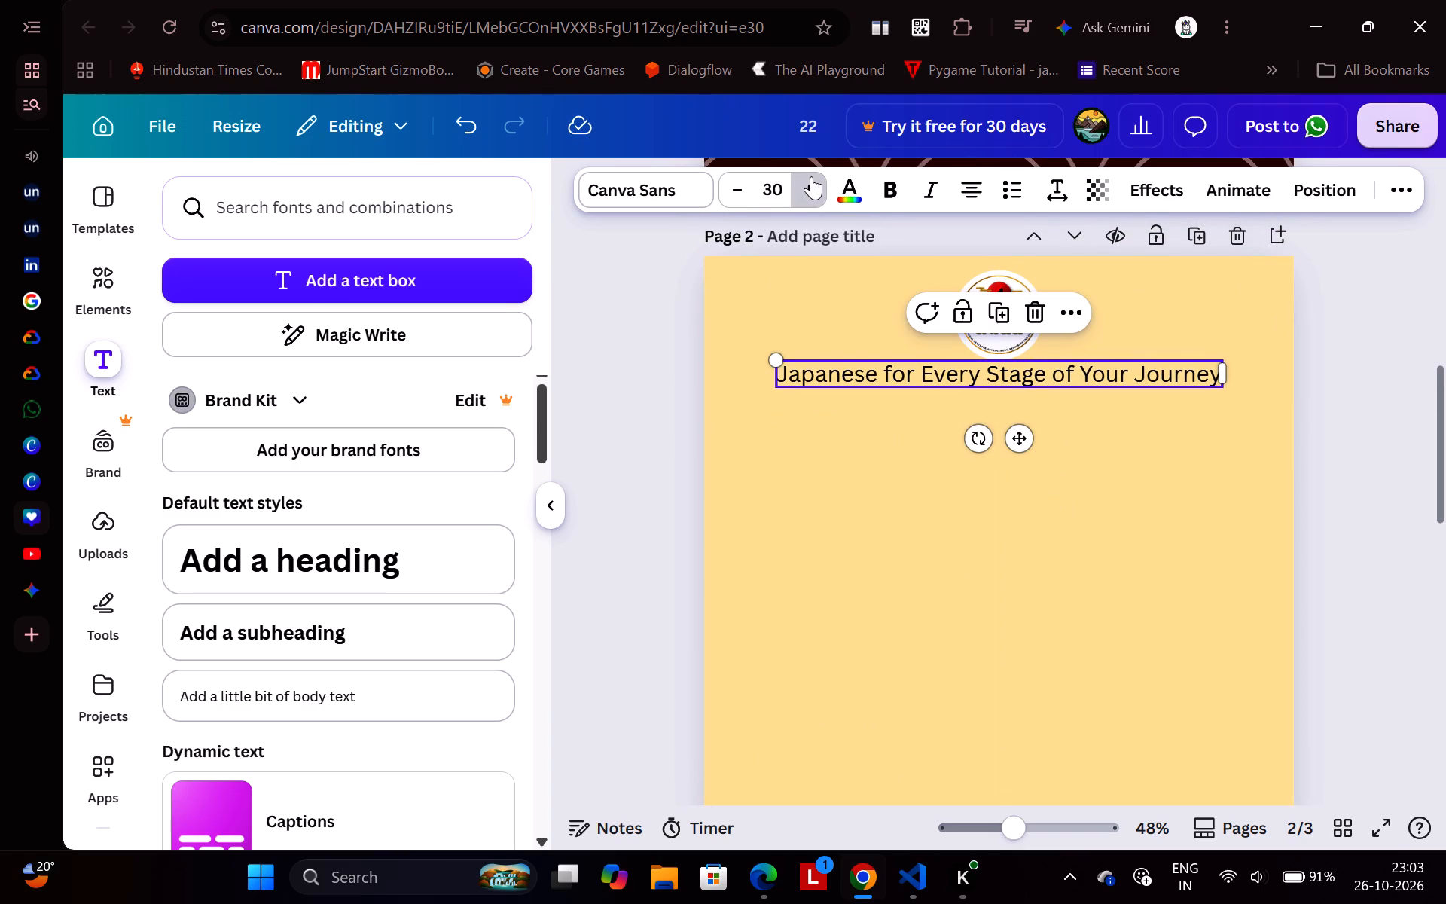
{"action": "triple_click", "coordinate": [811, 176]}
{"action": "left_click", "coordinate": [811, 176]}
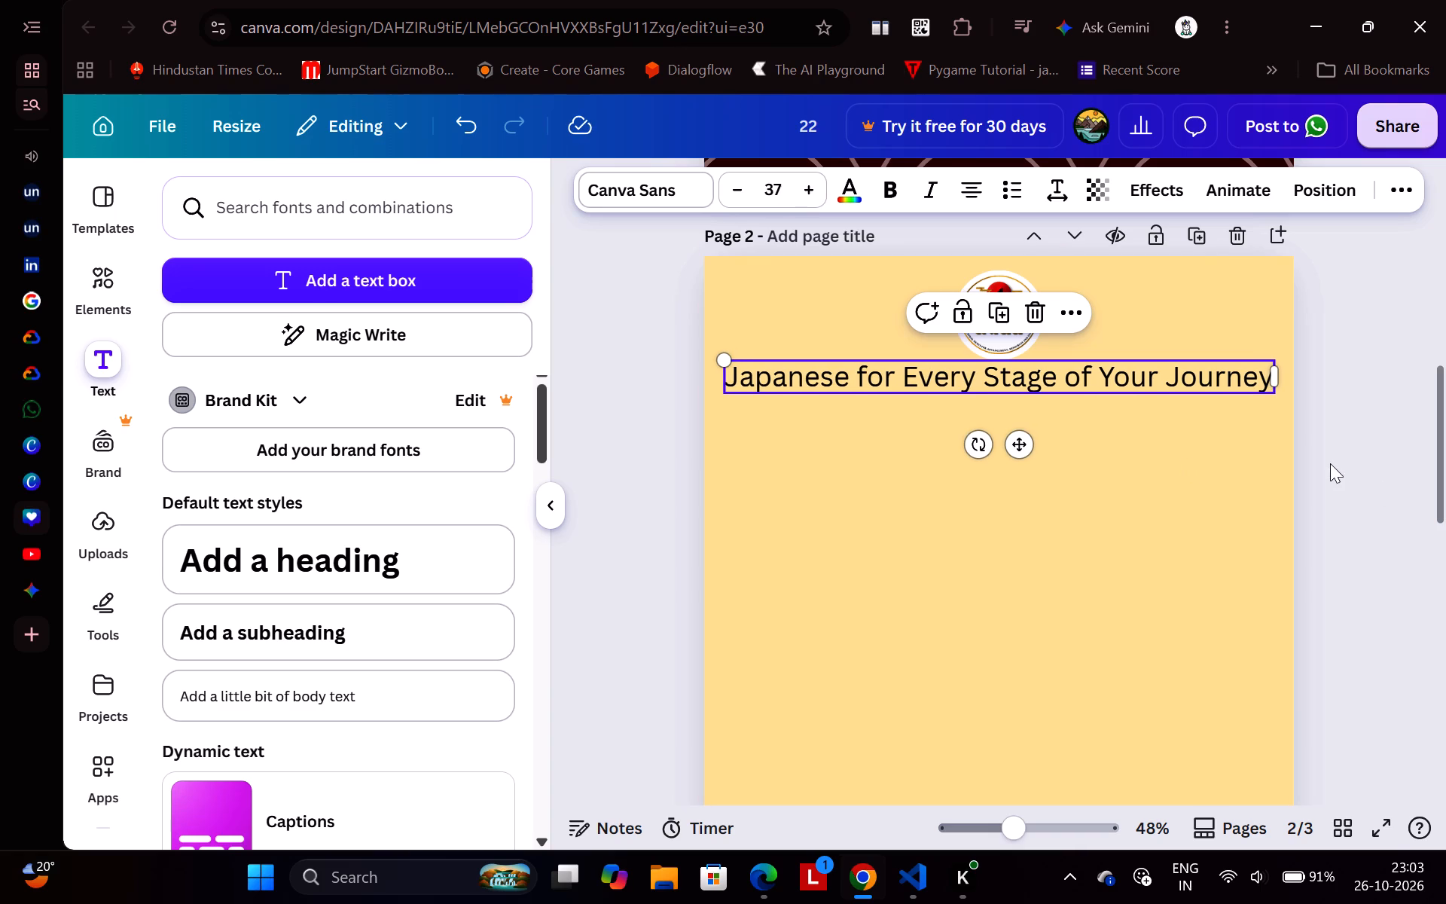
Search the fonts for "Japanese", try Cherry Bomb One, Aoboshi One and Mochiy Pop One on the heading, and apply Mochiy Pop P One.
{"action": "left_click", "coordinate": [633, 184]}
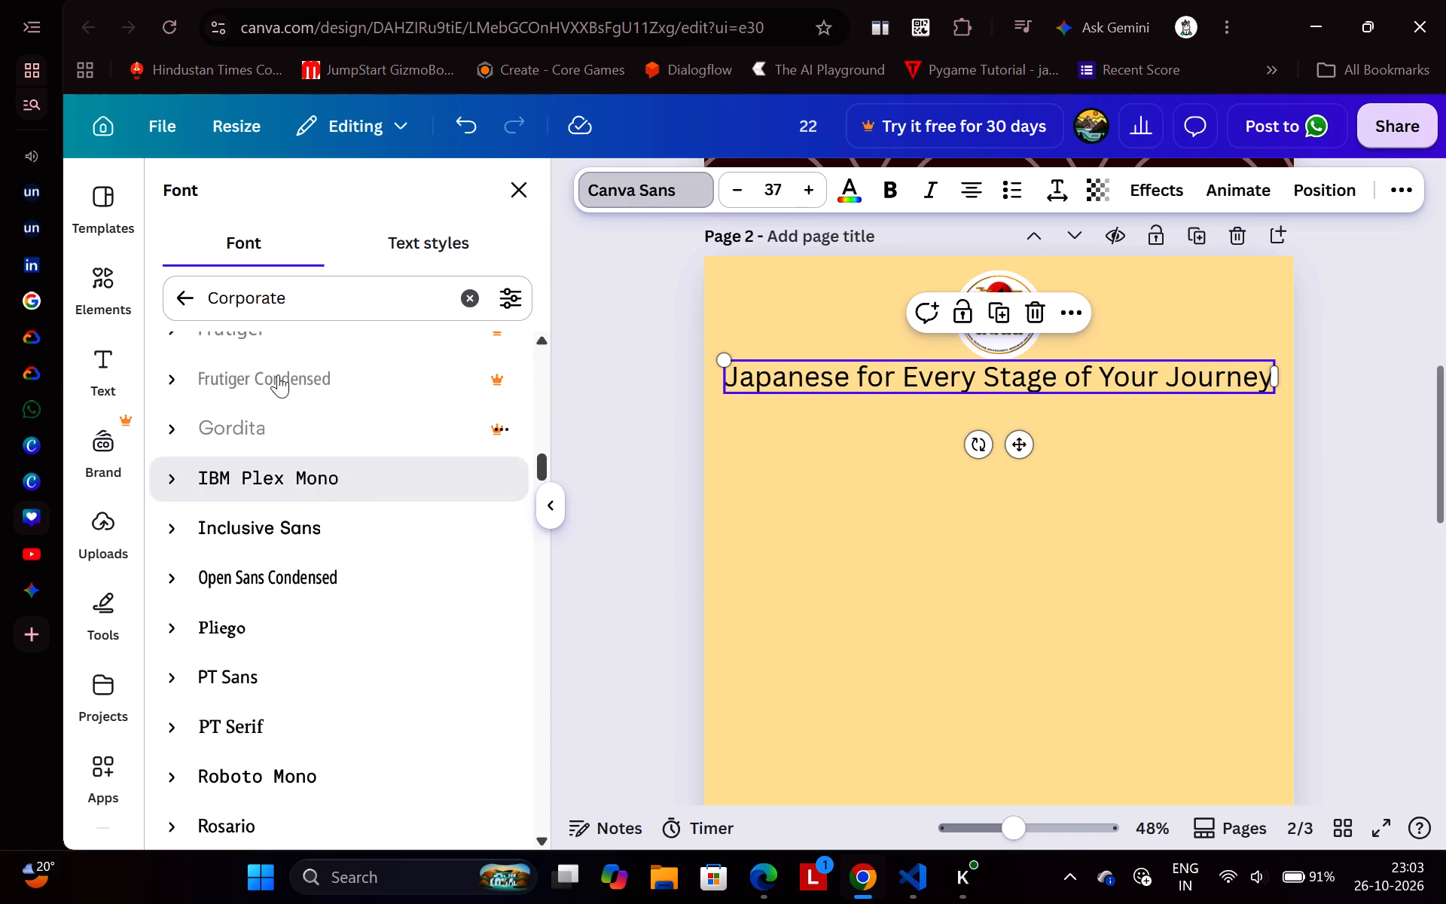
{"action": "scroll", "coordinate": [252, 336], "scroll_direction": "up", "scroll_amount": 8}
{"action": "left_click", "coordinate": [471, 298]}
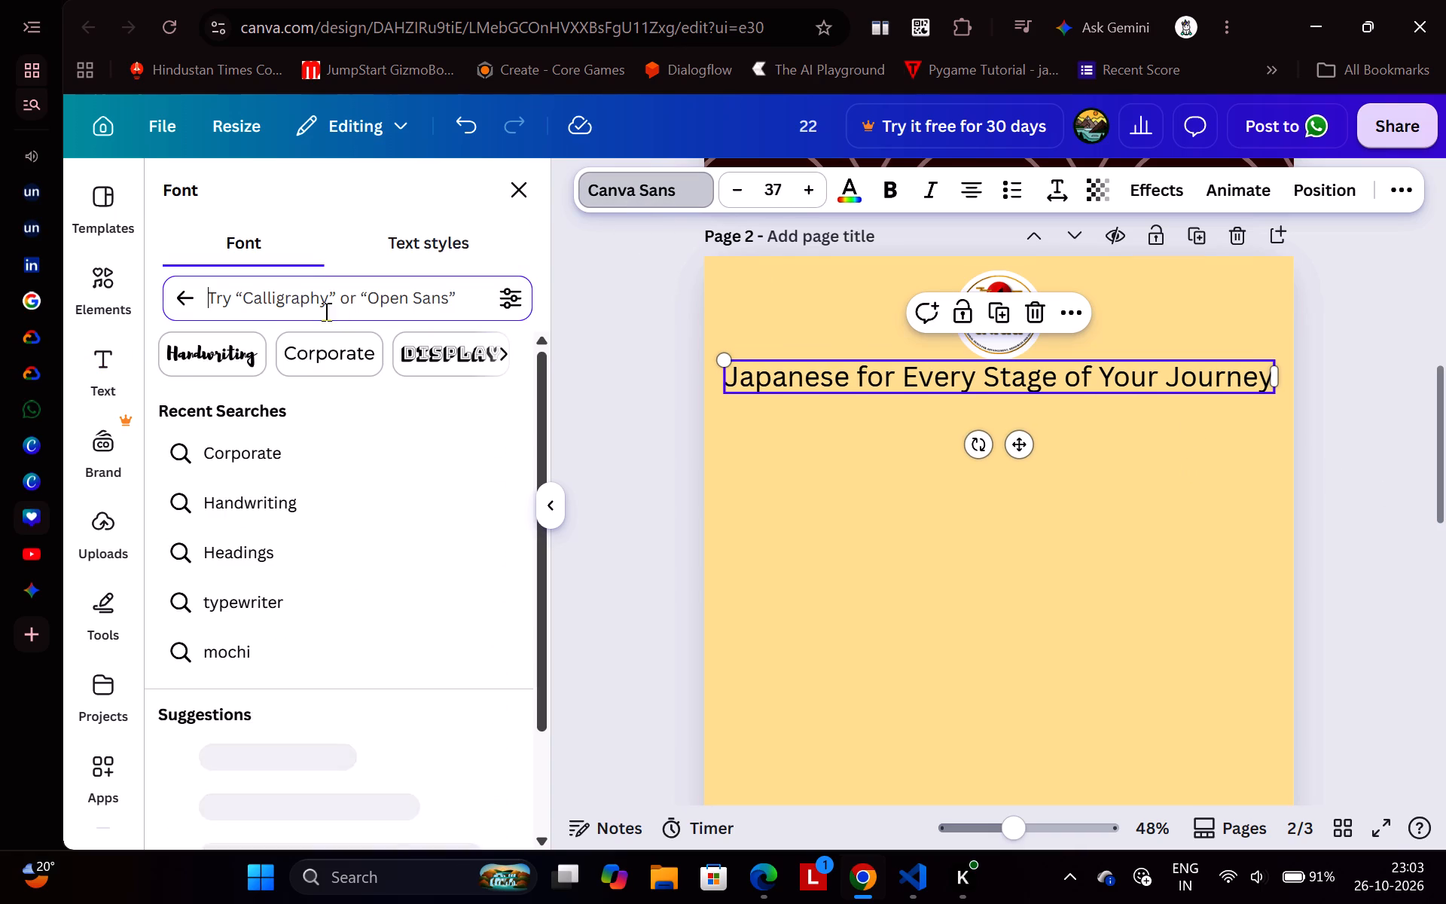
{"action": "type", "text": "japane"}
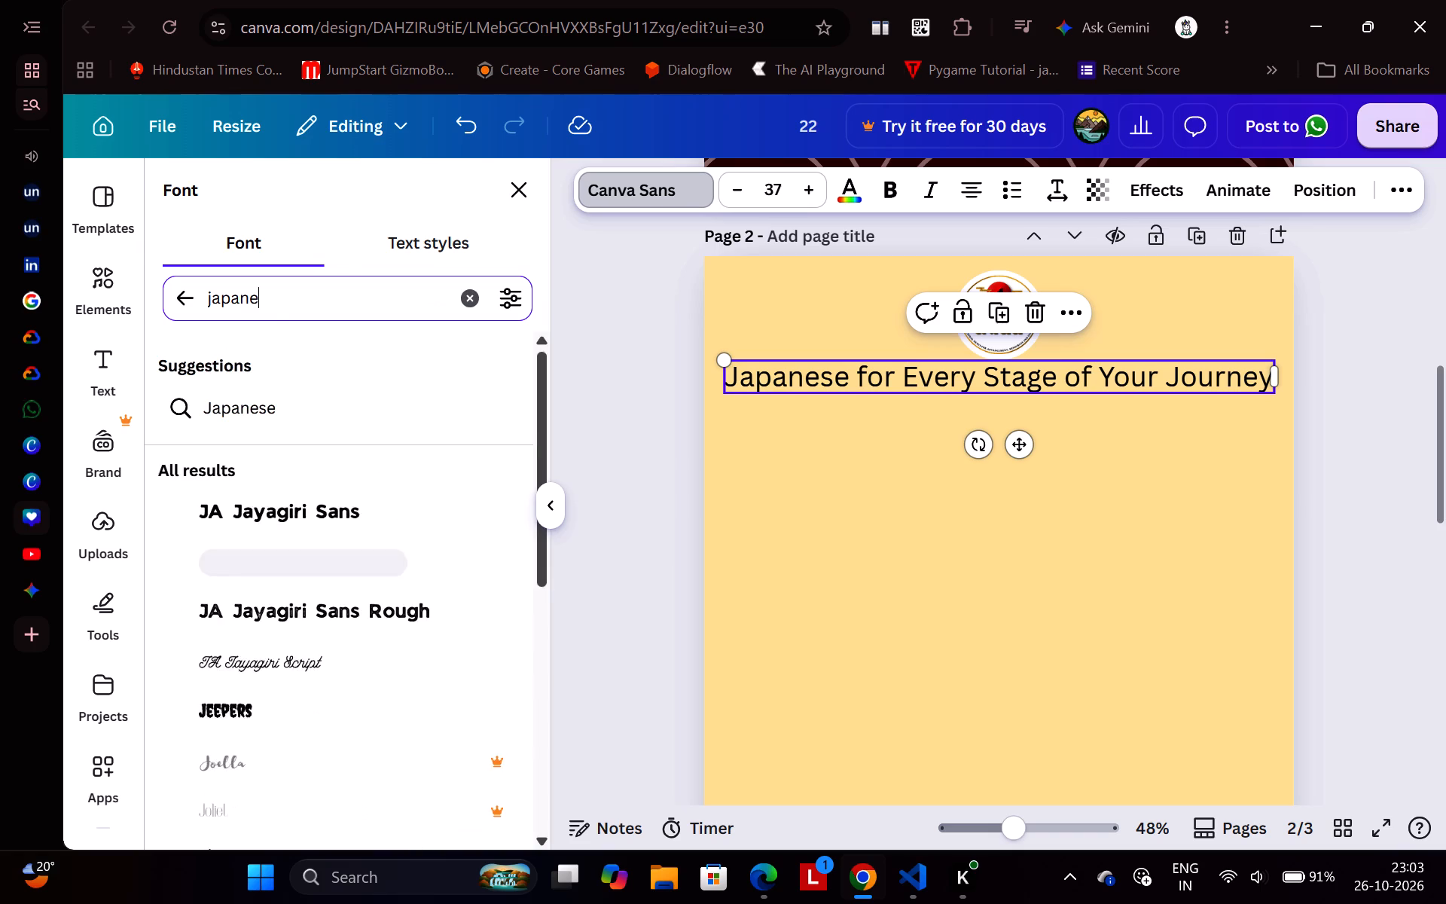
{"action": "left_click", "coordinate": [222, 402]}
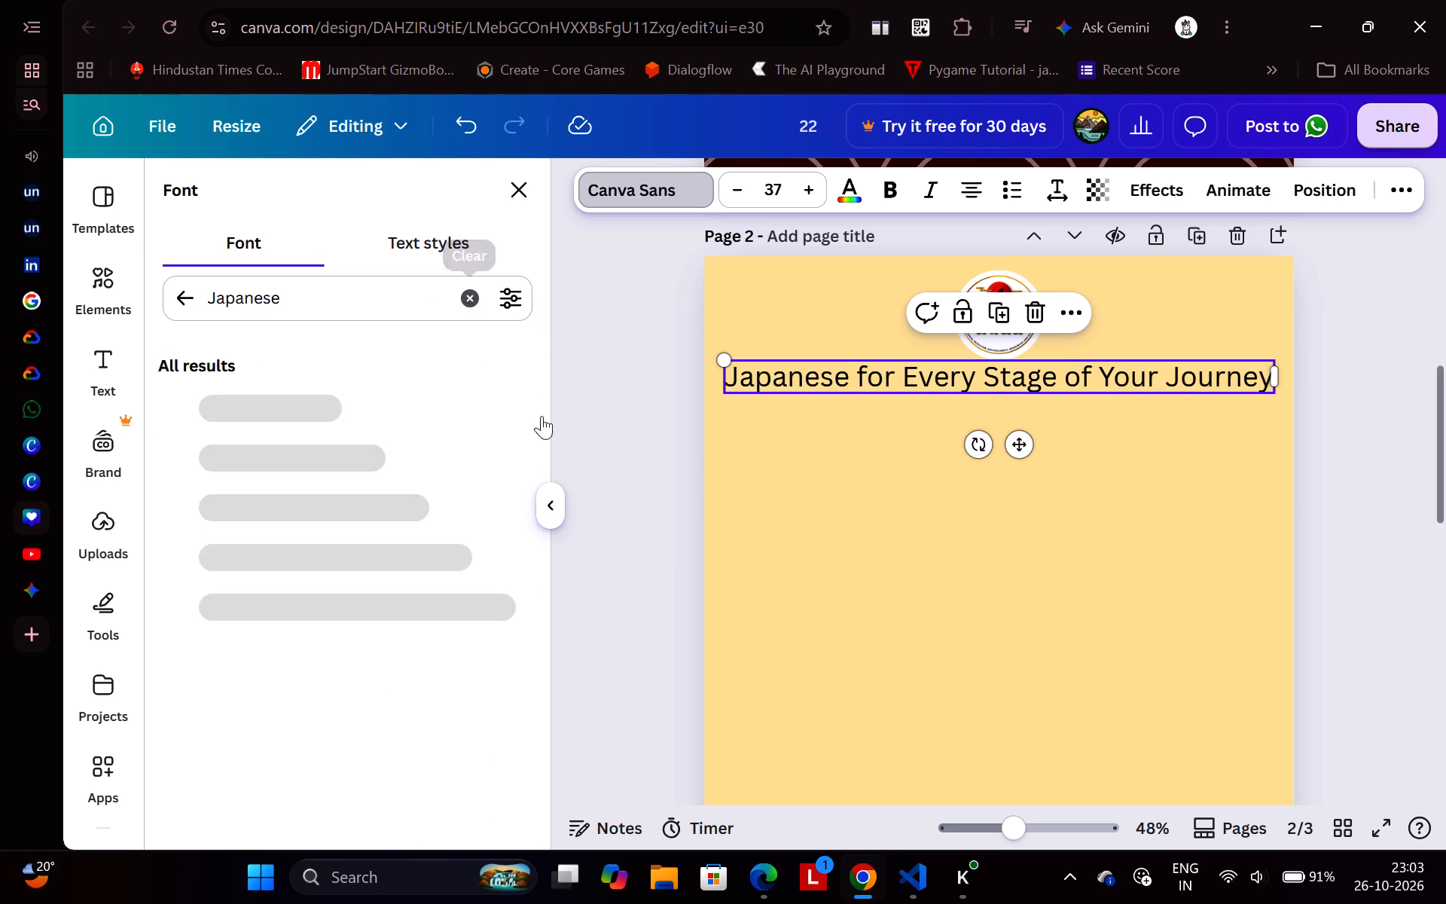
{"action": "left_click", "coordinate": [374, 414]}
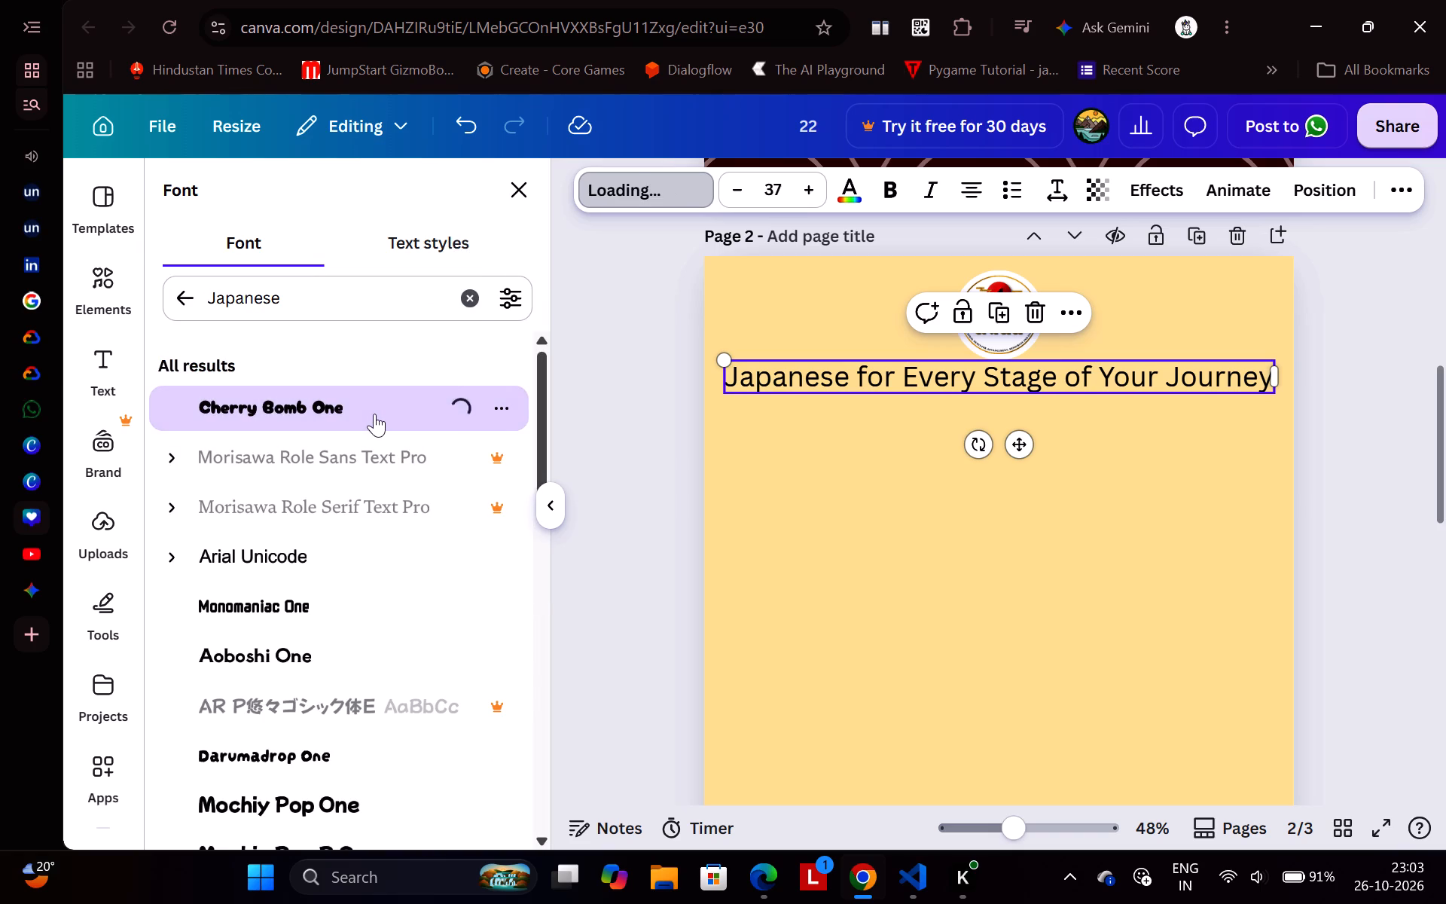
{"action": "scroll", "coordinate": [317, 614], "scroll_direction": "down", "scroll_amount": 1}
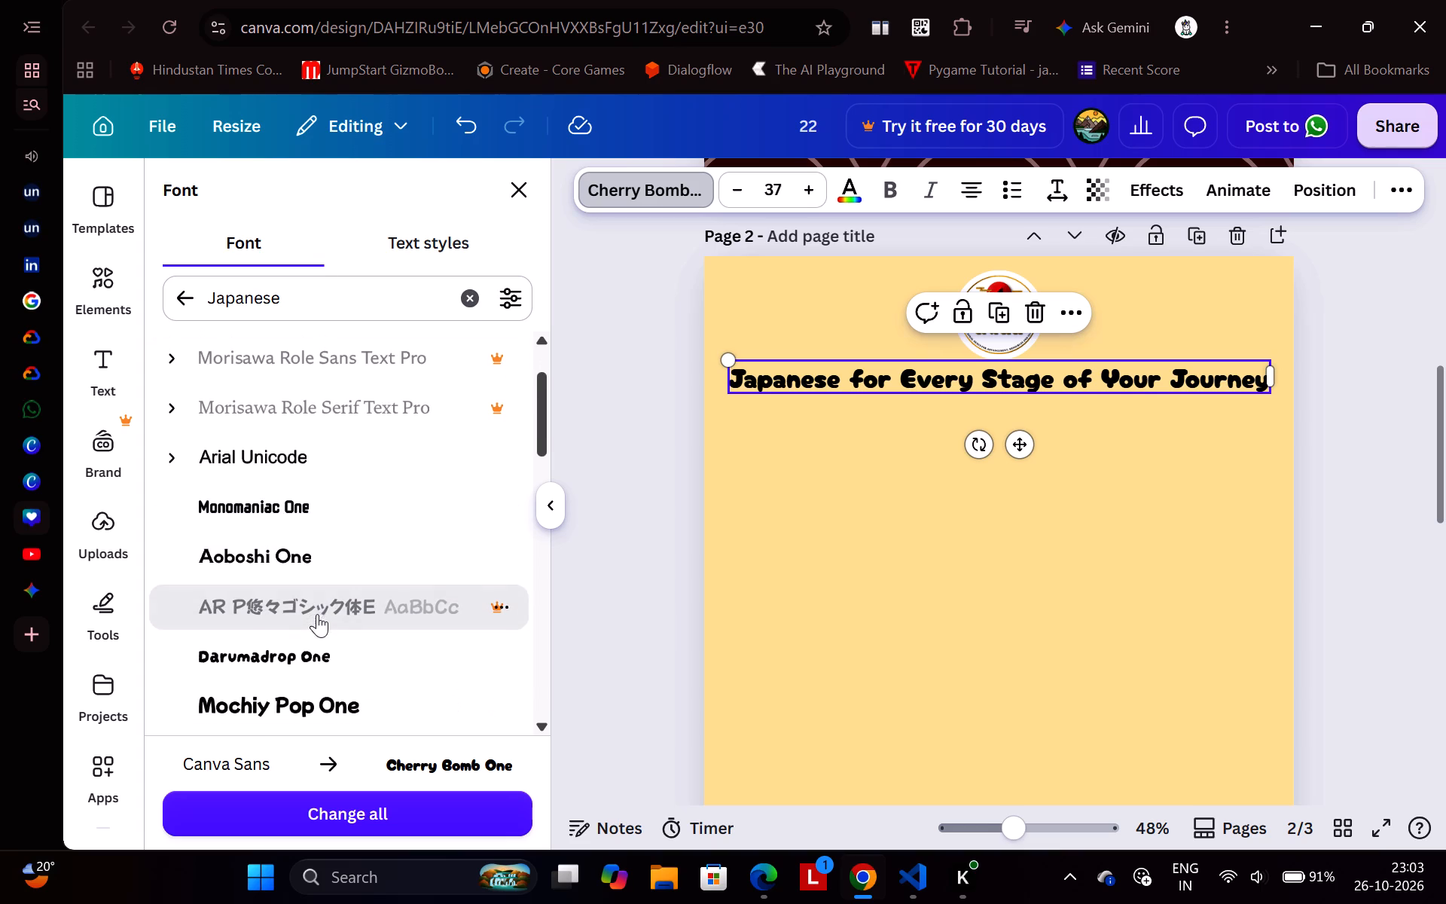
{"action": "left_click", "coordinate": [291, 554]}
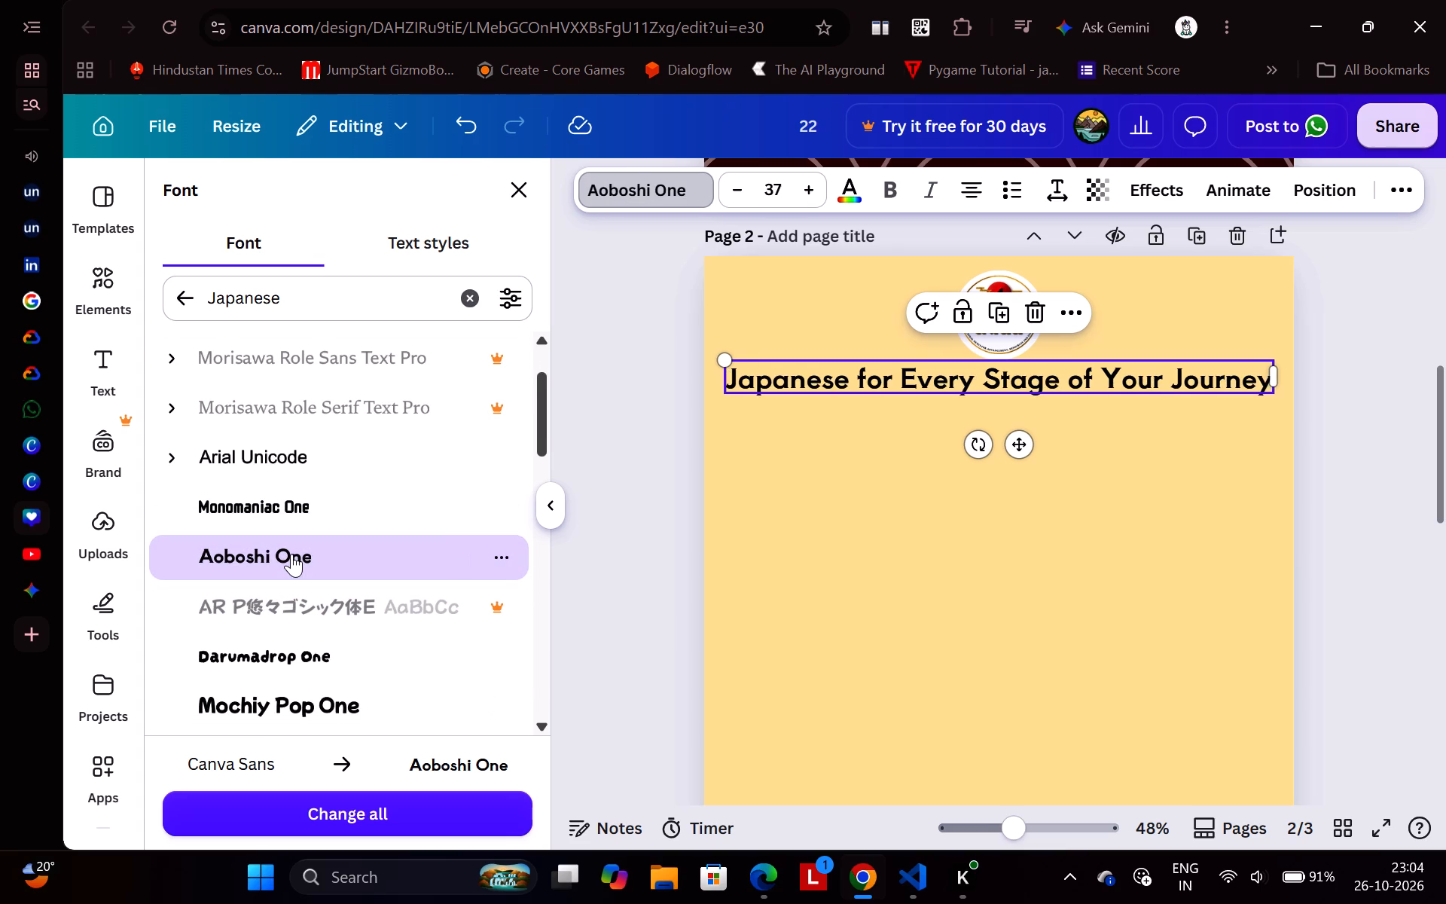
{"action": "scroll", "coordinate": [291, 554], "scroll_direction": "down", "scroll_amount": 1}
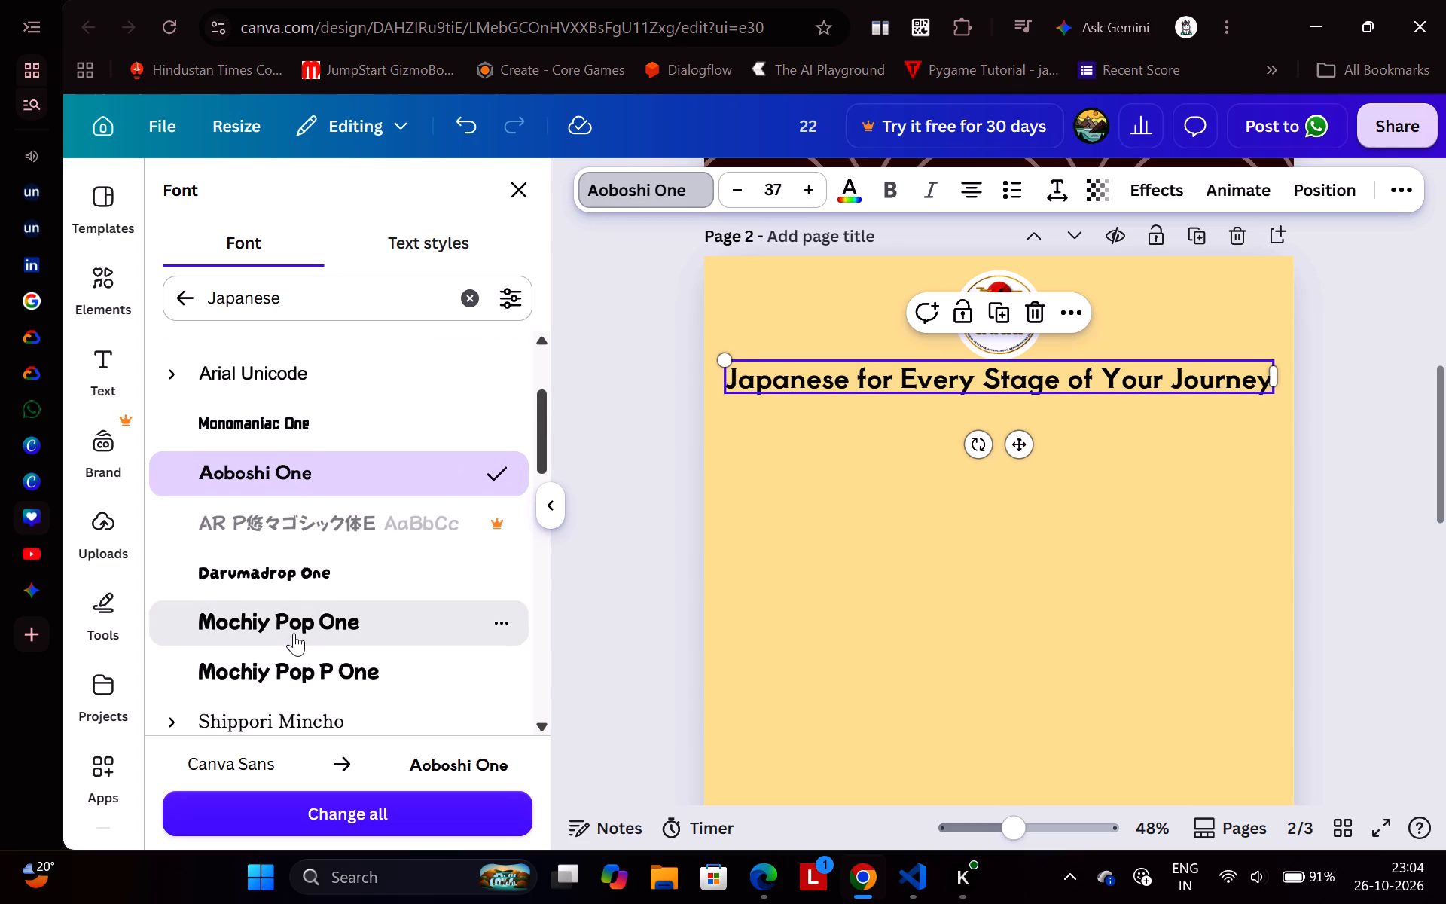
{"action": "left_click", "coordinate": [294, 633]}
{"action": "left_click", "coordinate": [301, 672]}
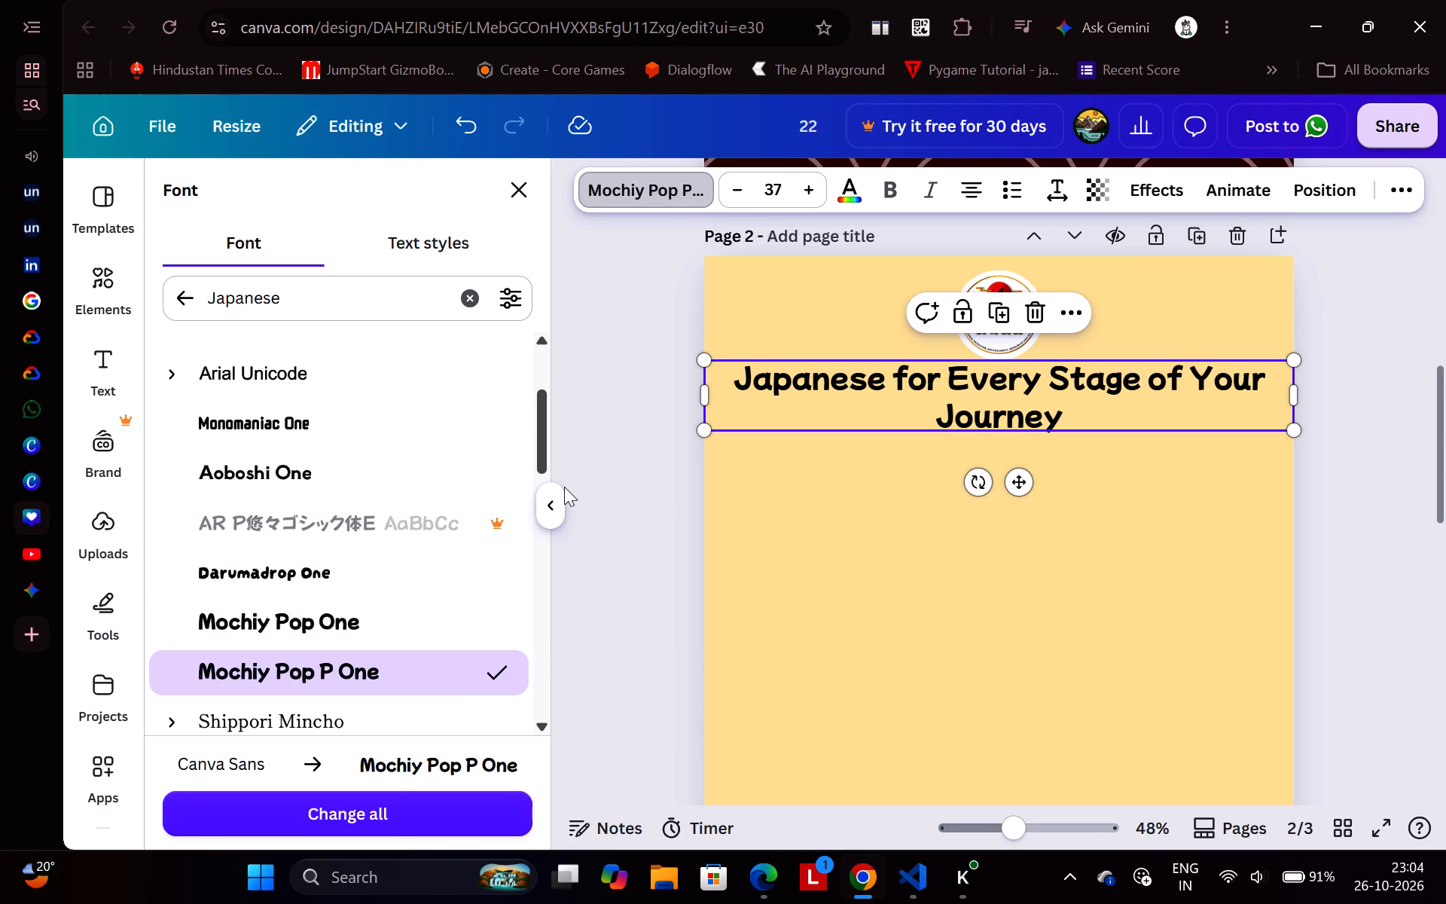
Reduce the page 2 heading's font size to 31 so that it fits on one line.
{"action": "left_click", "coordinate": [743, 193]}
{"action": "left_click", "coordinate": [743, 193]}
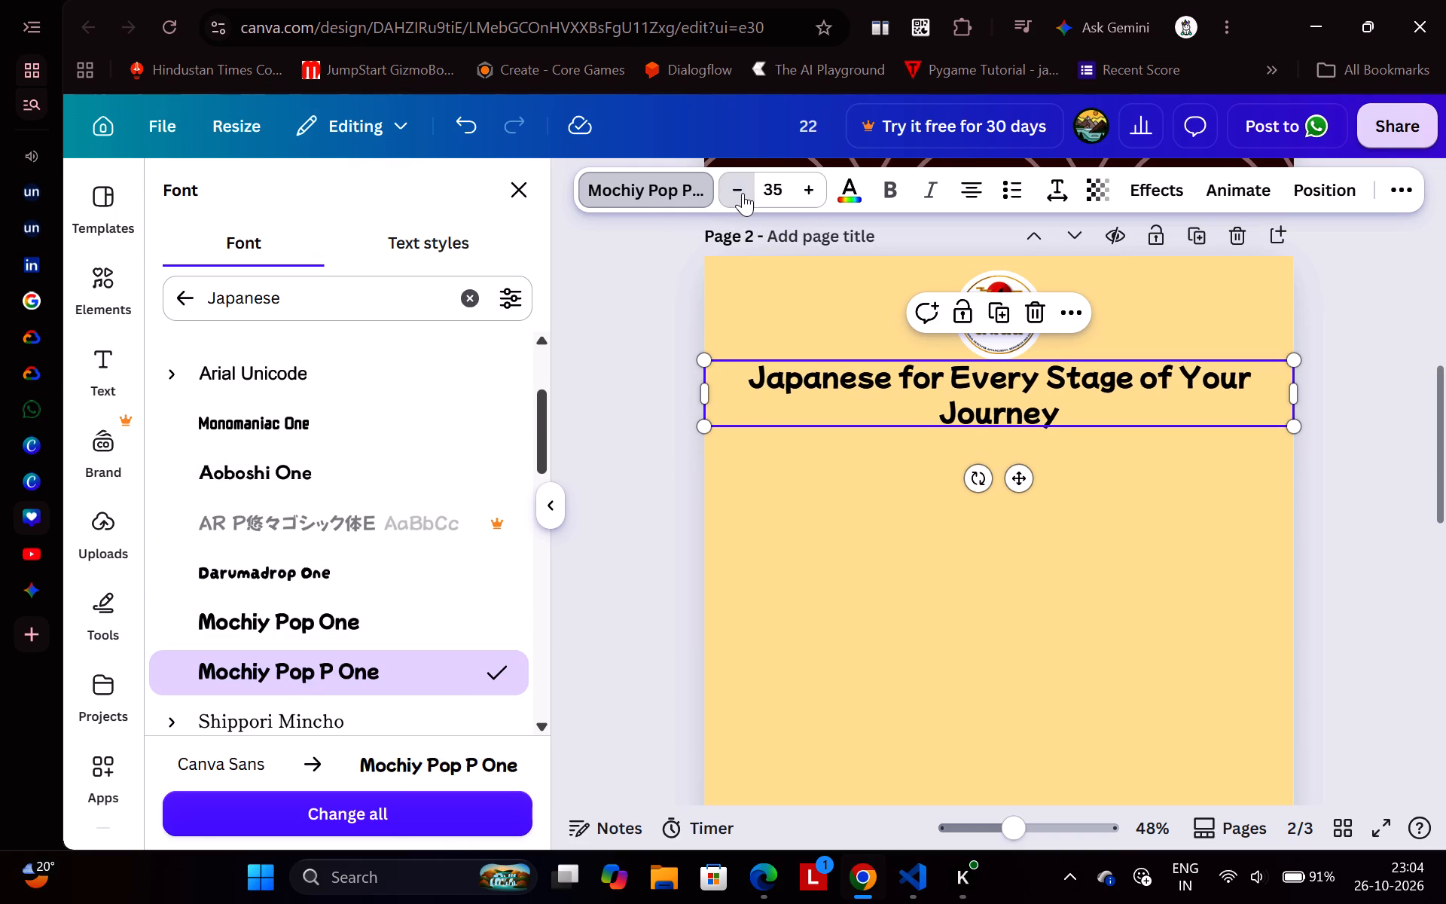
{"action": "left_click", "coordinate": [743, 193]}
{"action": "left_click", "coordinate": [743, 193]}
{"action": "left_click", "coordinate": [743, 193]}
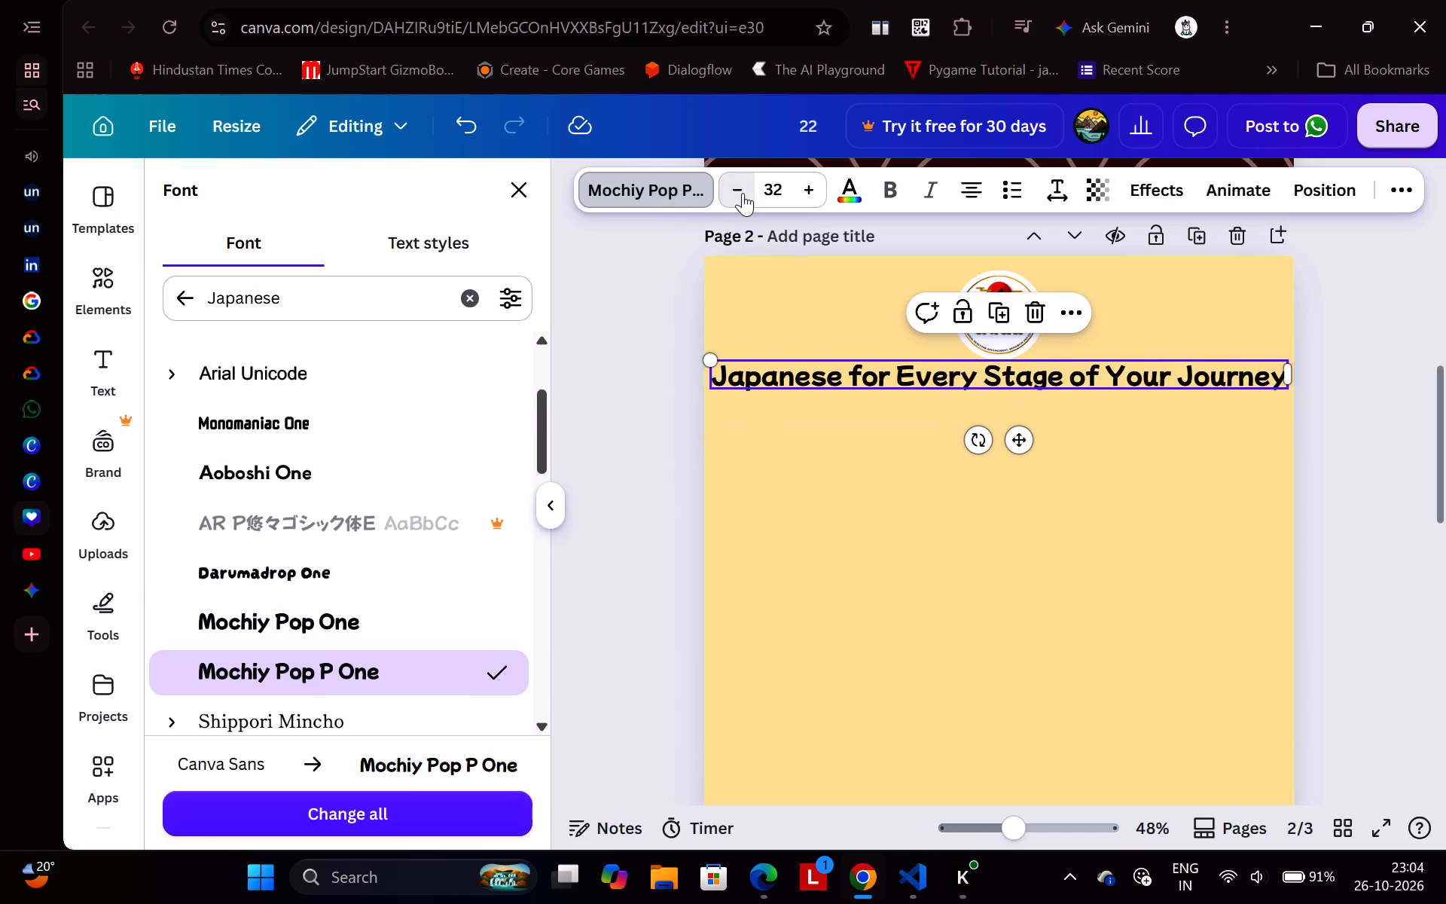
{"action": "left_click", "coordinate": [725, 194]}
{"action": "left_click", "coordinate": [1354, 337]}
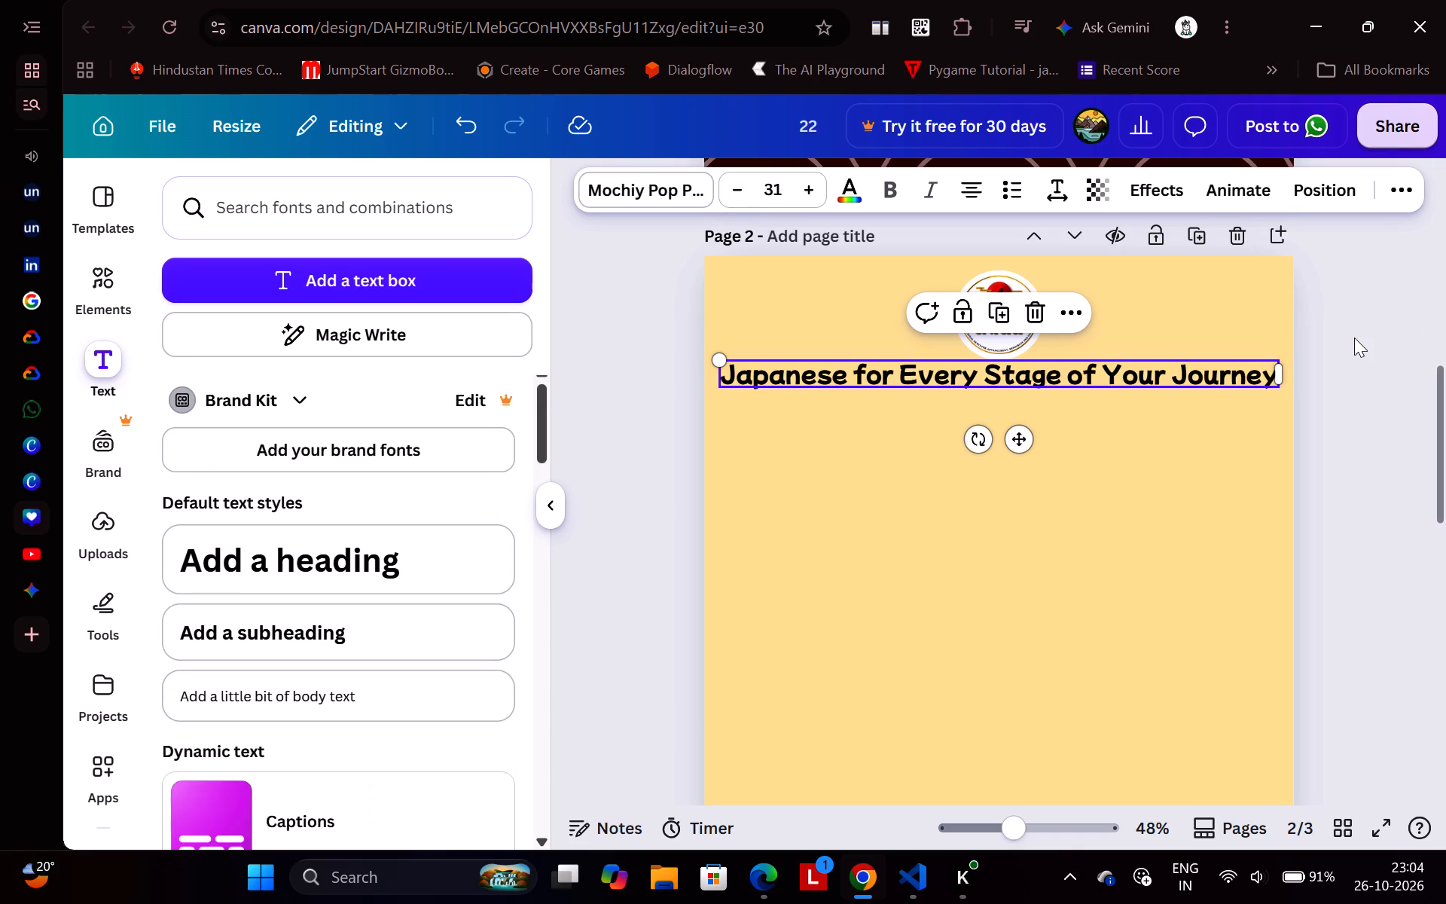
{"action": "left_click", "coordinate": [1354, 337]}
Move the page 2 heading down slightly to leave a small gap below the logo.
{"action": "scroll", "coordinate": [1354, 337], "scroll_direction": "down", "scroll_amount": 1}
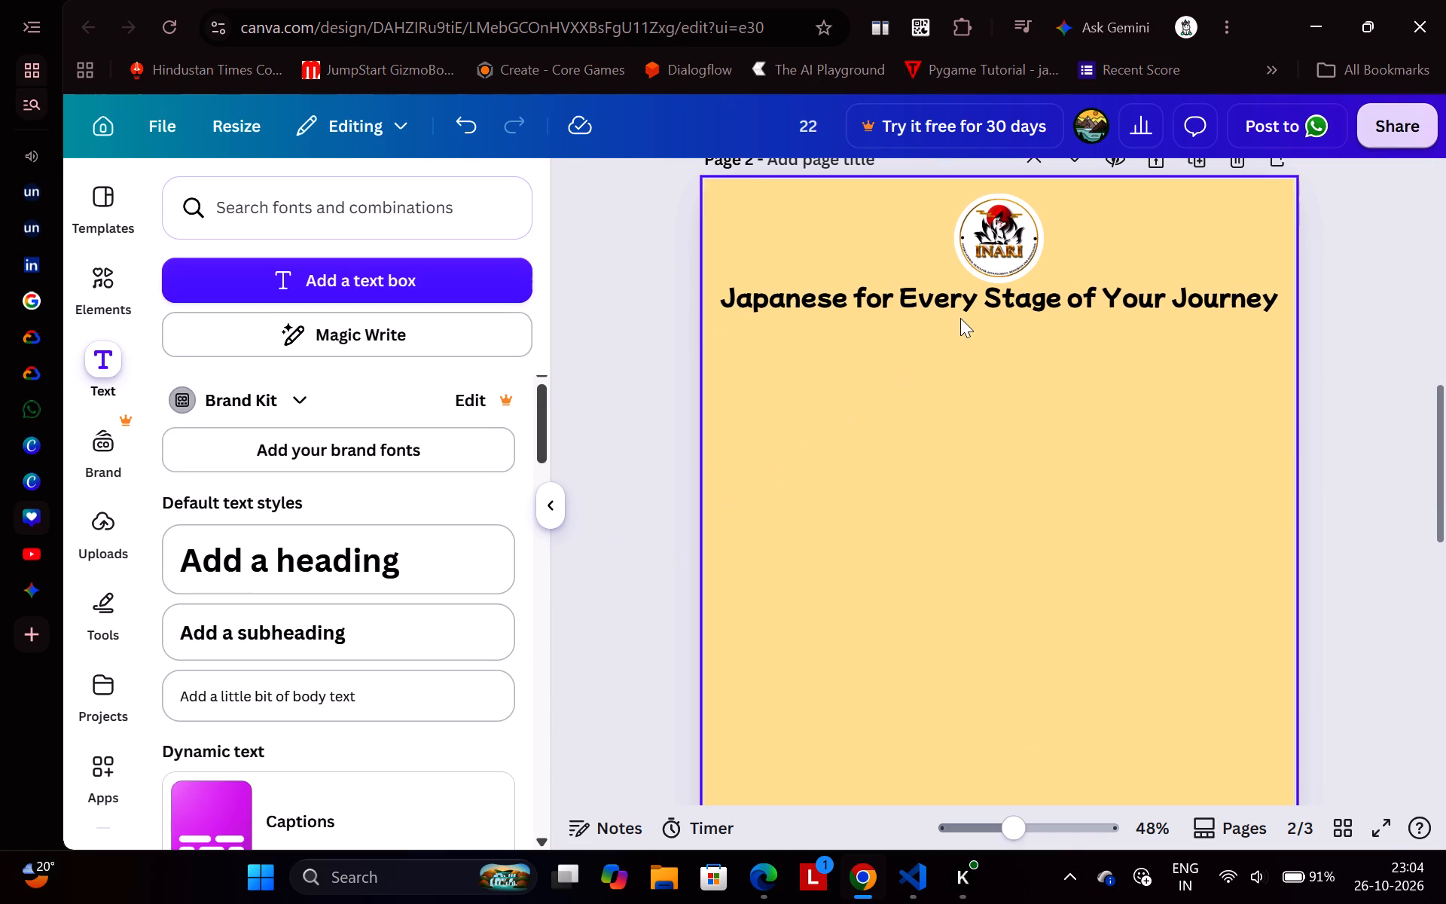
{"action": "left_click_drag", "start_coordinate": [966, 302], "coordinate": [966, 310]}
{"action": "left_click", "coordinate": [1307, 376]}
Change the page 2 heading's text colour to the very dark maroon from the design's colours, matching page 1's background.
{"action": "scroll", "coordinate": [1307, 376], "scroll_direction": "up", "scroll_amount": 4}
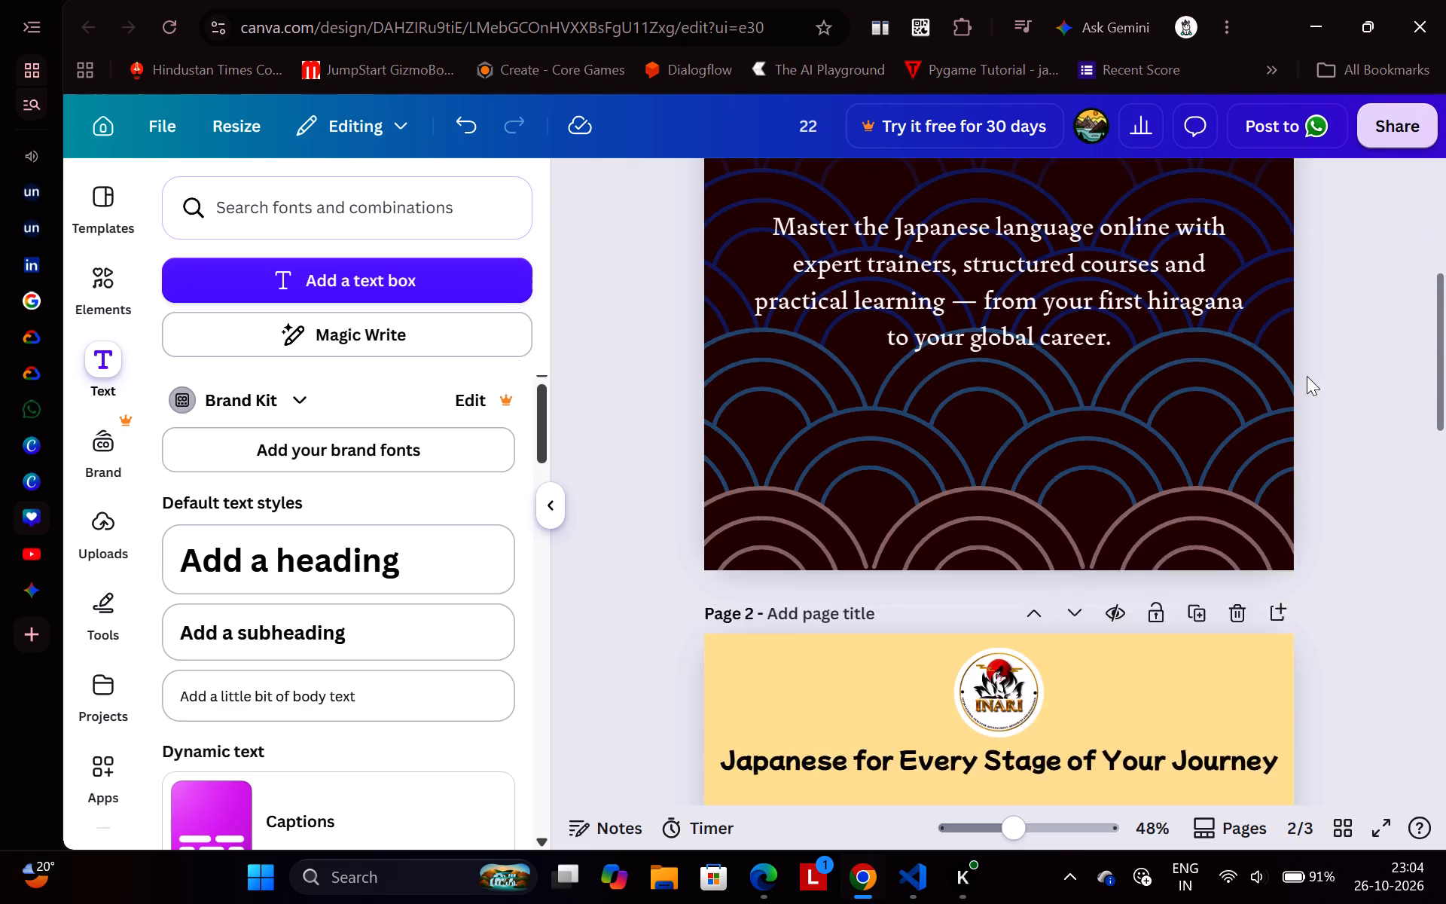
{"action": "scroll", "coordinate": [1307, 376], "scroll_direction": "up", "scroll_amount": 1}
{"action": "scroll", "coordinate": [1307, 376], "scroll_direction": "down", "scroll_amount": 4}
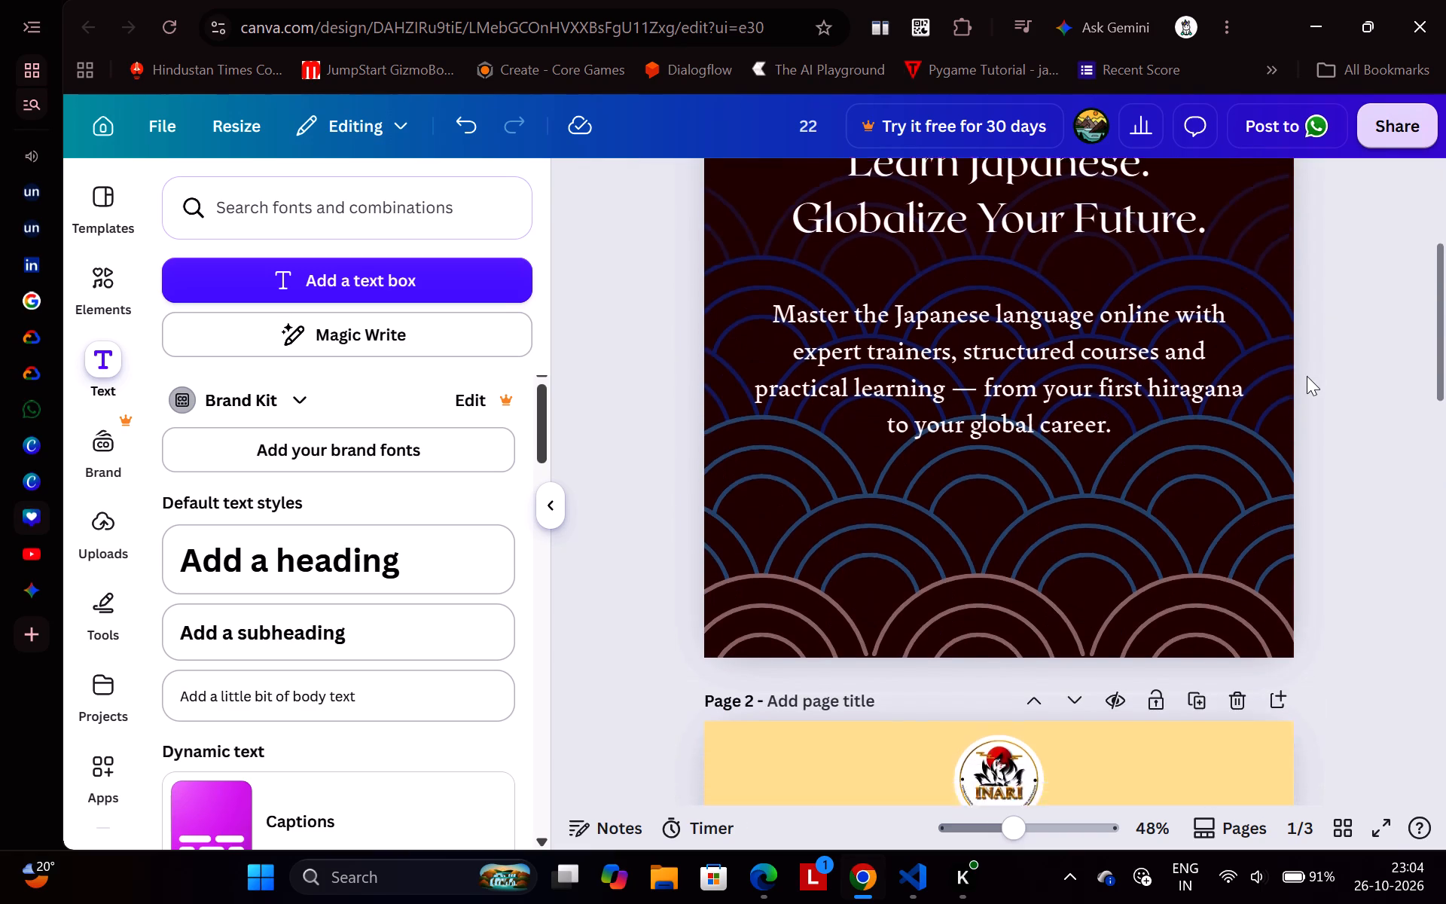
{"action": "scroll", "coordinate": [1307, 376], "scroll_direction": "down", "scroll_amount": 2}
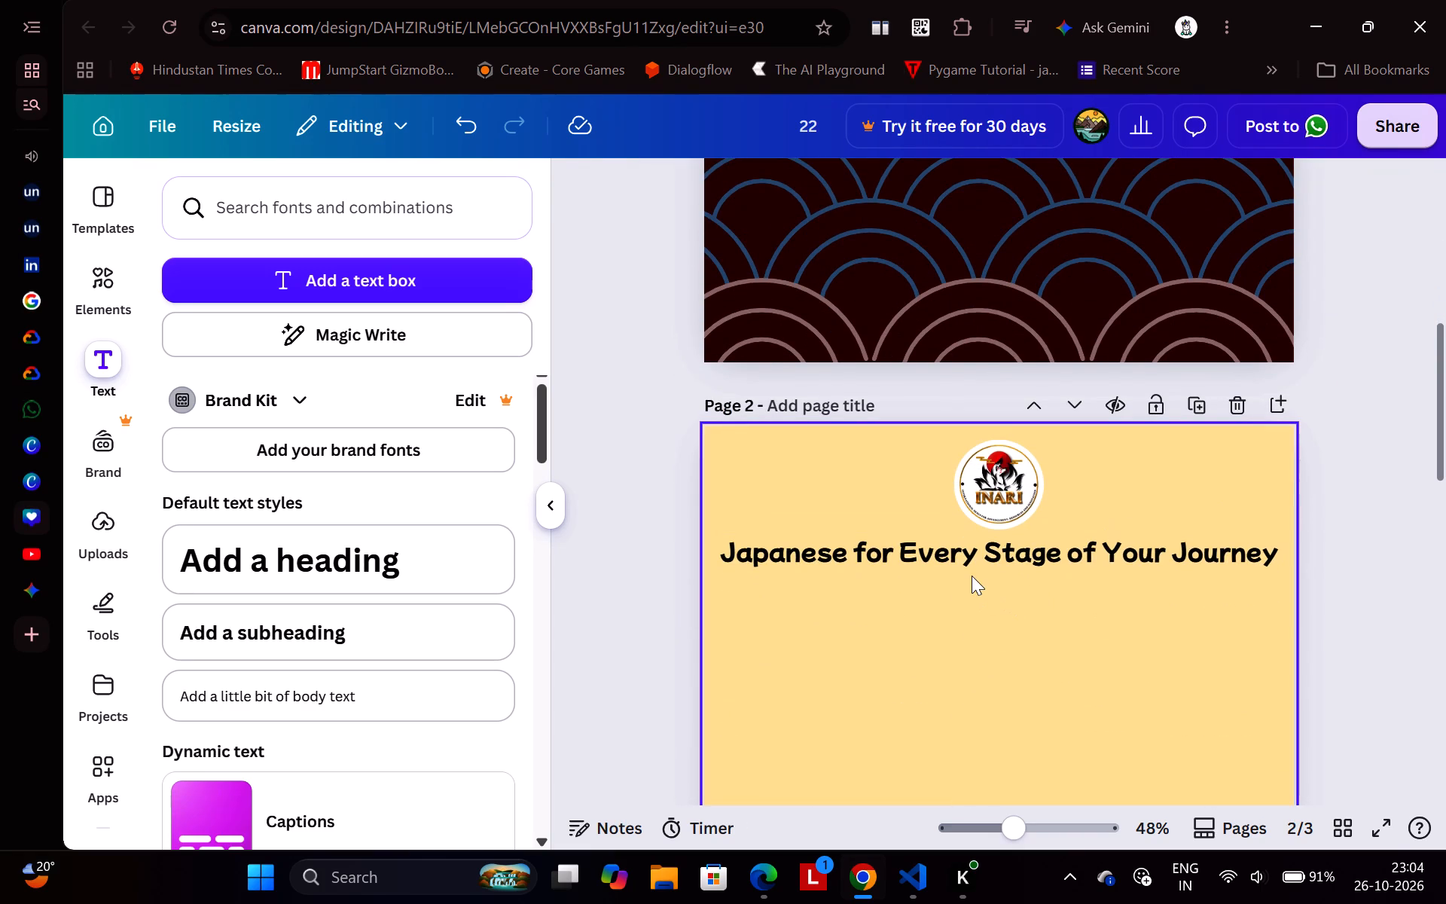
{"action": "left_click", "coordinate": [967, 568]}
{"action": "left_click", "coordinate": [963, 550]}
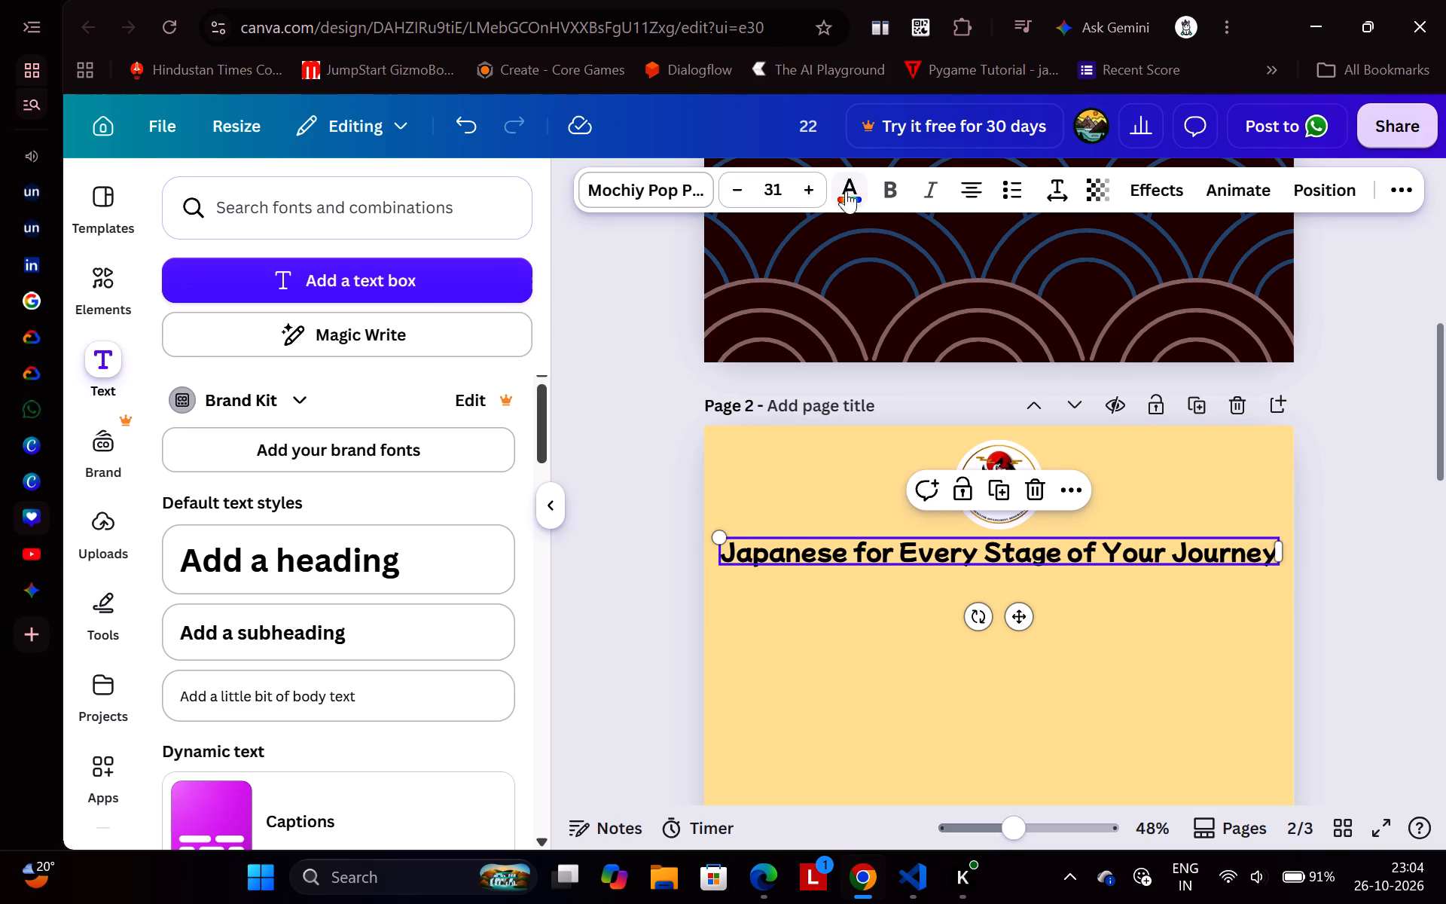
{"action": "left_click", "coordinate": [847, 186]}
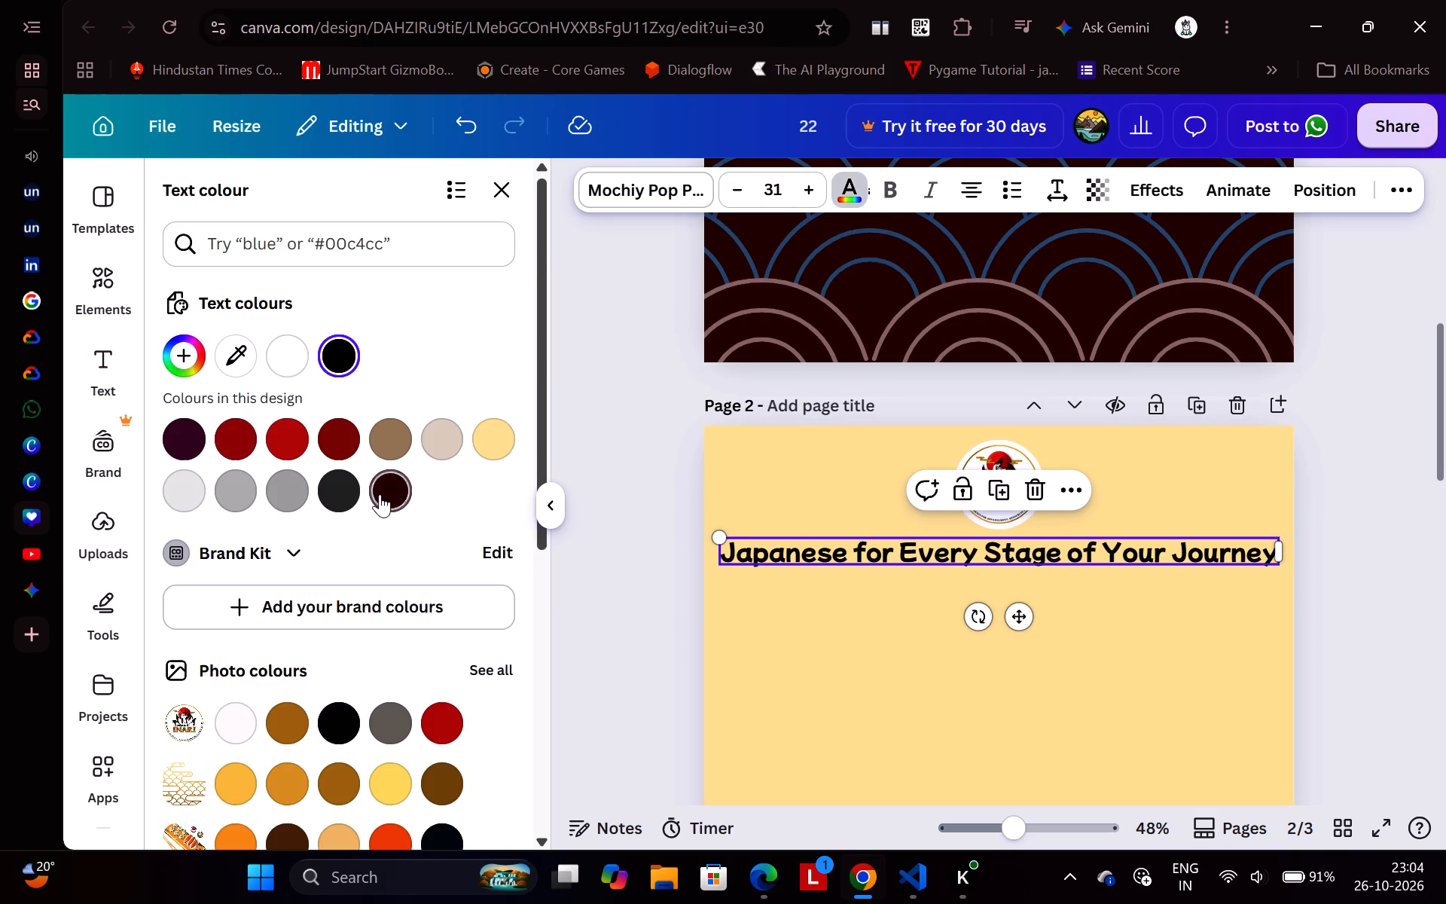
{"action": "left_click", "coordinate": [380, 494]}
{"action": "left_click", "coordinate": [1381, 462]}
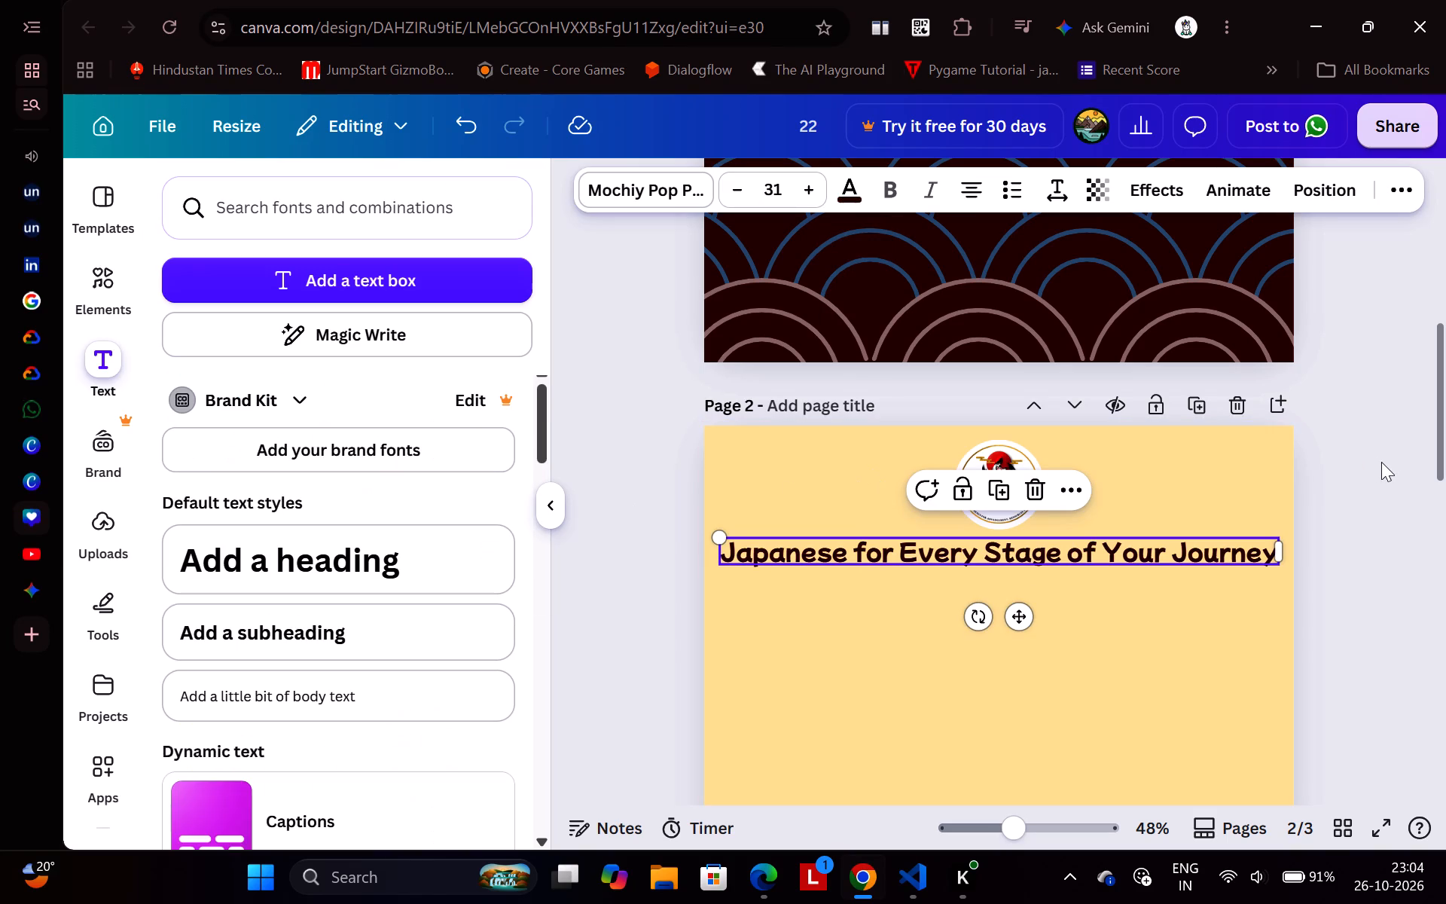
{"action": "left_click", "coordinate": [1359, 463]}
Switch to the INARI website in Edge and copy the two-line paragraph starting "Our courses are open to high school students".
{"action": "scroll", "coordinate": [1359, 463], "scroll_direction": "down", "scroll_amount": 1}
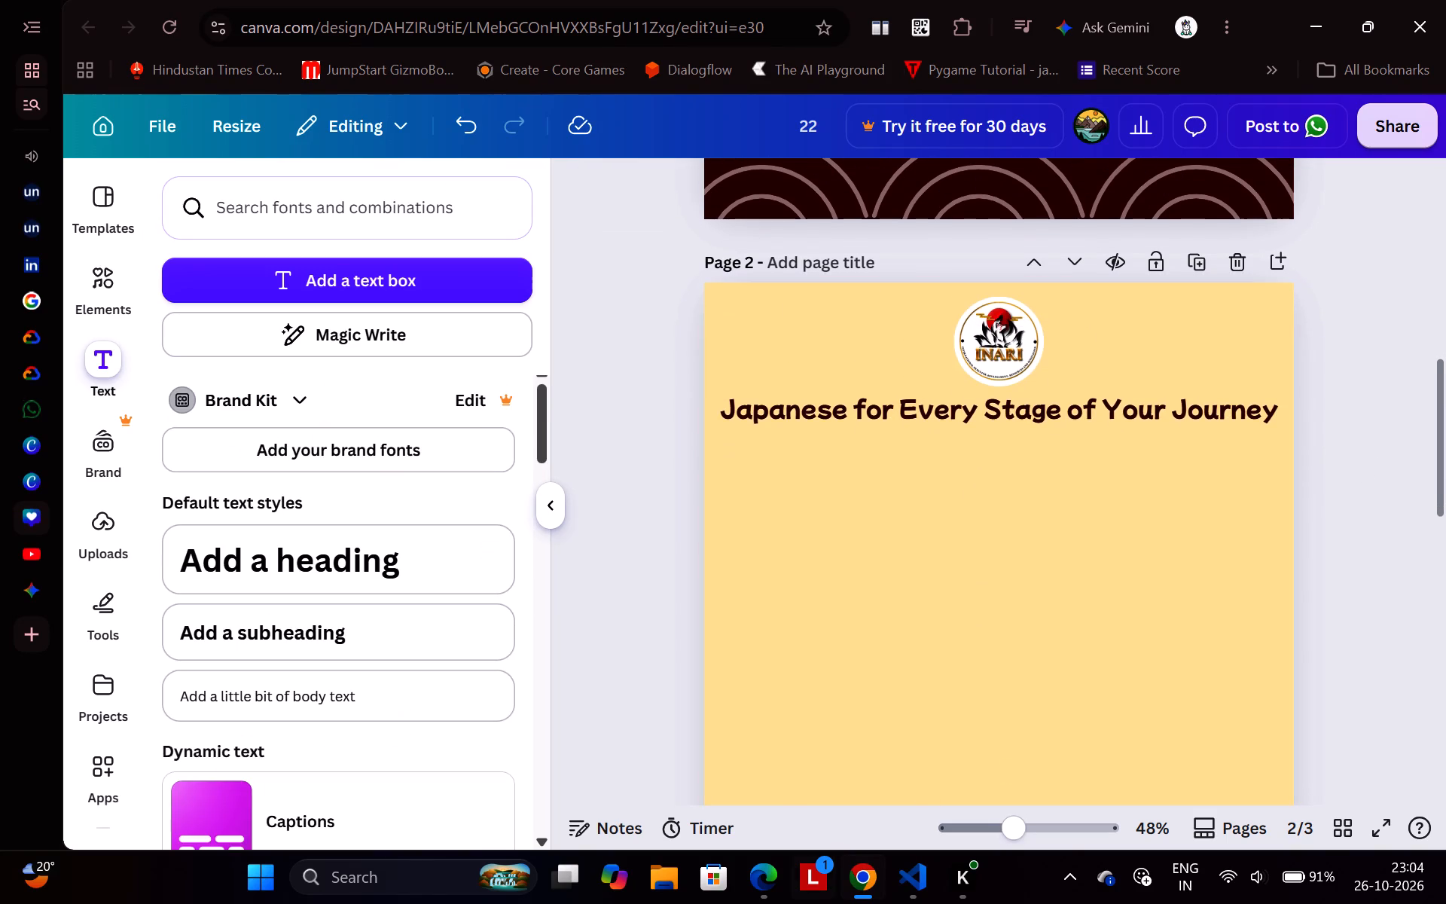
{"action": "left_click", "coordinate": [764, 894]}
{"action": "left_click", "coordinate": [393, 548]}
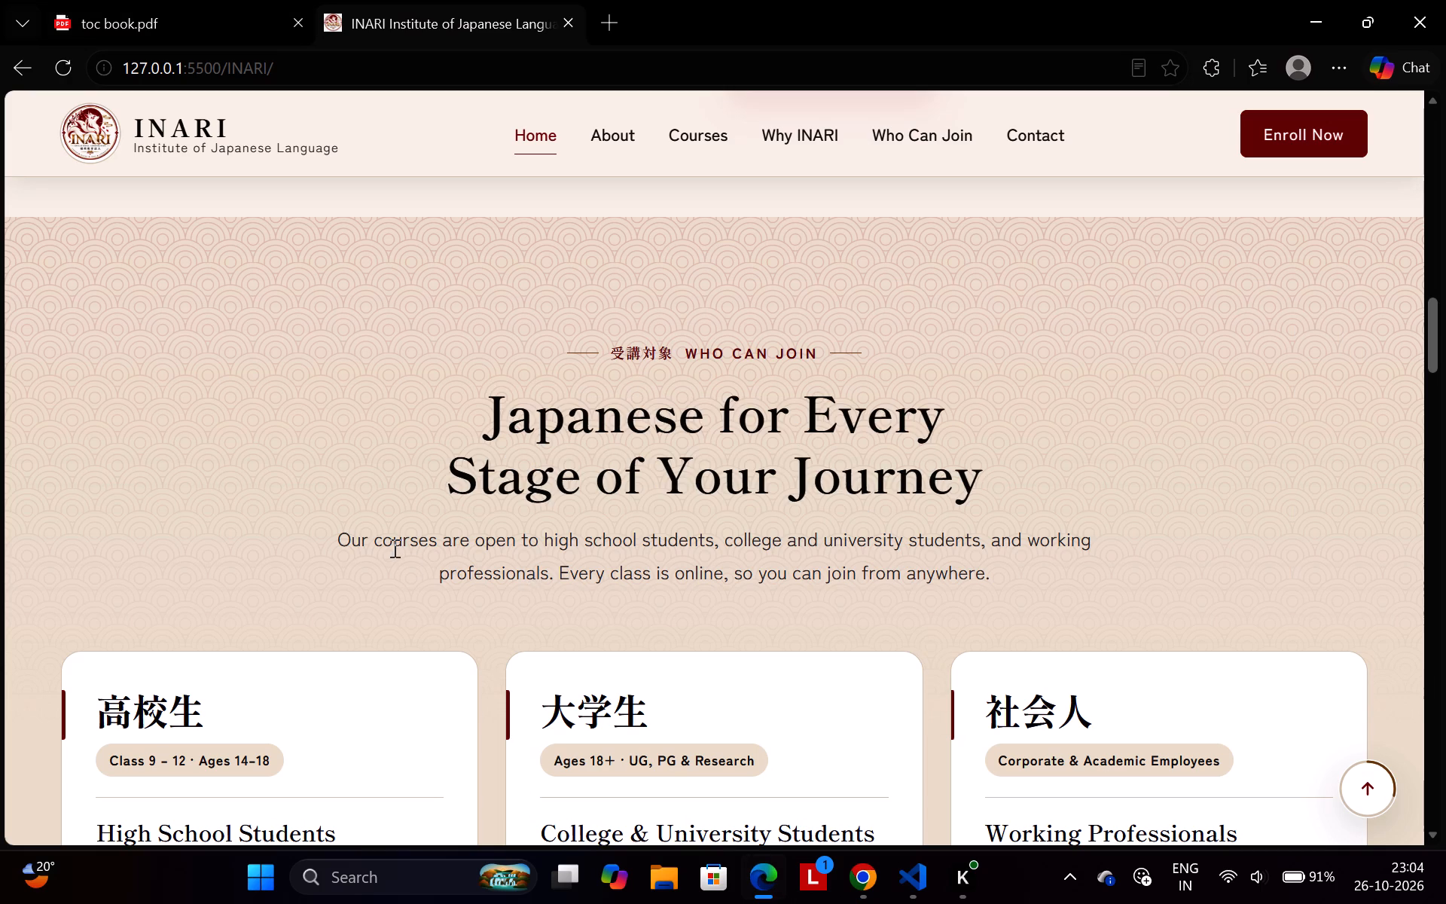
{"action": "left_click_drag", "start_coordinate": [331, 539], "coordinate": [1021, 589]}
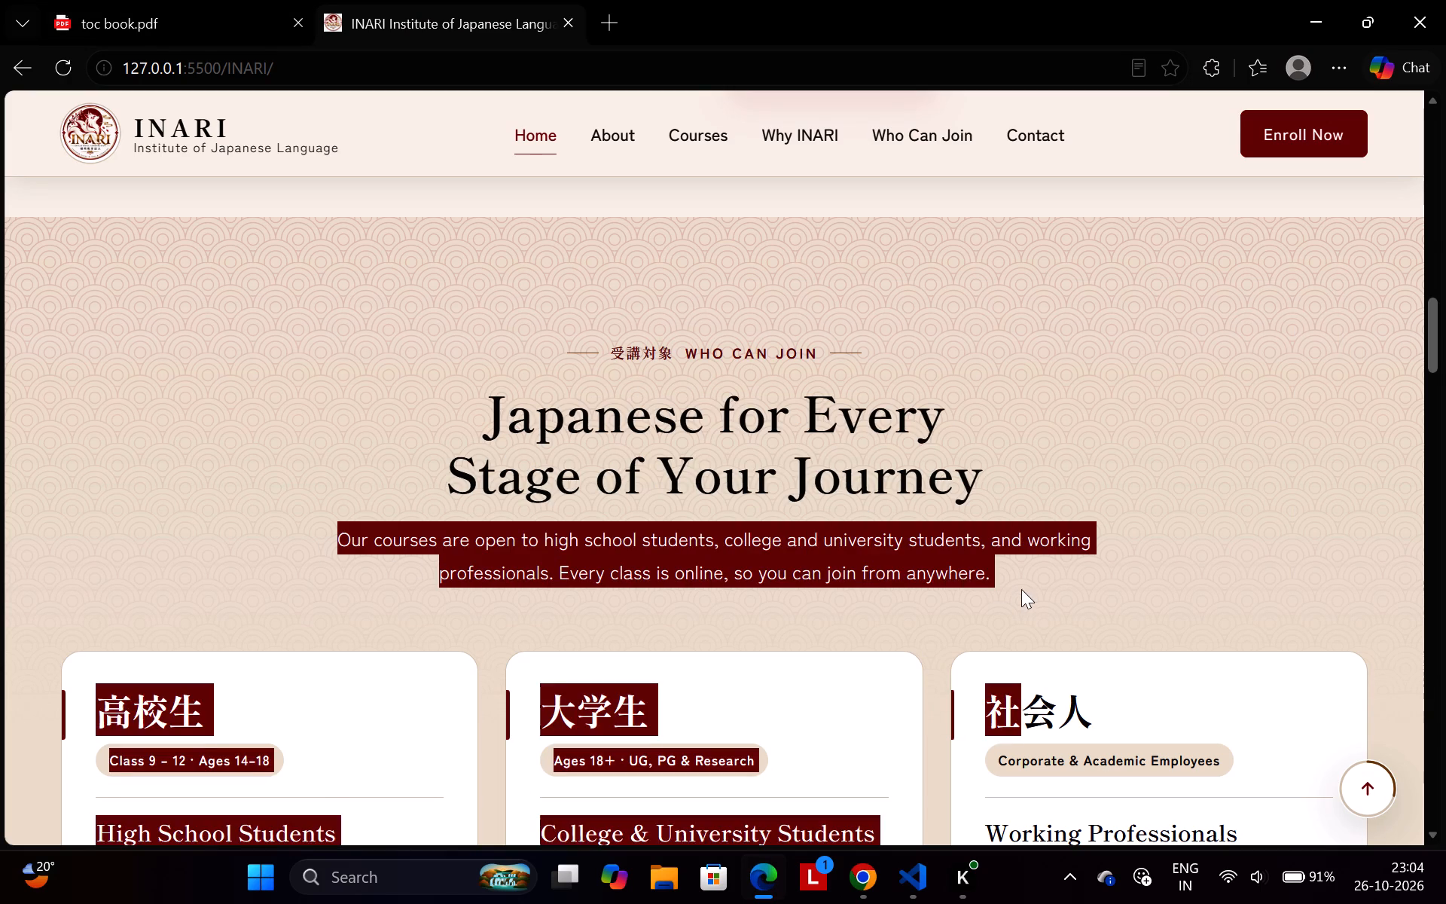
{"action": "left_click_drag", "start_coordinate": [1021, 589], "coordinate": [992, 574]}
{"action": "key", "text": "ctrl+c"}
Return to the Canva design and add the copied course paragraph to page 2 as a new text box.
{"action": "key", "text": "alt+Tab"}
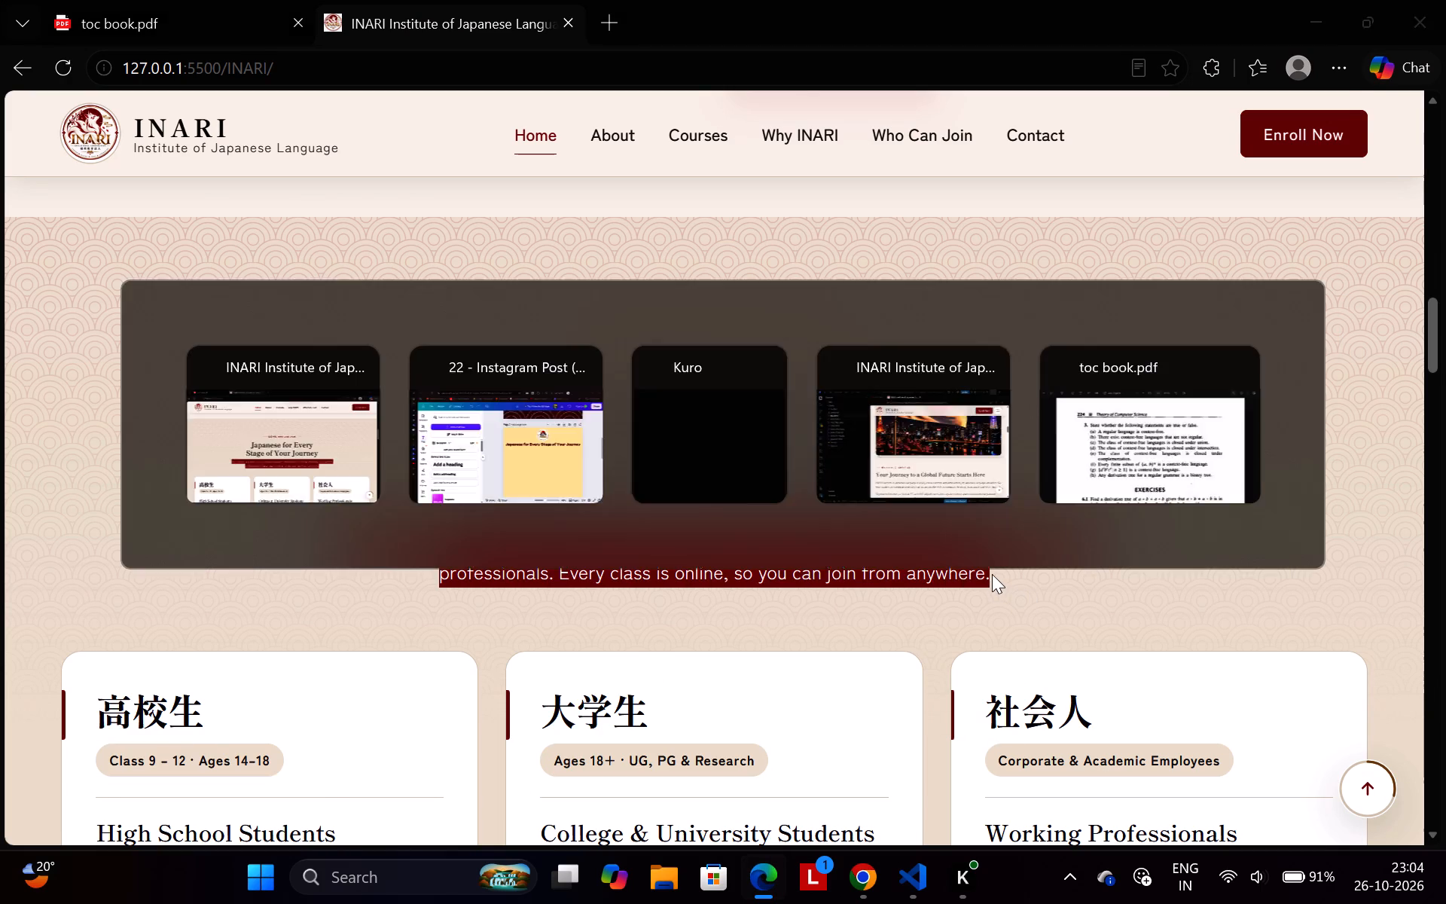
{"action": "scroll", "coordinate": [892, 454], "scroll_direction": "down", "scroll_amount": 1}
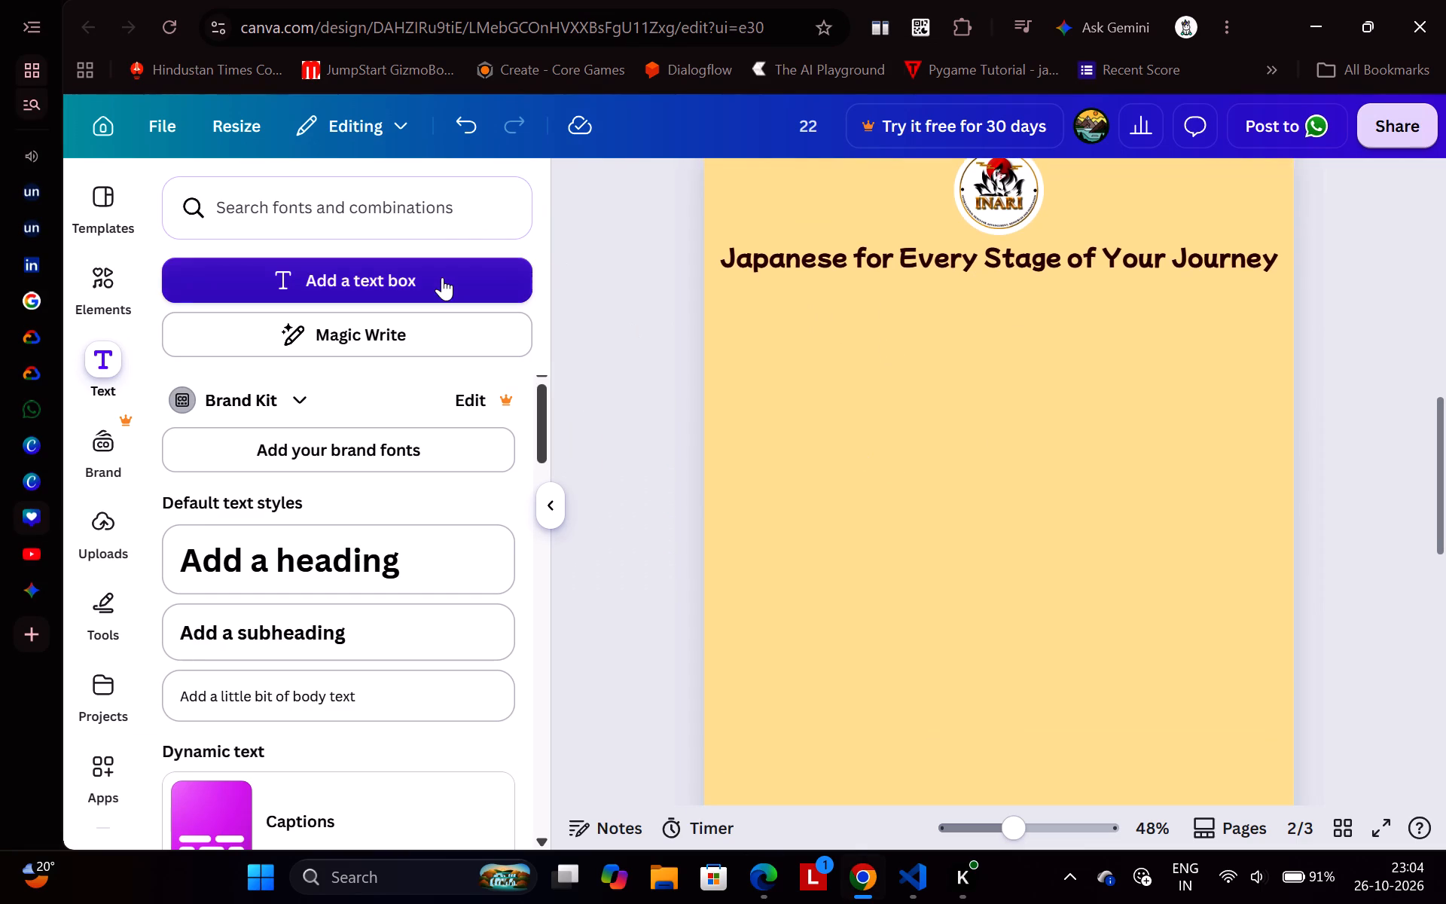
{"action": "left_click", "coordinate": [442, 277]}
{"action": "key", "text": "ctrl+v"}
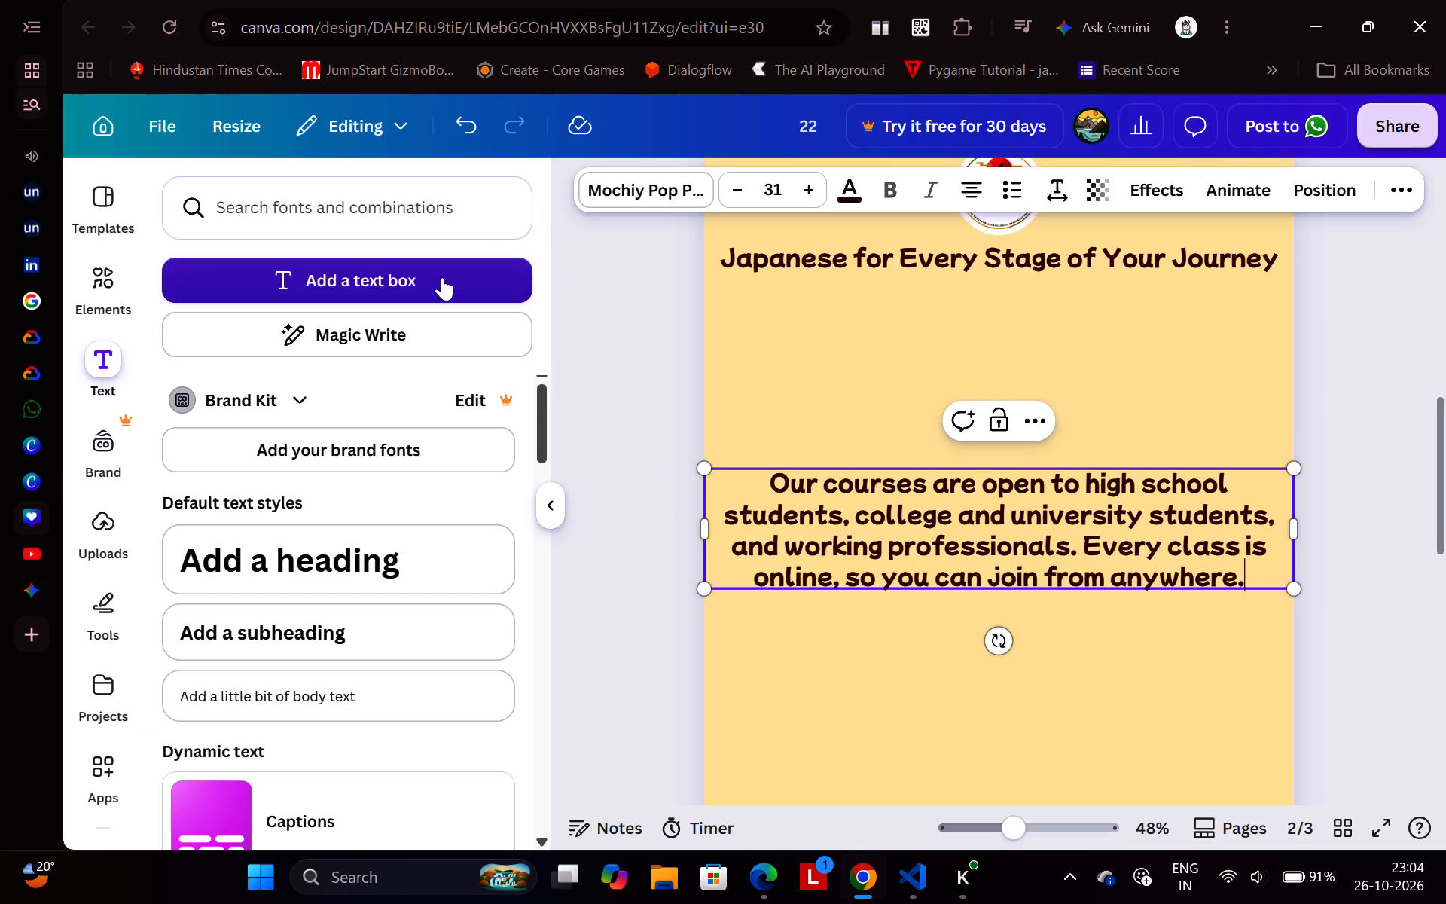
Shrink the course paragraph, widen its text box to nearly the full page width, and set the font size to 15.1.
{"action": "left_click_drag", "start_coordinate": [1297, 584], "coordinate": [879, 441]}
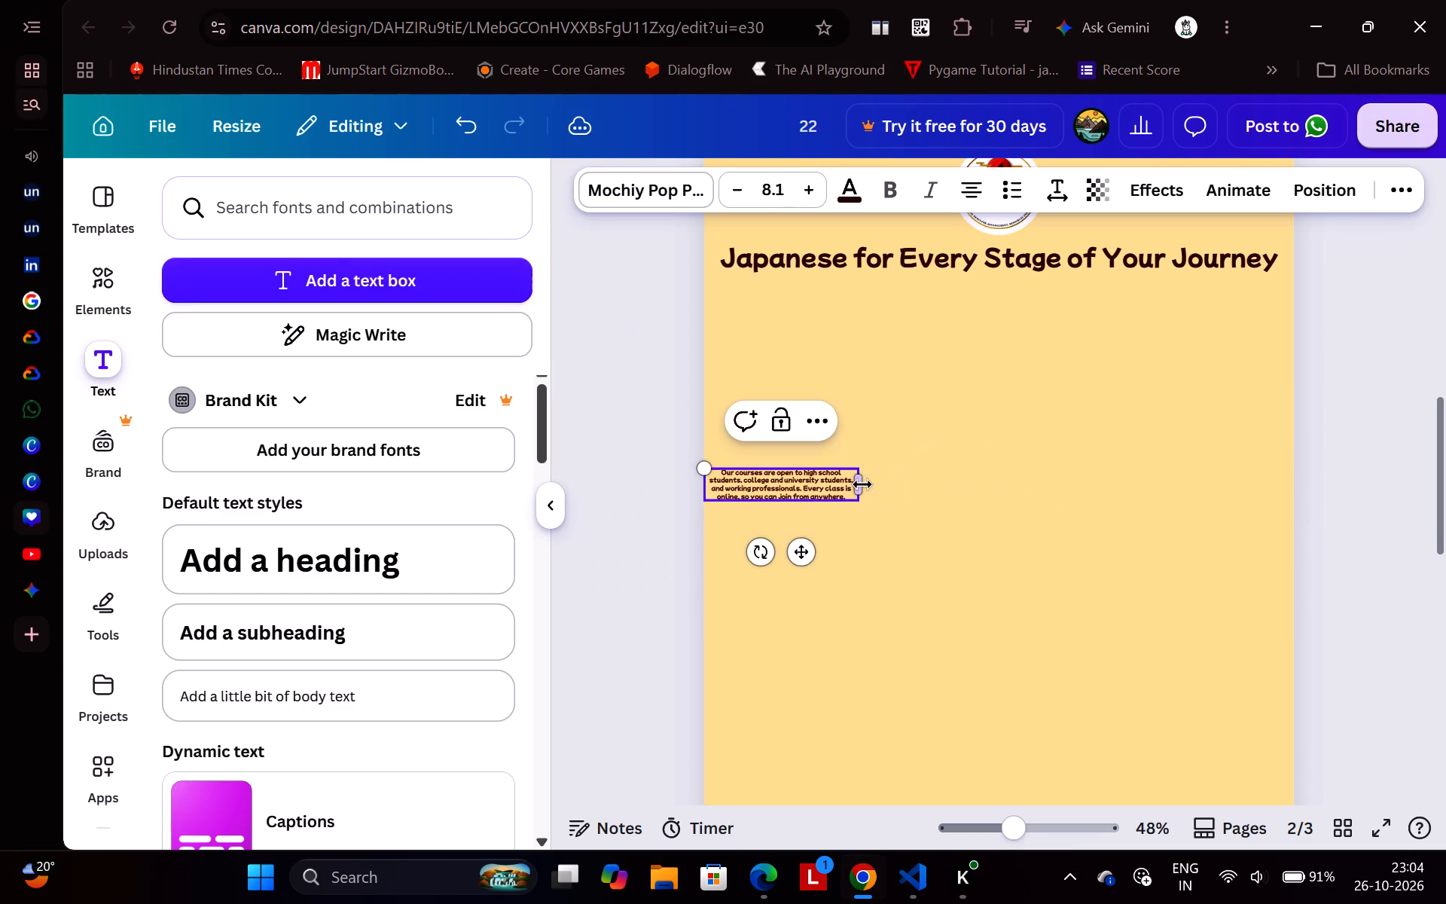
{"action": "left_click_drag", "start_coordinate": [860, 485], "coordinate": [1296, 468]}
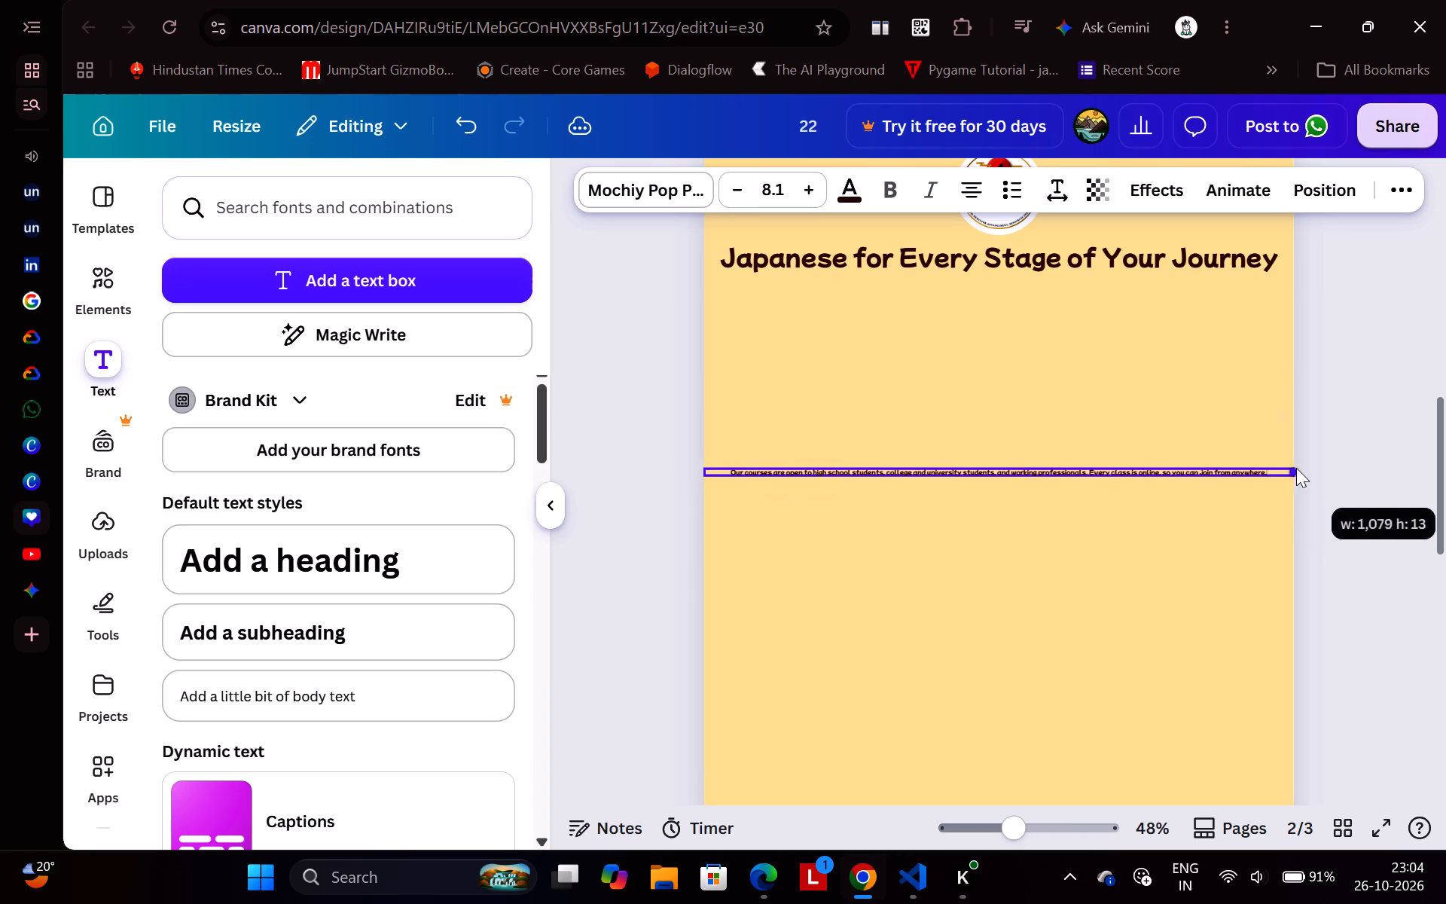
{"action": "left_click_drag", "start_coordinate": [1296, 468], "coordinate": [1274, 474]}
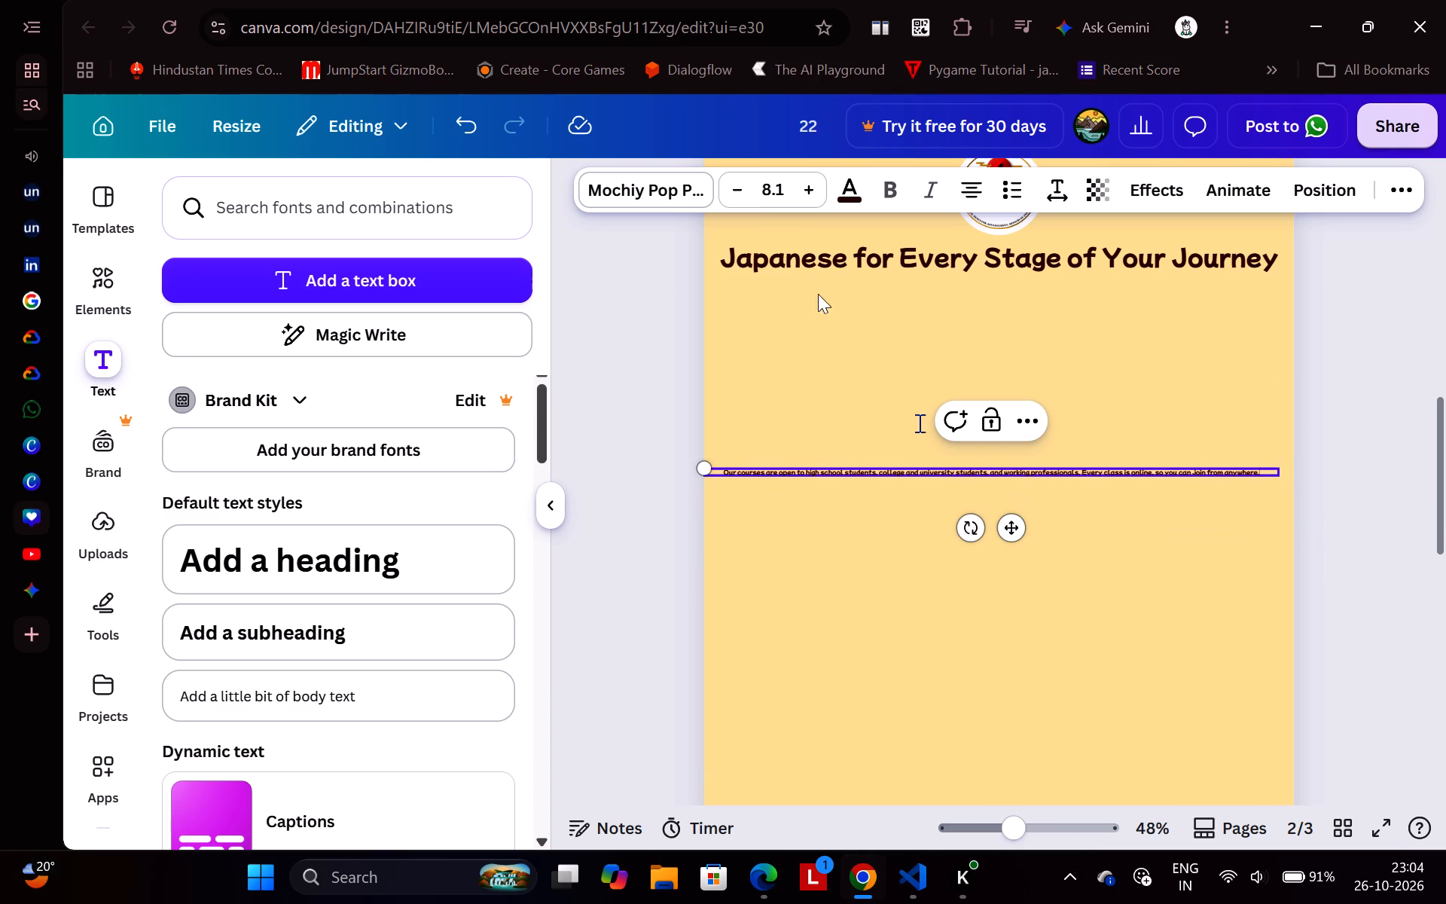
{"action": "triple_click", "coordinate": [814, 186]}
{"action": "triple_click", "coordinate": [814, 186]}
{"action": "left_click", "coordinate": [814, 186]}
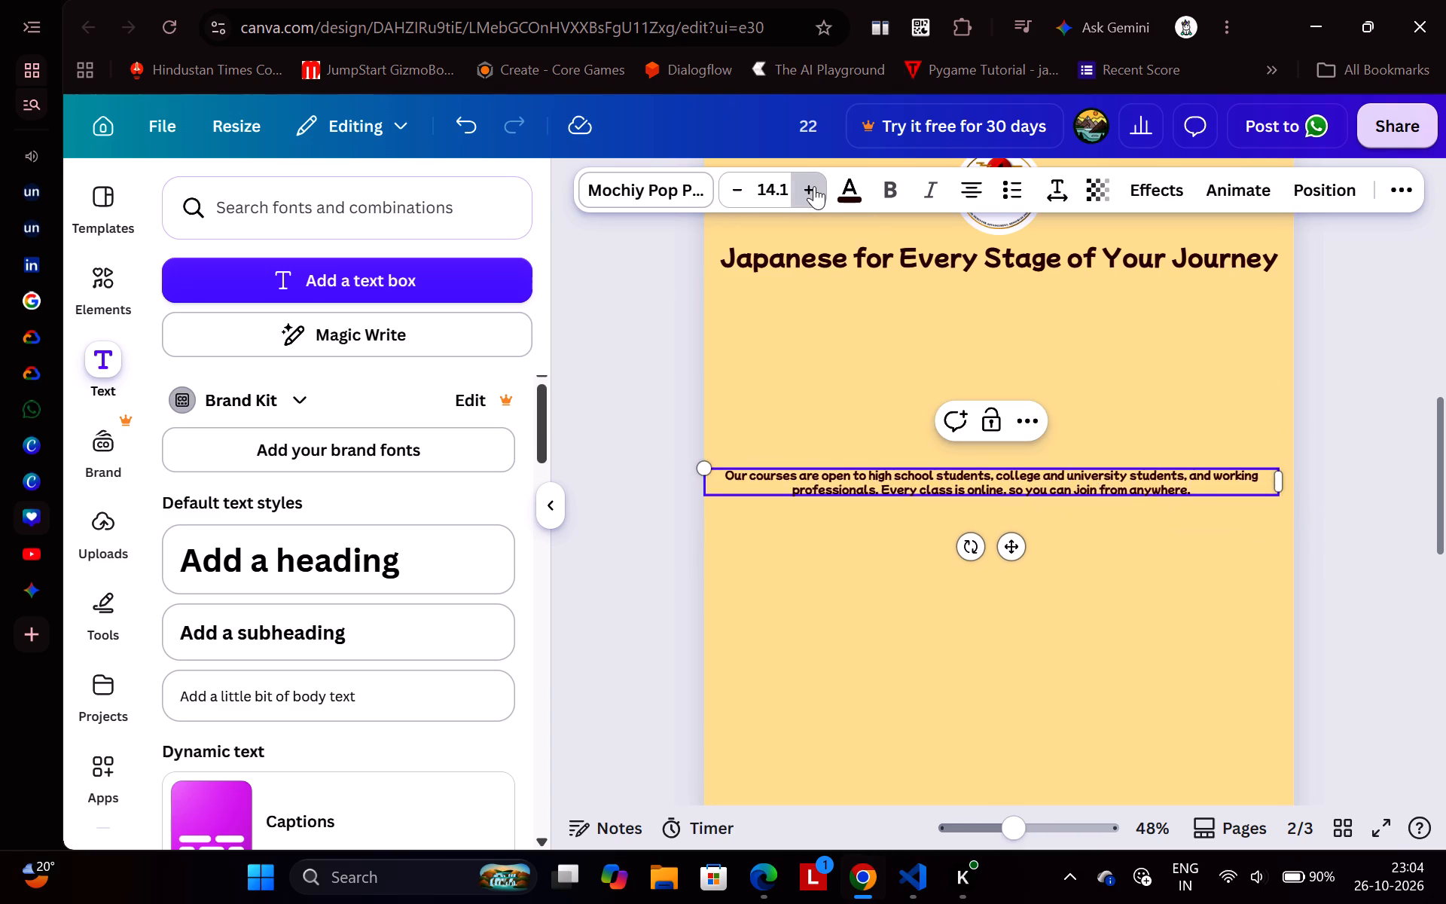
Place the course paragraph centred directly below the heading, narrowing its text box to about 944 wide on two lines.
{"action": "left_click_drag", "start_coordinate": [1015, 542], "coordinate": [1017, 350]}
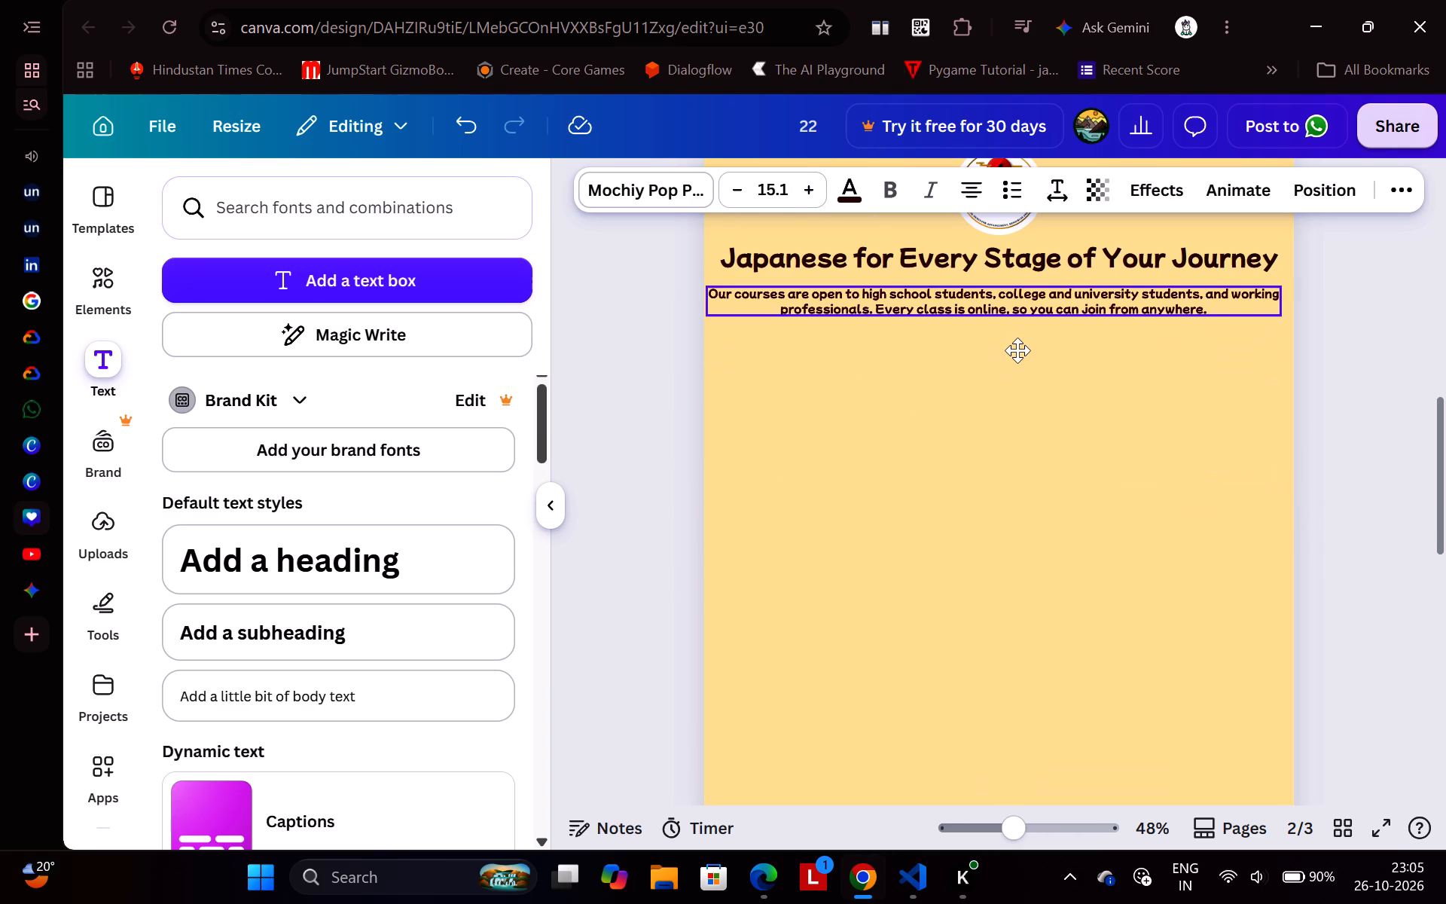
{"action": "left_click_drag", "start_coordinate": [1017, 350], "coordinate": [1032, 354]}
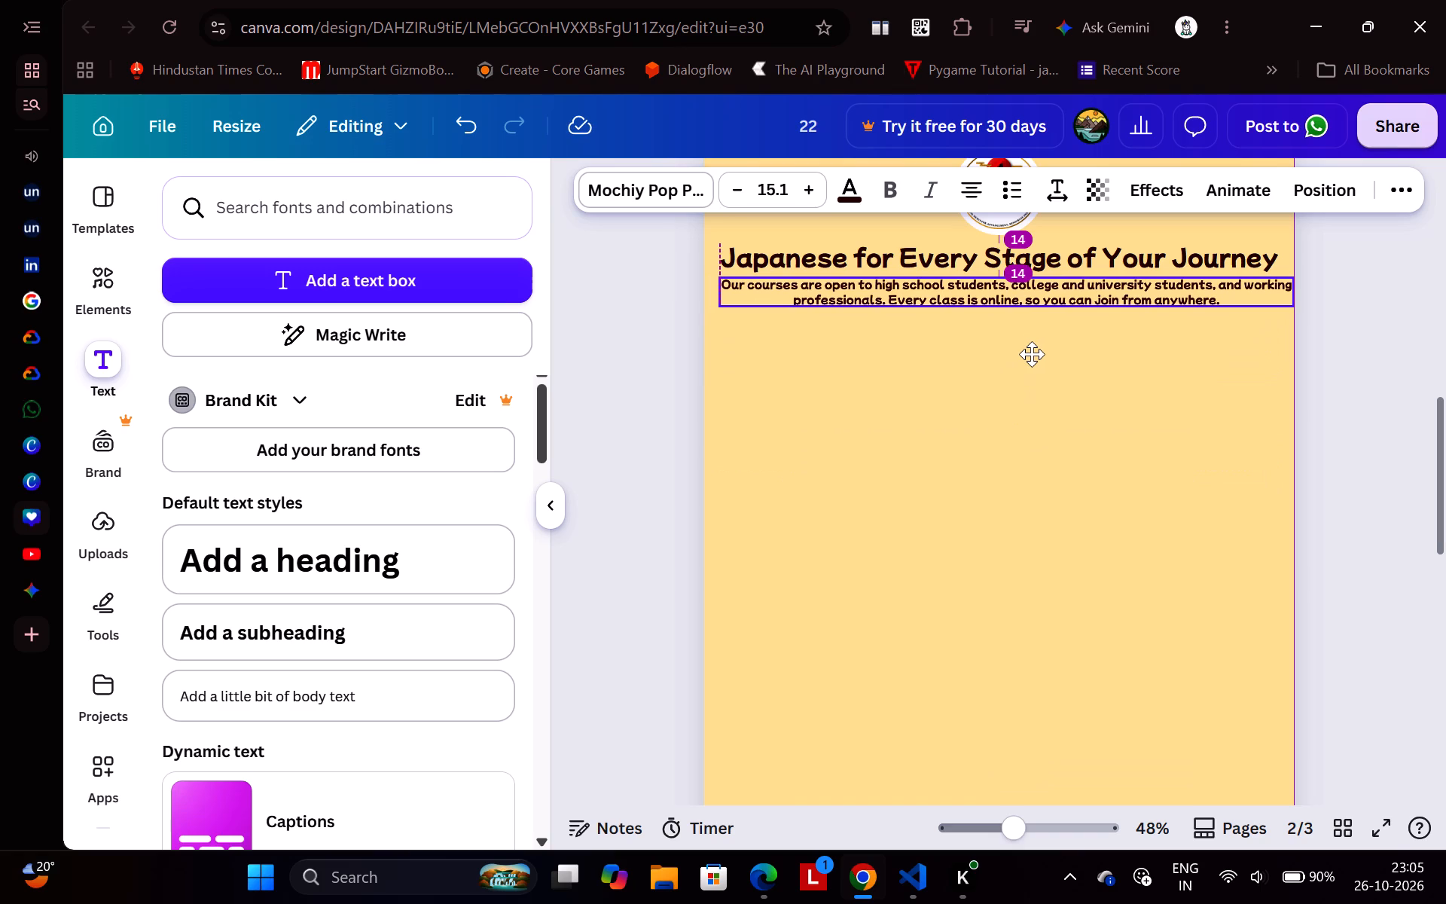
{"action": "left_click_drag", "start_coordinate": [1032, 354], "coordinate": [1030, 354]}
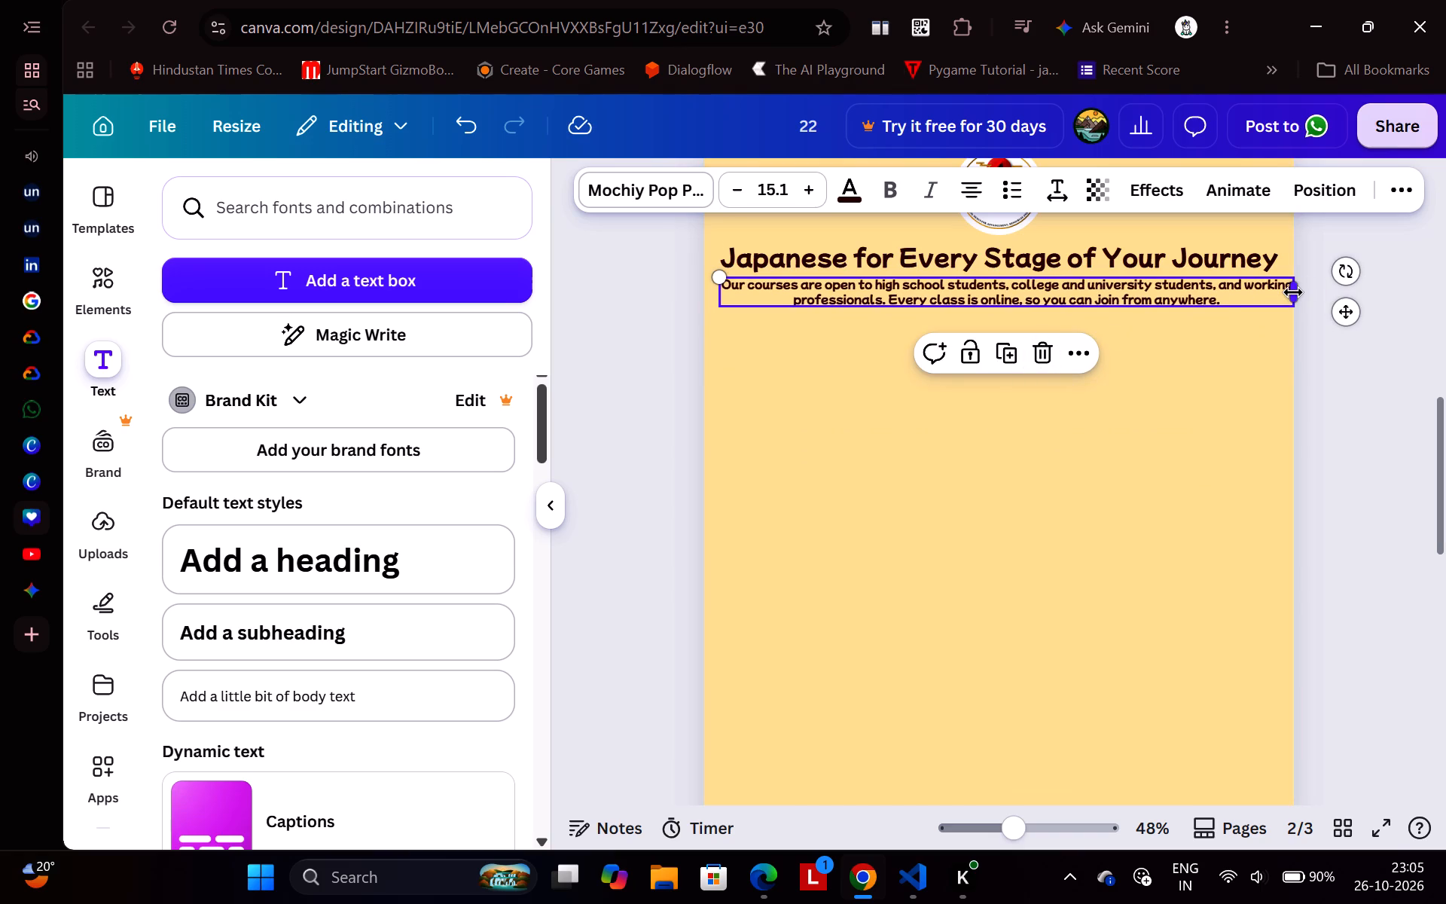
{"action": "left_click_drag", "start_coordinate": [1293, 292], "coordinate": [1234, 294]}
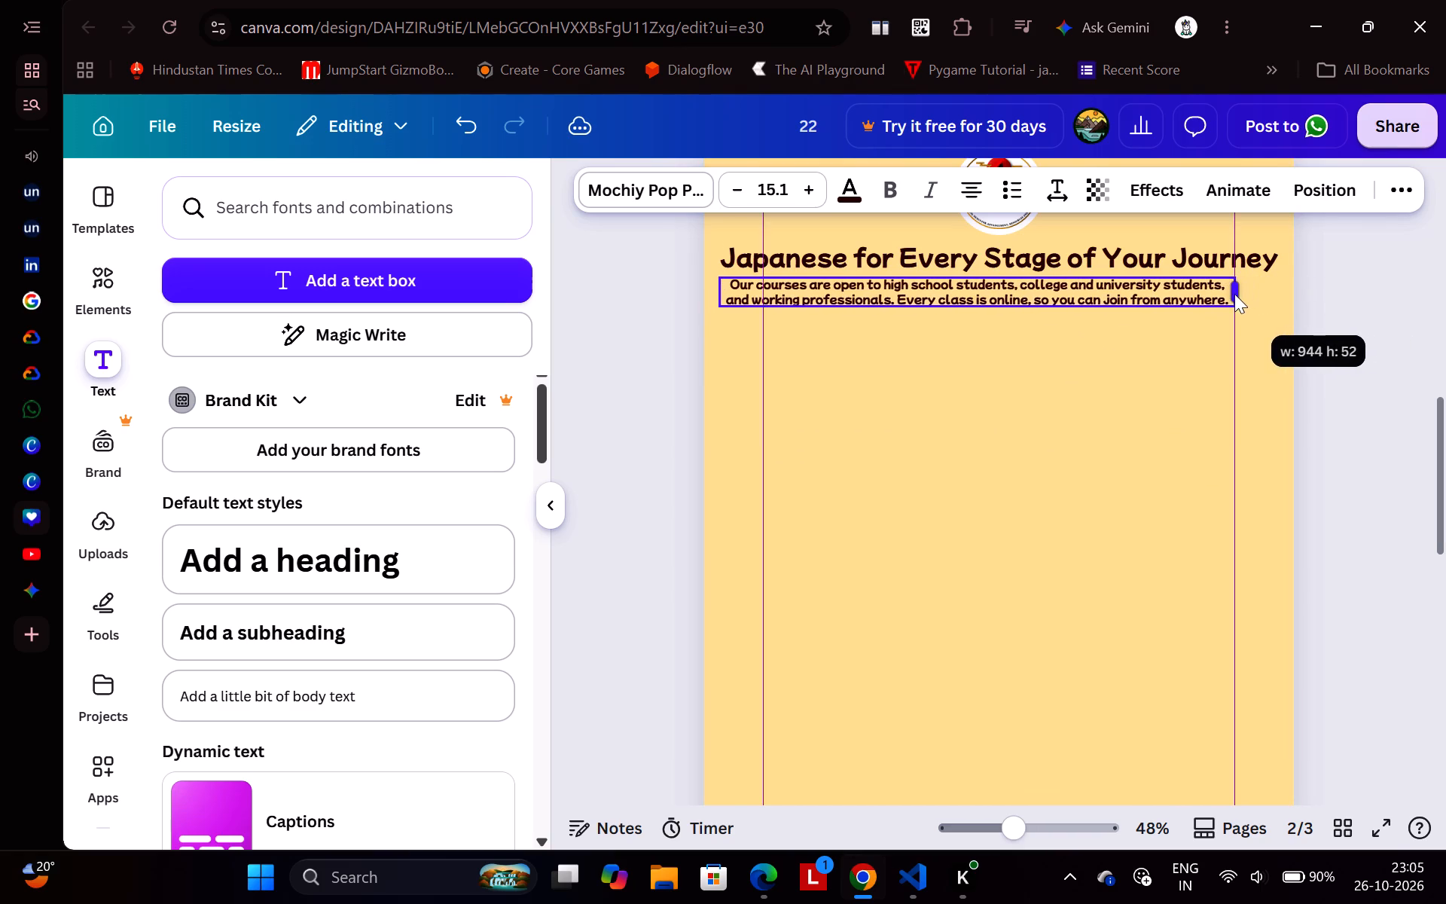
{"action": "left_click_drag", "start_coordinate": [1234, 294], "coordinate": [1234, 293]}
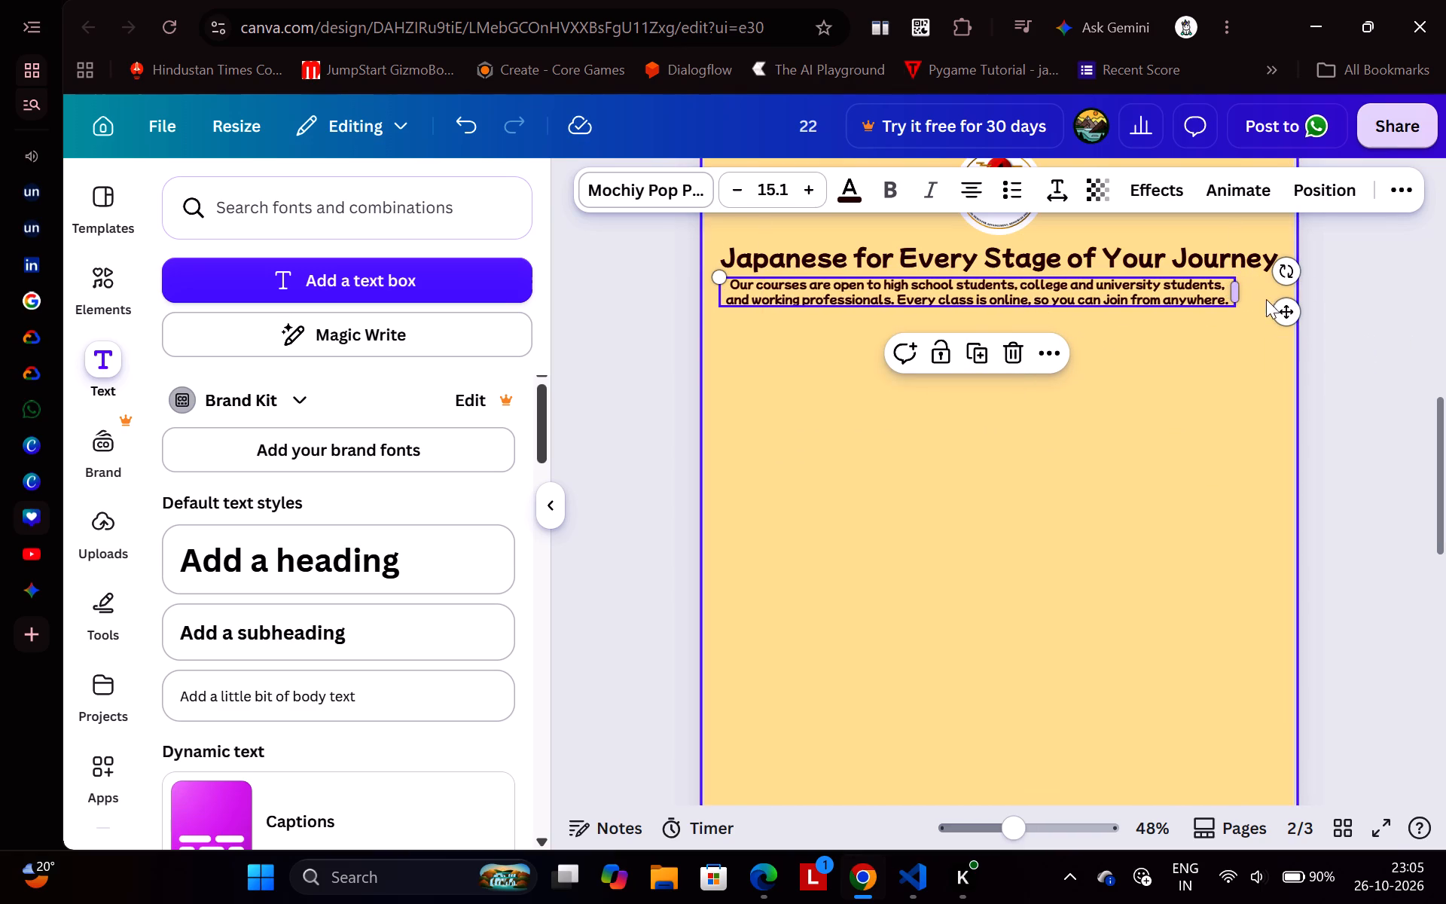
{"action": "left_click_drag", "start_coordinate": [1285, 312], "coordinate": [1310, 312]}
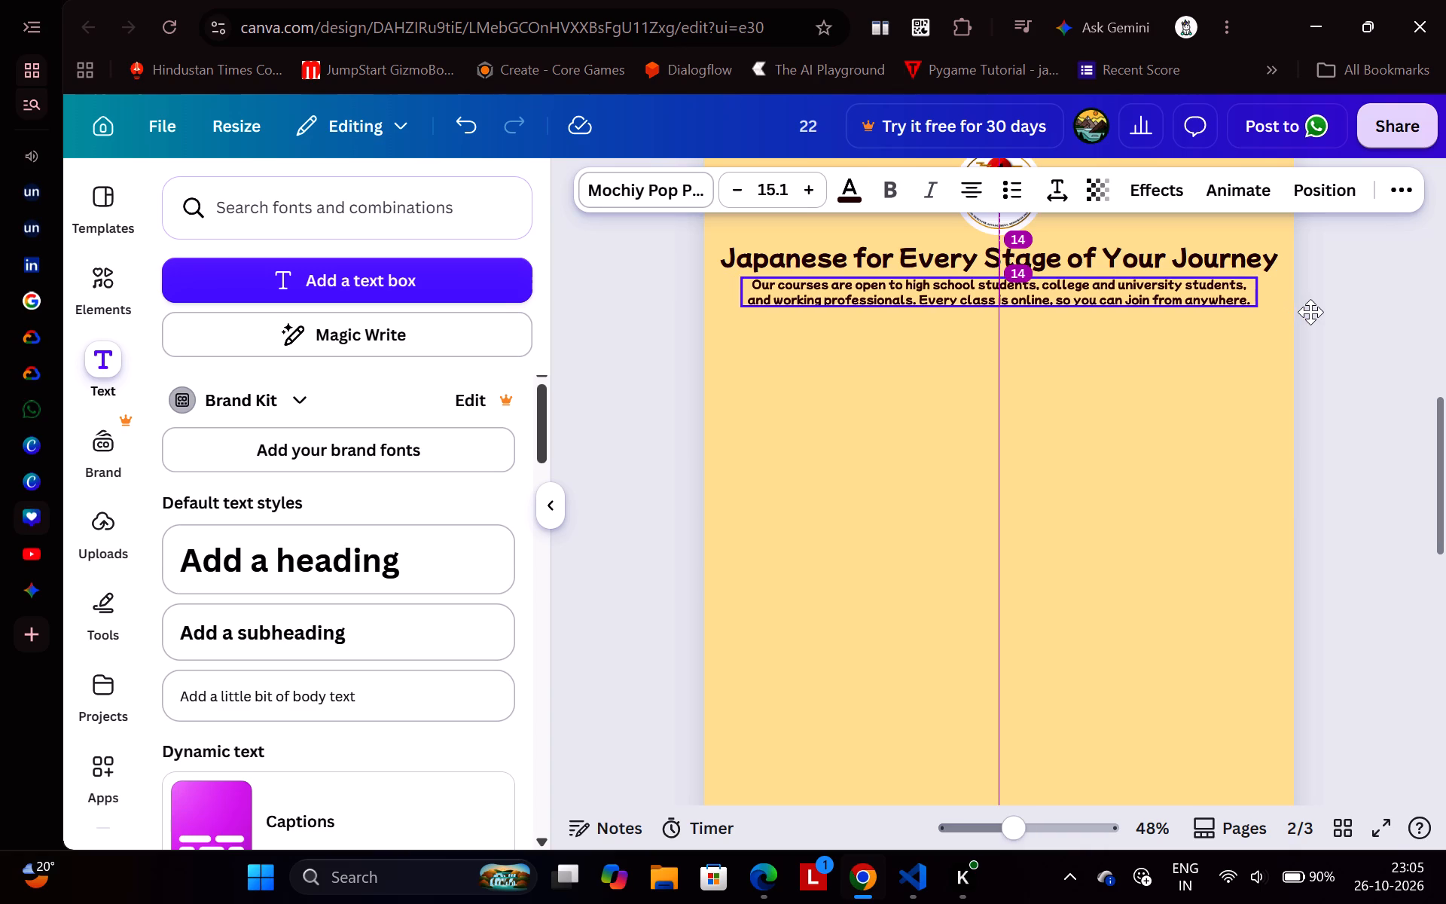
{"action": "left_click_drag", "start_coordinate": [1310, 312], "coordinate": [1308, 315]}
{"action": "left_click", "coordinate": [1390, 278]}
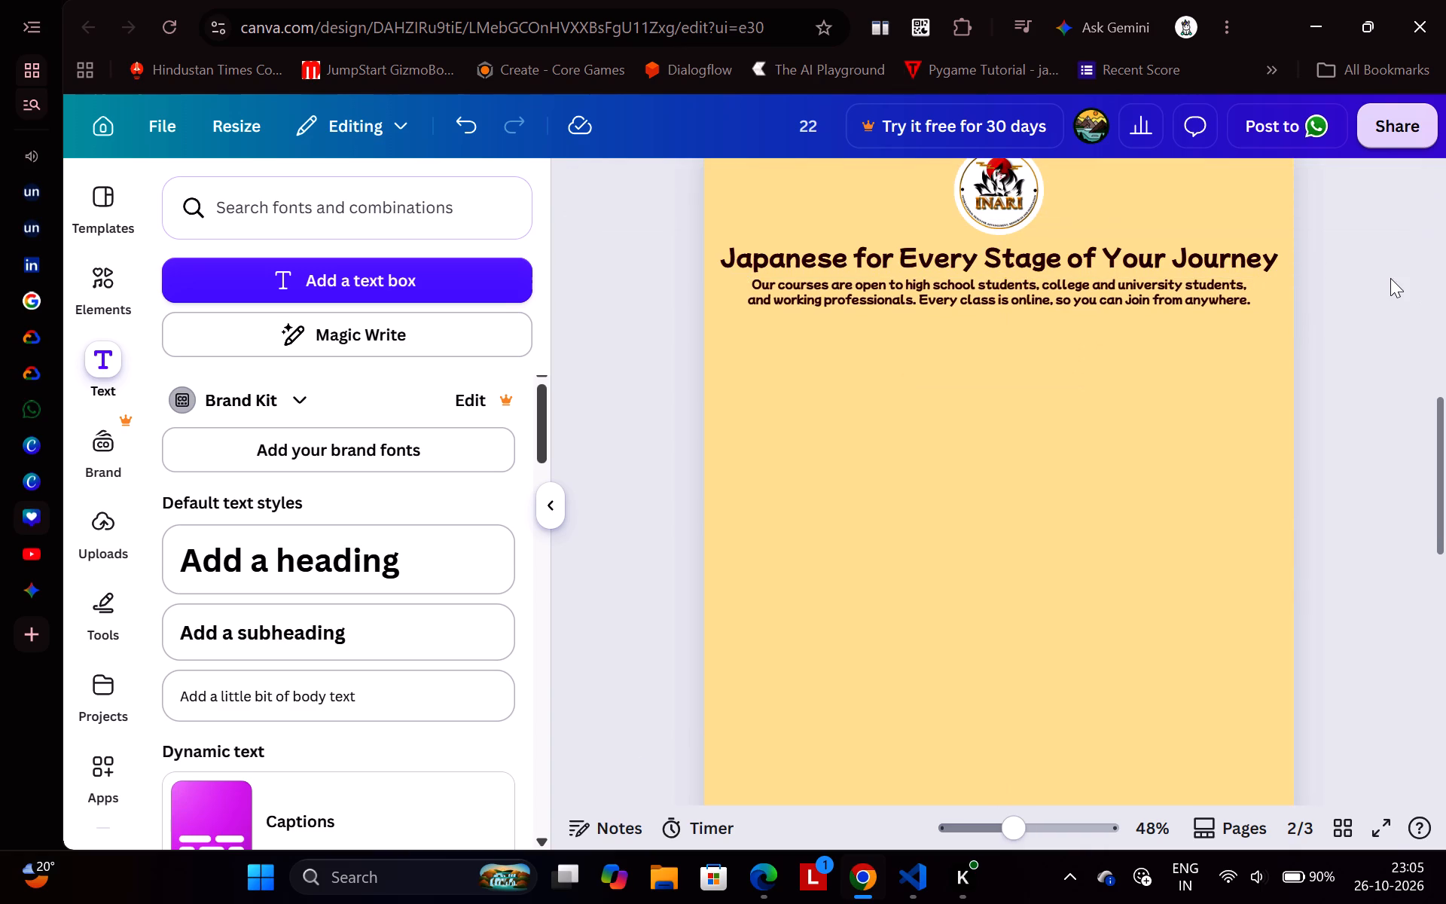
Underline the page 2 heading "Japanese for Every Stage of Your Journey".
{"action": "scroll", "coordinate": [1280, 353], "scroll_direction": "up", "scroll_amount": 1}
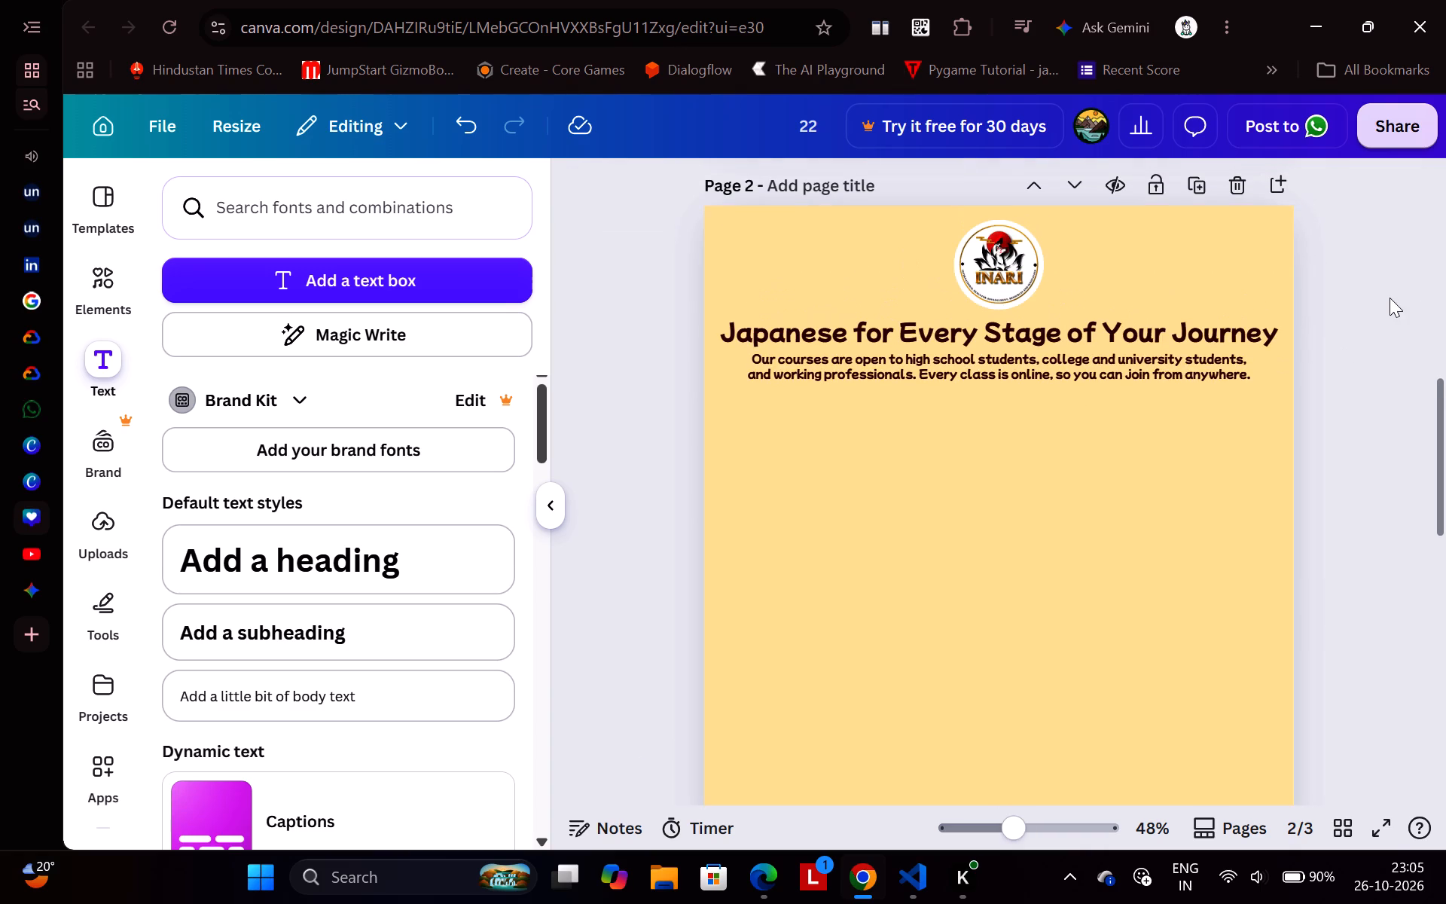
{"action": "left_click", "coordinate": [1141, 366]}
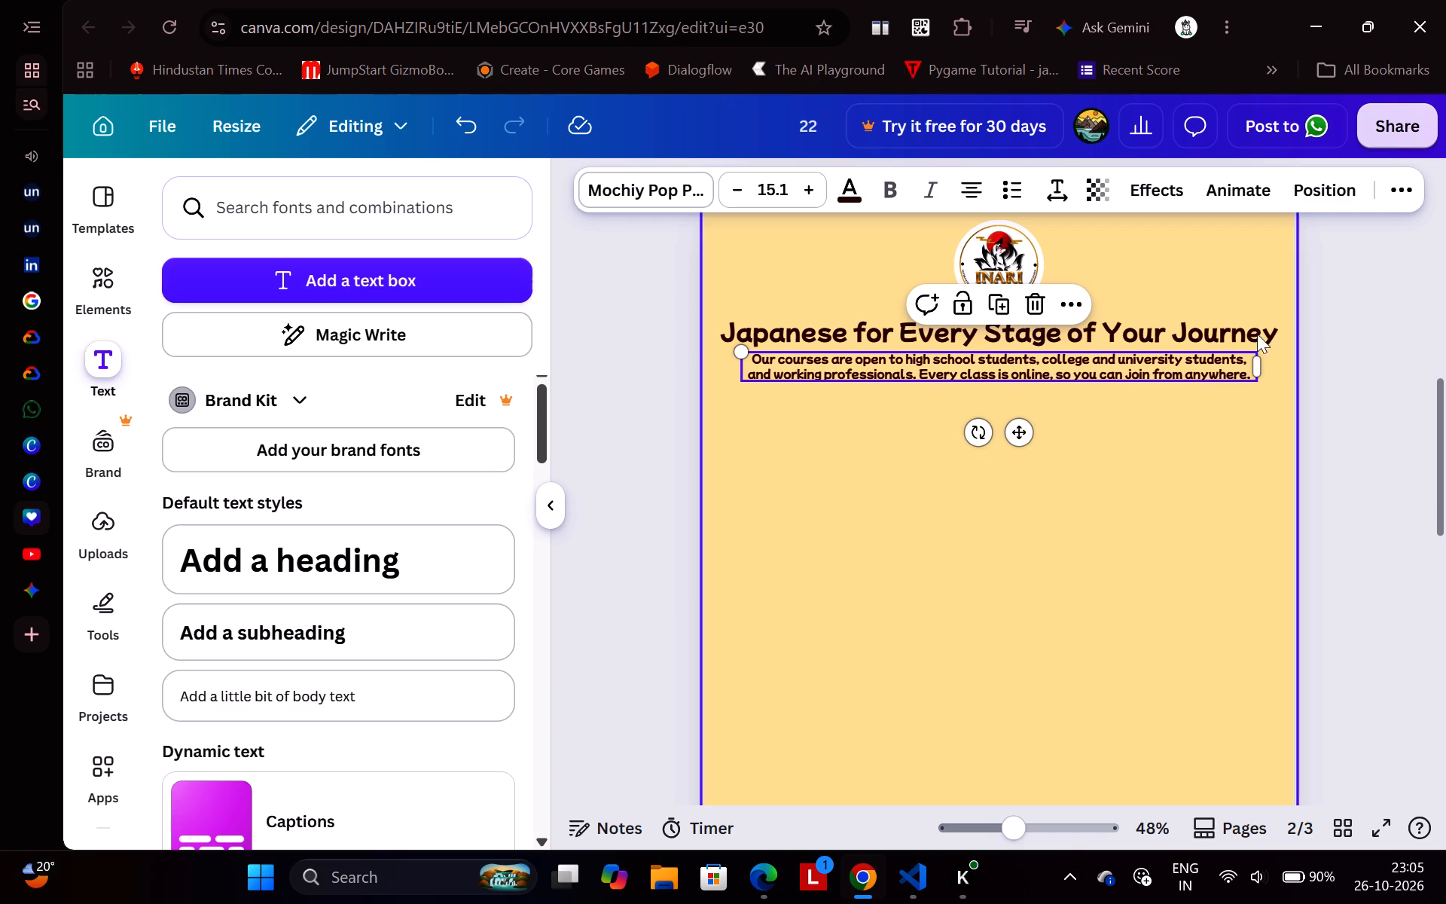
{"action": "left_click", "coordinate": [1194, 335]}
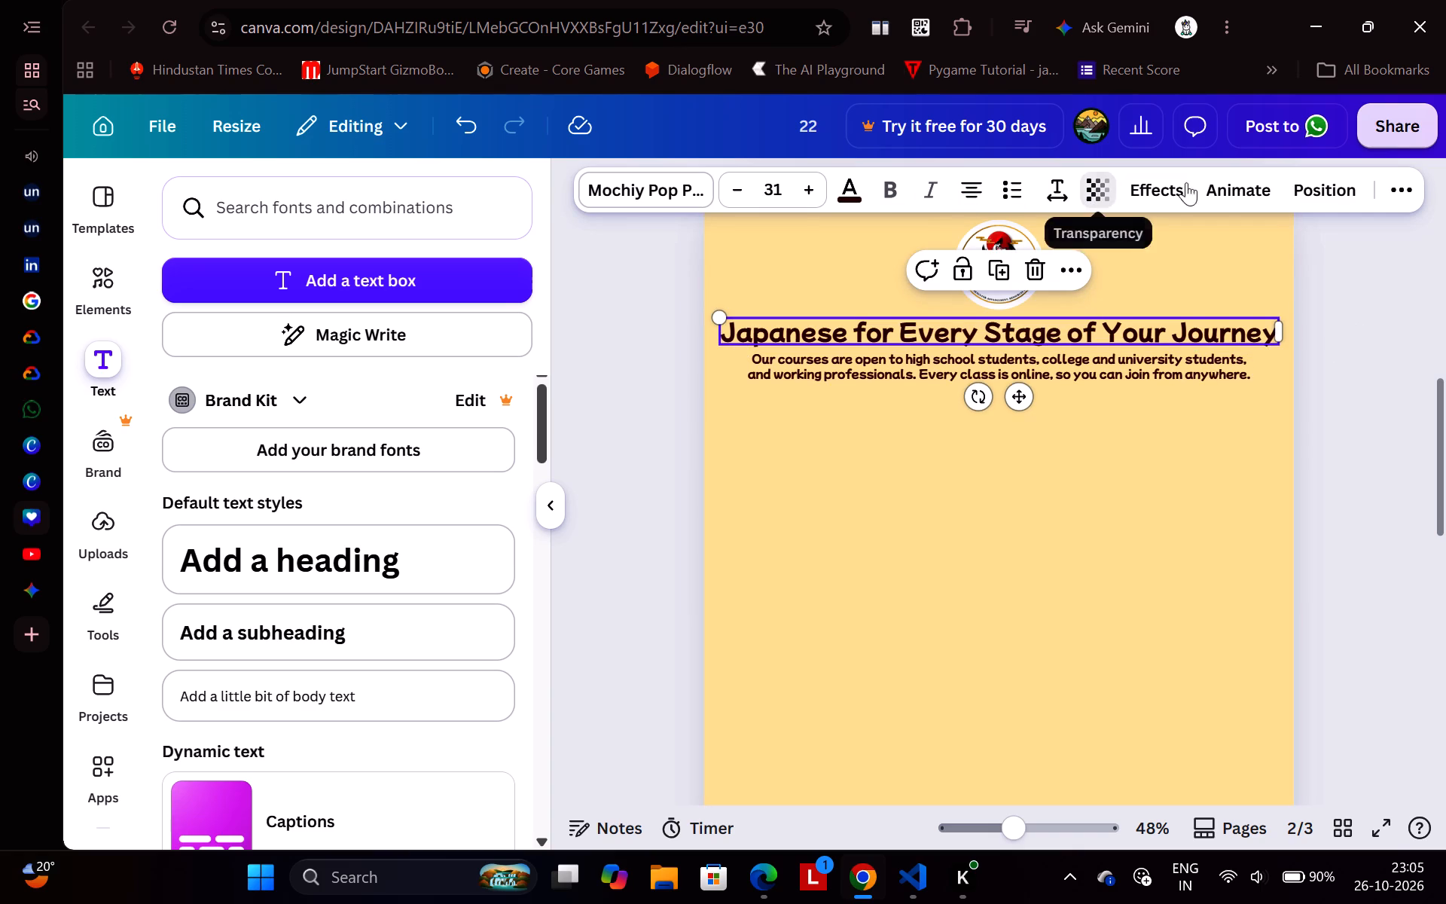
{"action": "left_click", "coordinate": [1386, 194]}
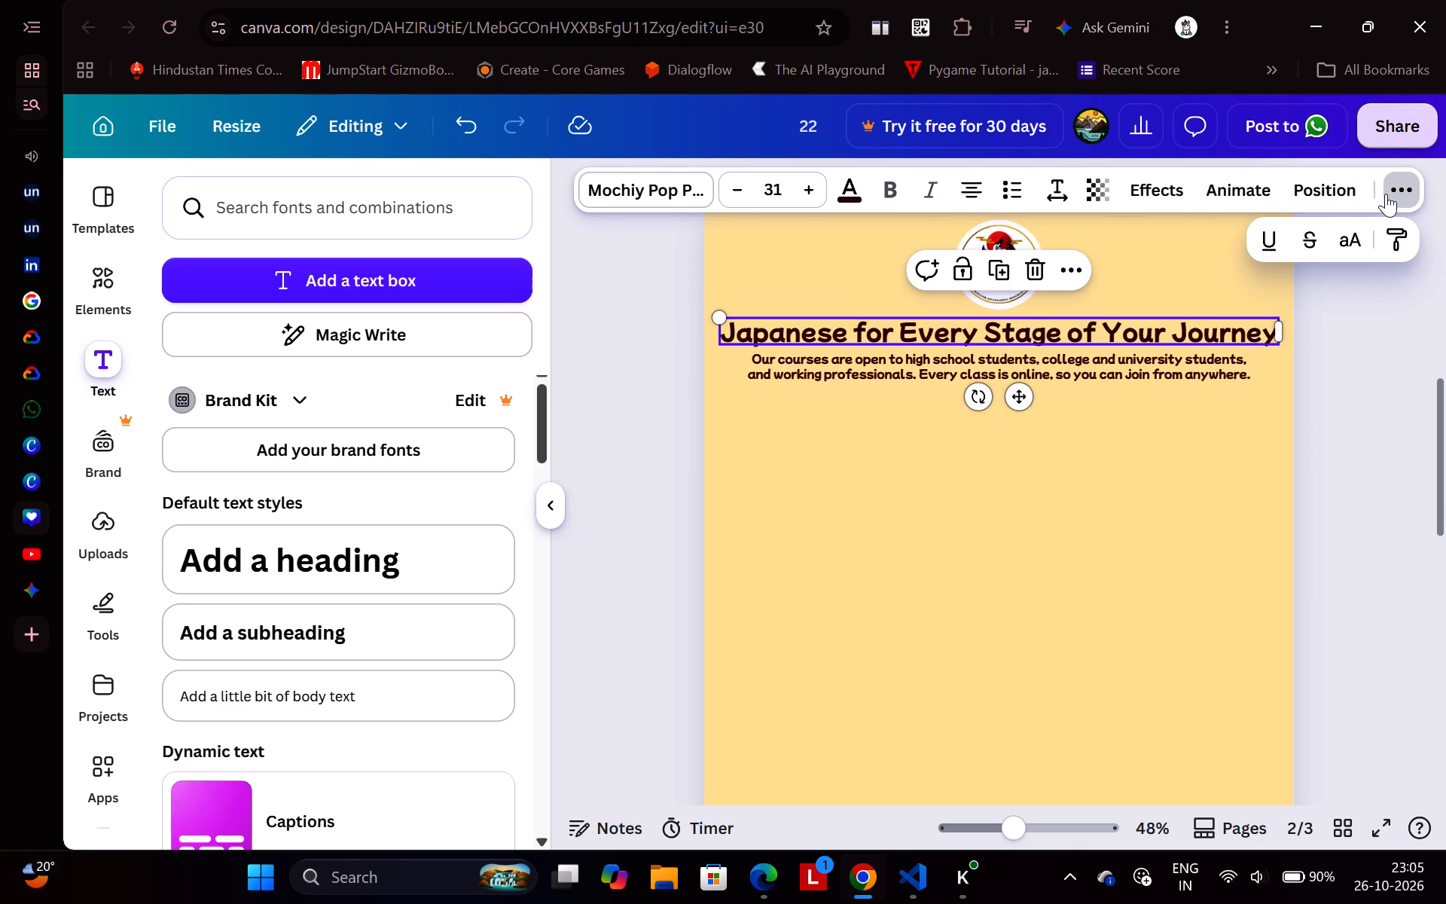
{"action": "left_click", "coordinate": [1271, 226]}
{"action": "left_click", "coordinate": [1347, 430]}
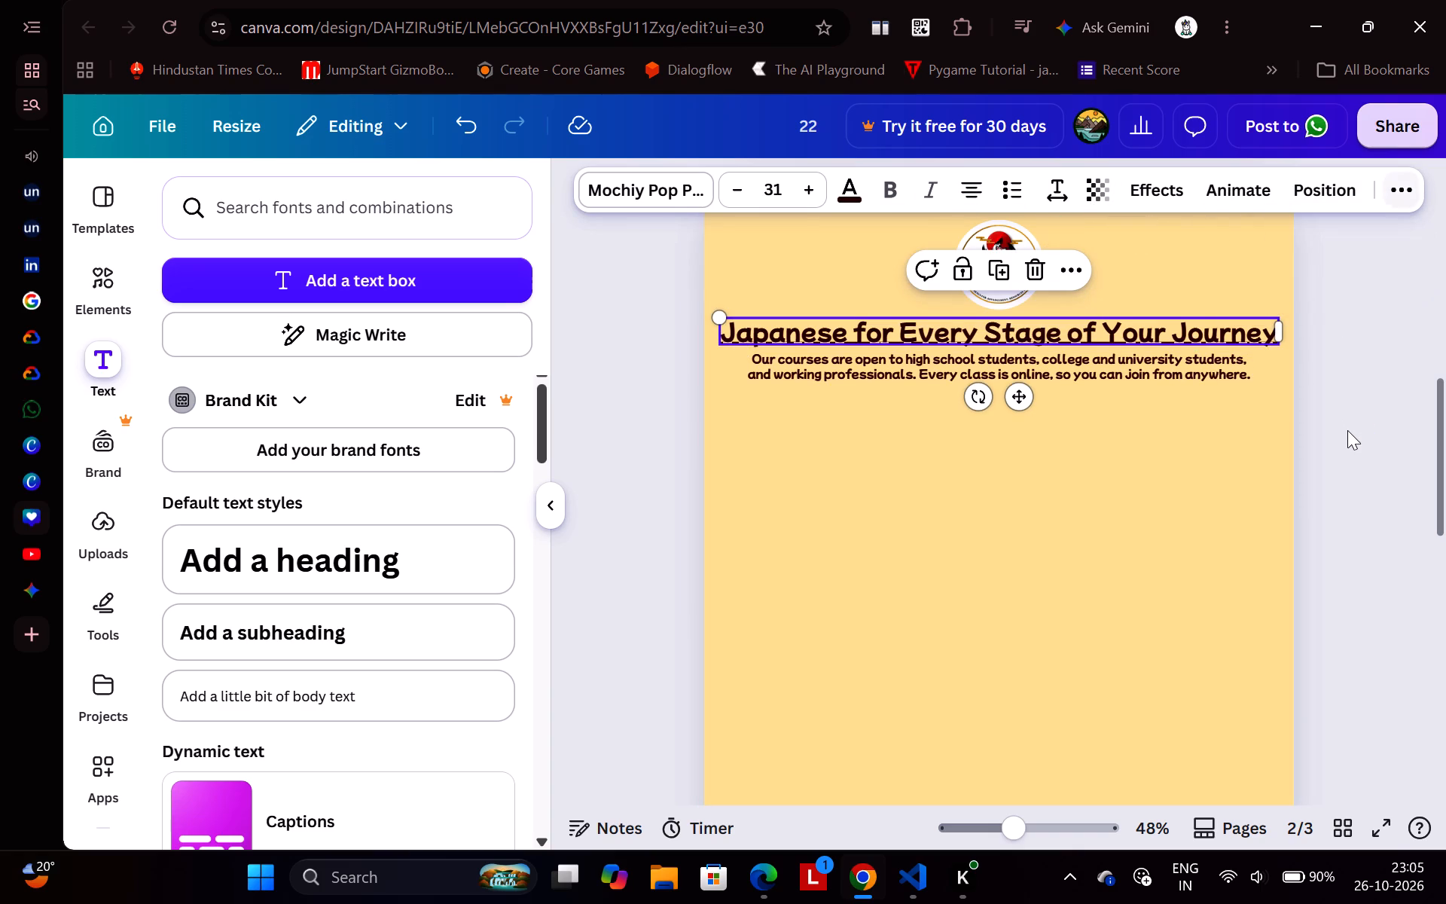
{"action": "left_click", "coordinate": [1347, 430]}
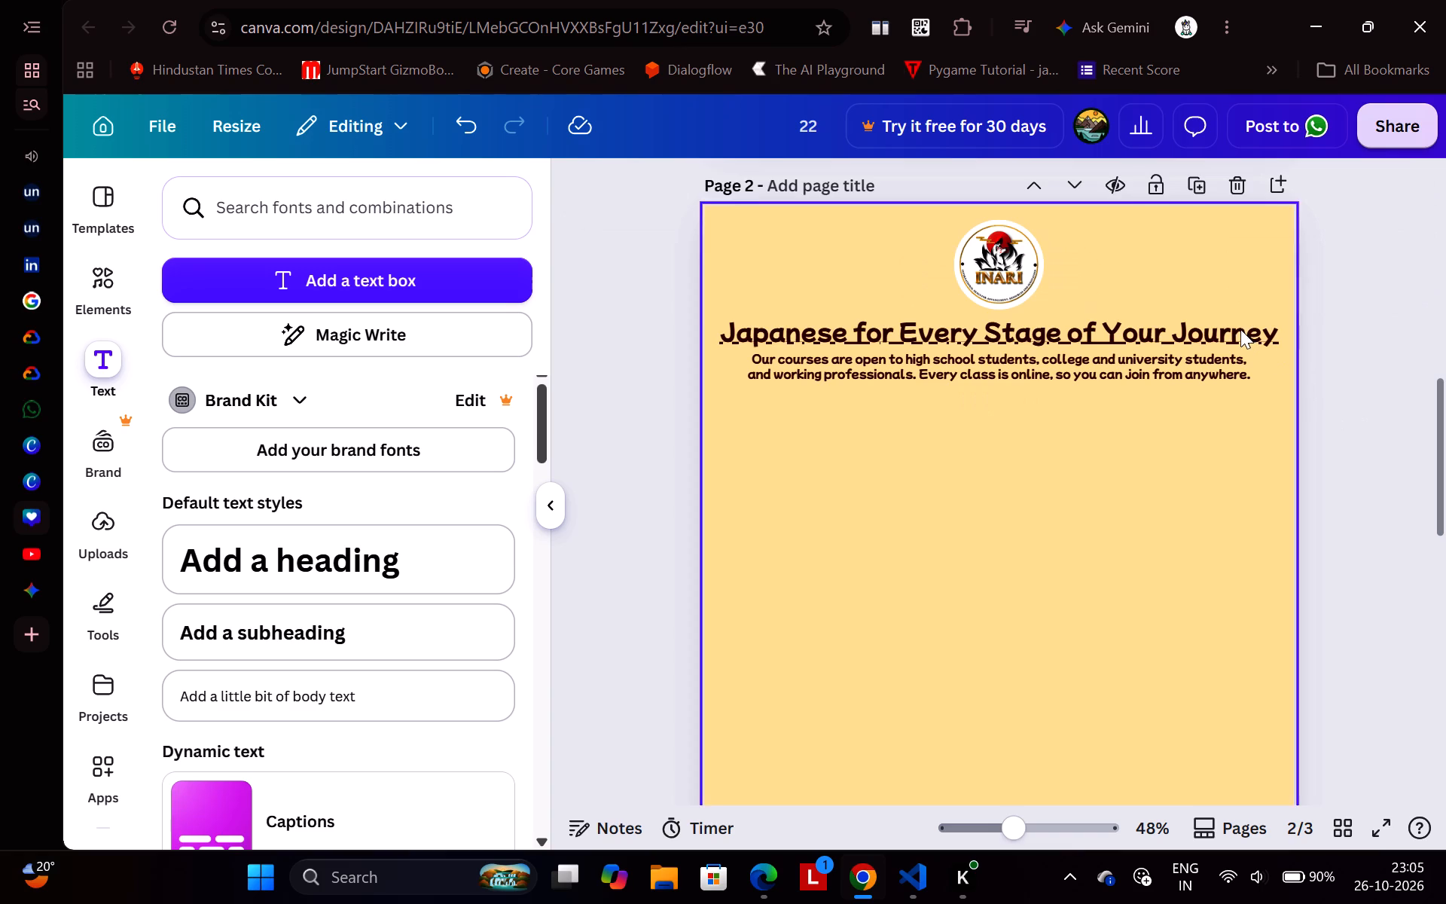
Remove the underline from the page 2 heading "Japanese for Every Stage of Your Journey".
{"action": "left_click", "coordinate": [1240, 328]}
{"action": "left_click", "coordinate": [1408, 178]}
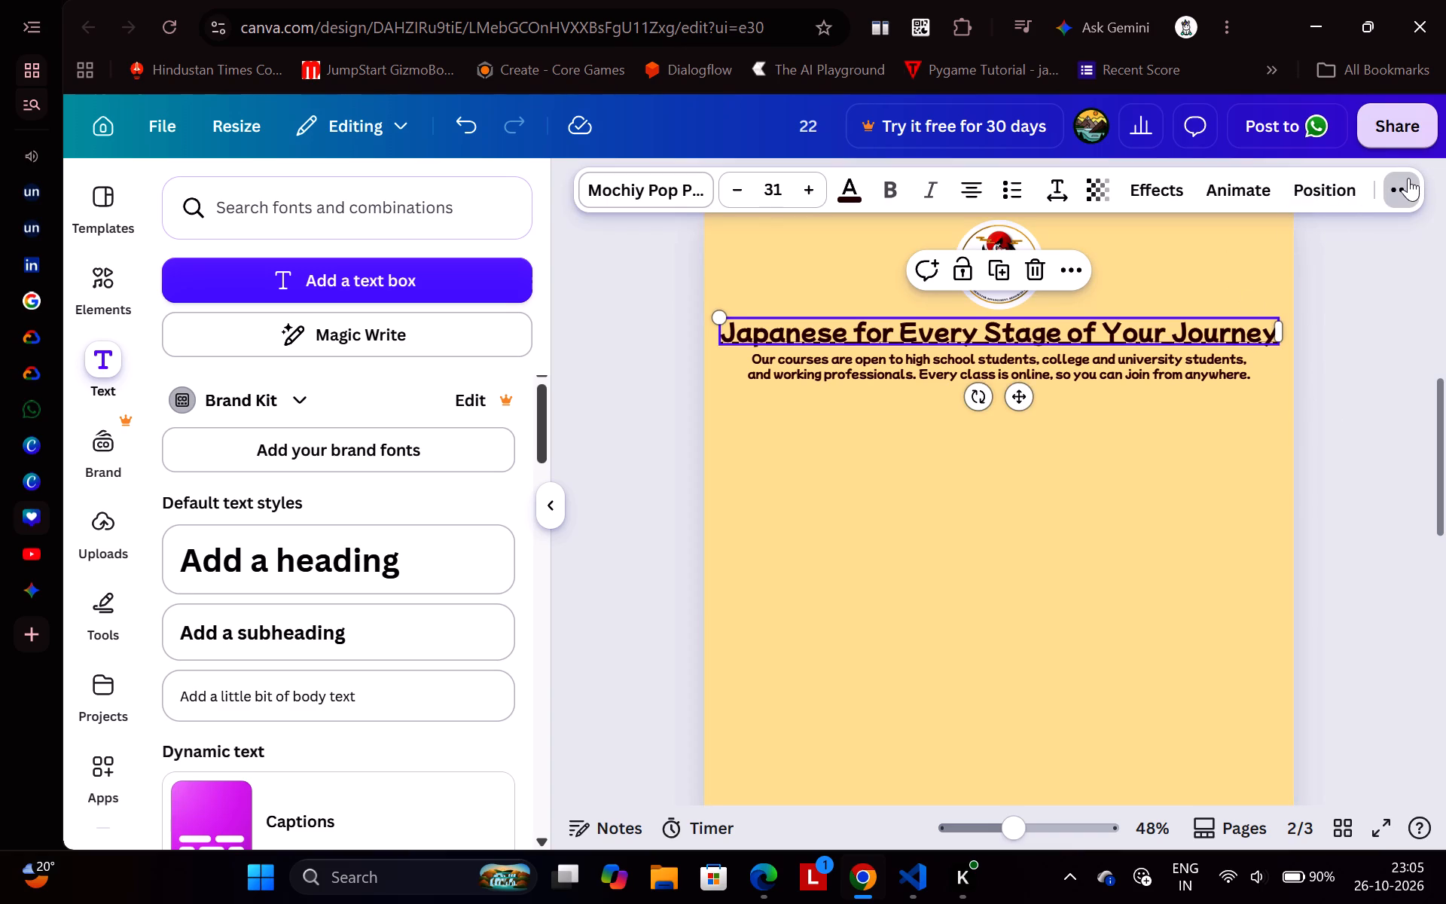
{"action": "left_click", "coordinate": [1281, 242]}
{"action": "left_click", "coordinate": [1367, 355]}
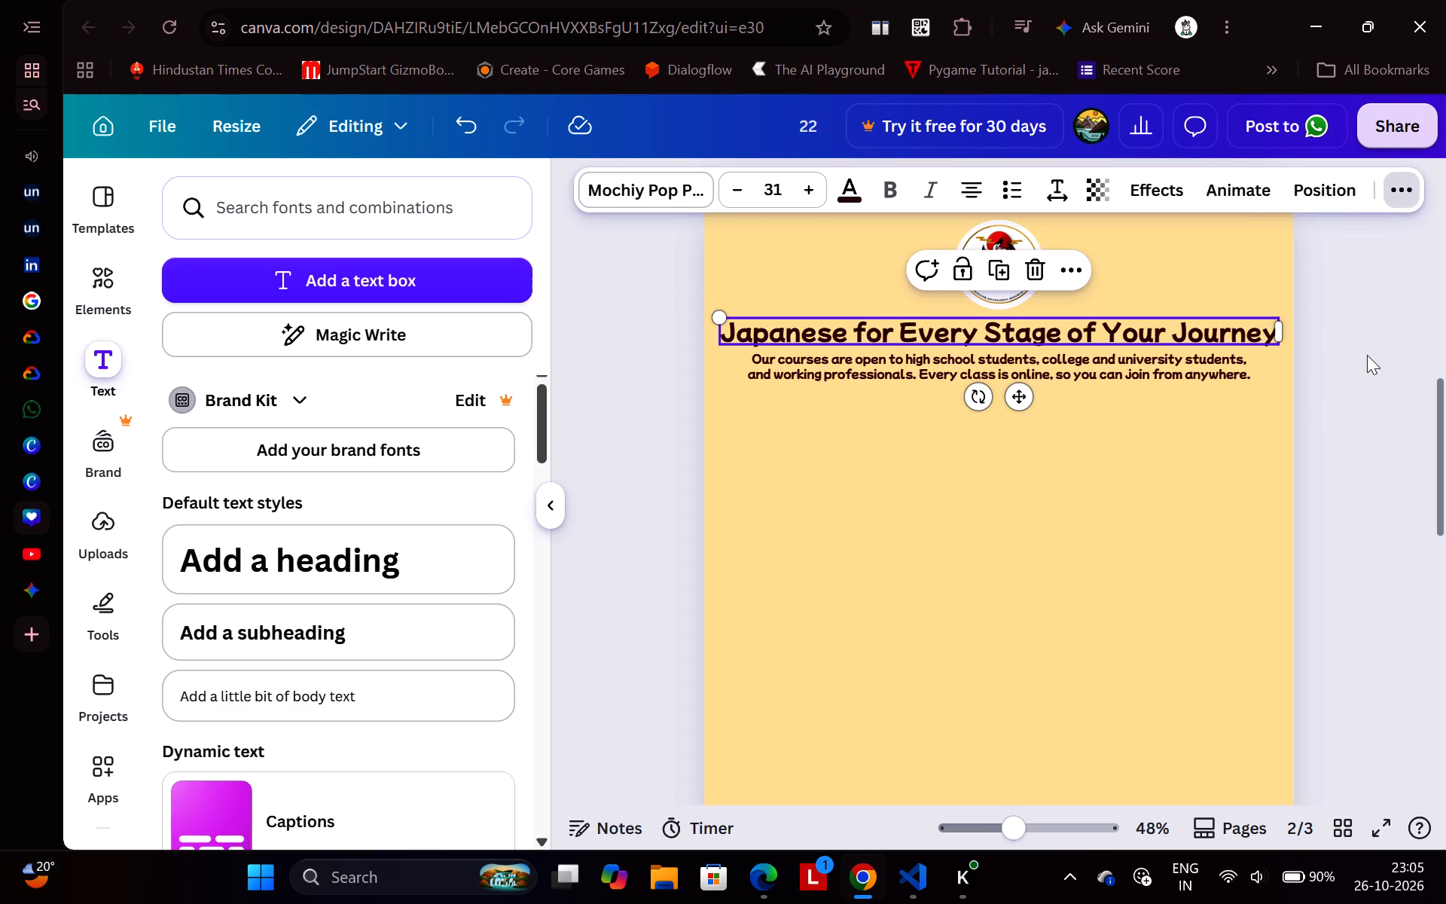
{"action": "left_click", "coordinate": [1367, 355]}
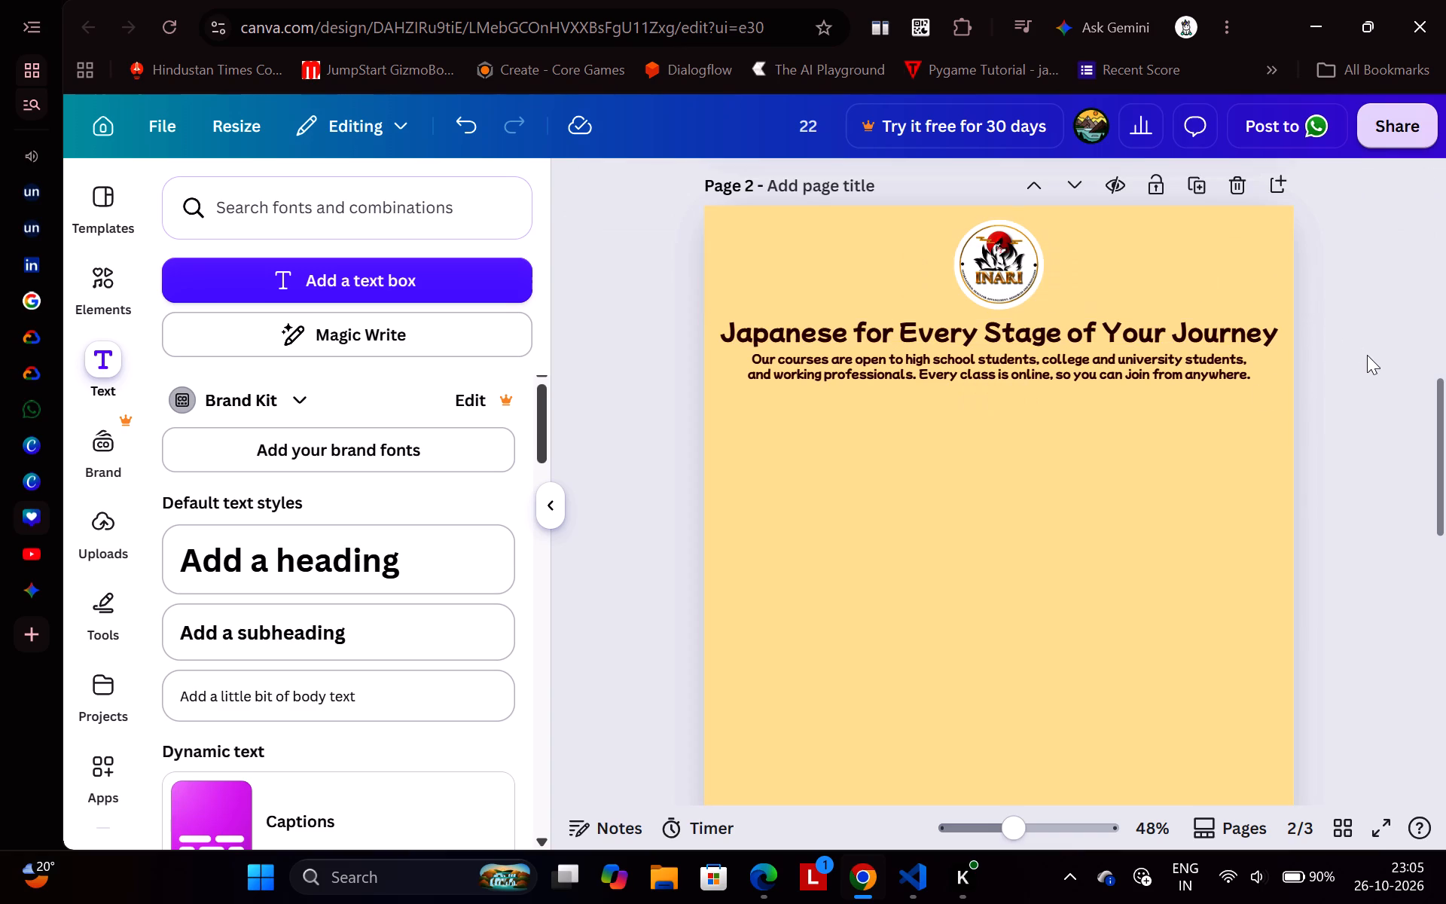
Move the course paragraph down to about the middle of page 2, freeing space beneath the heading.
{"action": "left_click", "coordinate": [102, 226]}
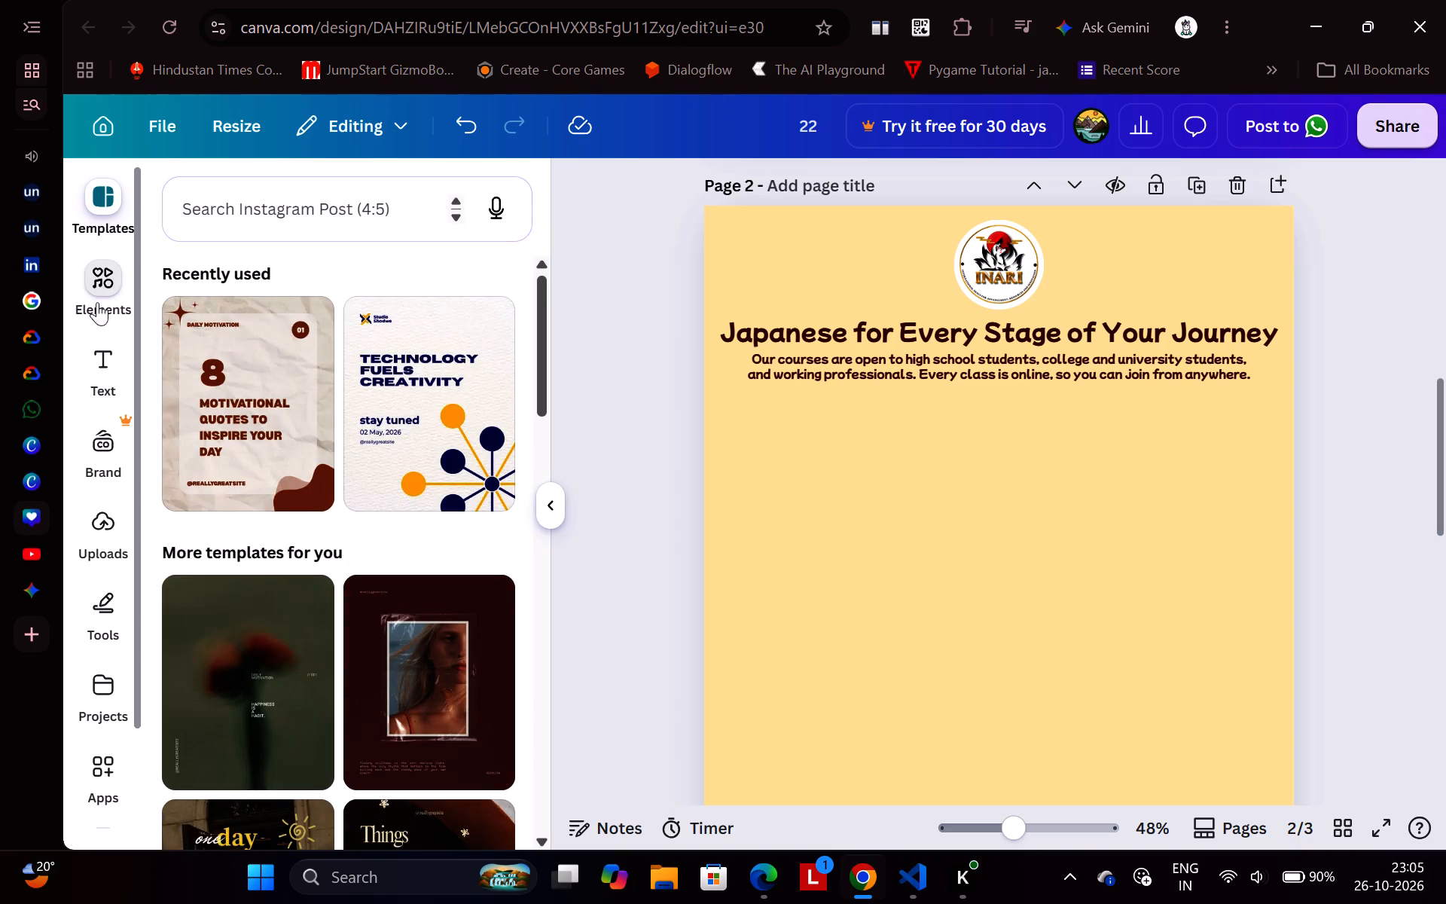
{"action": "left_click_drag", "start_coordinate": [852, 378], "coordinate": [860, 591]}
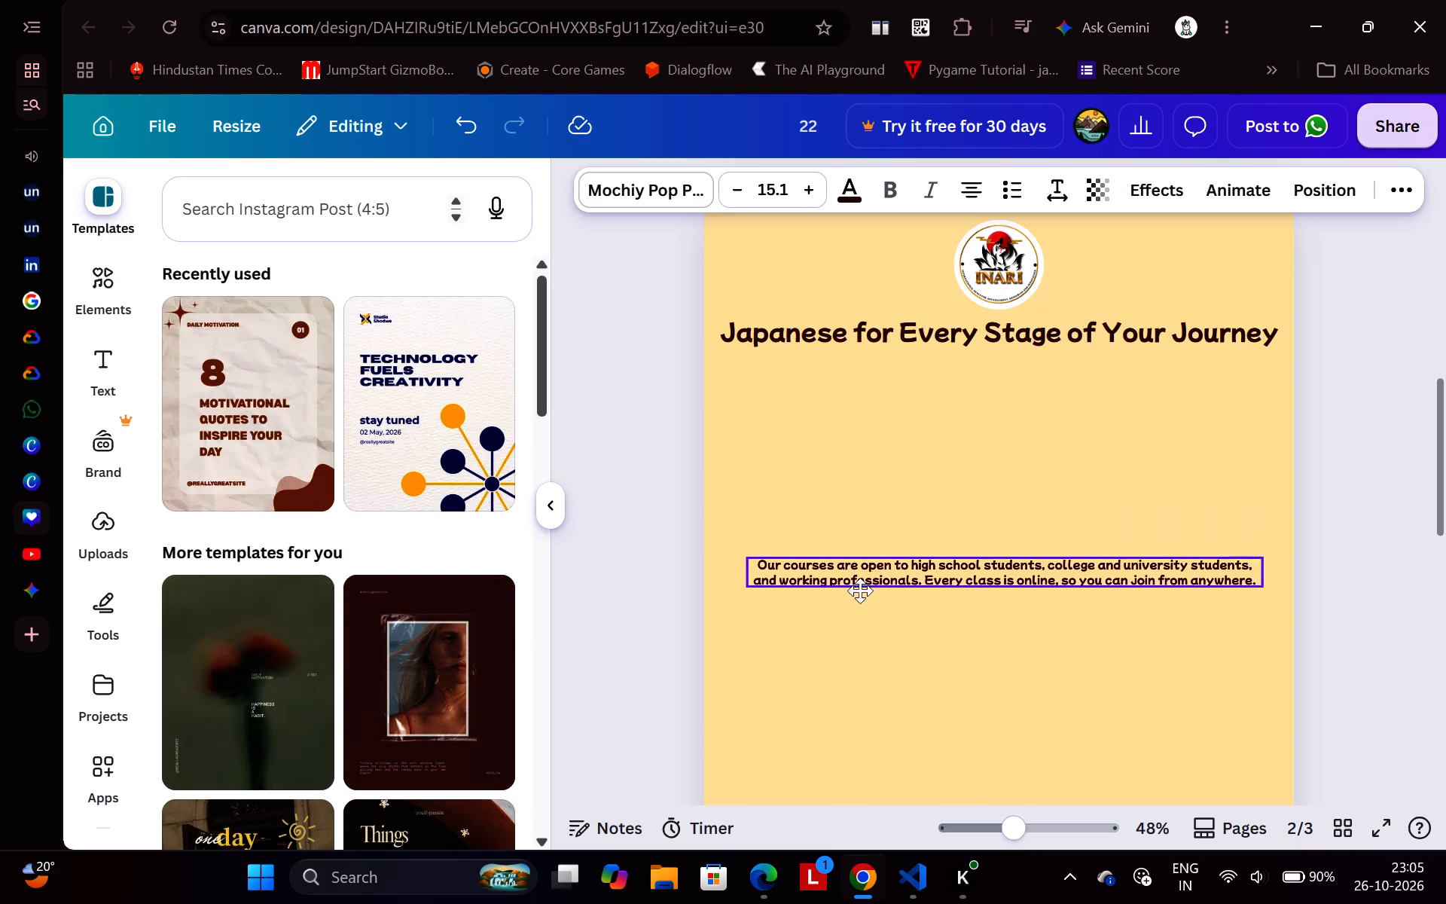
{"action": "left_click_drag", "start_coordinate": [860, 591], "coordinate": [859, 591]}
Search elements for "line", add the line shape with hollow diamond ends, and place it below the heading, starting at the heading's left edge.
{"action": "left_click", "coordinate": [99, 279]}
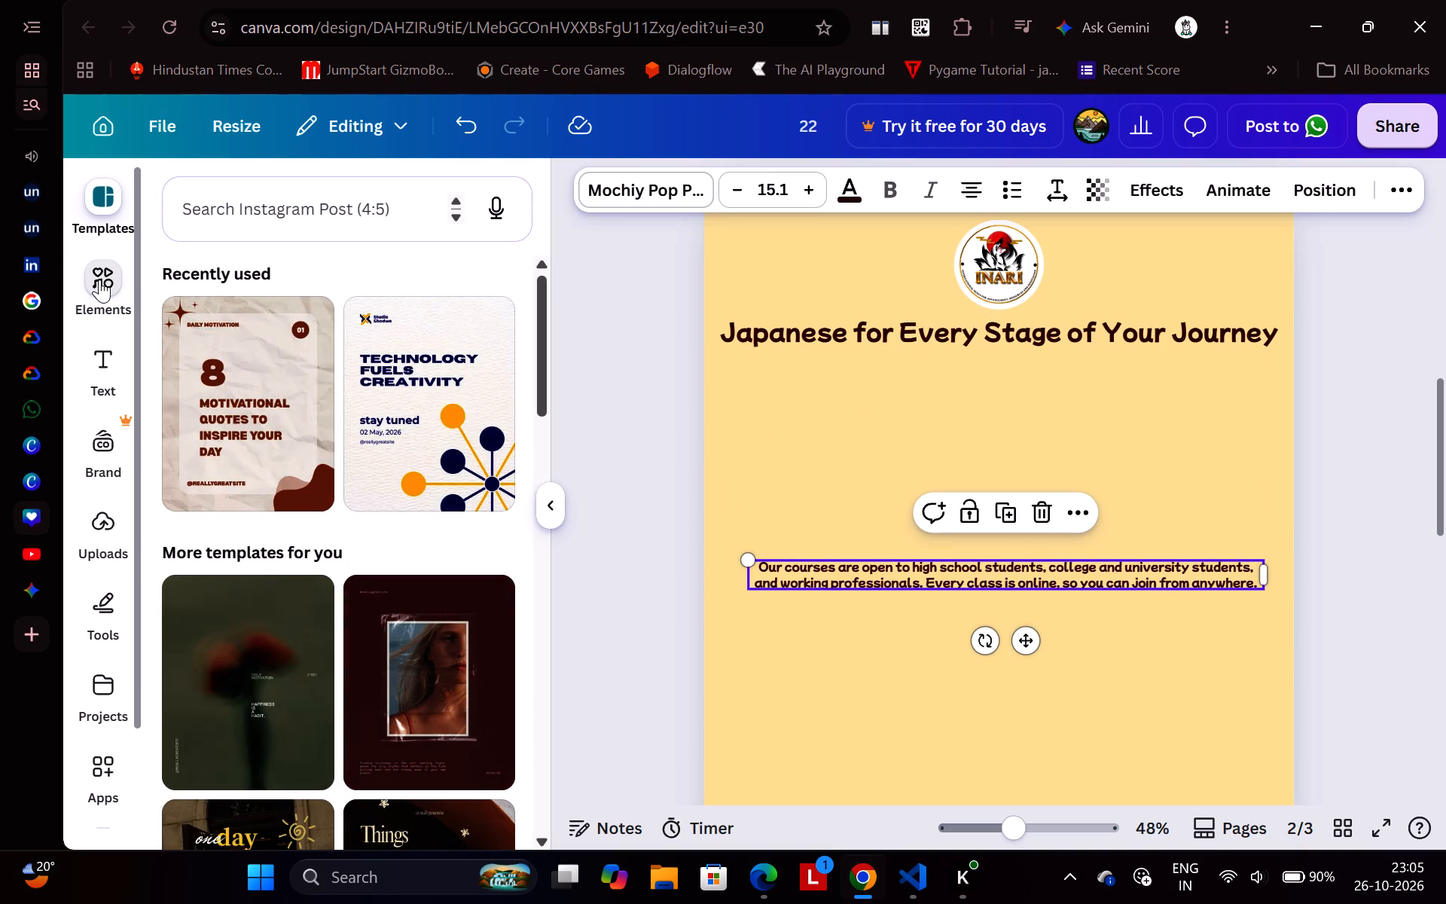
{"action": "left_click", "coordinate": [160, 197]}
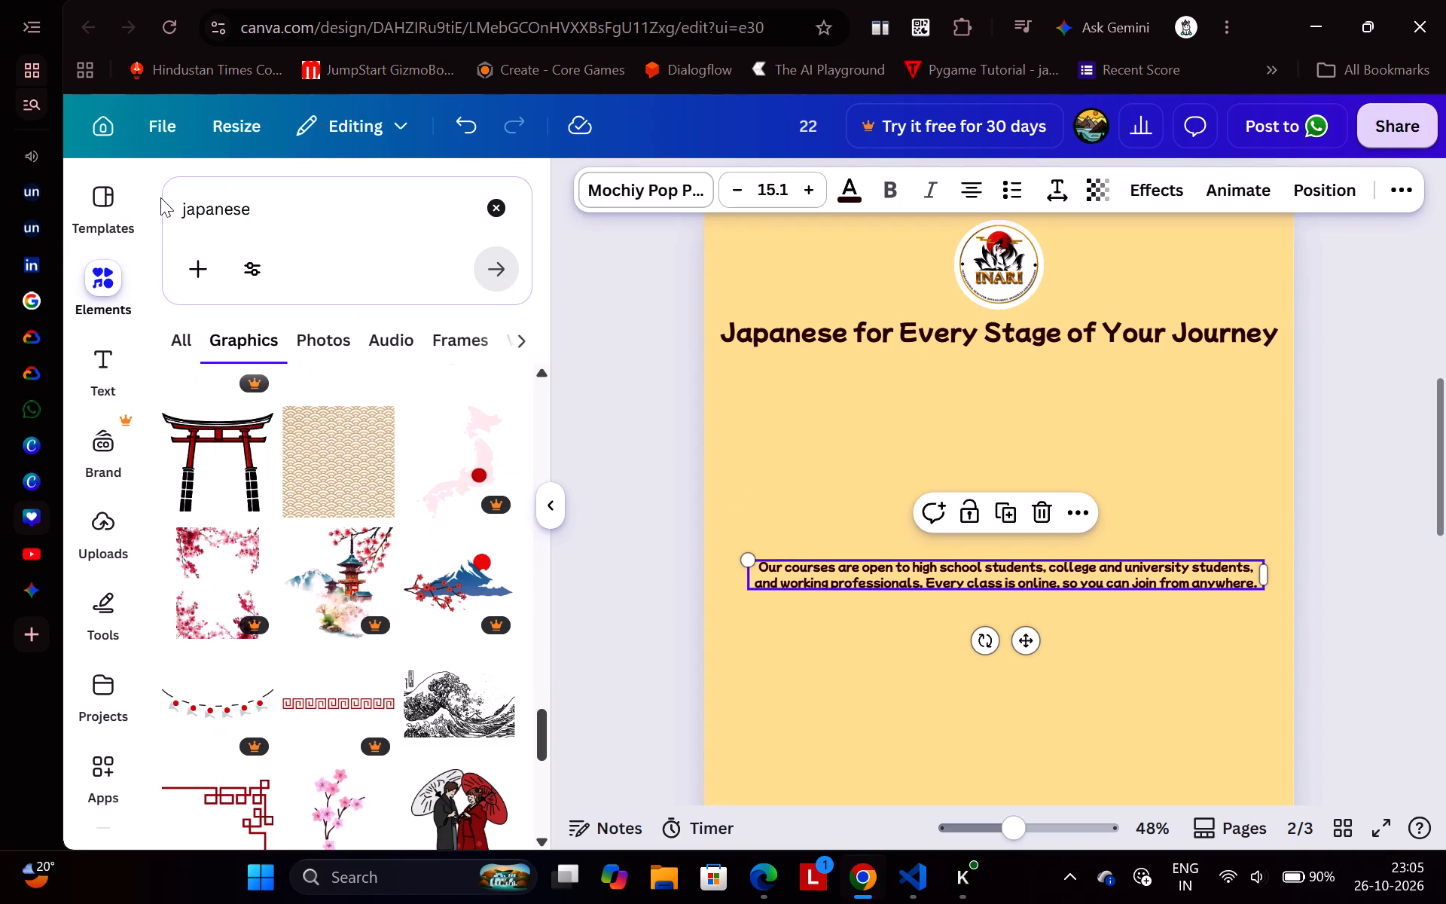
{"action": "left_click", "coordinate": [498, 201]}
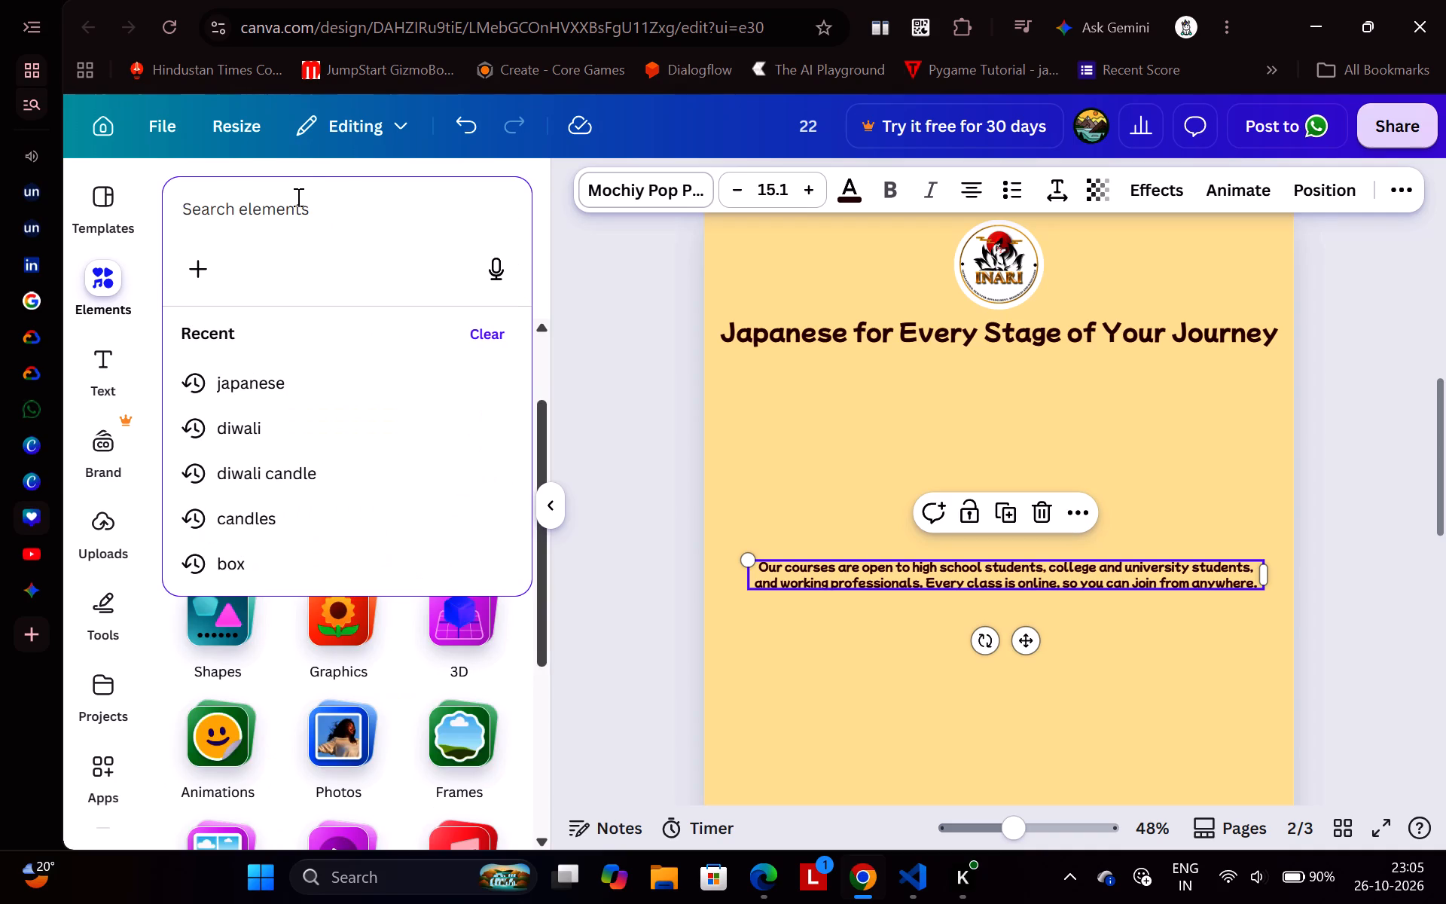
{"action": "type", "text": "line"}
{"action": "key", "text": "Return"}
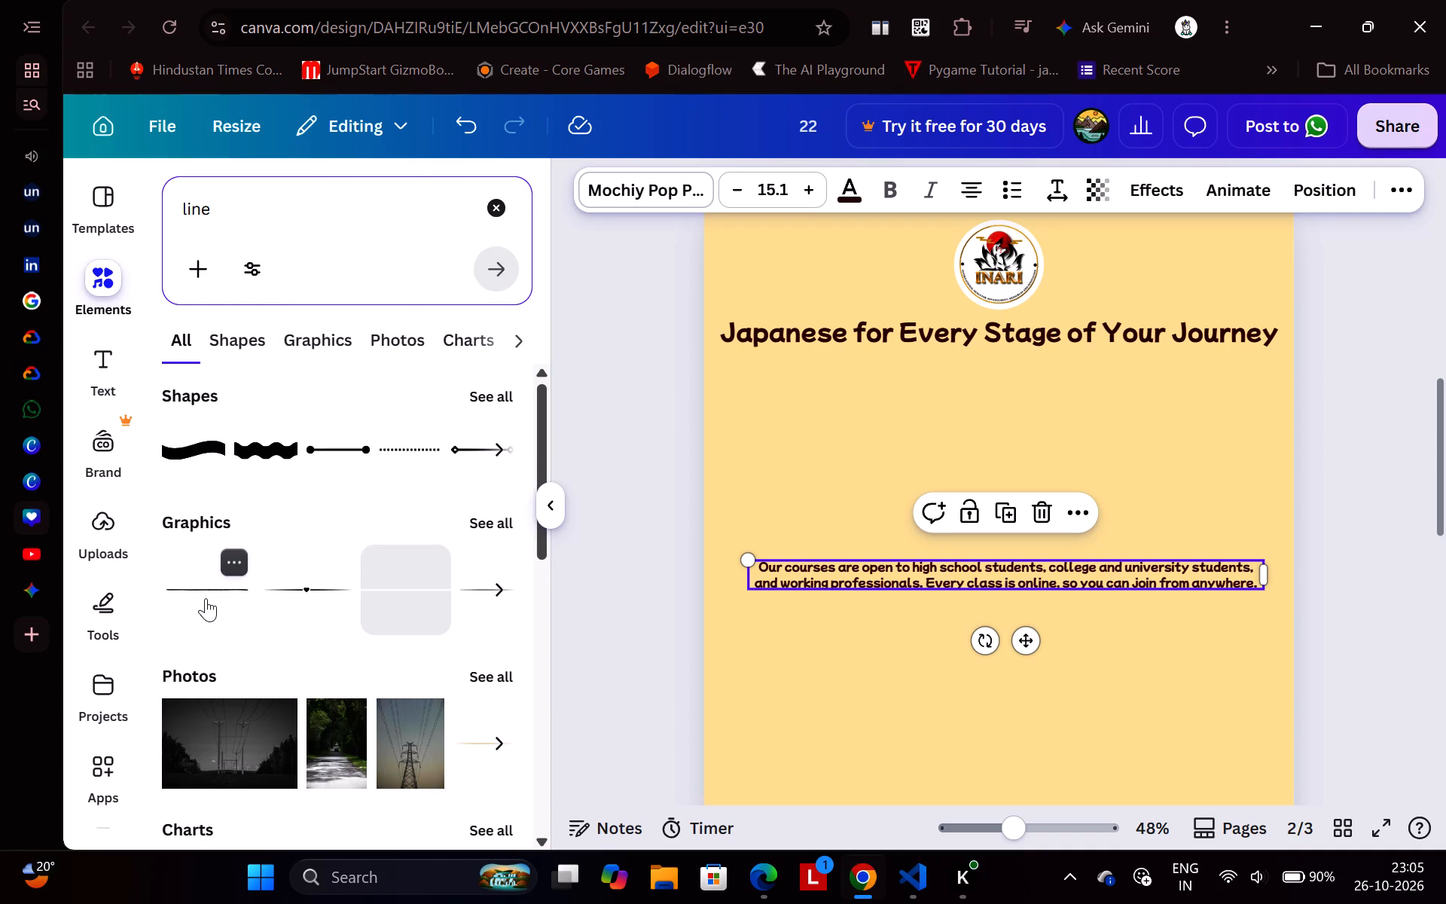
{"action": "left_click", "coordinate": [497, 528]}
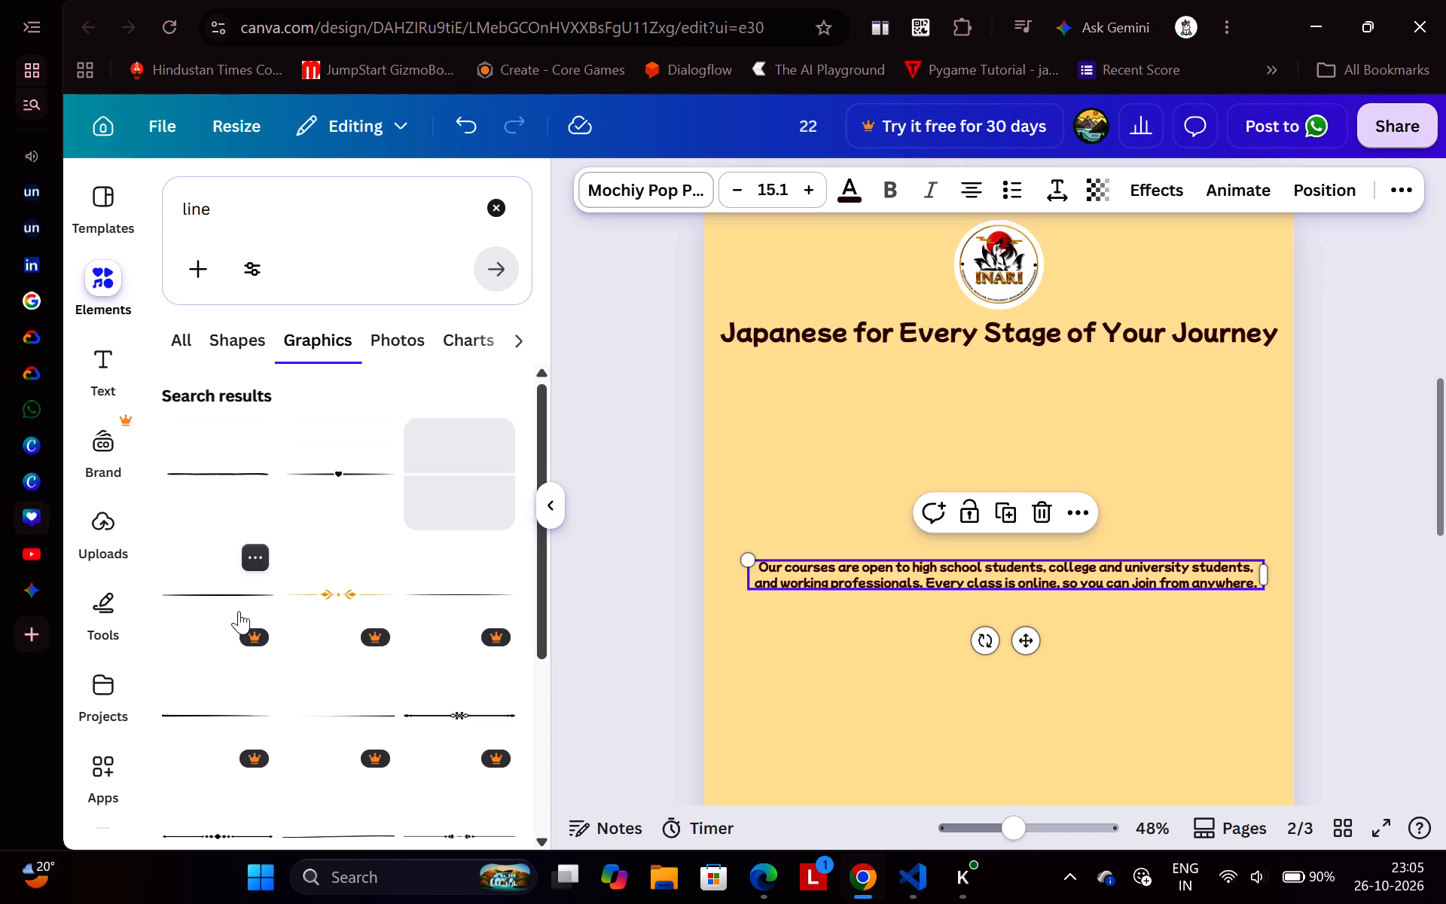
{"action": "left_click", "coordinate": [232, 334]}
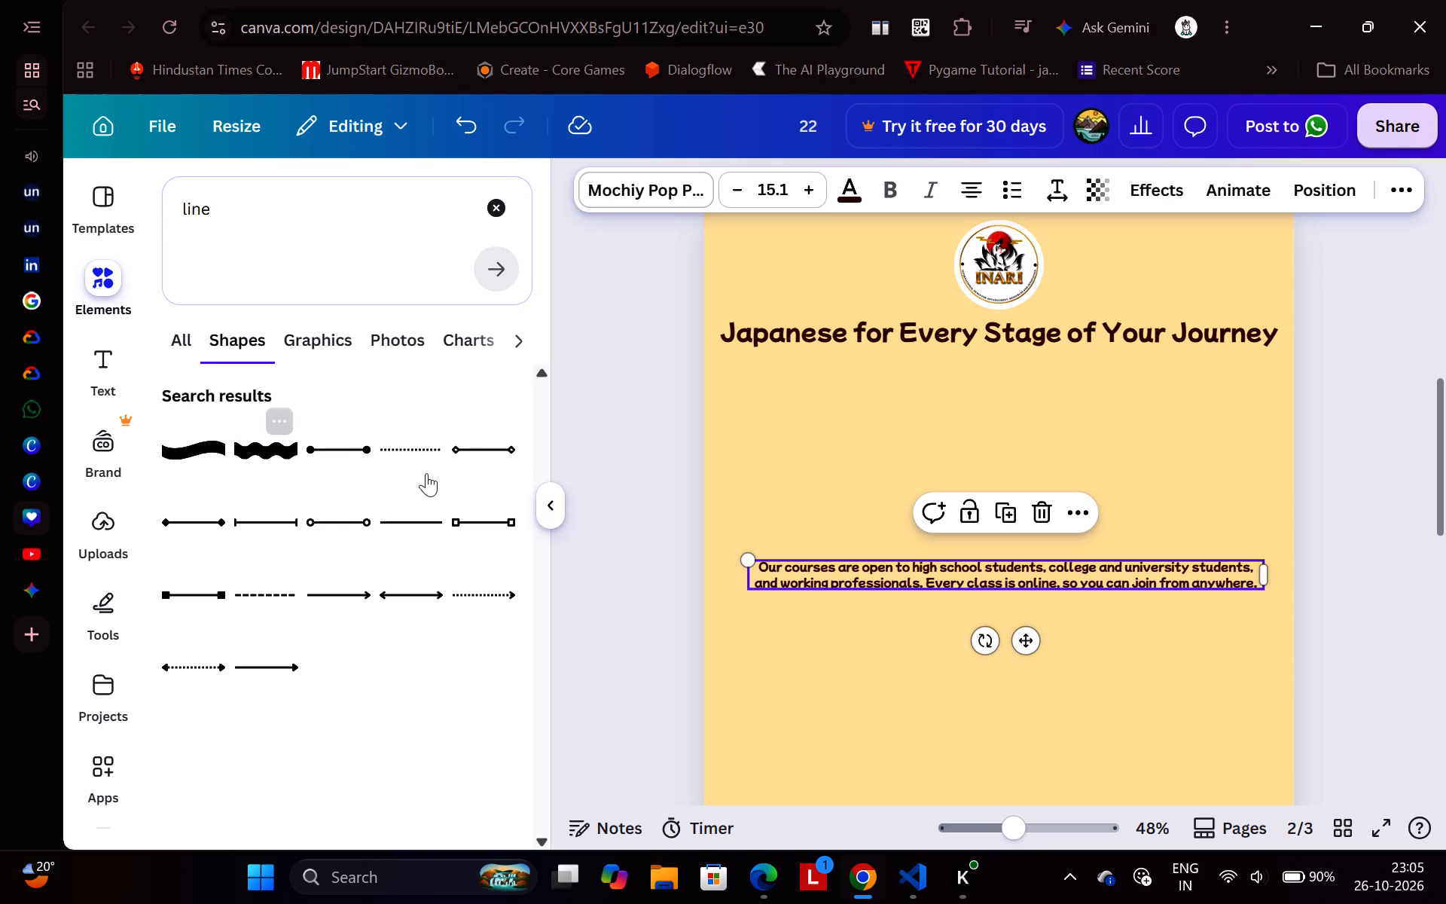
{"action": "left_click", "coordinate": [480, 450]}
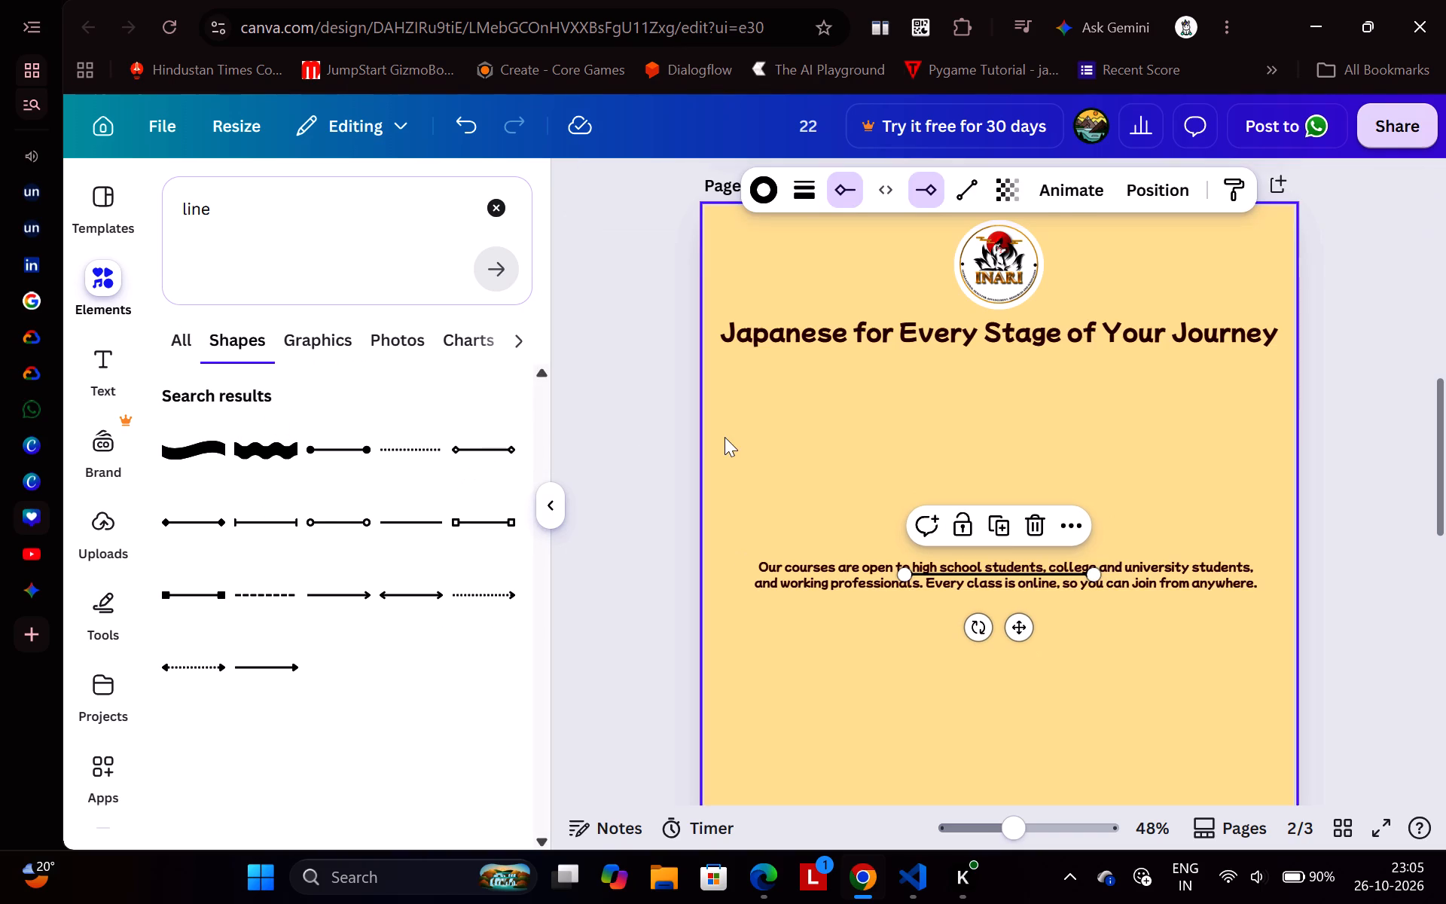
{"action": "left_click_drag", "start_coordinate": [1018, 620], "coordinate": [837, 415]}
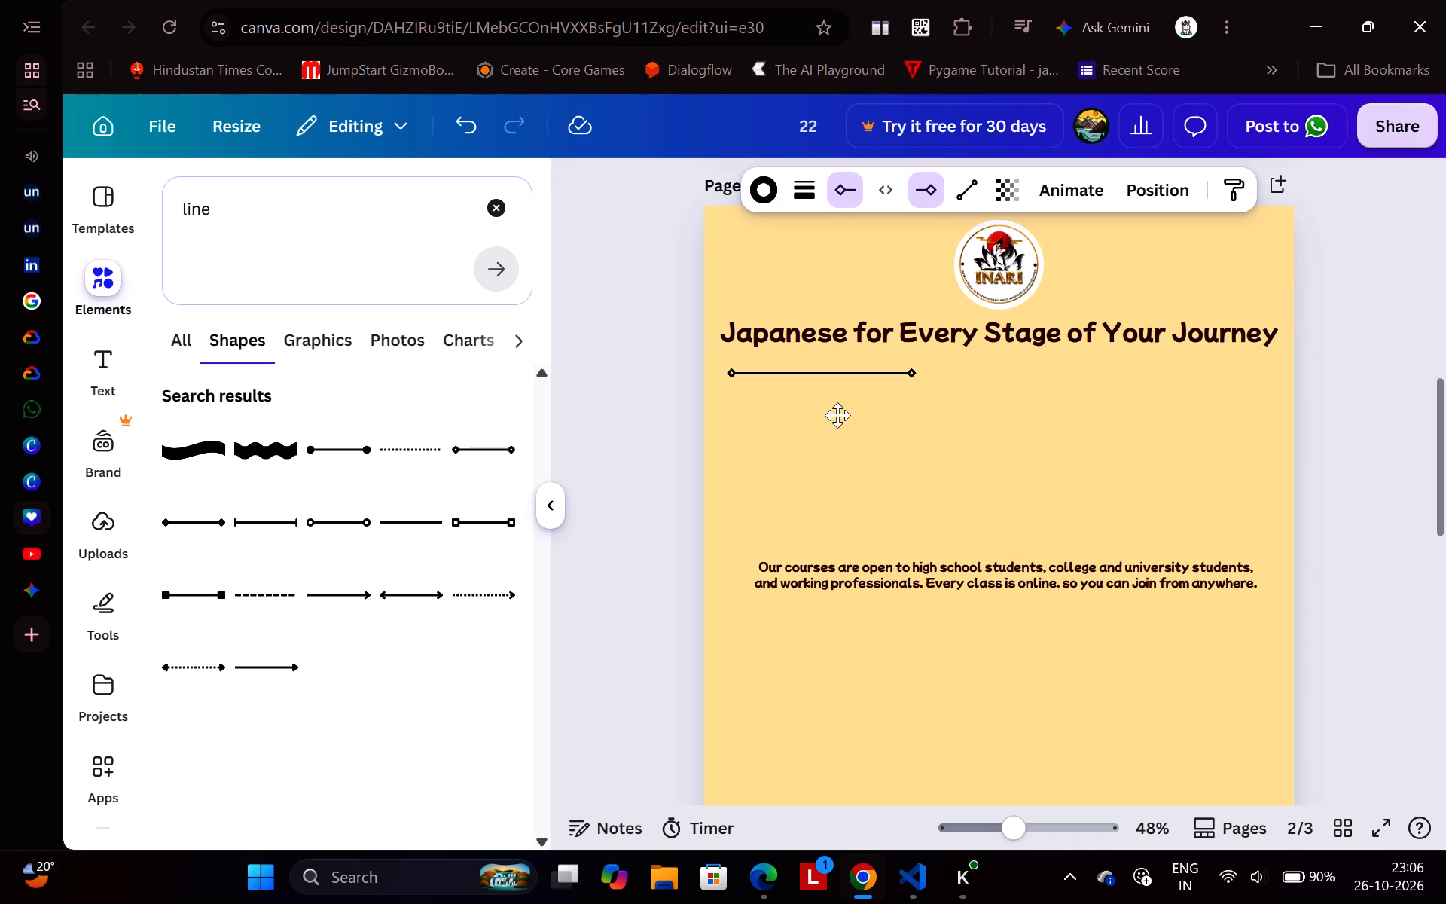
{"action": "left_click_drag", "start_coordinate": [837, 415], "coordinate": [836, 414]}
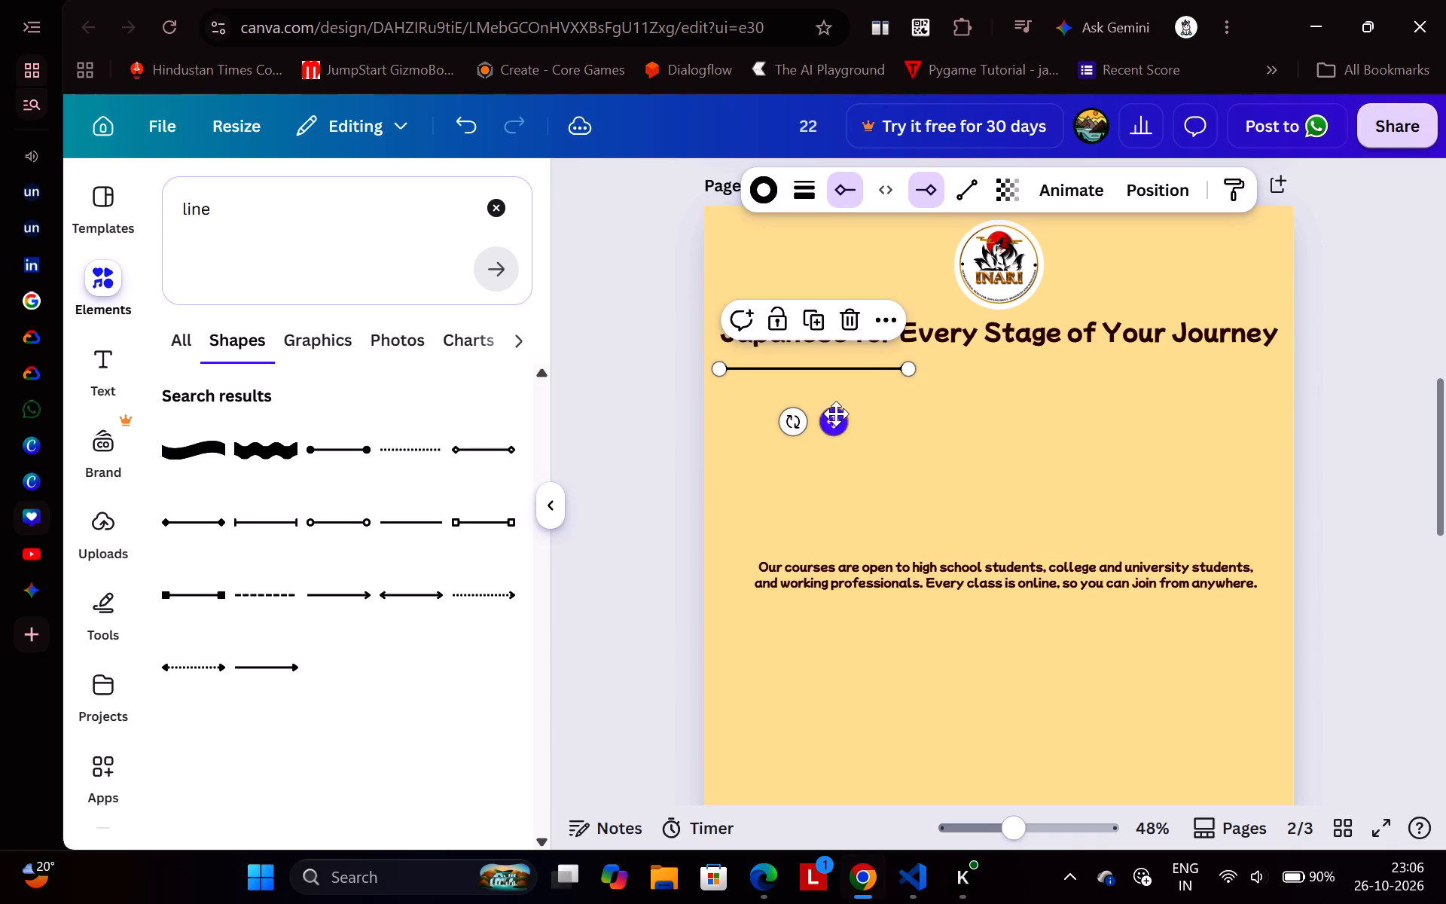
Lengthen the diamond-ended line horizontally to about 512, so its inner end reaches the page's vertical centre line.
{"action": "left_click_drag", "start_coordinate": [908, 368], "coordinate": [953, 370]}
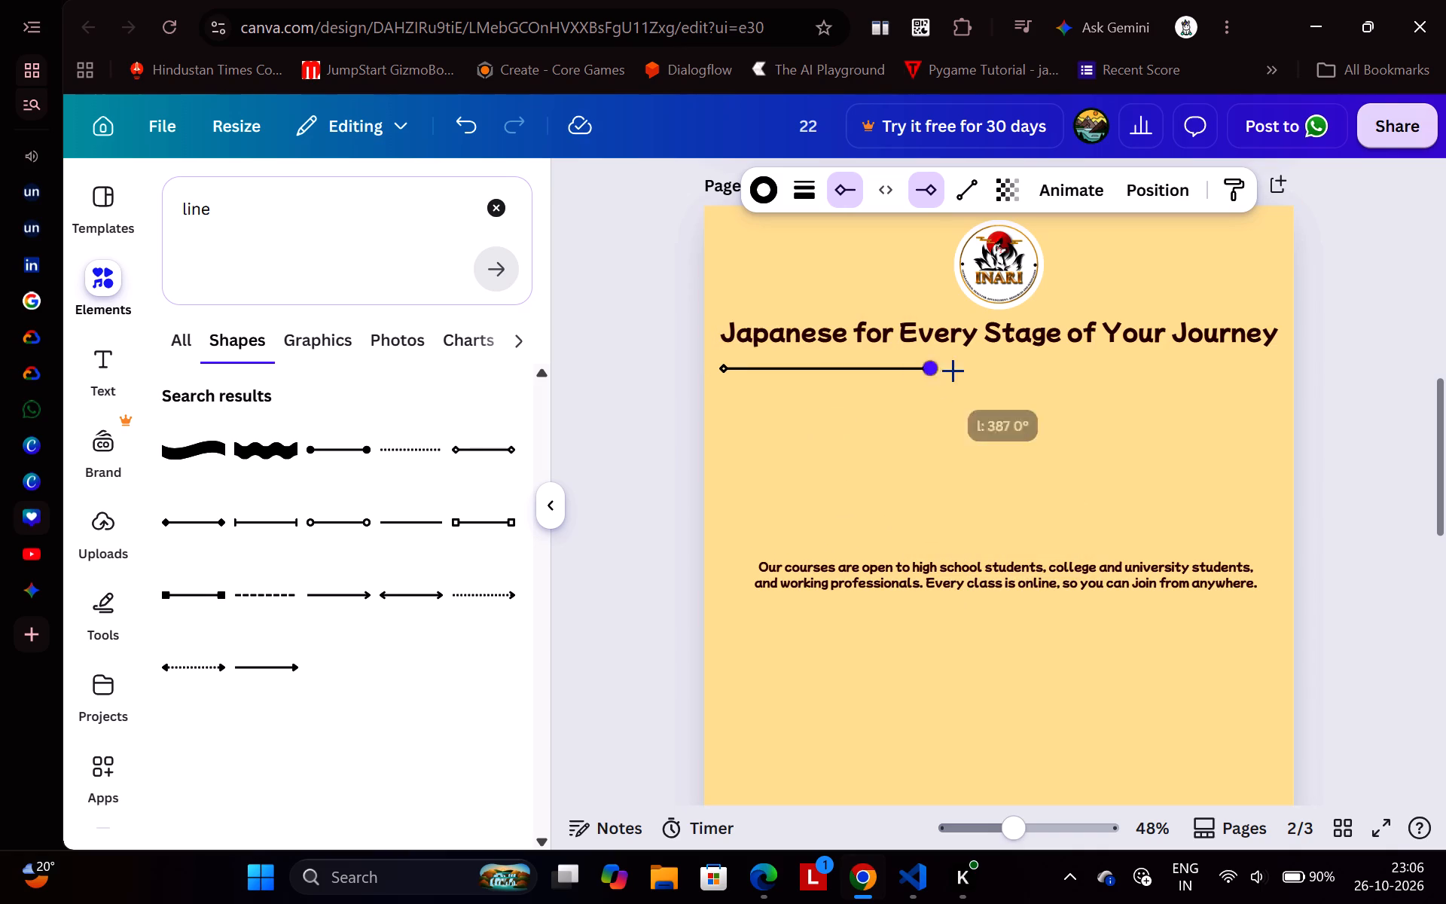
{"action": "left_click_drag", "start_coordinate": [953, 370], "coordinate": [1011, 370]}
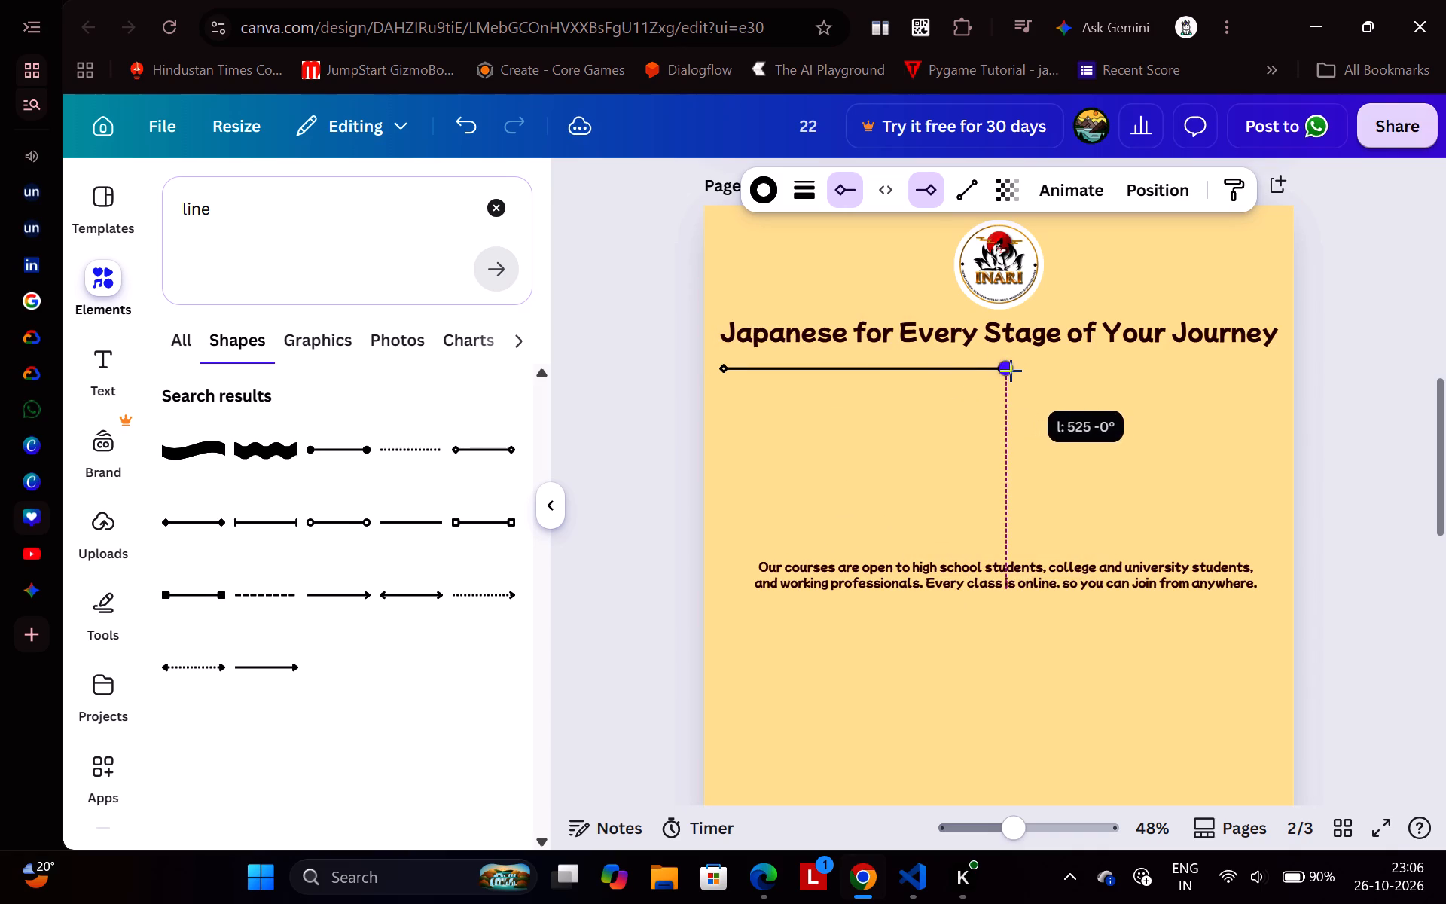
{"action": "left_click_drag", "start_coordinate": [1011, 370], "coordinate": [988, 371]}
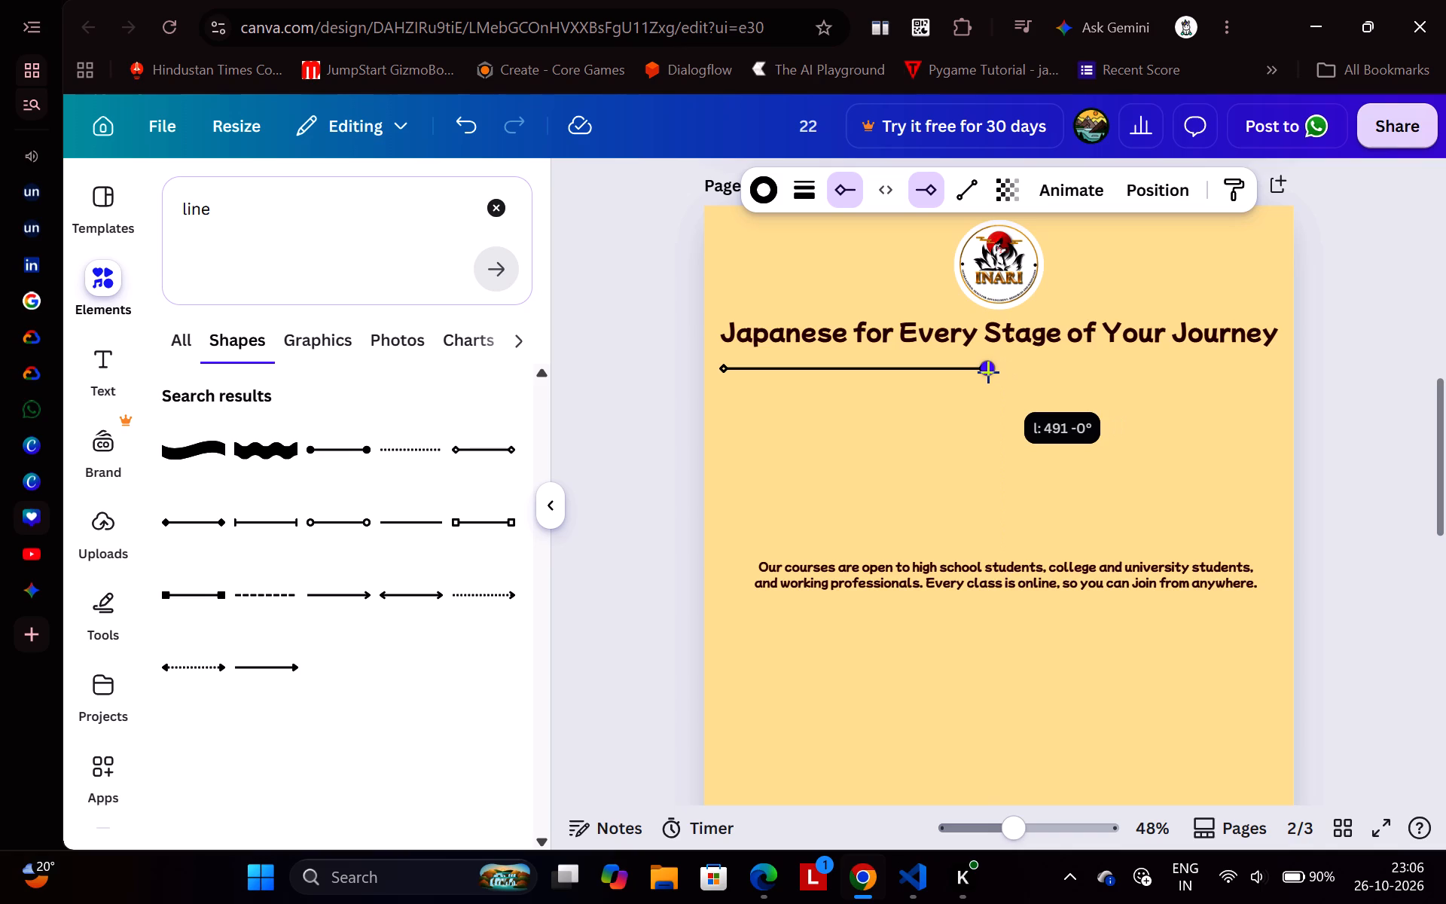
{"action": "left_click_drag", "start_coordinate": [988, 371], "coordinate": [996, 374]}
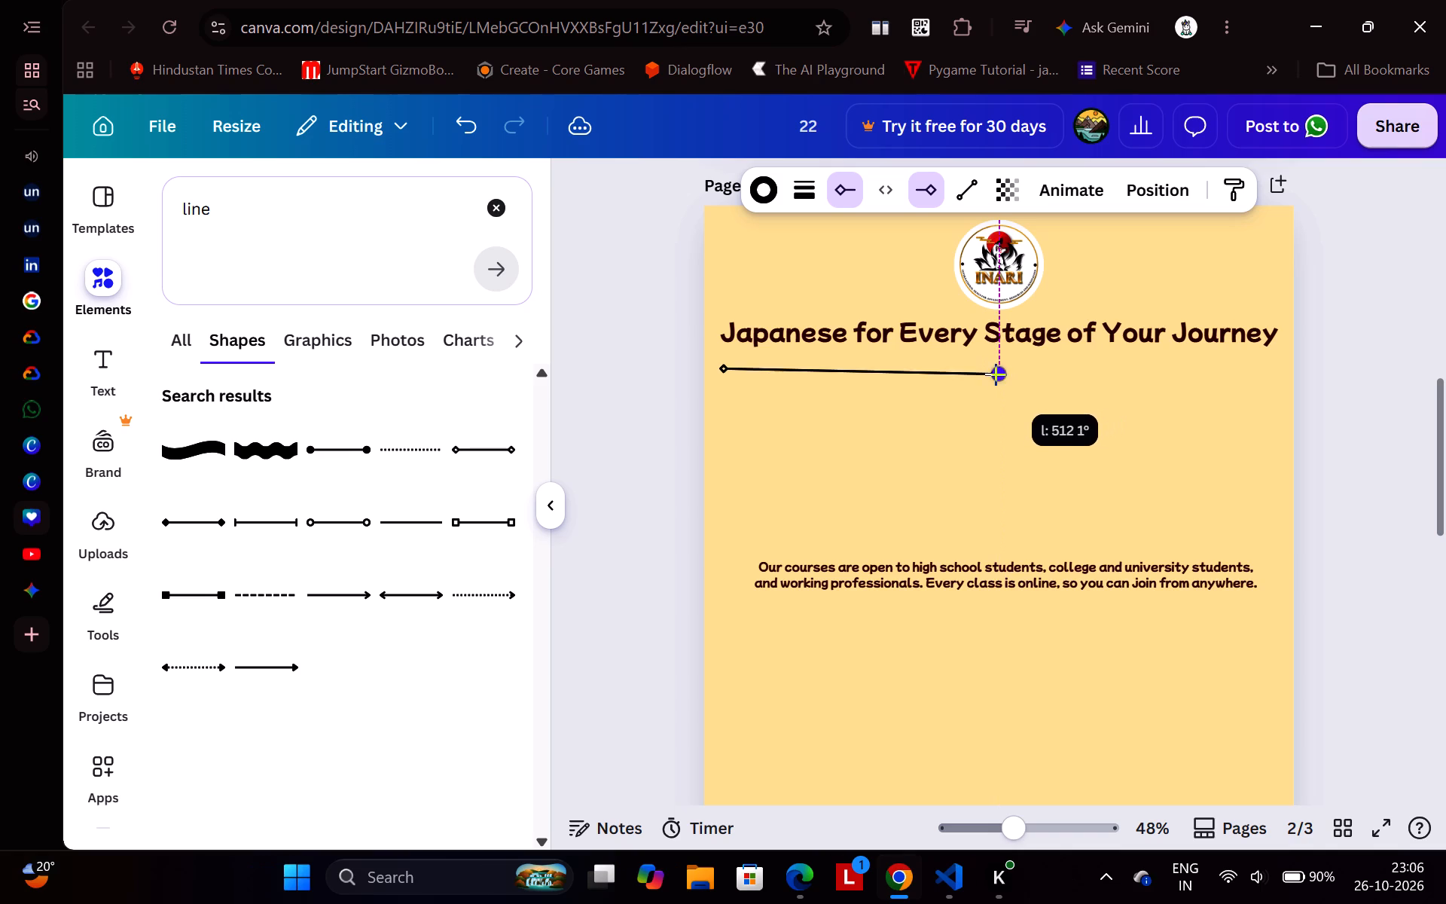
{"action": "left_click_drag", "start_coordinate": [996, 374], "coordinate": [997, 369]}
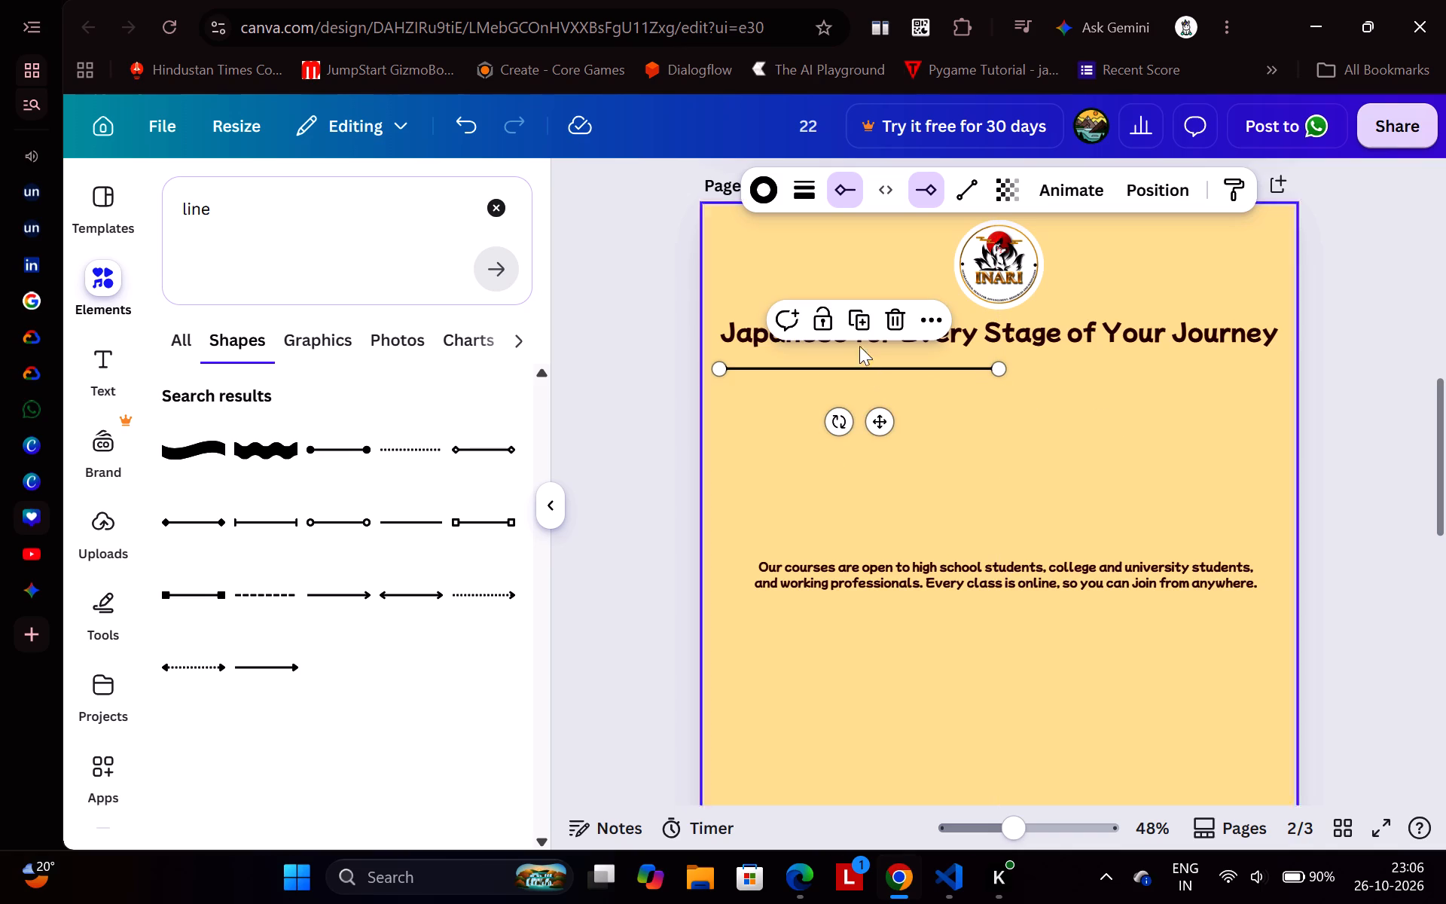
Duplicate the diamond-ended line and align the copy level with it under the heading's right half, meeting at the page centre.
{"action": "left_click", "coordinate": [859, 328]}
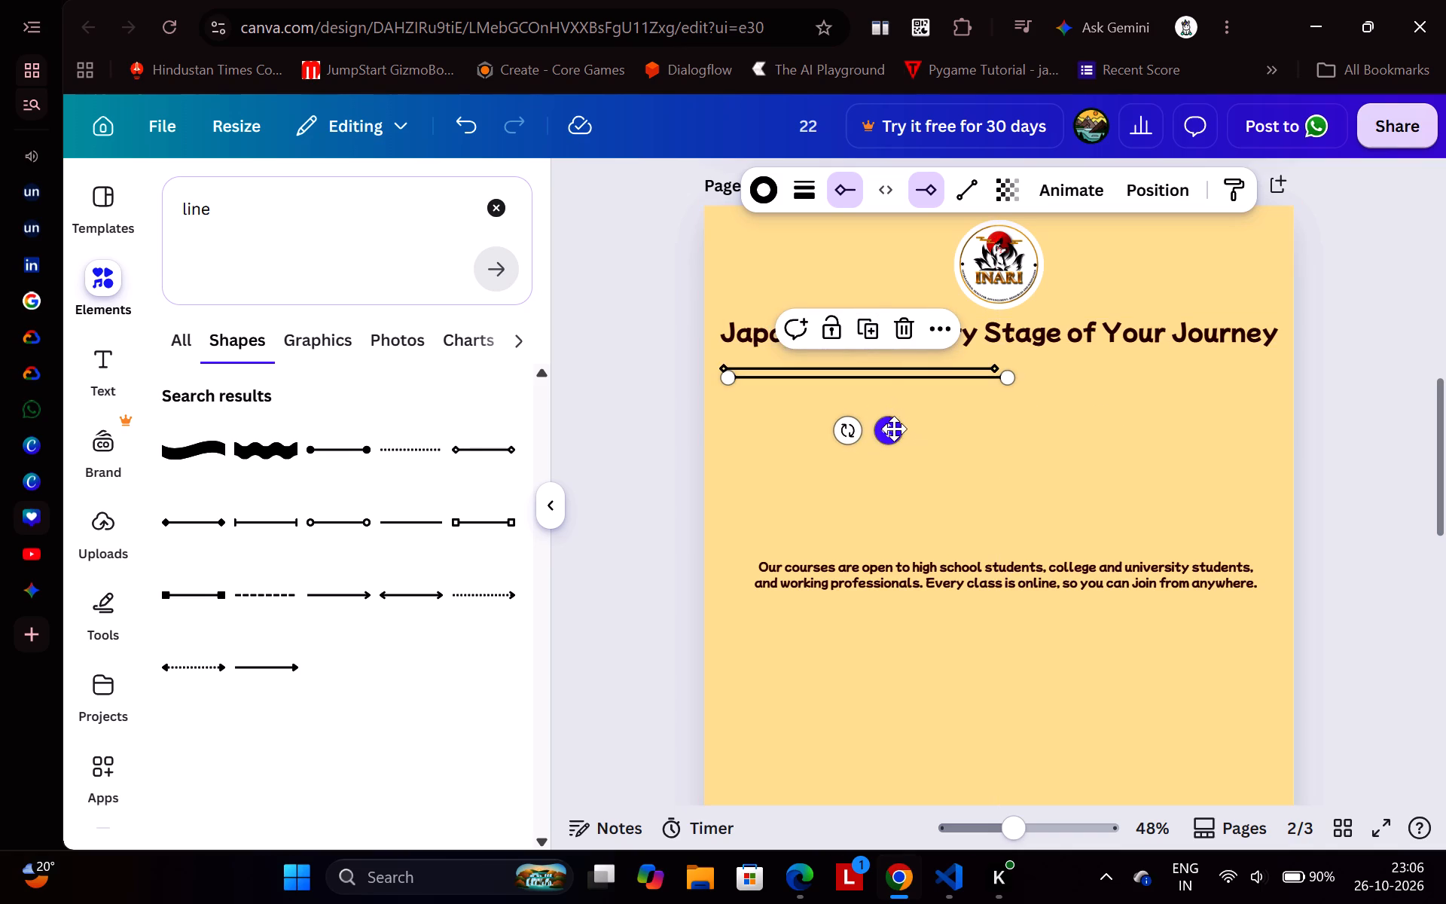
{"action": "left_click_drag", "start_coordinate": [894, 429], "coordinate": [1170, 418]}
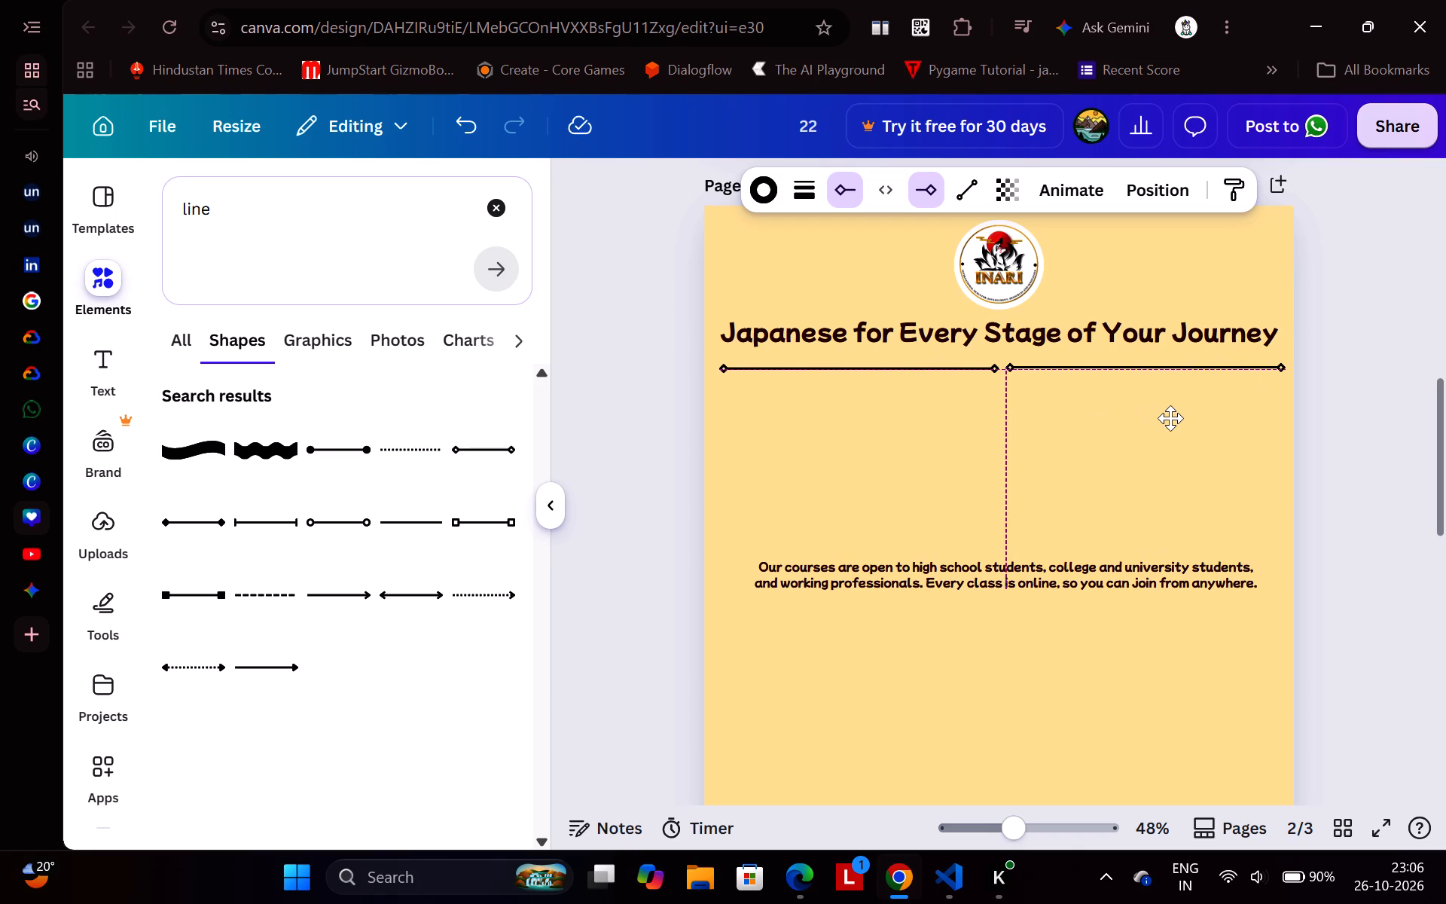
{"action": "left_click_drag", "start_coordinate": [1170, 418], "coordinate": [1164, 420]}
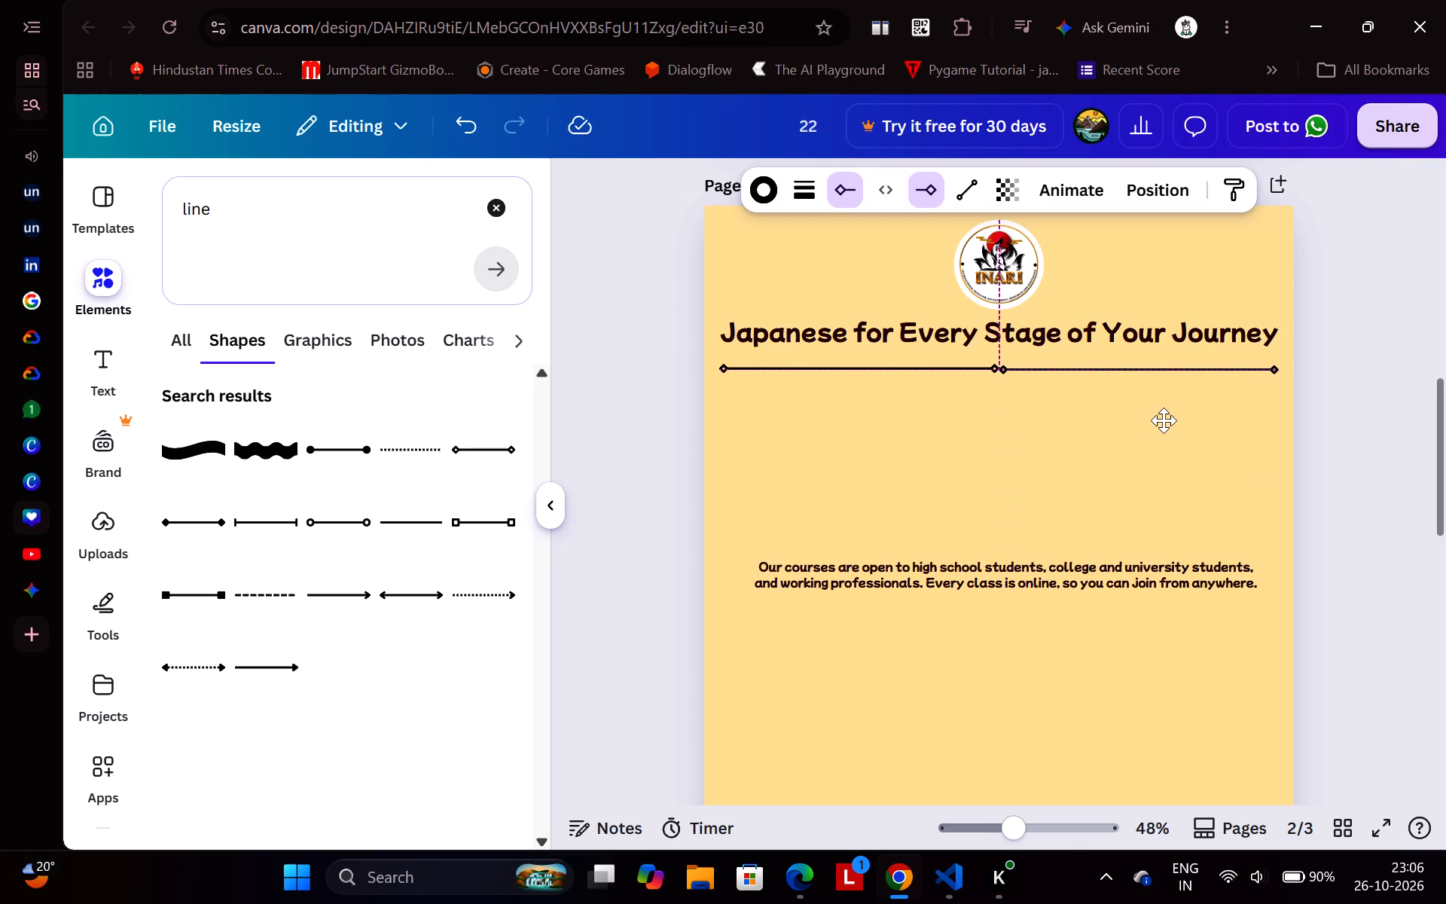
{"action": "left_click_drag", "start_coordinate": [1164, 420], "coordinate": [1164, 420]}
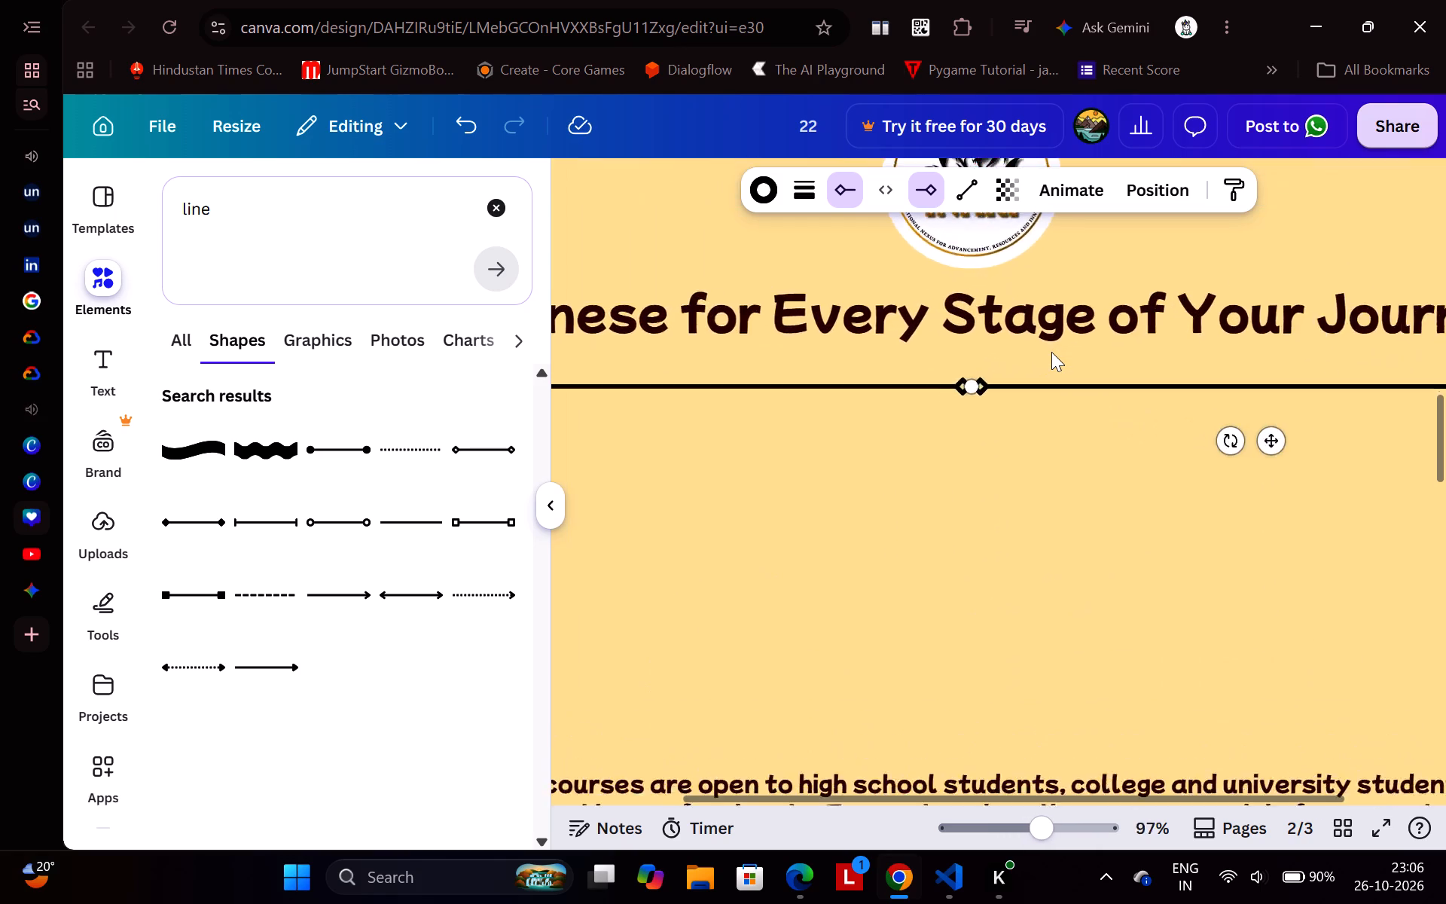
Shorten both lines from their inner ends to open a gap at the page centre, making the left line about 475 long.
{"action": "left_click_drag", "start_coordinate": [948, 397], "coordinate": [973, 396]}
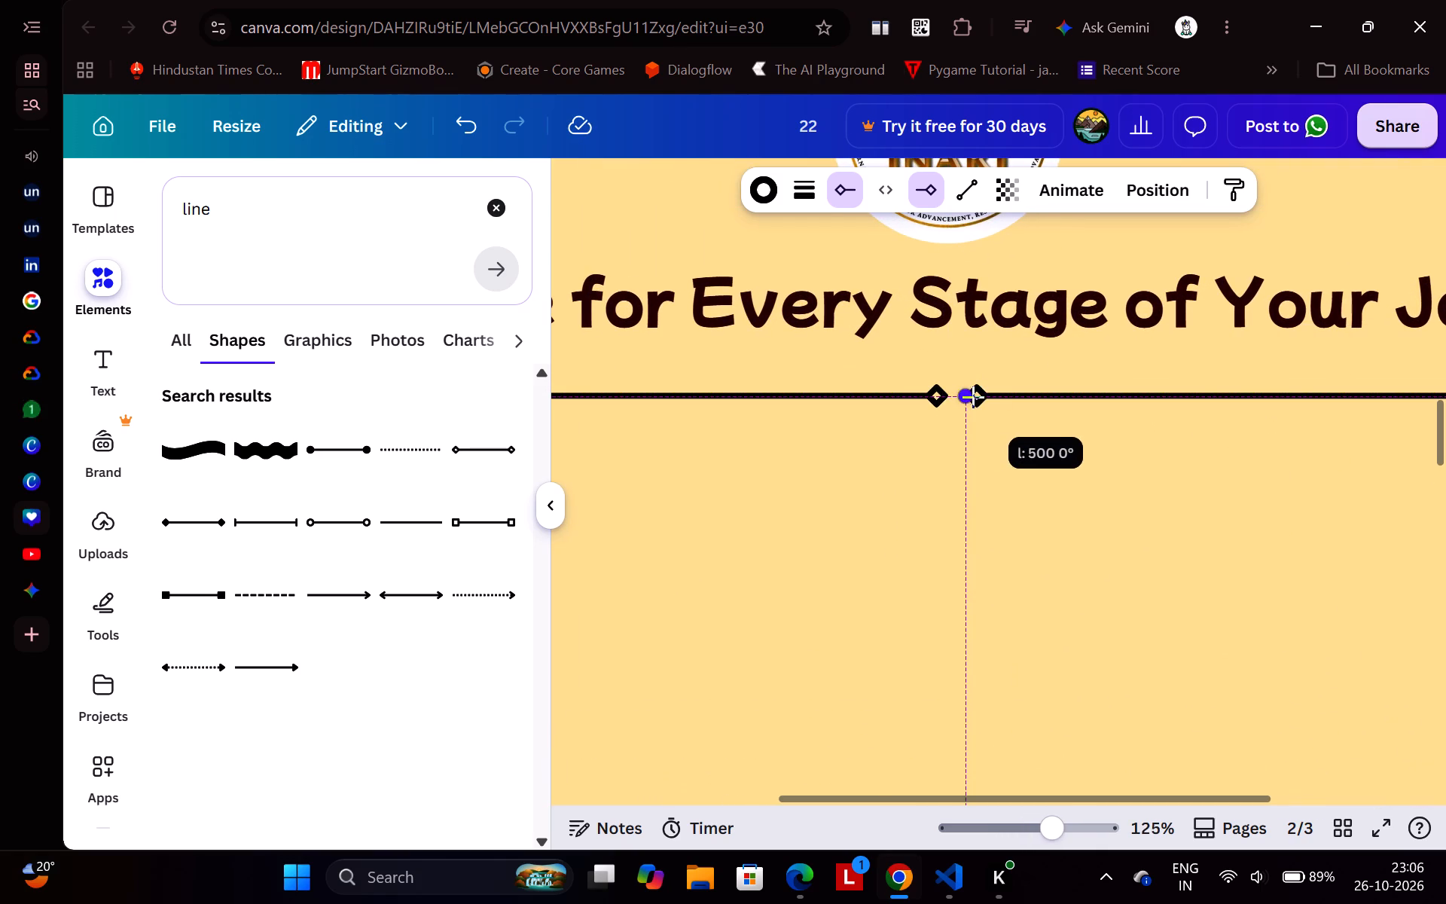
{"action": "left_click_drag", "start_coordinate": [973, 396], "coordinate": [985, 396]}
{"action": "left_click", "coordinate": [938, 393]}
{"action": "left_click", "coordinate": [938, 393]}
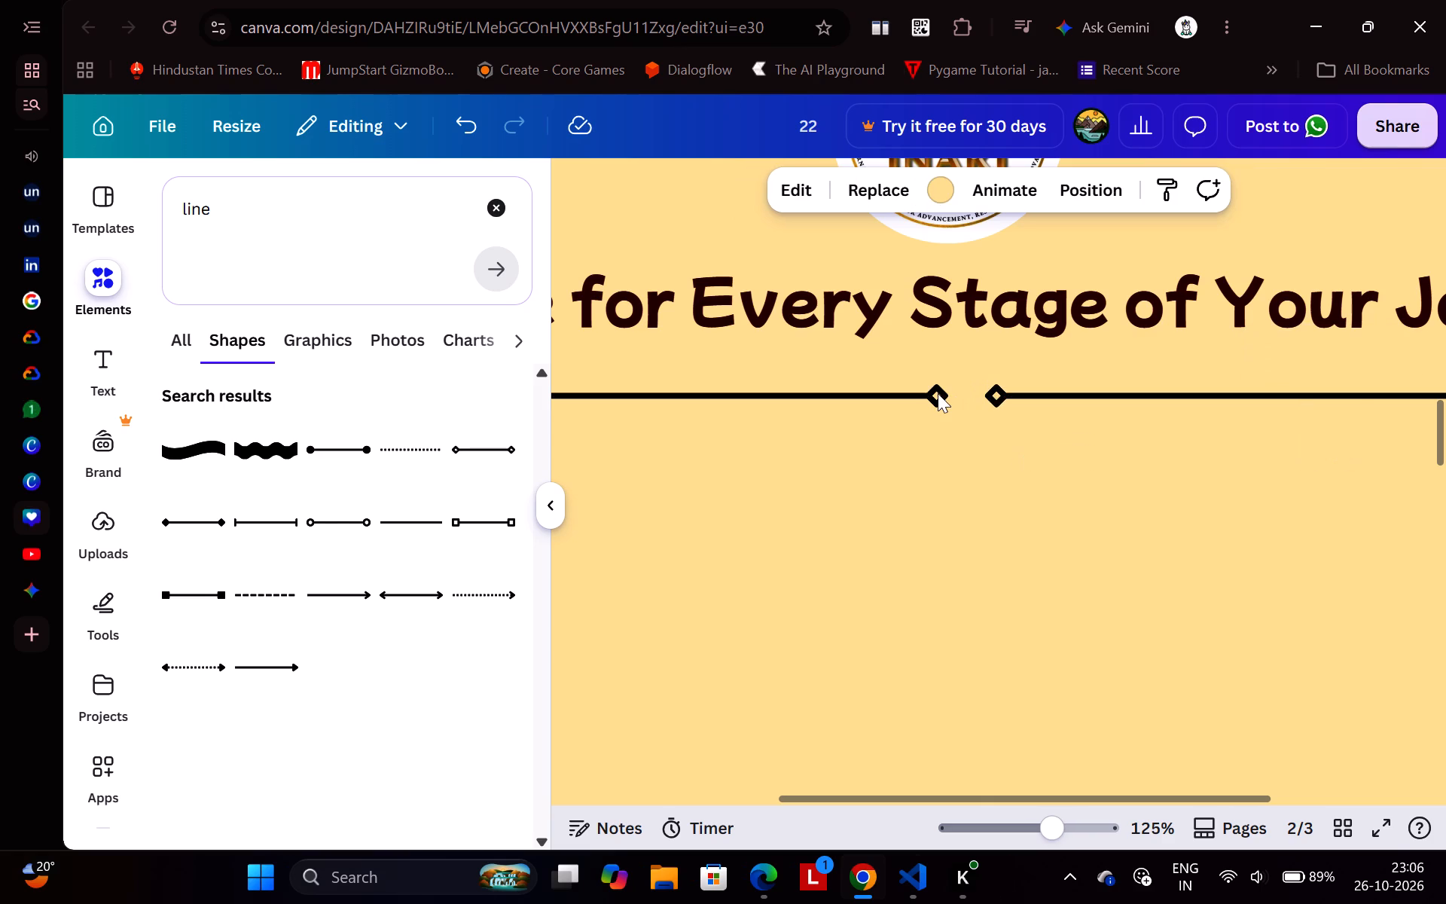
{"action": "left_click", "coordinate": [938, 393]}
{"action": "left_click", "coordinate": [895, 392]}
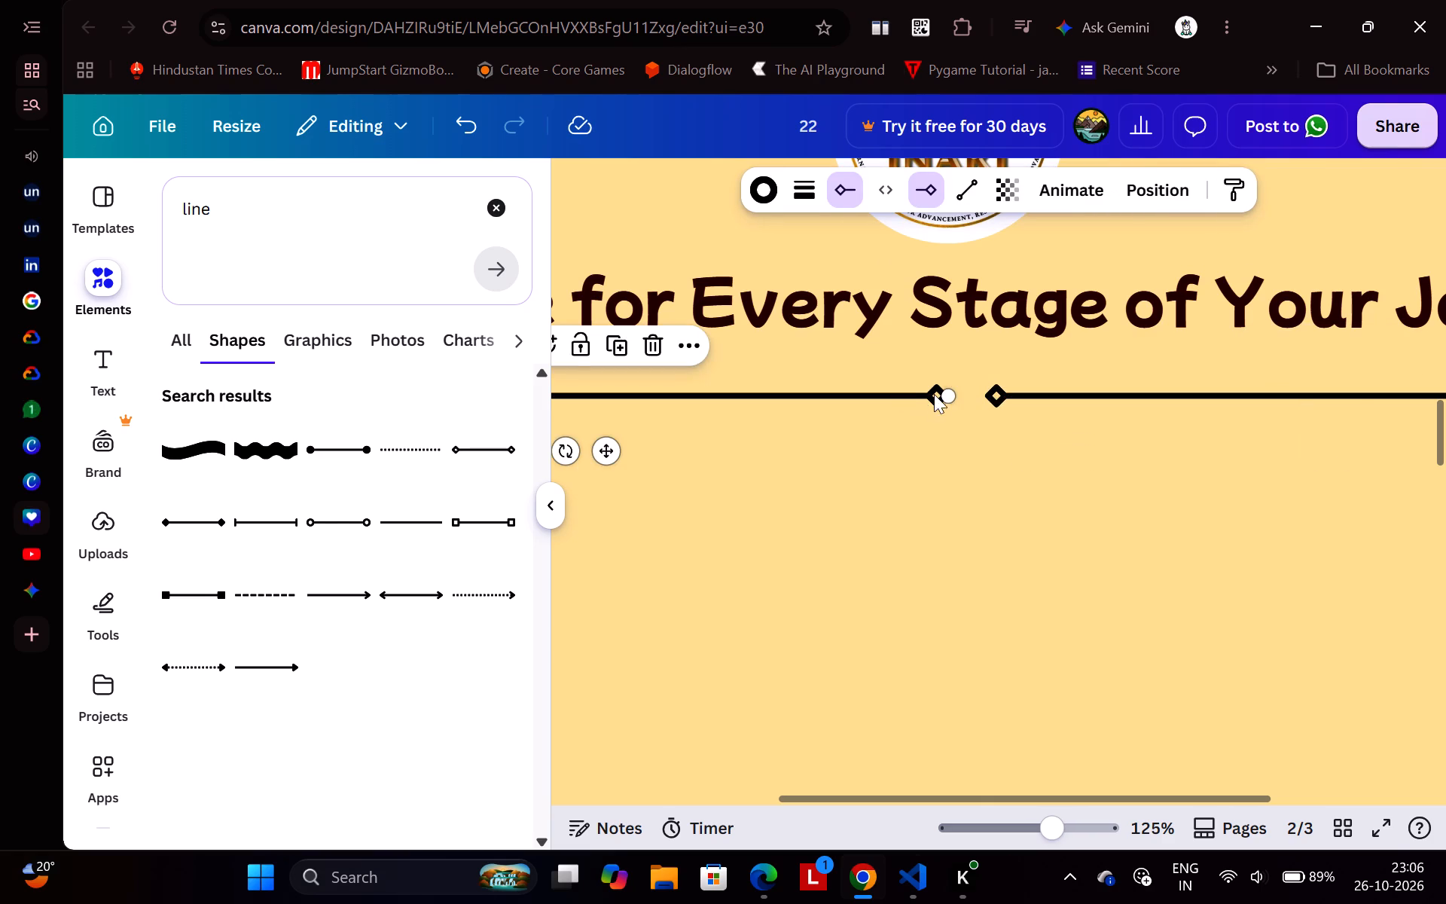
{"action": "left_click_drag", "start_coordinate": [947, 395], "coordinate": [917, 395]}
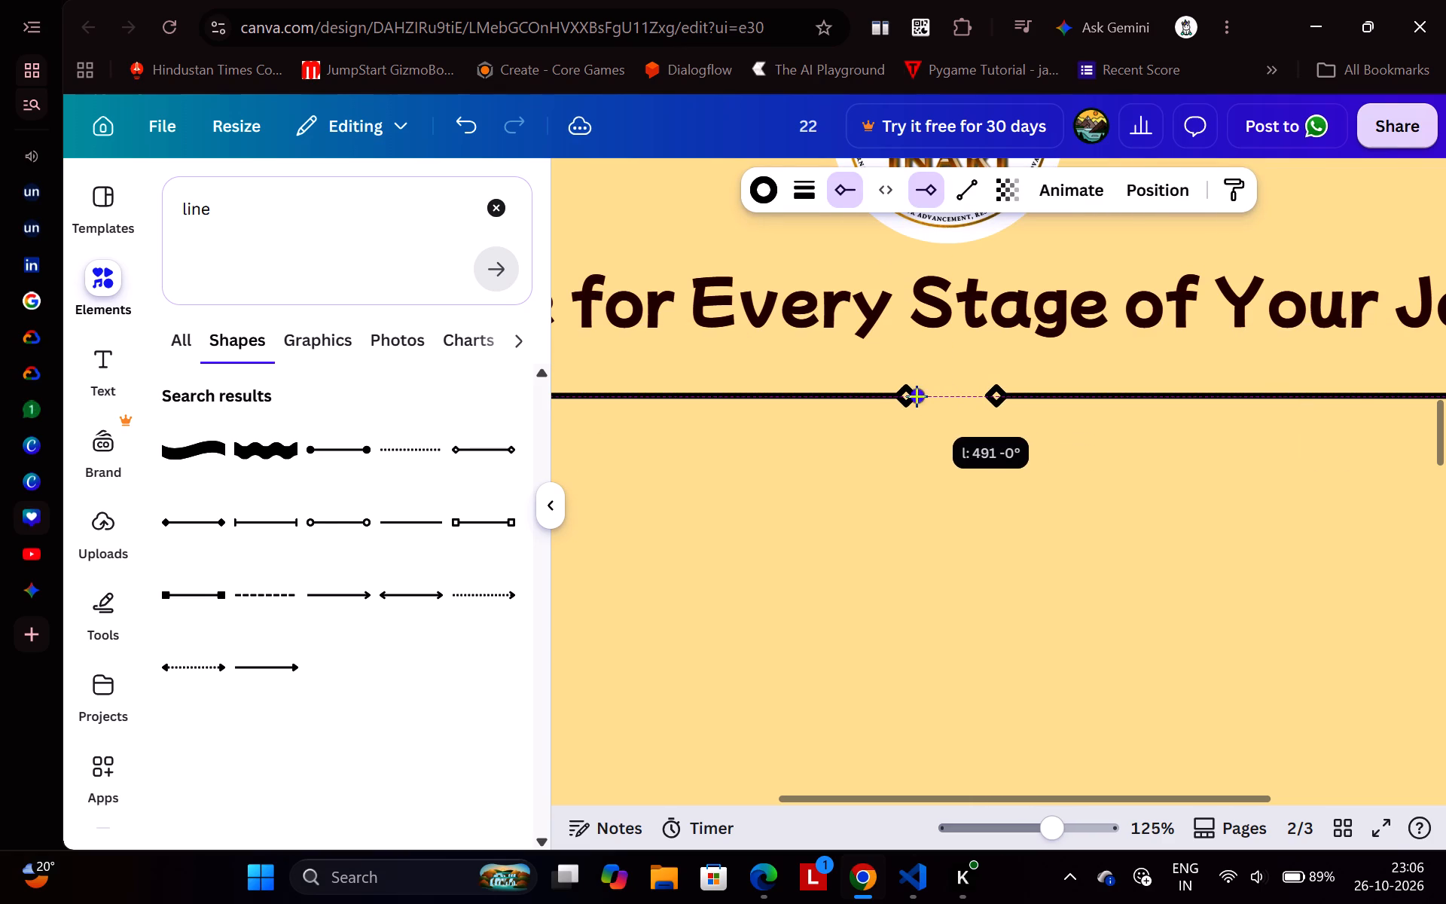
{"action": "left_click_drag", "start_coordinate": [917, 395], "coordinate": [893, 398]}
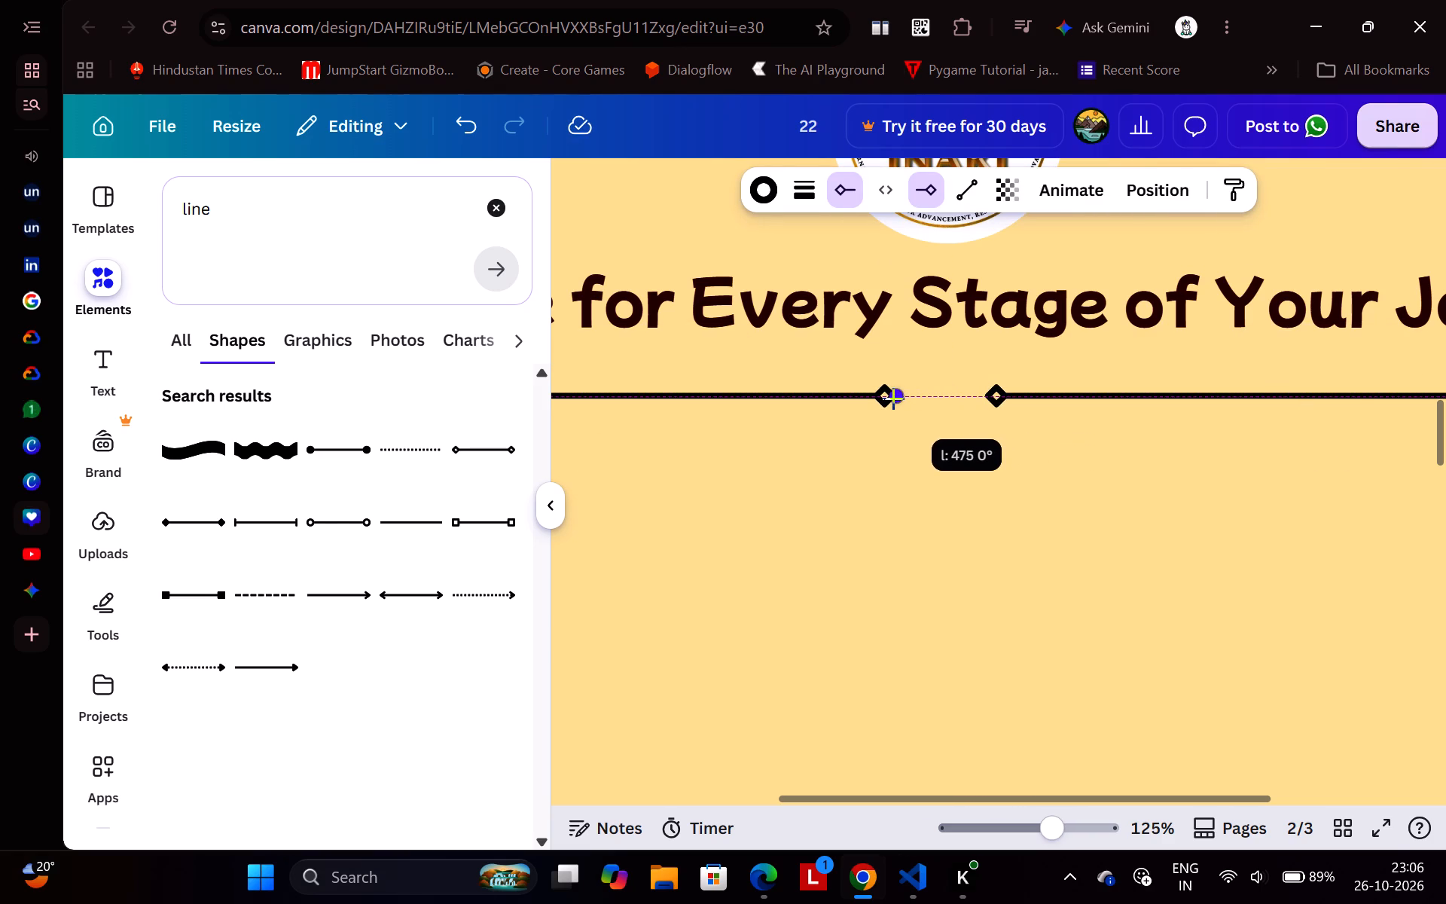
{"action": "left_click_drag", "start_coordinate": [893, 398], "coordinate": [892, 398]}
{"action": "left_click", "coordinate": [986, 392]}
{"action": "left_click", "coordinate": [999, 392]}
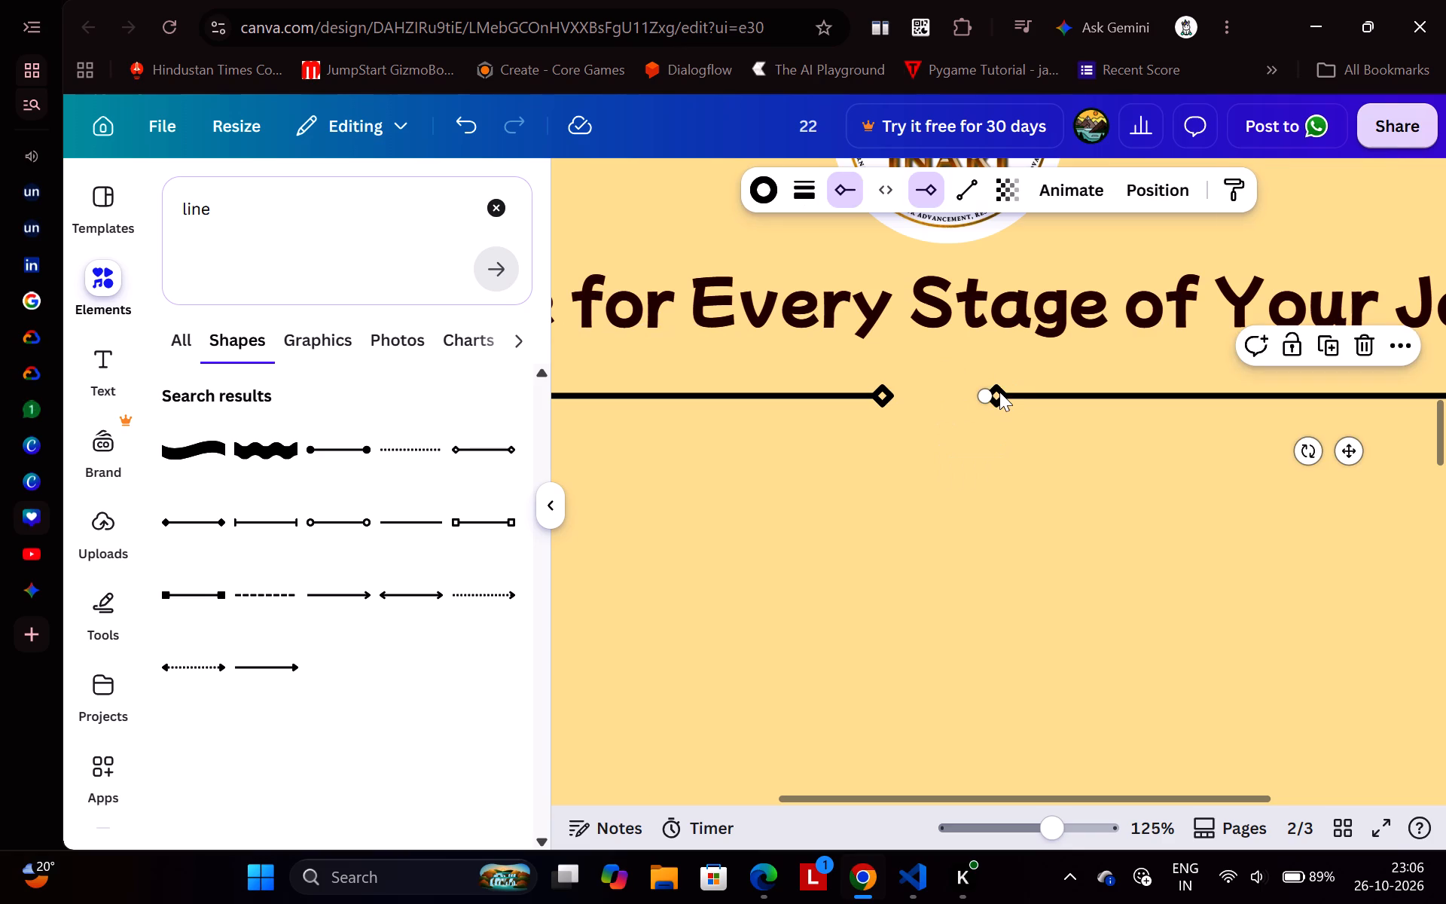
{"action": "left_click_drag", "start_coordinate": [990, 394], "coordinate": [1005, 394]}
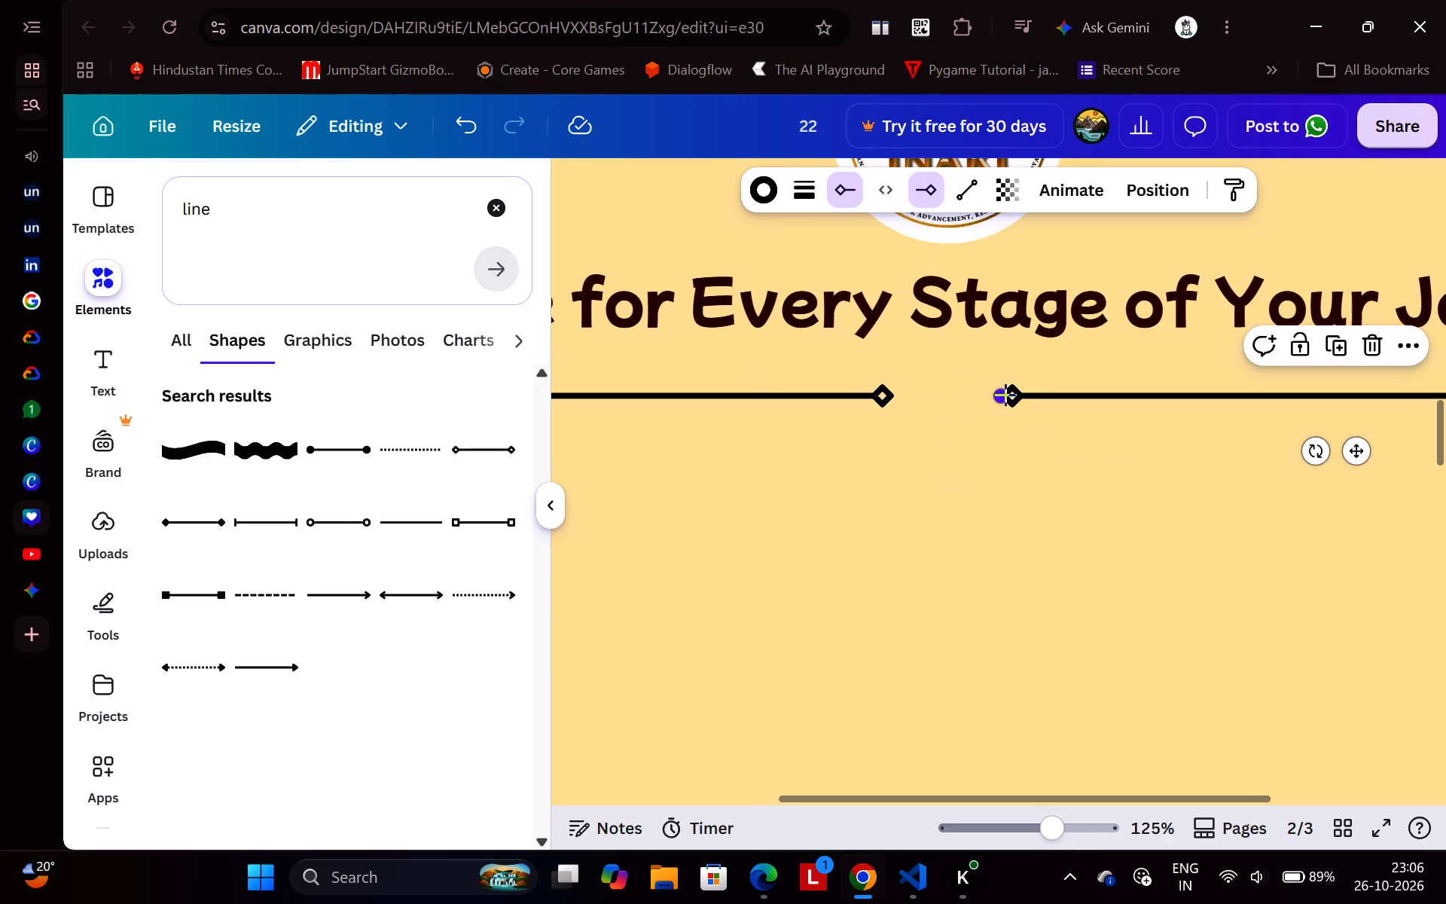
Search elements for "shape" and browse the full shapes results for an ornament to fill the divider's centre gap.
{"action": "left_click", "coordinate": [489, 203]}
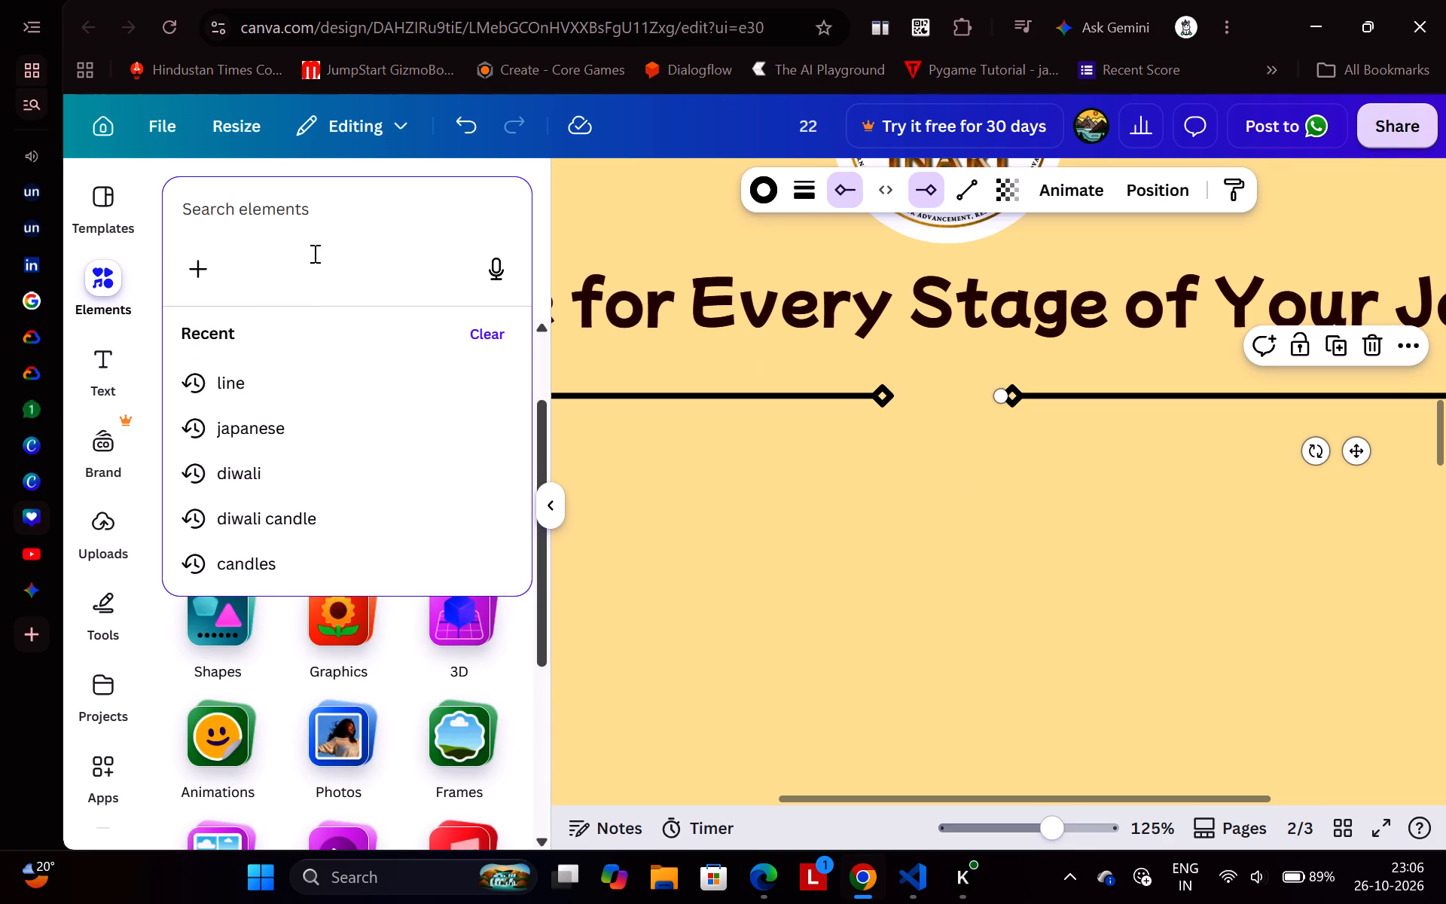
{"action": "type", "text": "shape"}
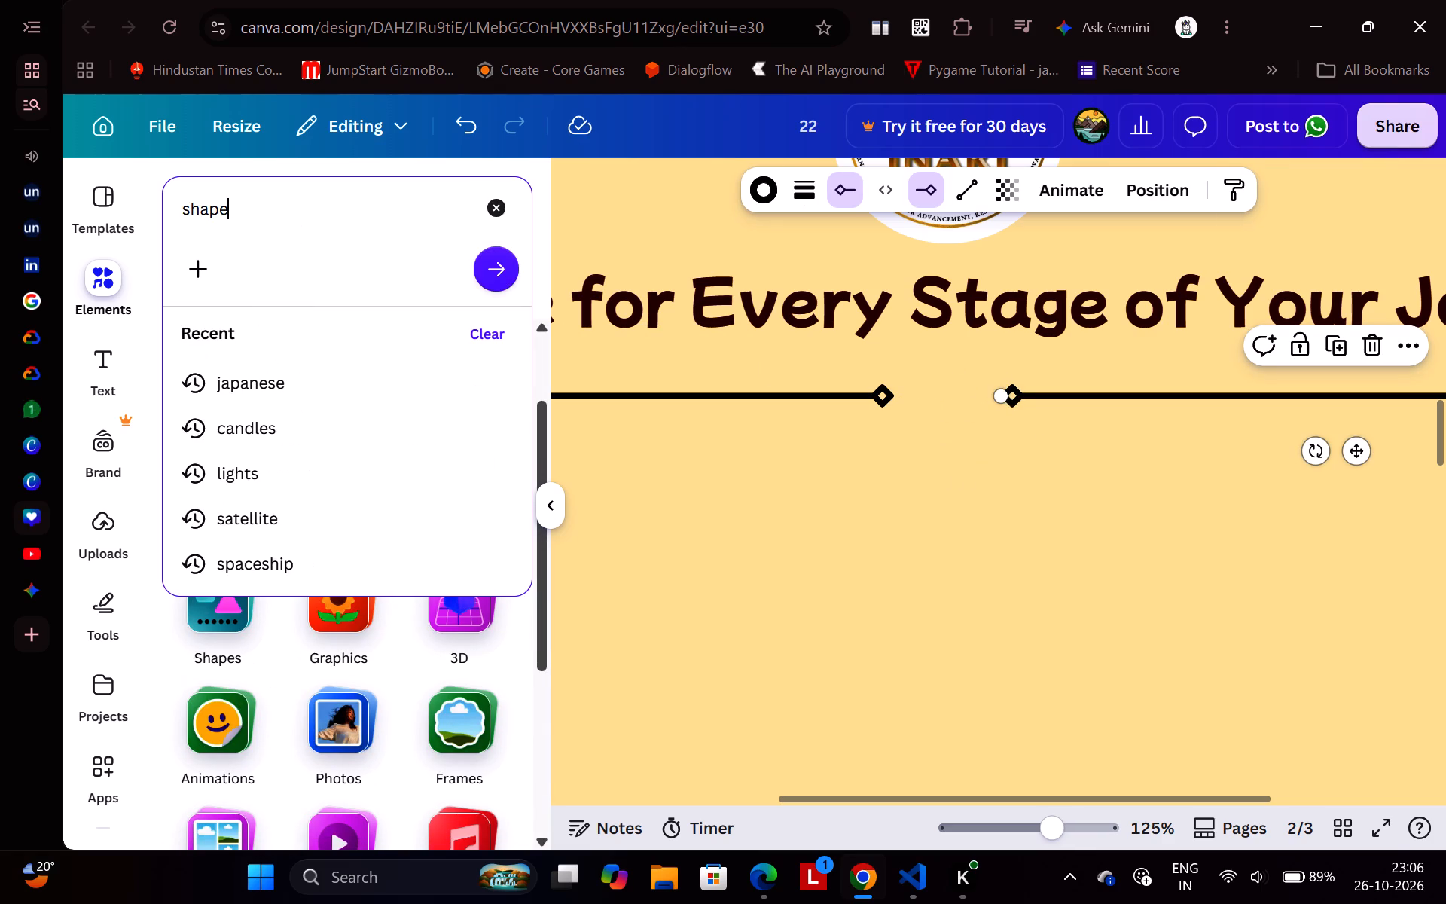
{"action": "key", "text": "Return"}
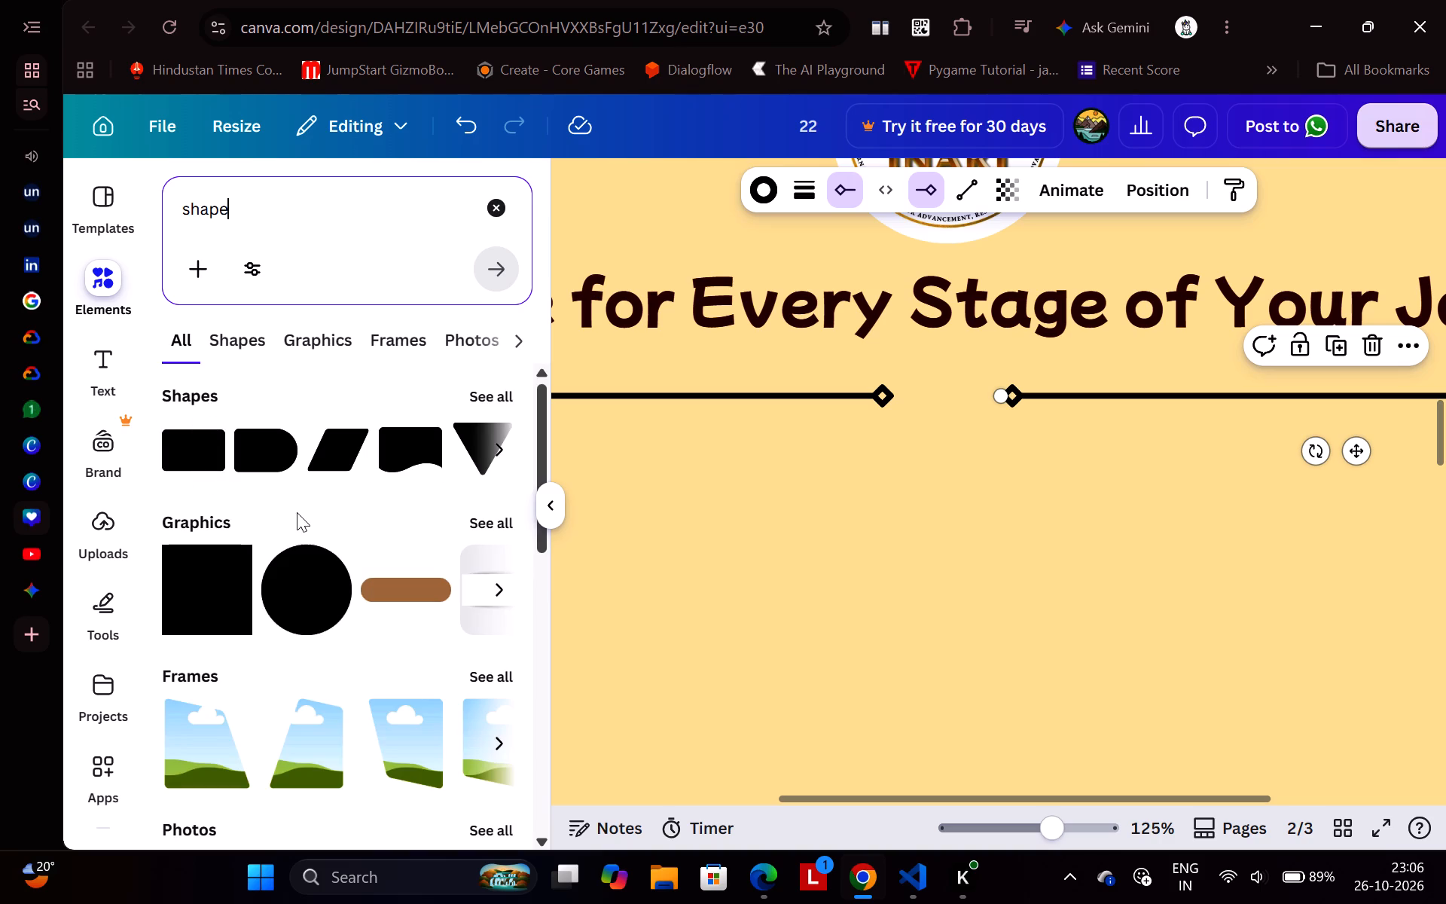
{"action": "left_click", "coordinate": [496, 393]}
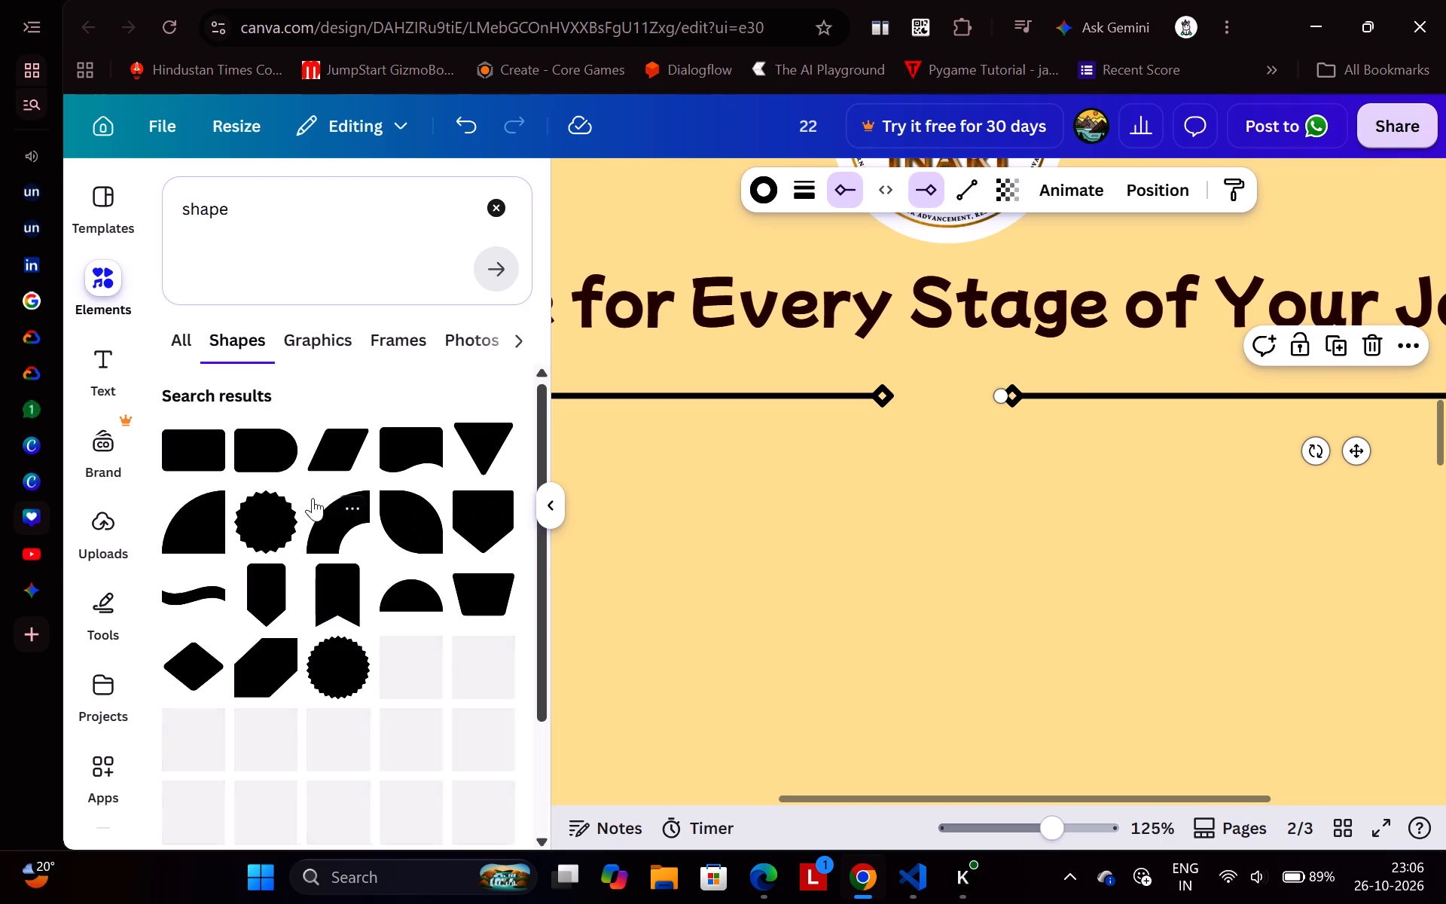
{"action": "scroll", "coordinate": [344, 600], "scroll_direction": "down", "scroll_amount": 1}
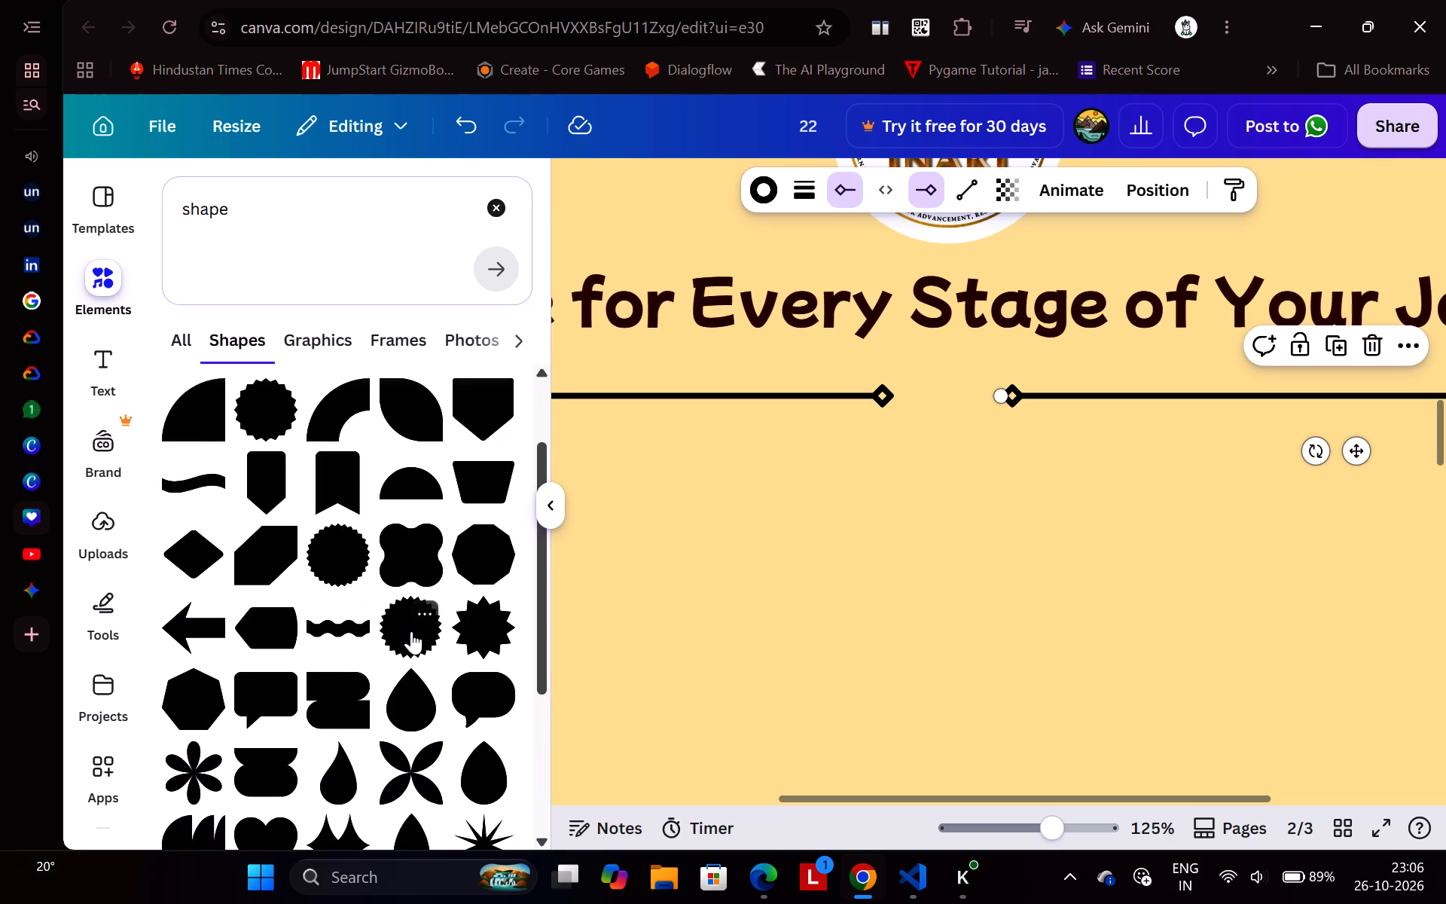
{"action": "scroll", "coordinate": [411, 631], "scroll_direction": "down", "scroll_amount": 2}
{"action": "scroll", "coordinate": [236, 653], "scroll_direction": "down", "scroll_amount": 2}
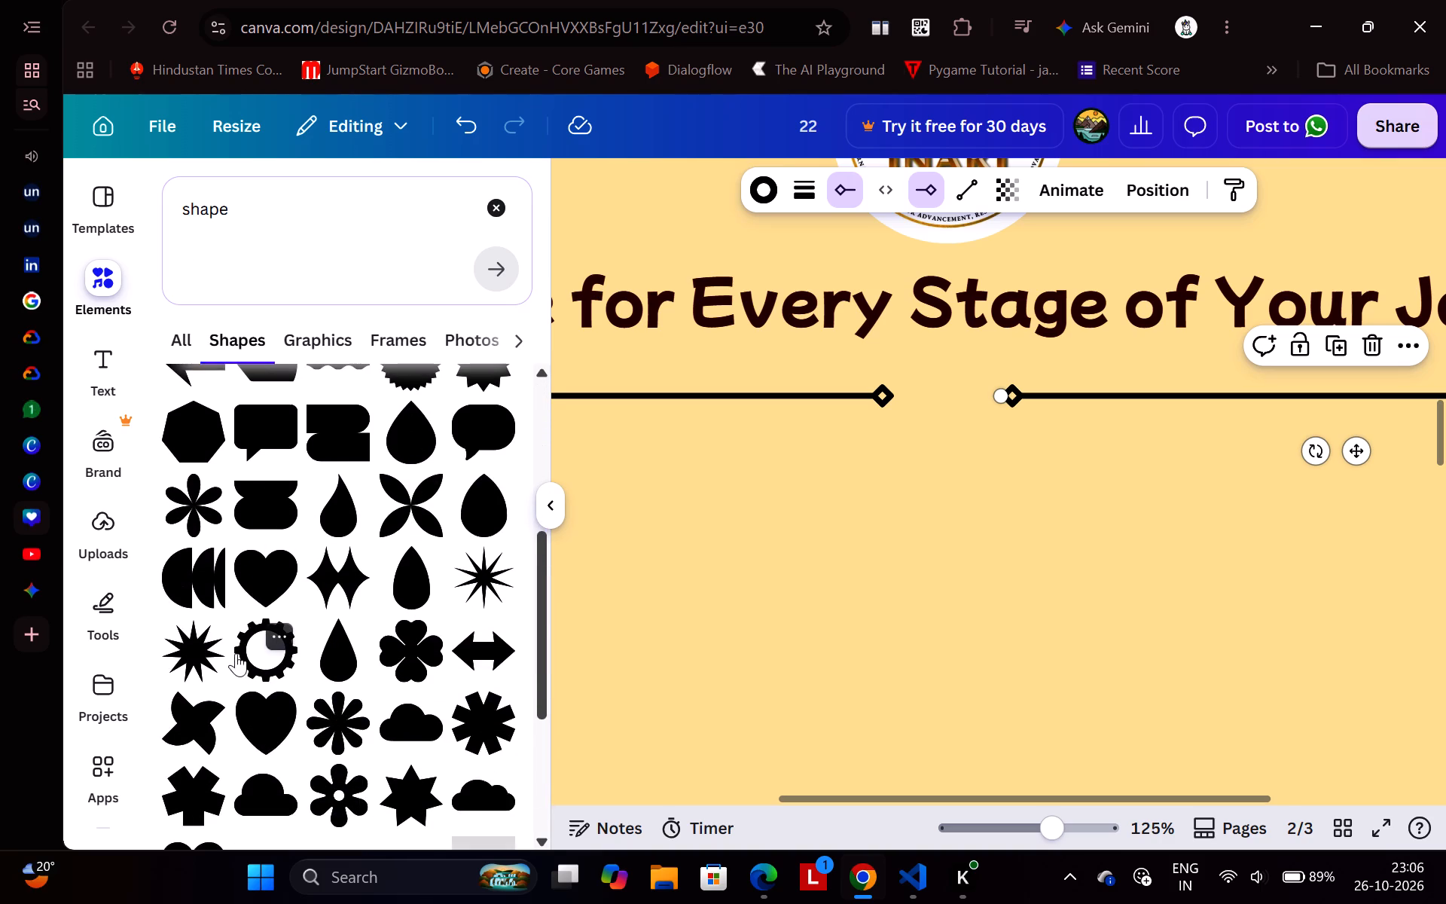
{"action": "scroll", "coordinate": [236, 653], "scroll_direction": "down", "scroll_amount": 1}
Copy the dark red cherry blossom from page 3's layers and paste it onto page 2.
{"action": "scroll", "coordinate": [1055, 539], "scroll_direction": "up", "scroll_amount": 7}
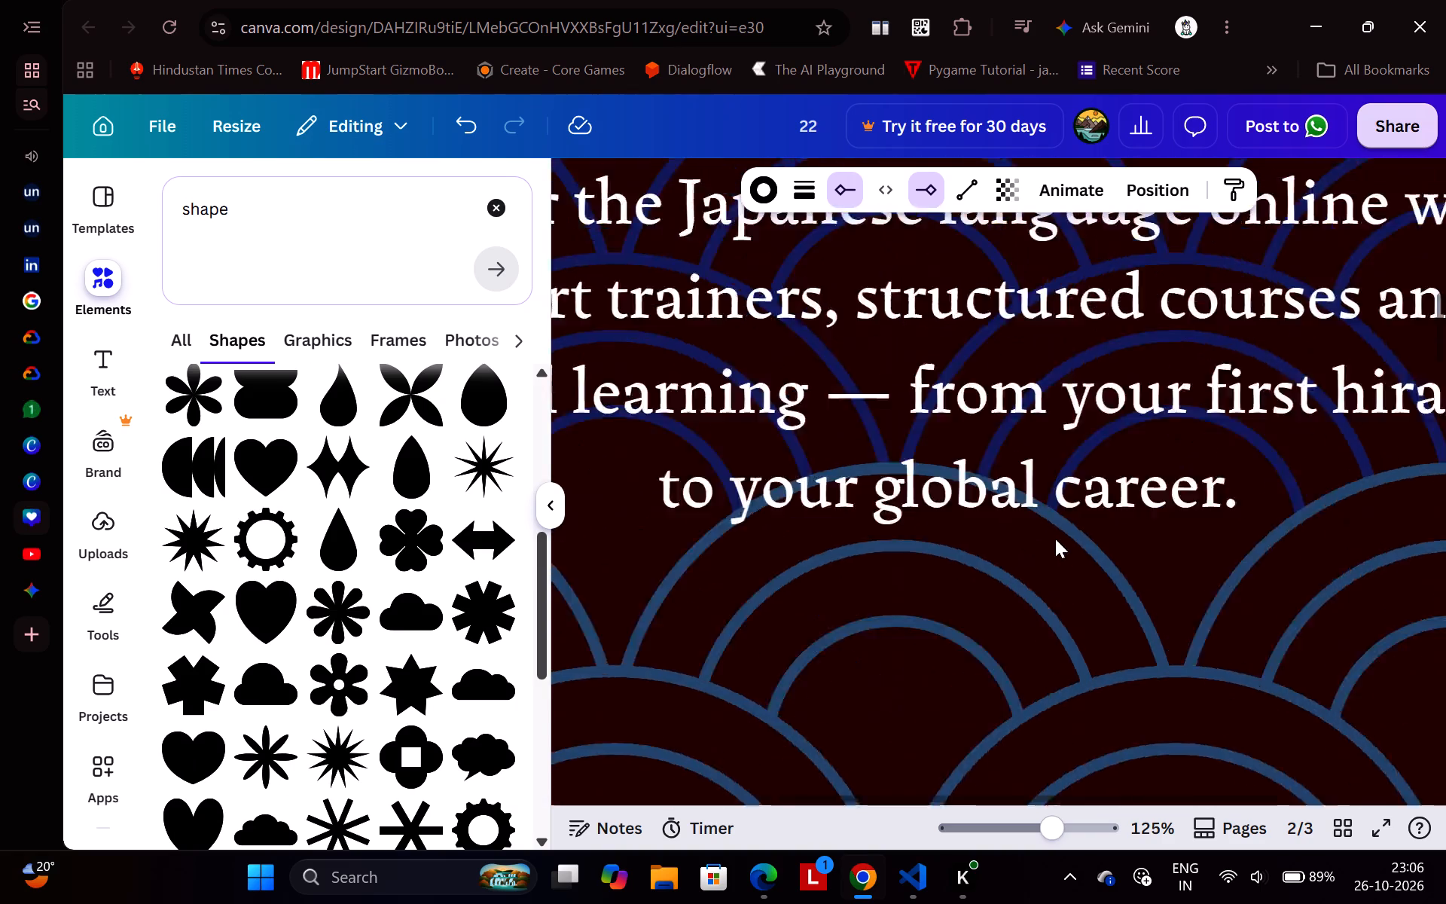
{"action": "scroll", "coordinate": [1055, 539], "scroll_direction": "up", "scroll_amount": 1}
{"action": "scroll", "coordinate": [1055, 539], "scroll_direction": "down", "scroll_amount": 17}
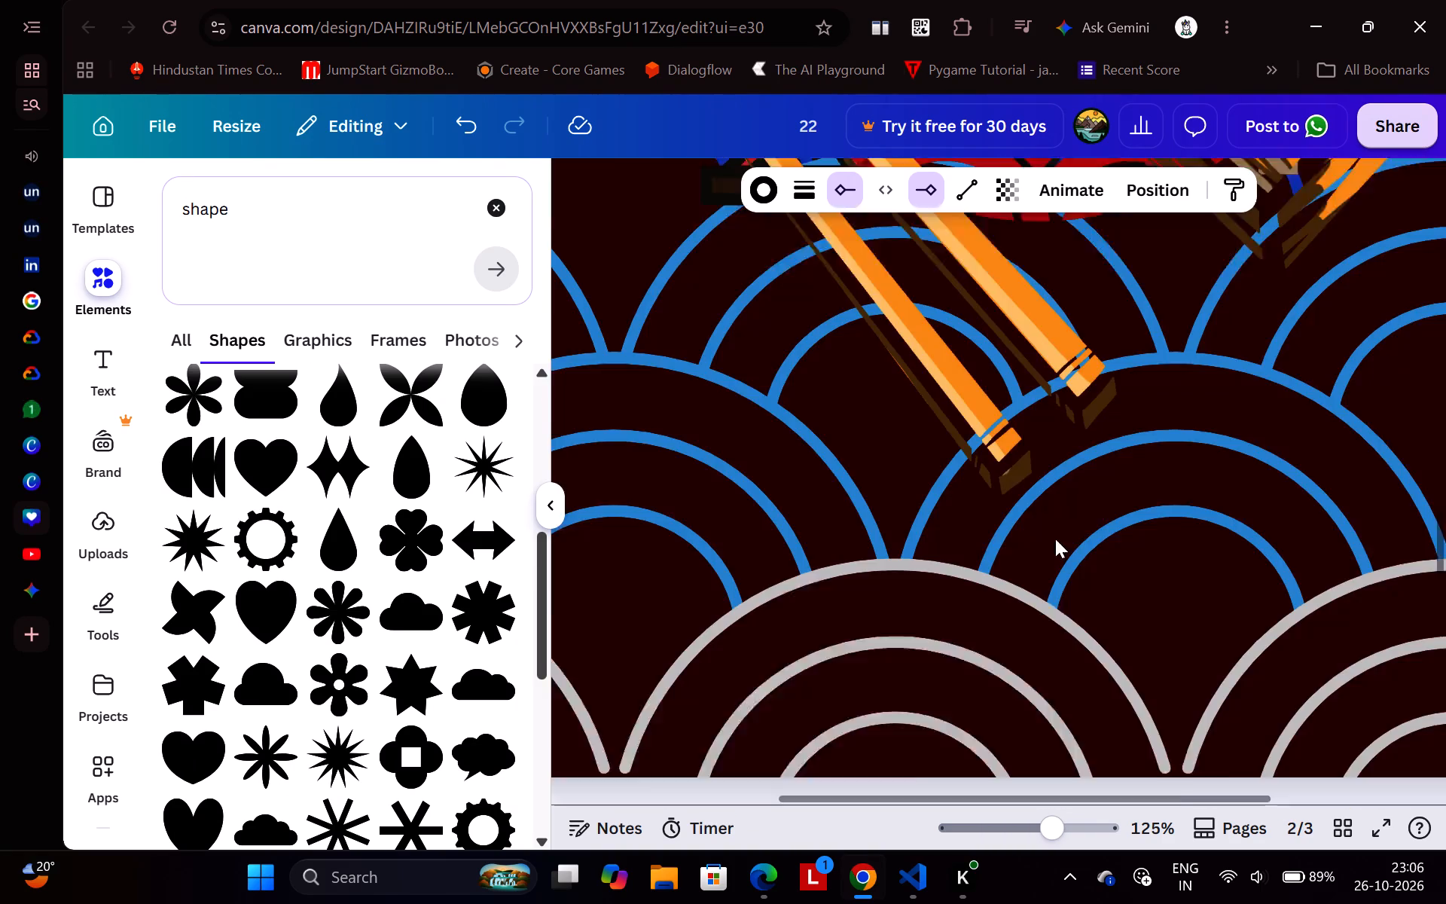
{"action": "scroll", "coordinate": [1055, 539], "scroll_direction": "up", "scroll_amount": 4}
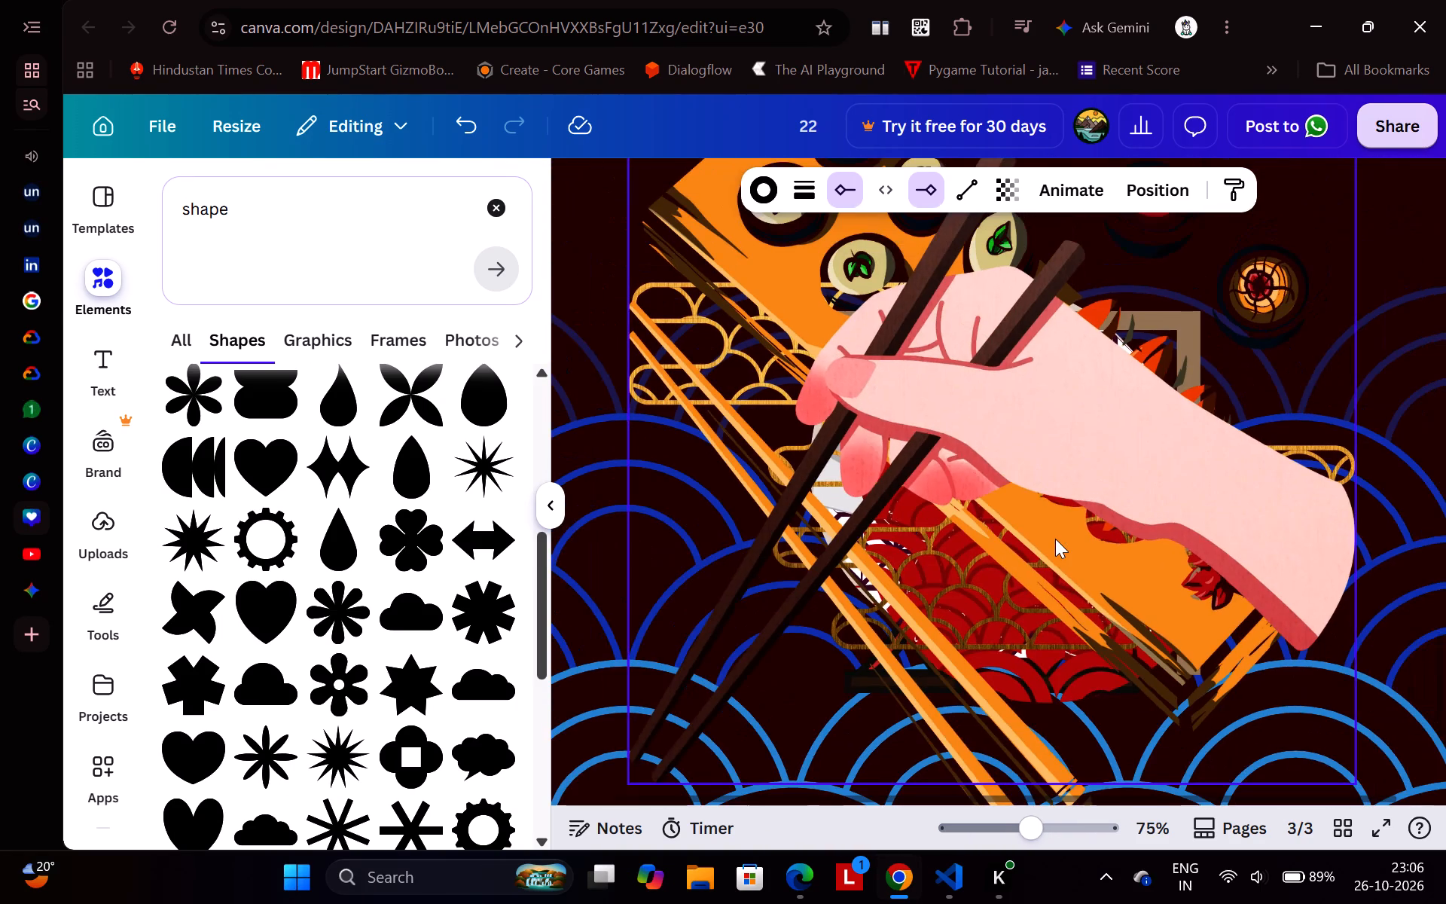
{"action": "left_click", "coordinate": [1055, 539]}
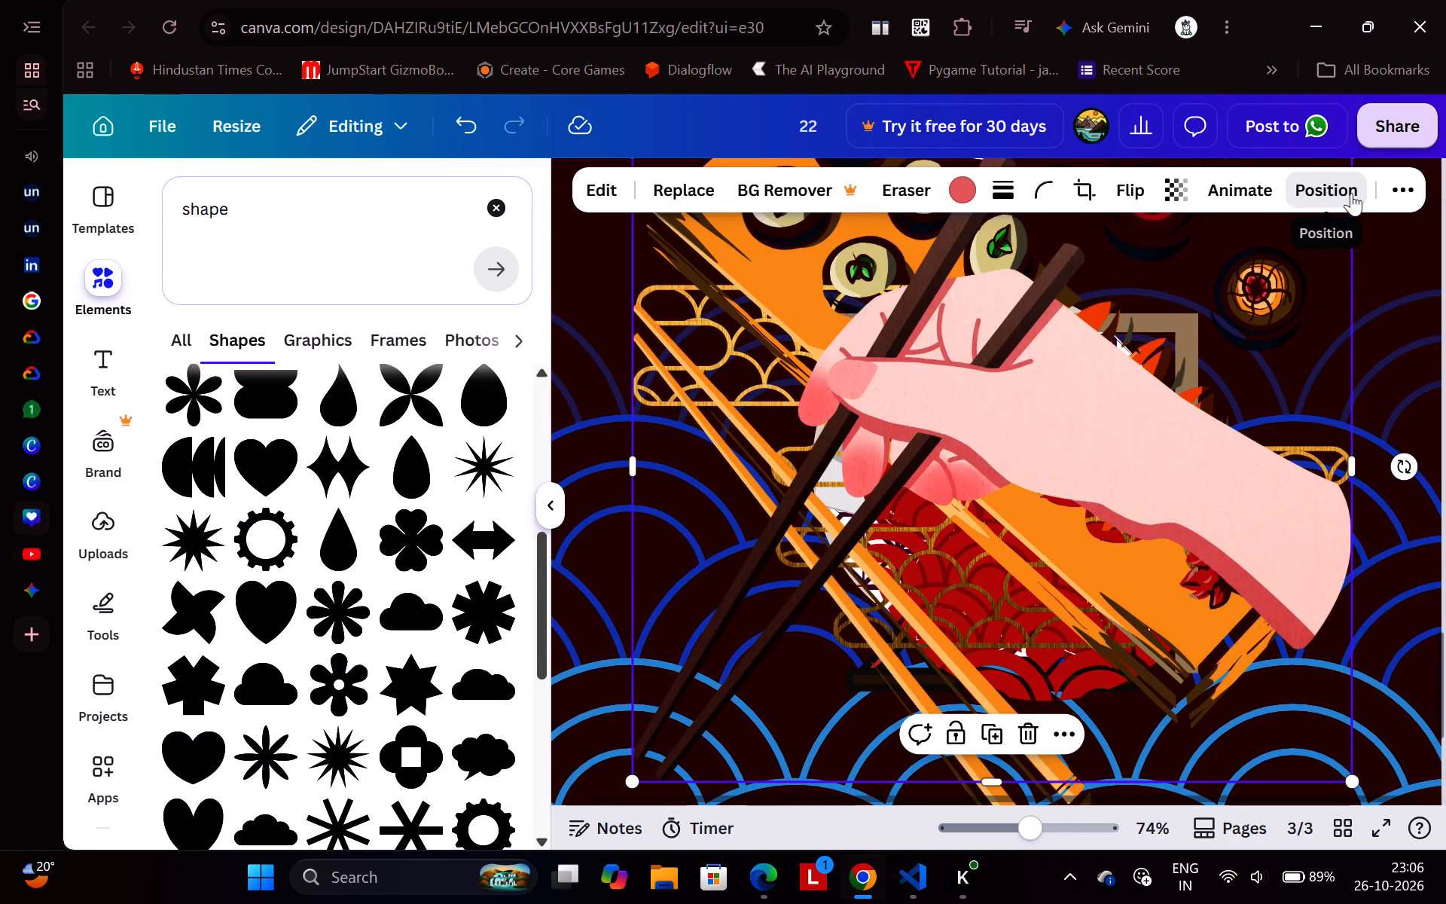
{"action": "left_click", "coordinate": [1344, 191]}
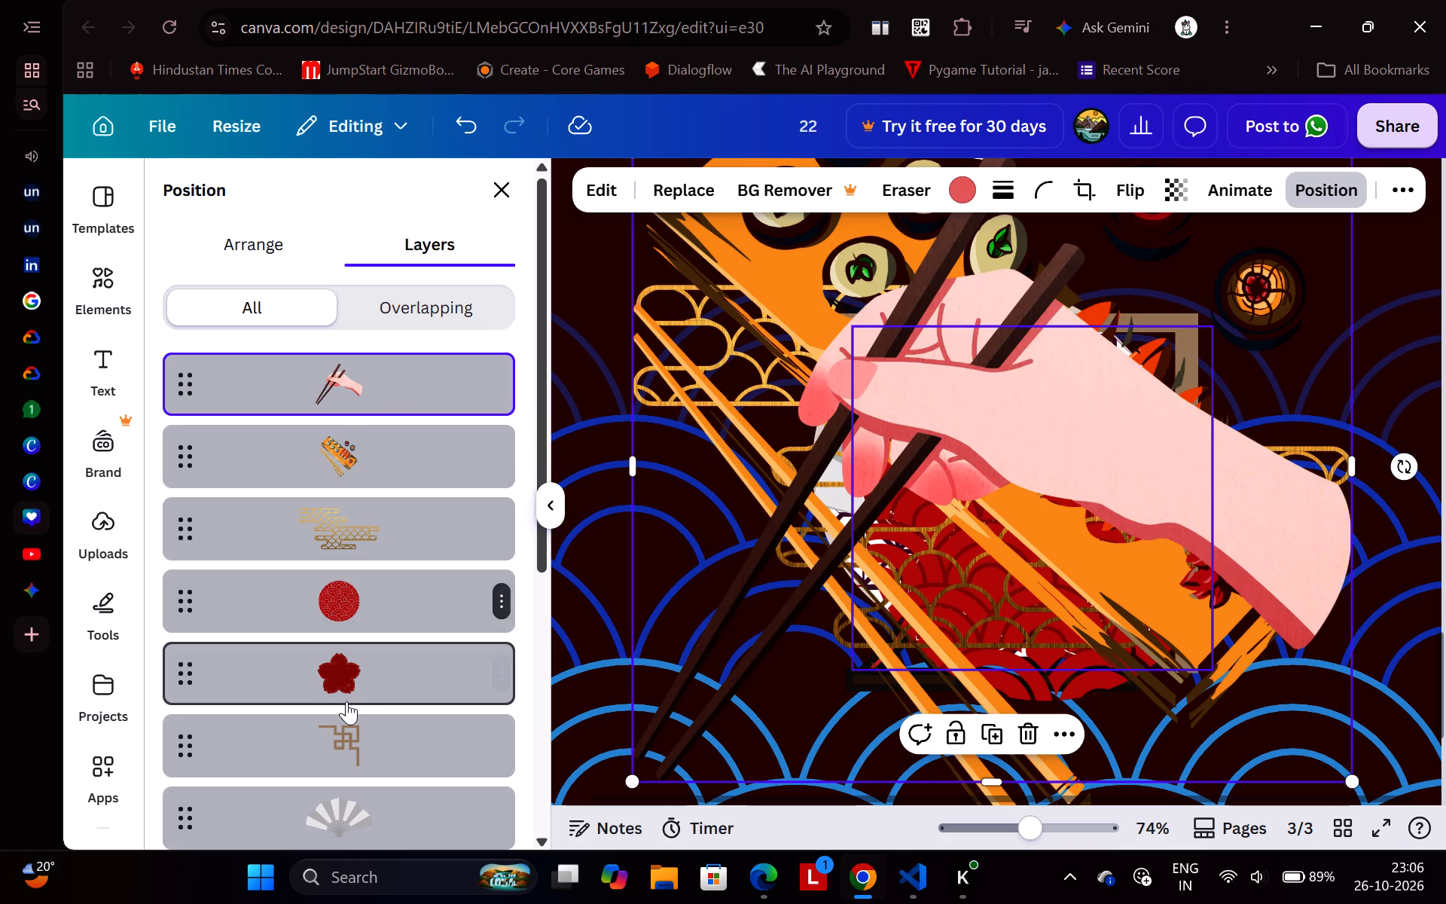
{"action": "left_click", "coordinate": [346, 698]}
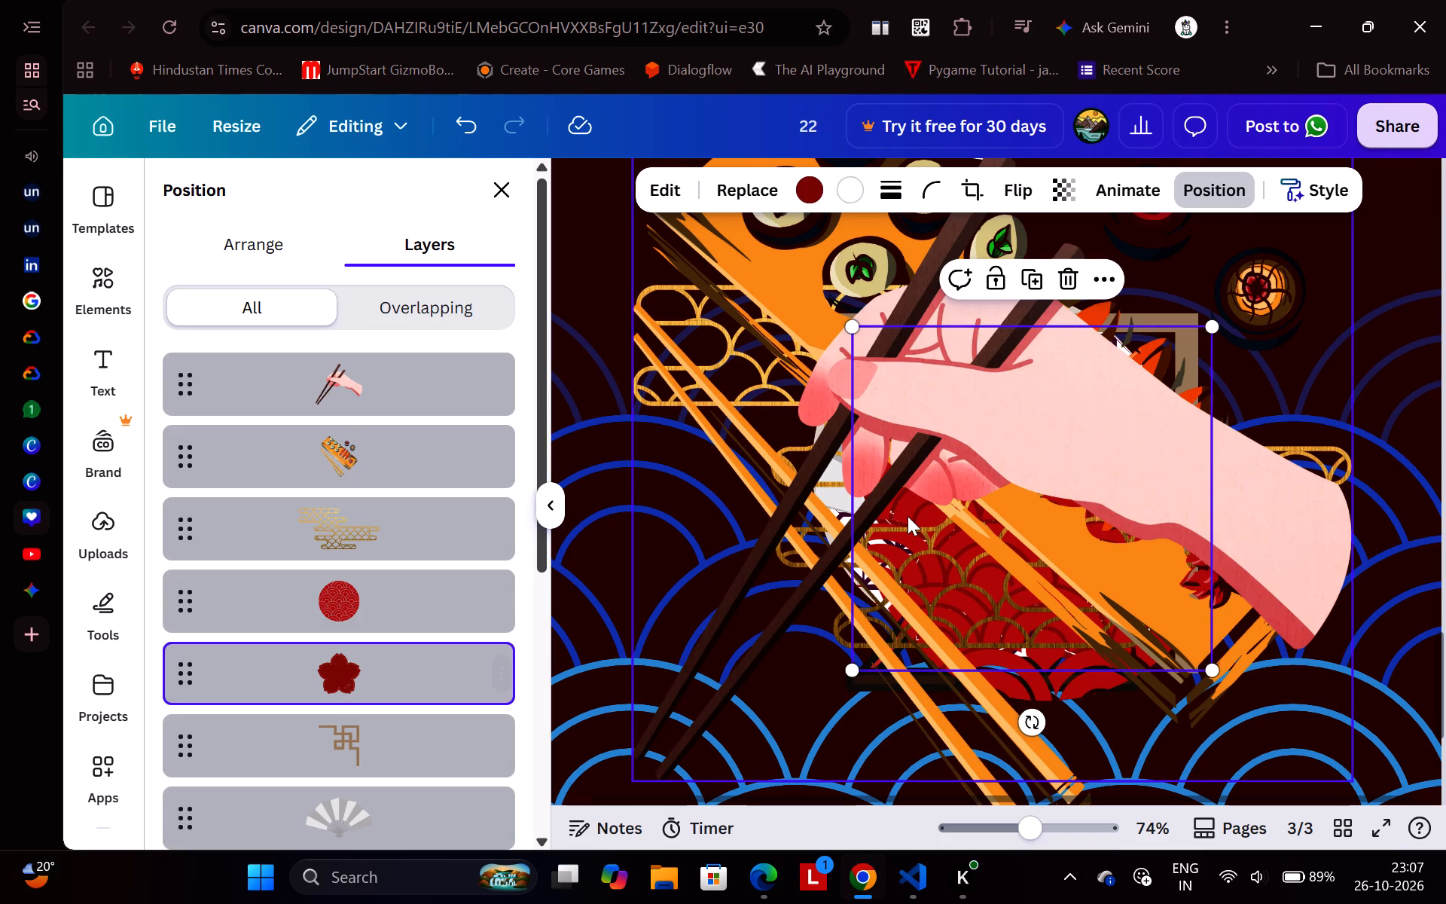
{"action": "key", "text": "ctrl+c"}
{"action": "scroll", "coordinate": [908, 516], "scroll_direction": "up", "scroll_amount": 8}
{"action": "scroll", "coordinate": [908, 516], "scroll_direction": "down", "scroll_amount": 1}
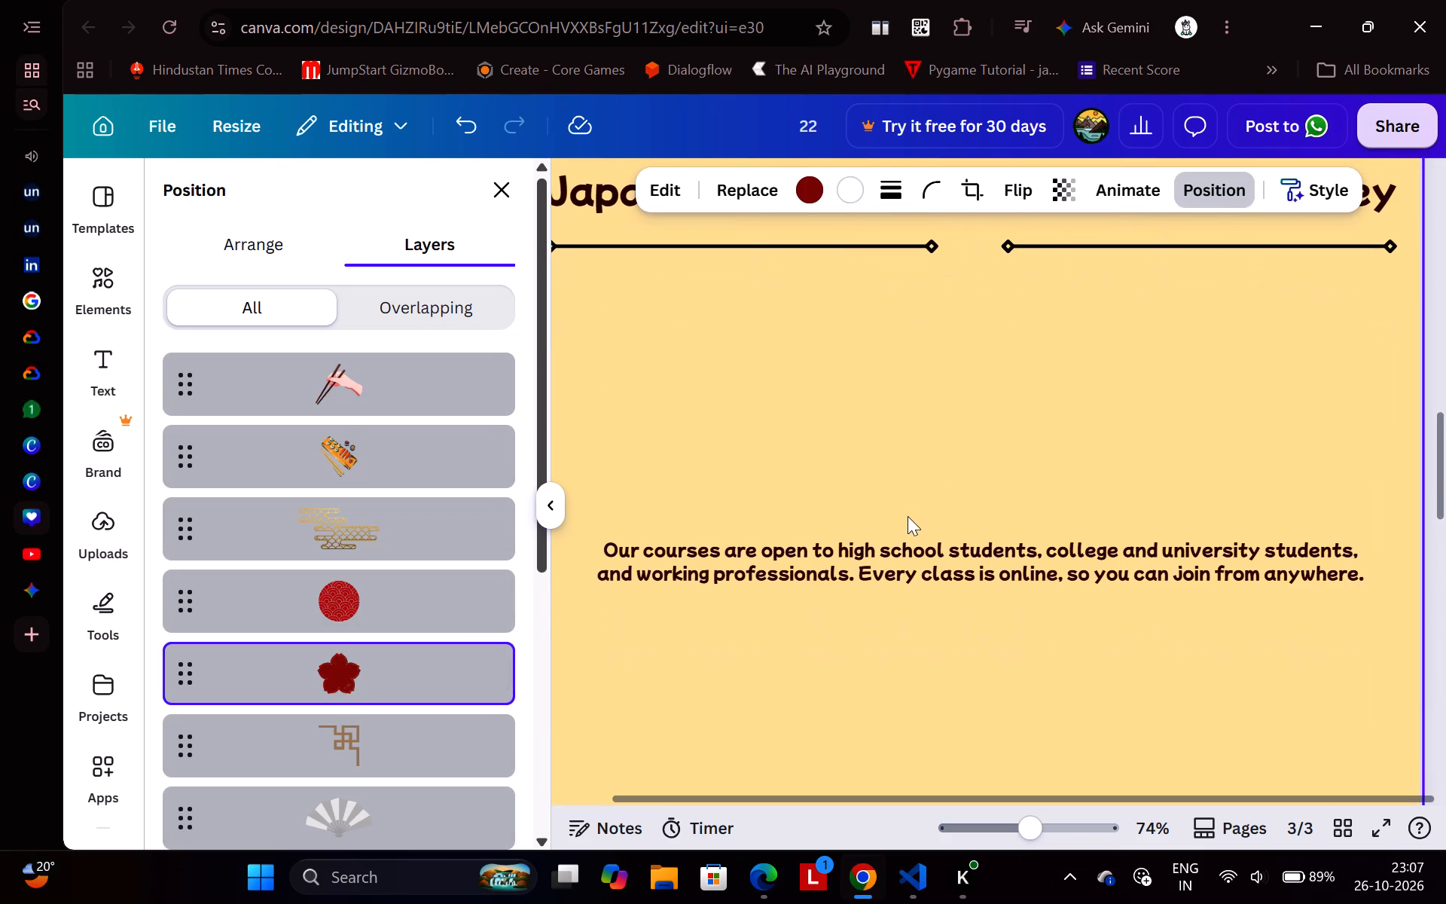
{"action": "left_click", "coordinate": [897, 478]}
{"action": "key", "text": "ctrl+v"}
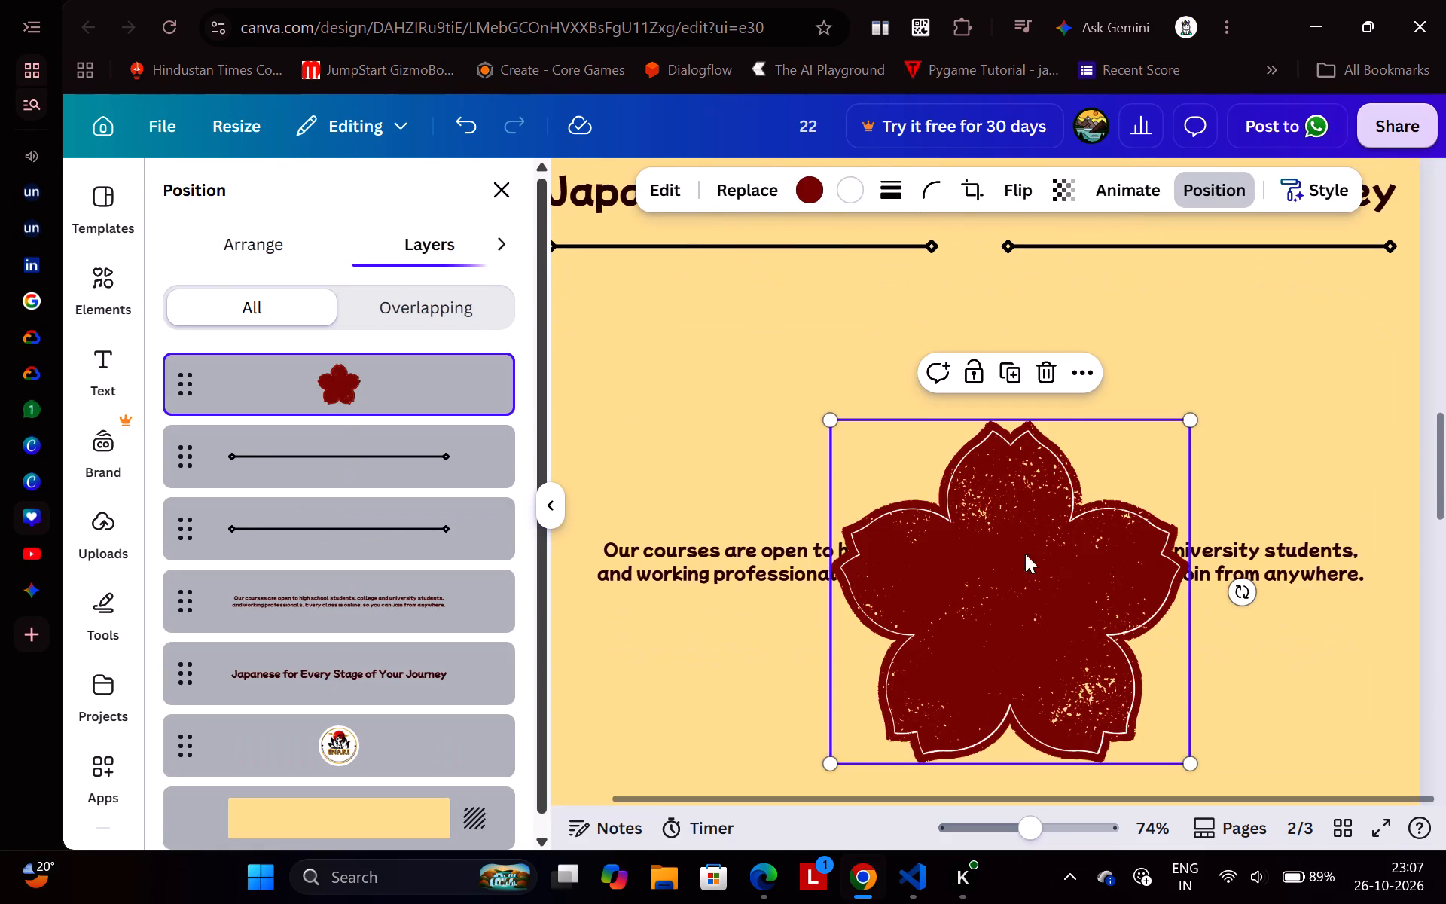
Shrink the pasted blossom to a small ornament and centre it in the gap between the two diamond-ended lines.
{"action": "left_click_drag", "start_coordinate": [1189, 761], "coordinate": [858, 503]}
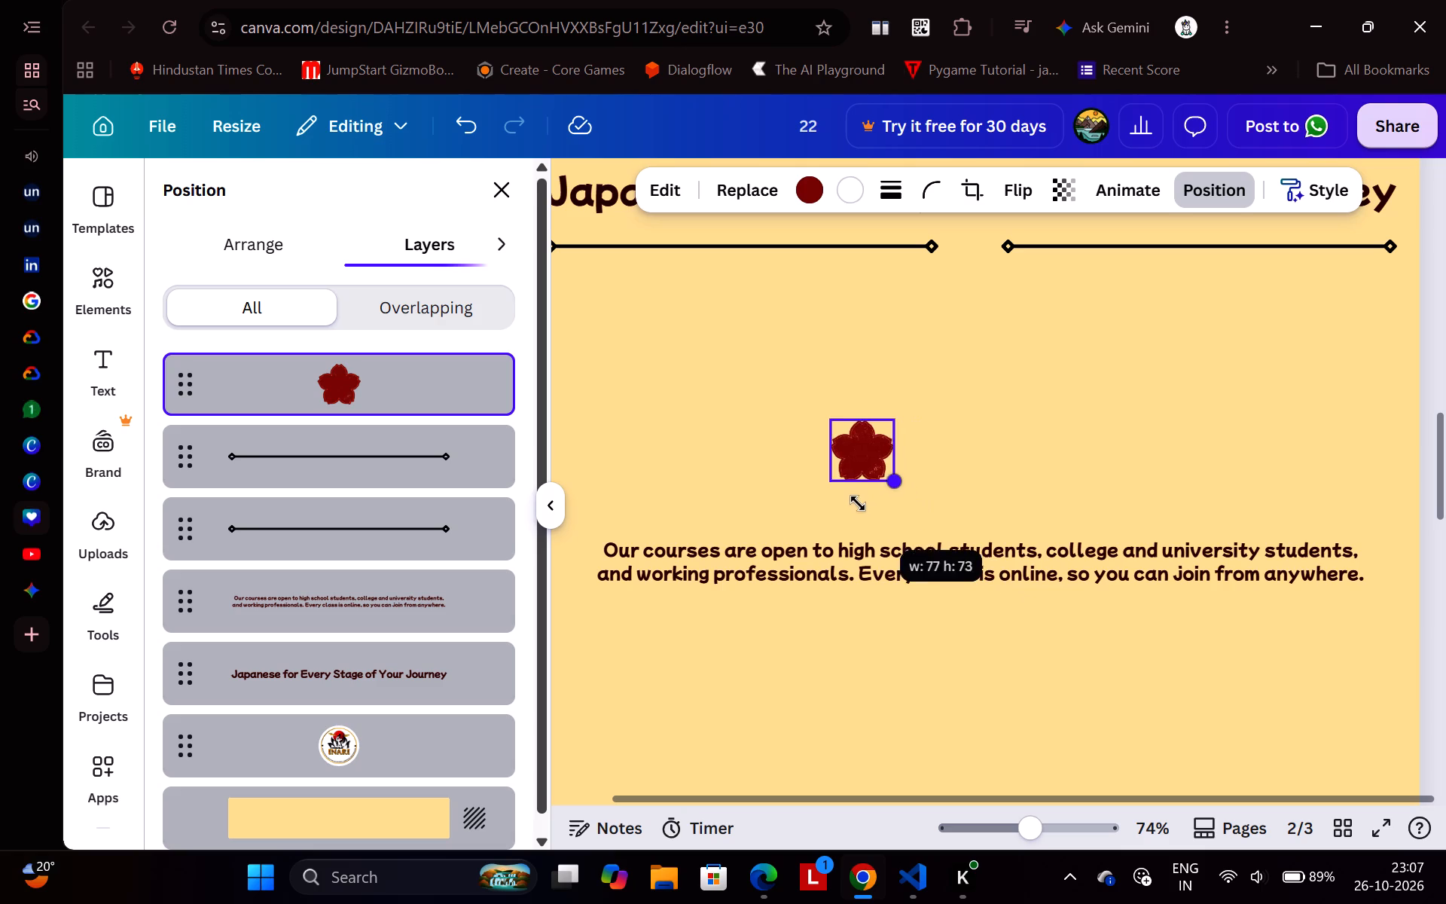
{"action": "left_click_drag", "start_coordinate": [858, 503], "coordinate": [825, 478]}
{"action": "left_click_drag", "start_coordinate": [865, 495], "coordinate": [980, 344]}
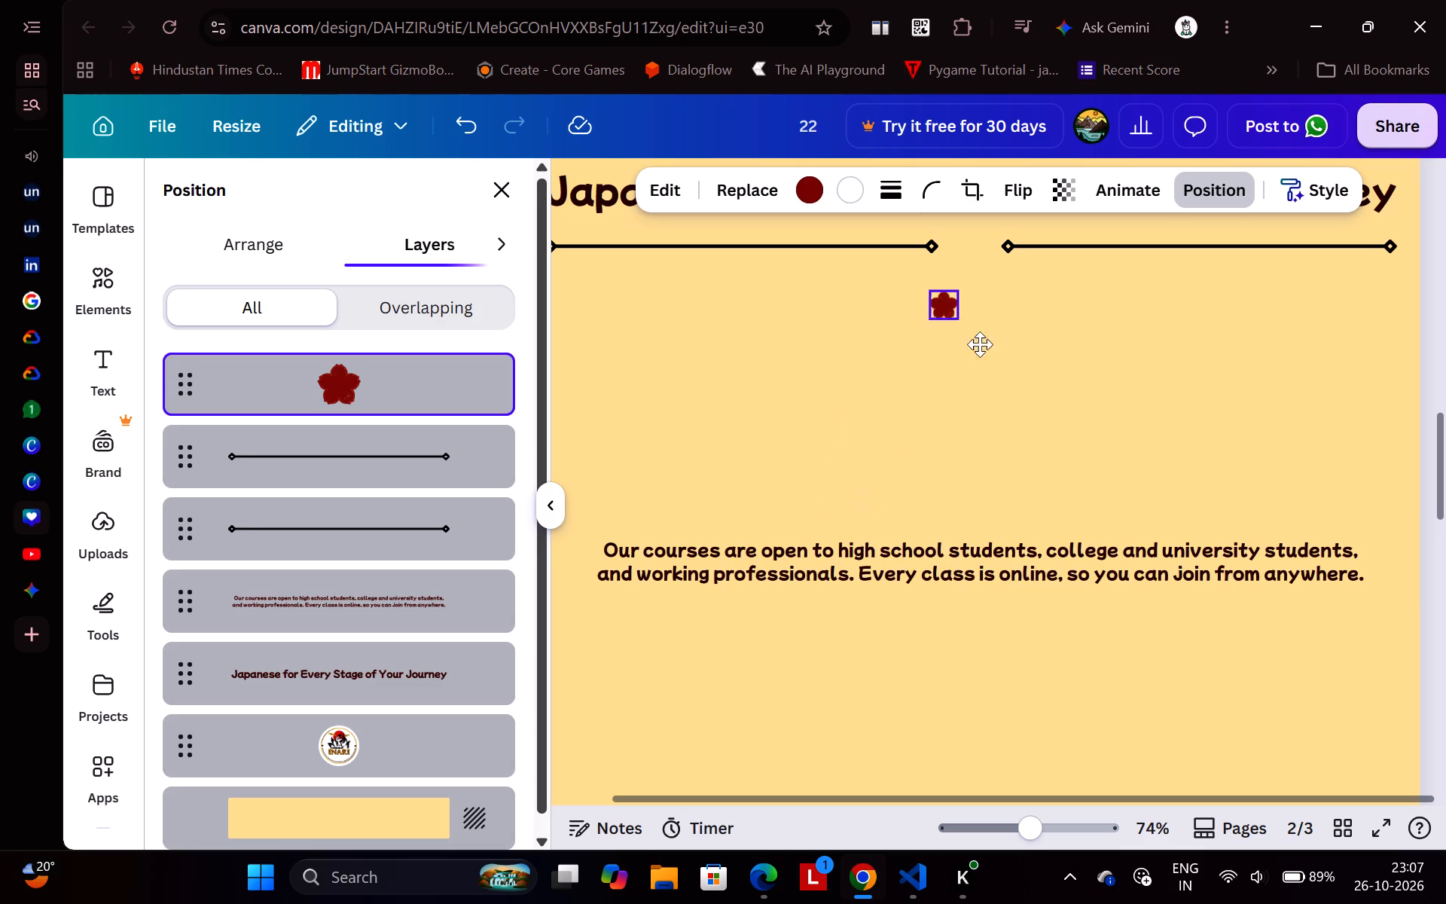
{"action": "left_click_drag", "start_coordinate": [980, 344], "coordinate": [989, 305]}
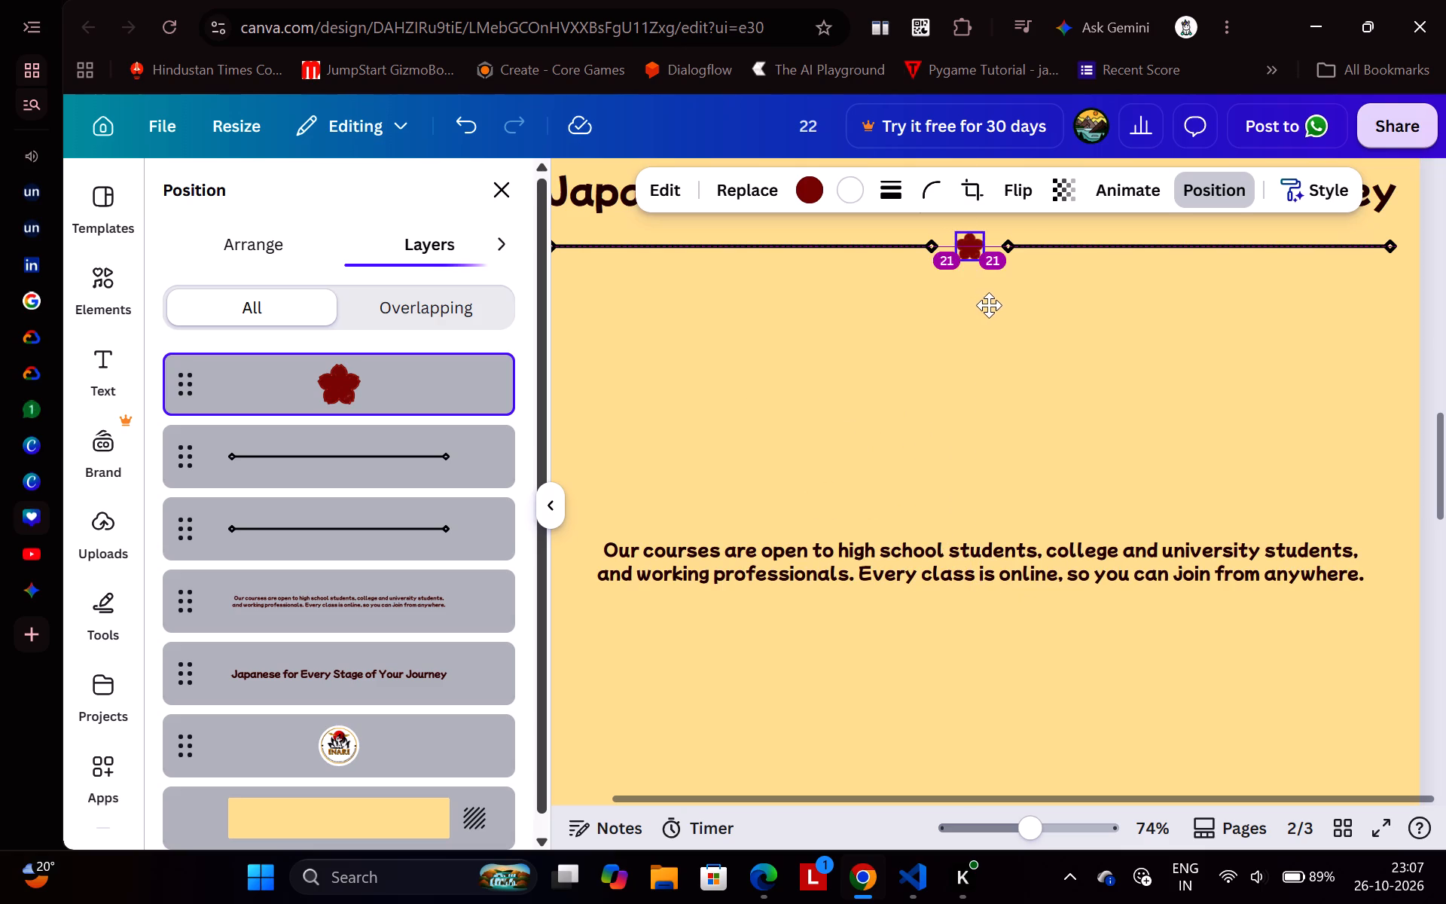
{"action": "left_click_drag", "start_coordinate": [989, 305], "coordinate": [980, 304]}
{"action": "scroll", "coordinate": [980, 304], "scroll_direction": "up", "scroll_amount": 1}
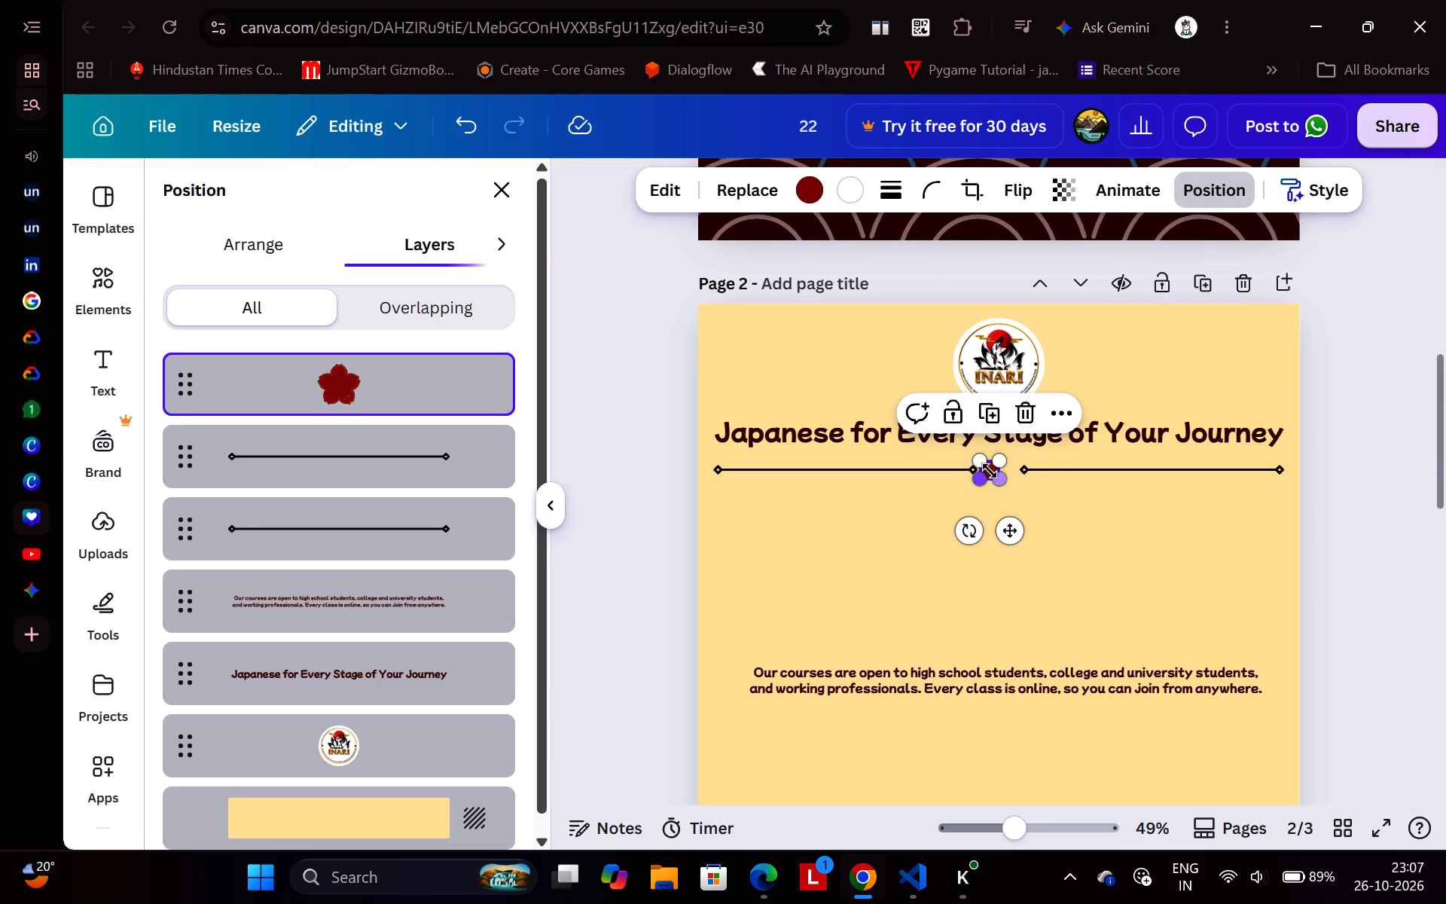
{"action": "left_click_drag", "start_coordinate": [1008, 530], "coordinate": [1020, 529]}
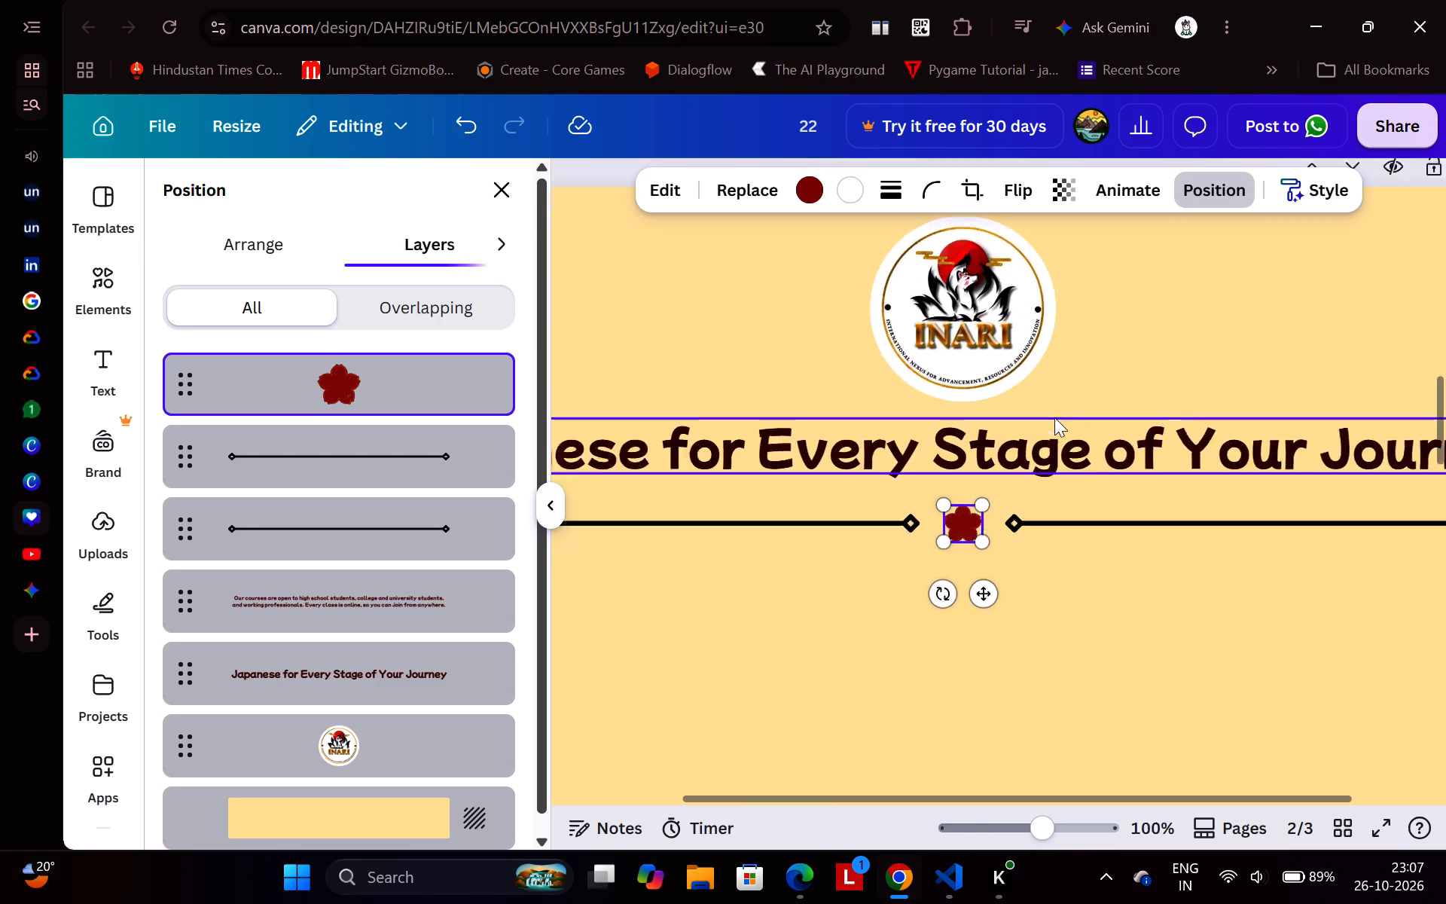
Extend both lines' inner ends closer to the blossom with matching gaps, making the left line about 484 long.
{"action": "scroll", "coordinate": [1054, 417], "scroll_direction": "down", "scroll_amount": 1}
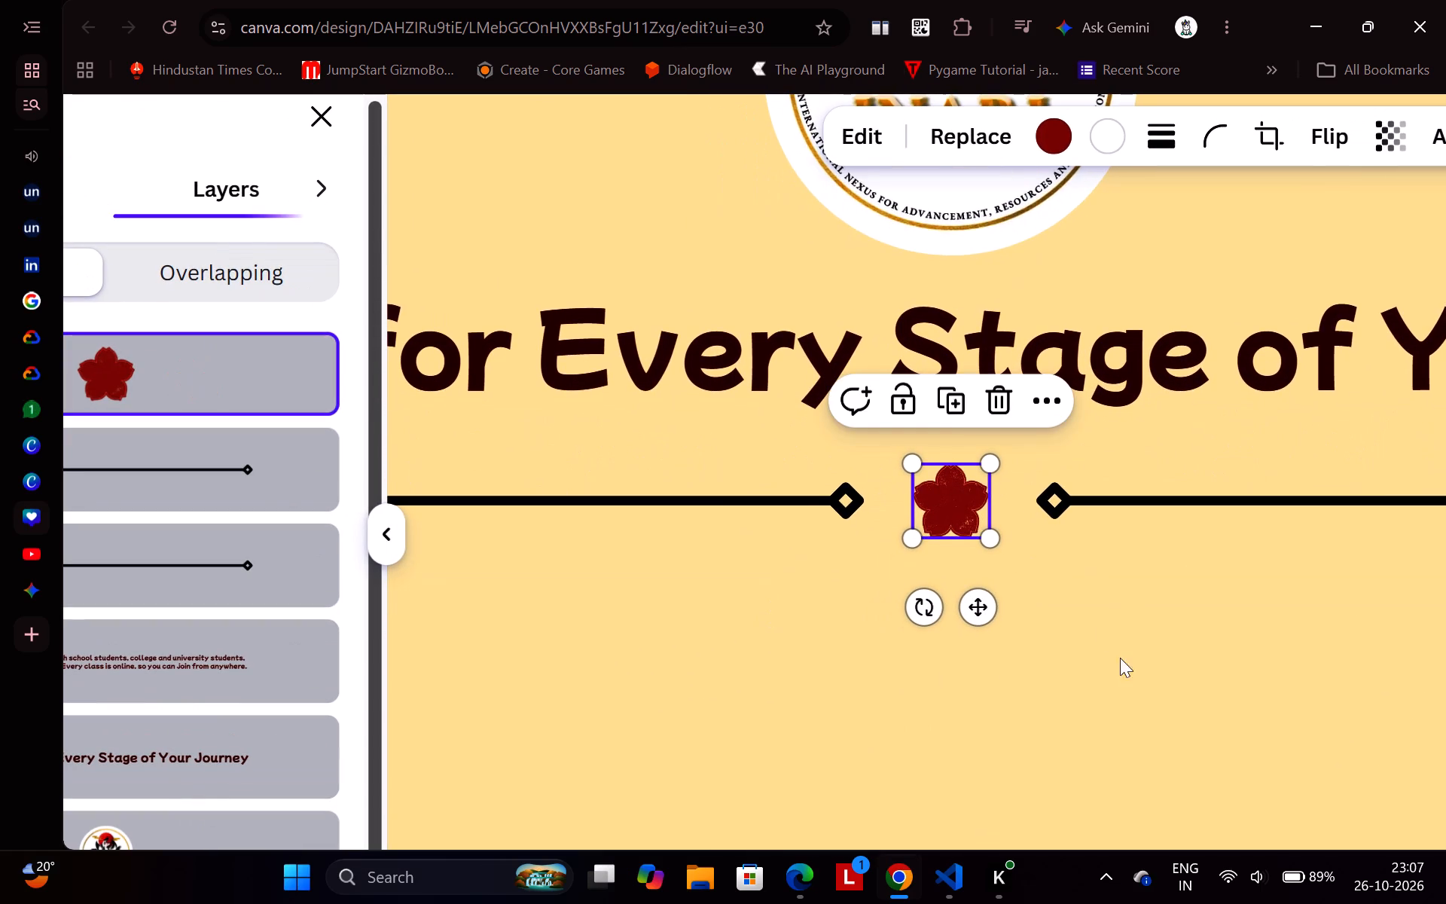
{"action": "left_click", "coordinate": [1065, 514]}
{"action": "left_click", "coordinate": [1056, 503]}
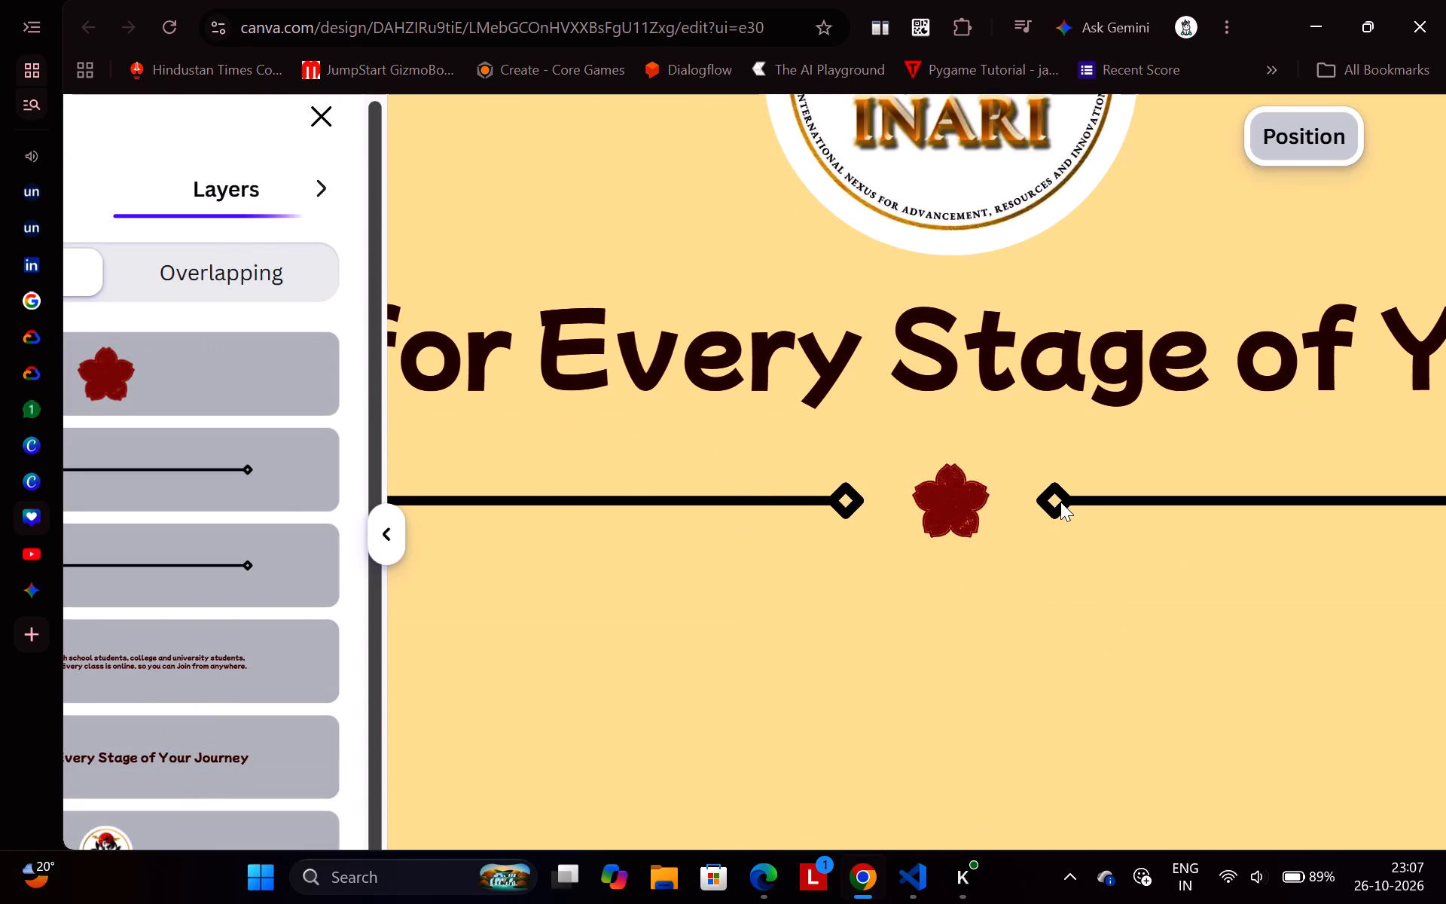
{"action": "left_click", "coordinate": [1063, 500]}
{"action": "left_click_drag", "start_coordinate": [1039, 499], "coordinate": [1017, 497]}
{"action": "left_click", "coordinate": [838, 497]}
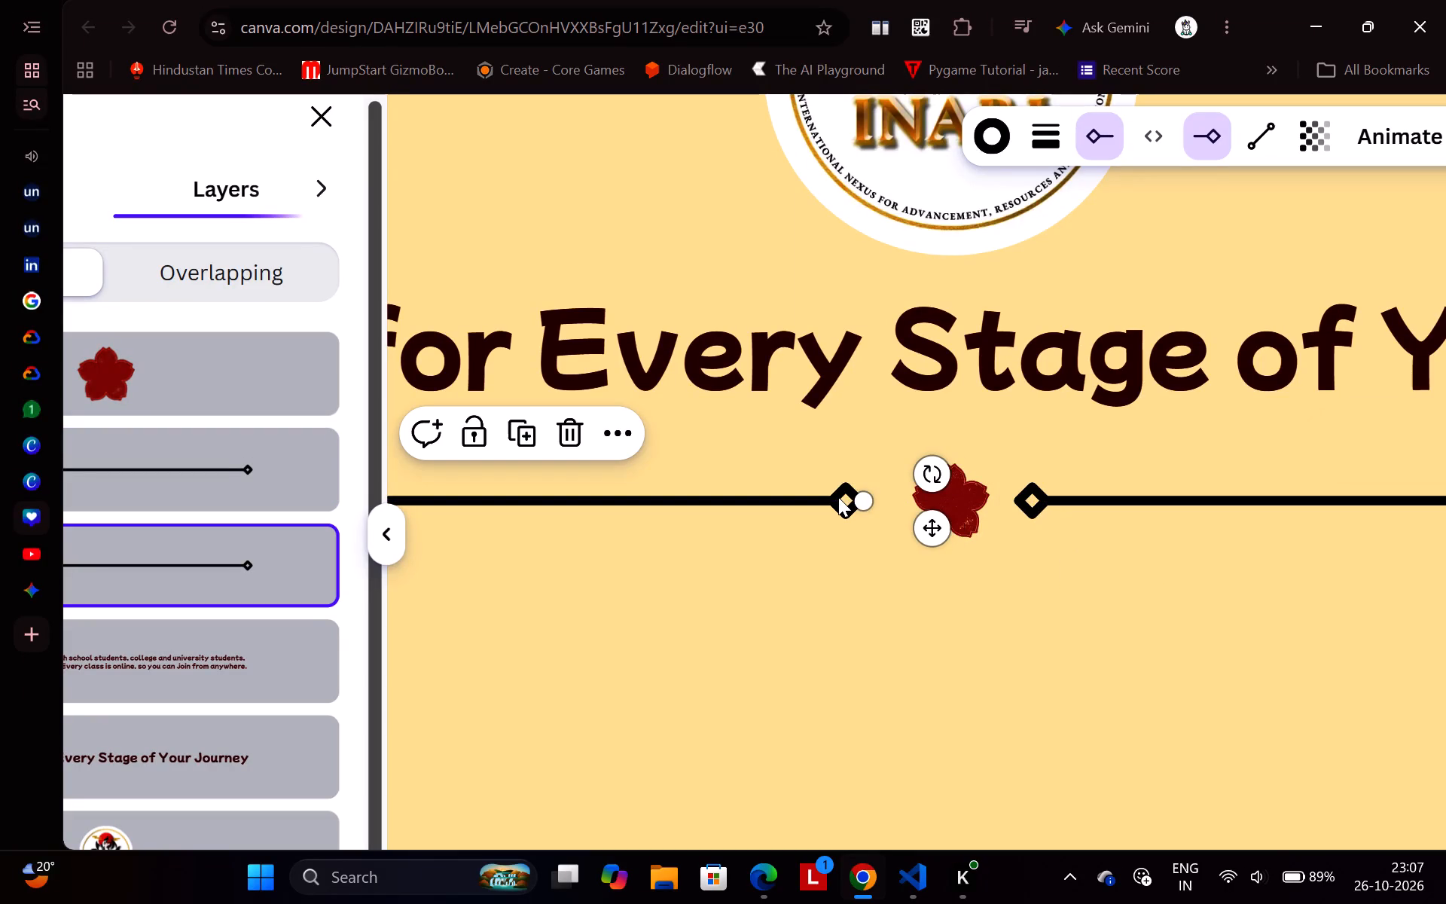
{"action": "left_click_drag", "start_coordinate": [856, 501], "coordinate": [875, 501]}
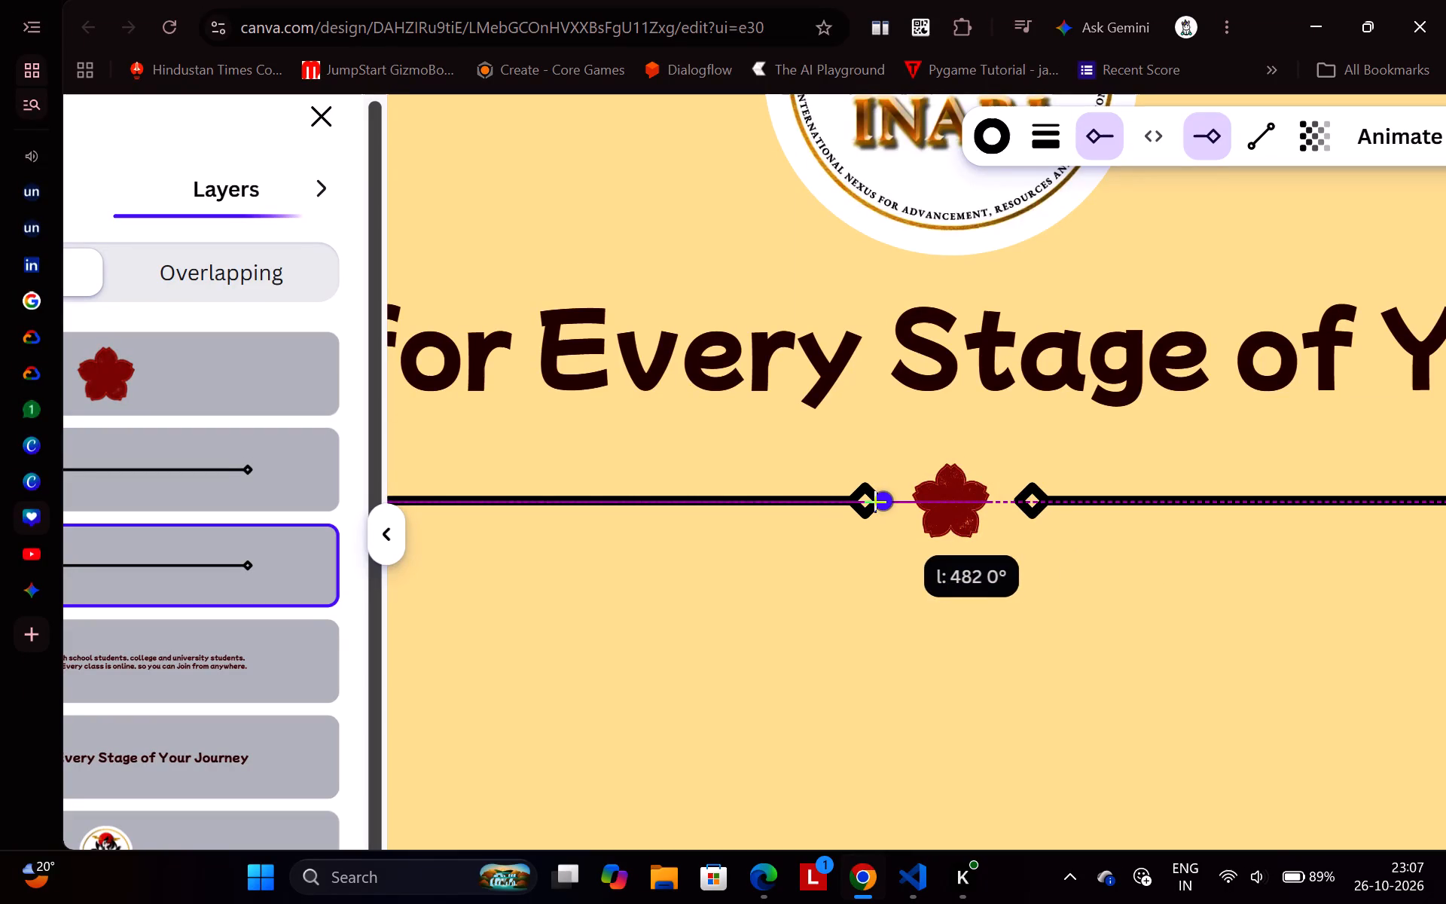
{"action": "left_click_drag", "start_coordinate": [875, 501], "coordinate": [876, 501]}
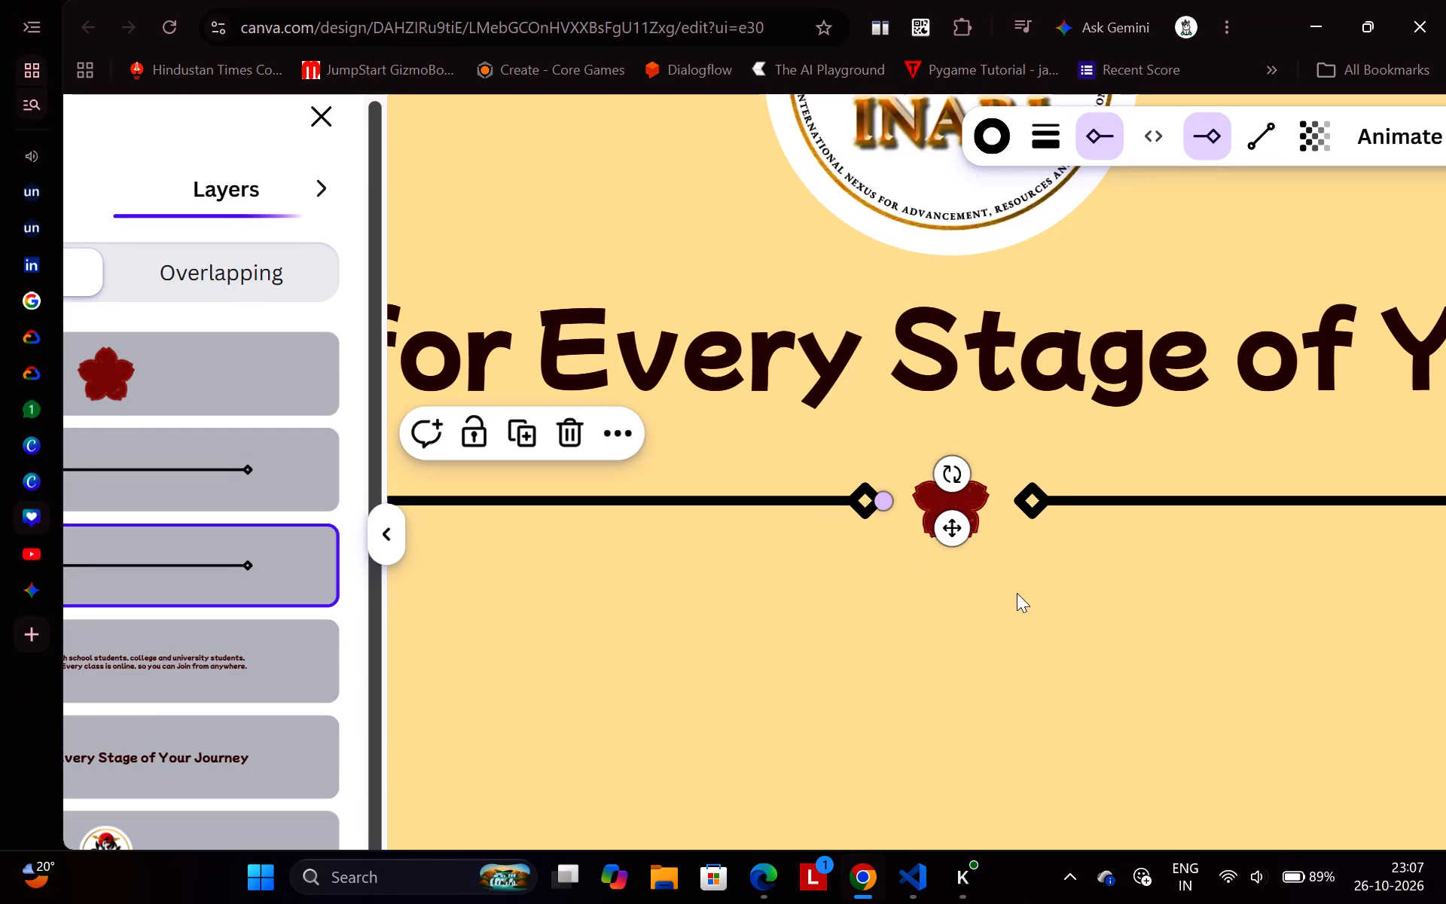
{"action": "left_click", "coordinate": [1017, 593]}
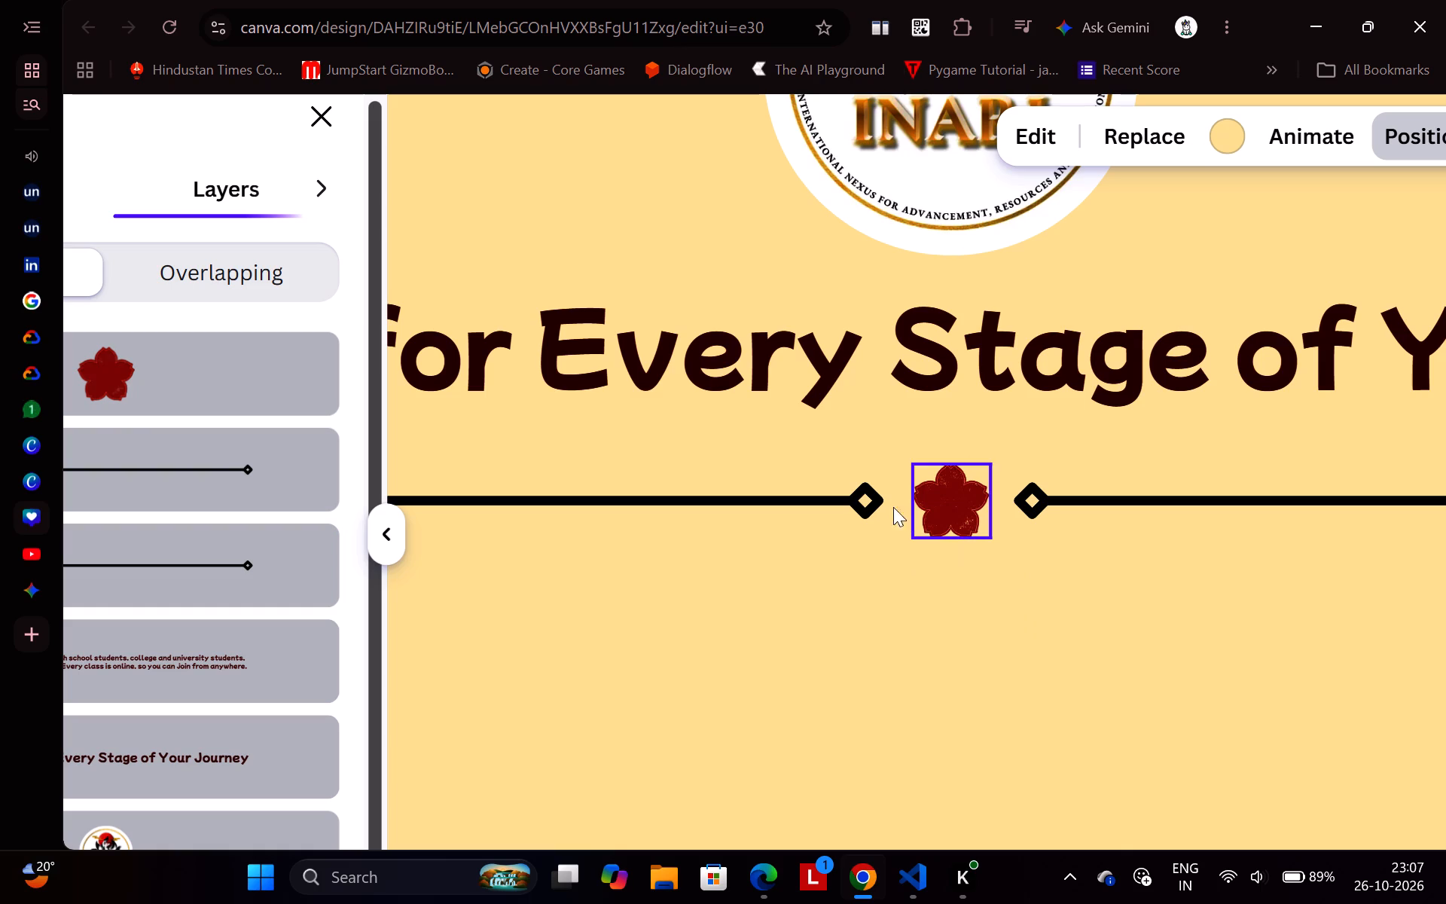
{"action": "left_click", "coordinate": [859, 499]}
{"action": "left_click", "coordinate": [877, 507]}
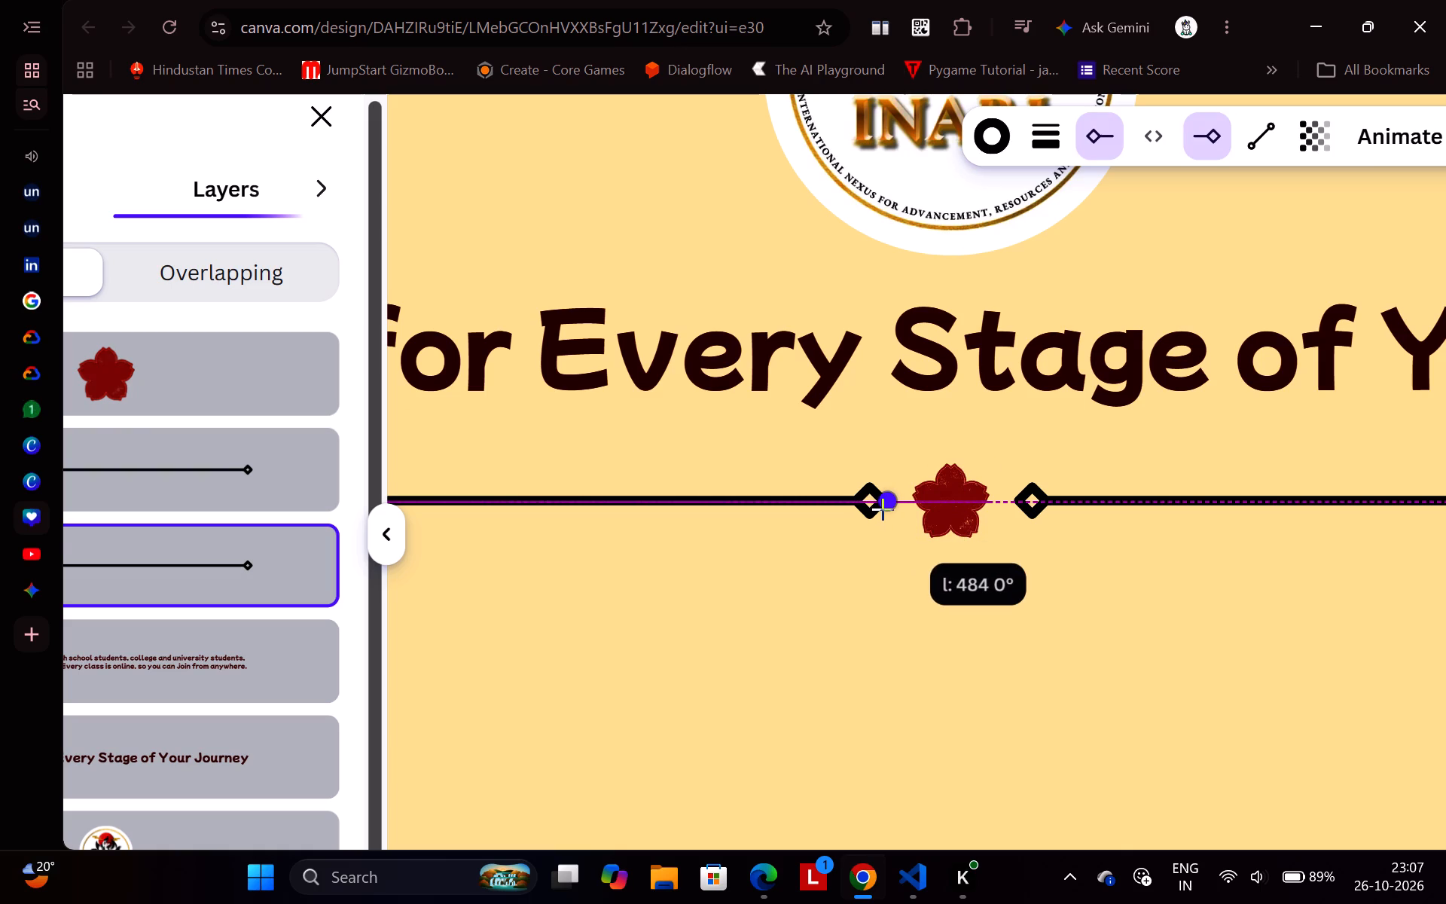
{"action": "left_click", "coordinate": [898, 640]}
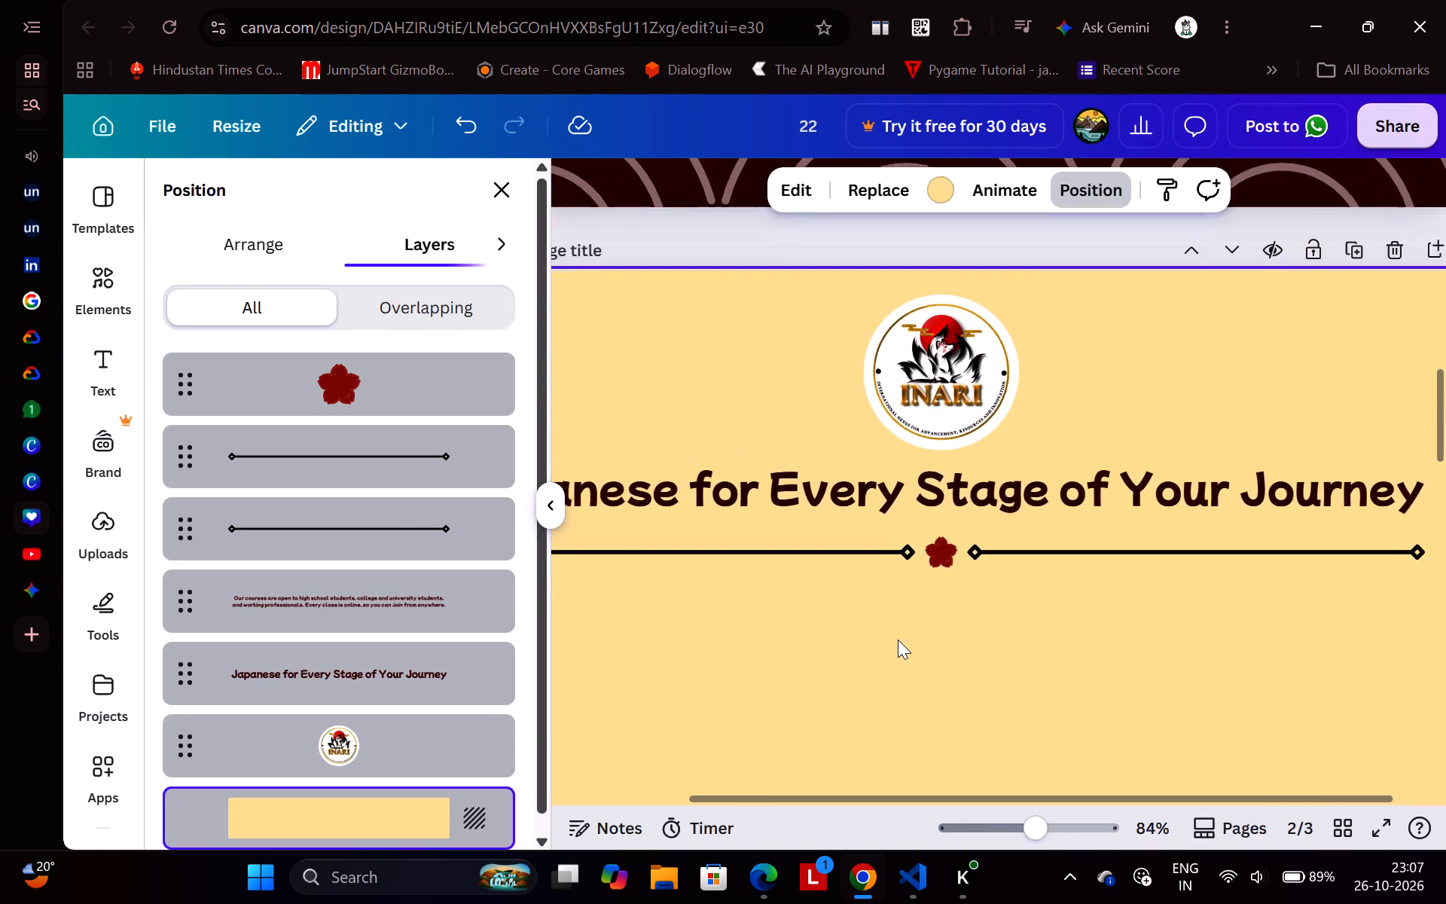
Group the two lines with the blossom and move the grouped divider slightly up towards the heading.
{"action": "scroll", "coordinate": [898, 640], "scroll_direction": "down", "scroll_amount": 1}
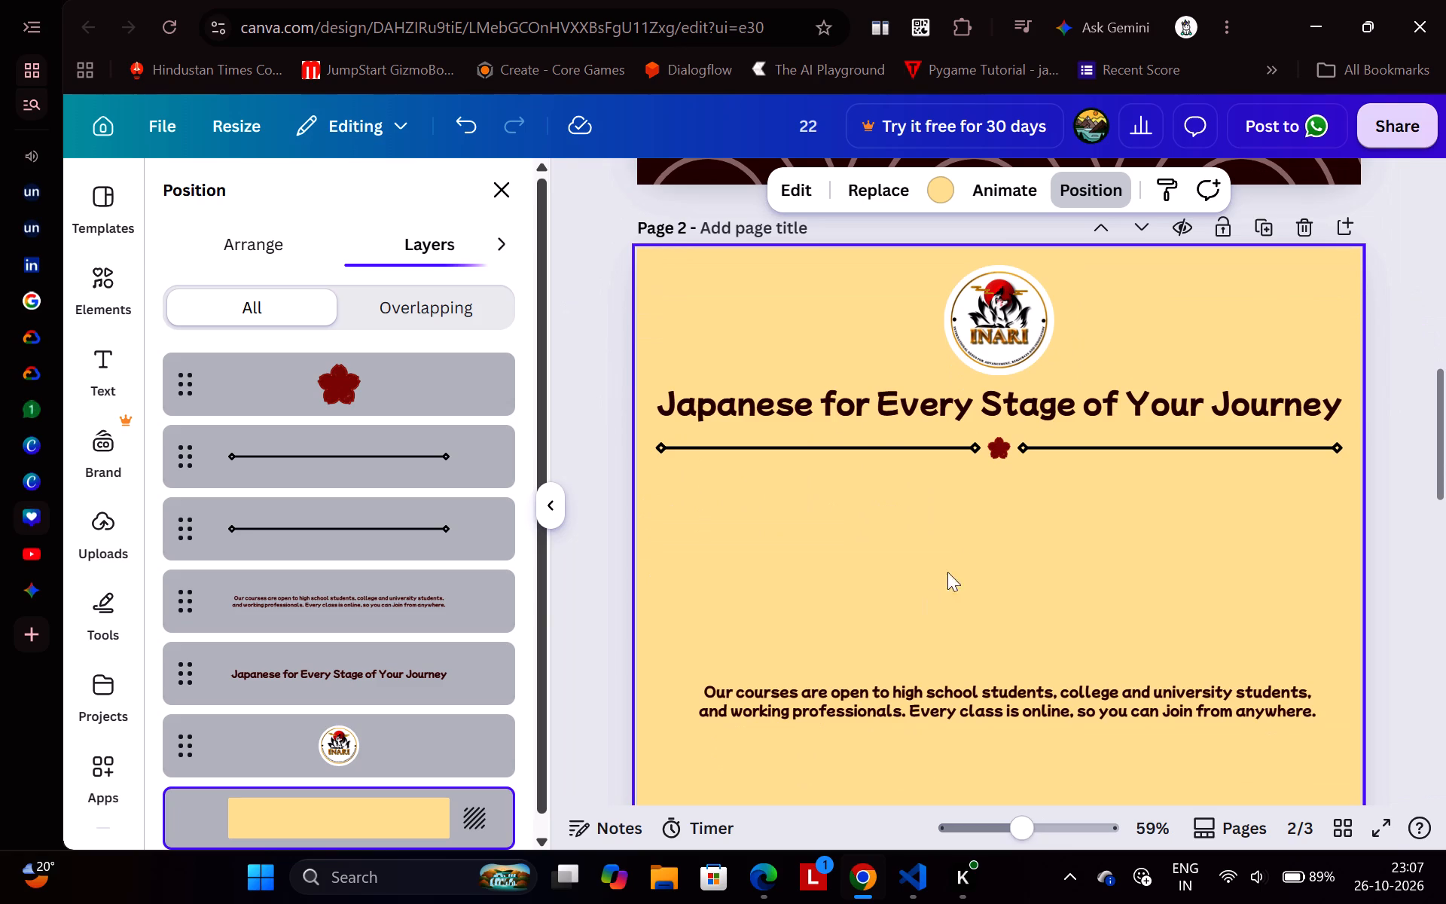
{"action": "left_click_drag", "start_coordinate": [1057, 495], "coordinate": [998, 445]}
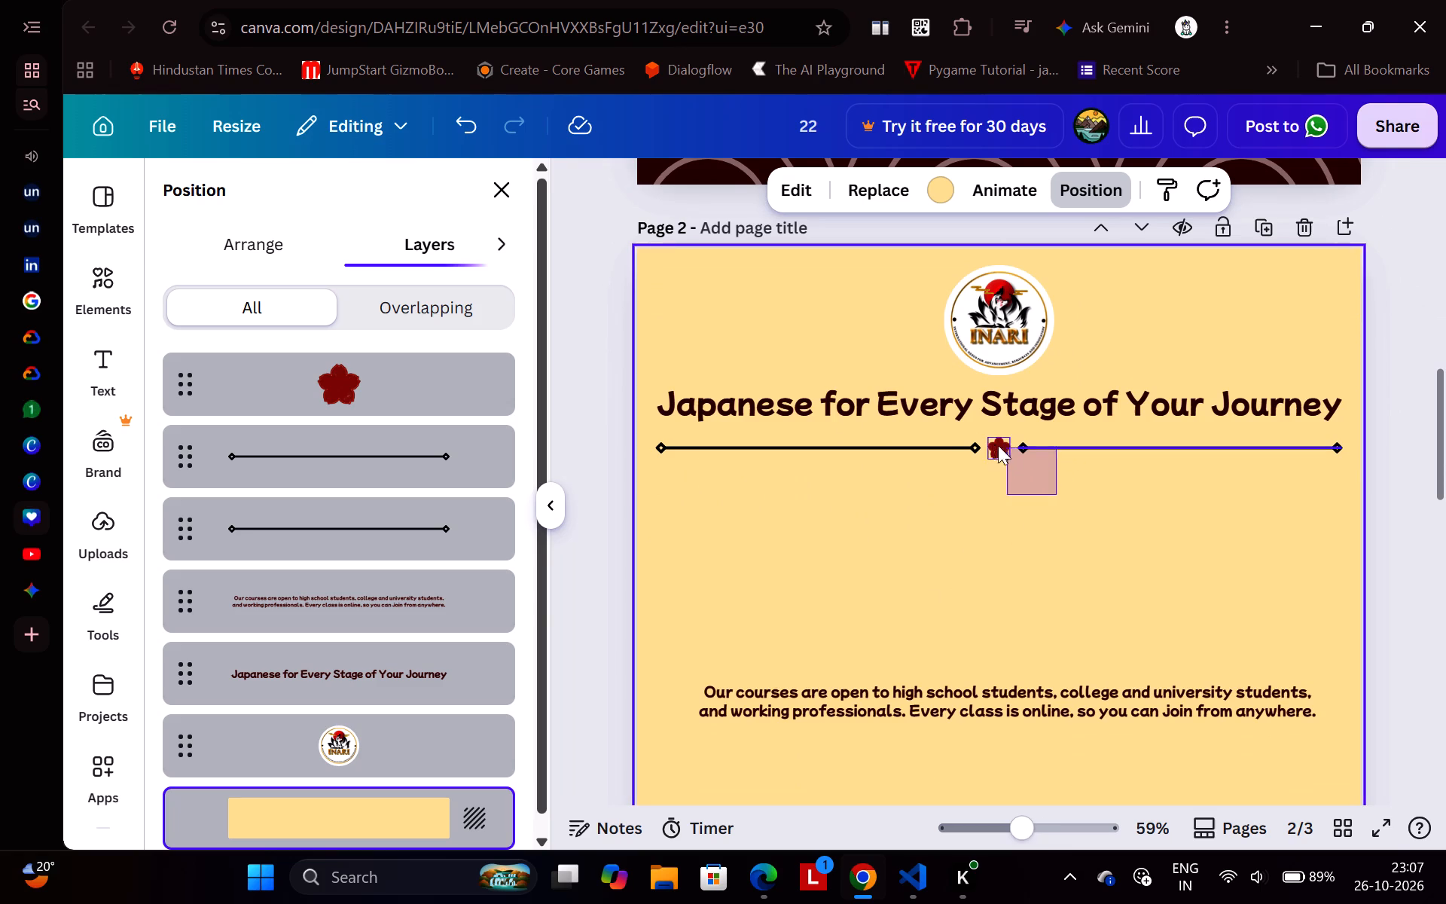
{"action": "left_click_drag", "start_coordinate": [998, 445], "coordinate": [950, 439]}
{"action": "left_click", "coordinate": [931, 382]}
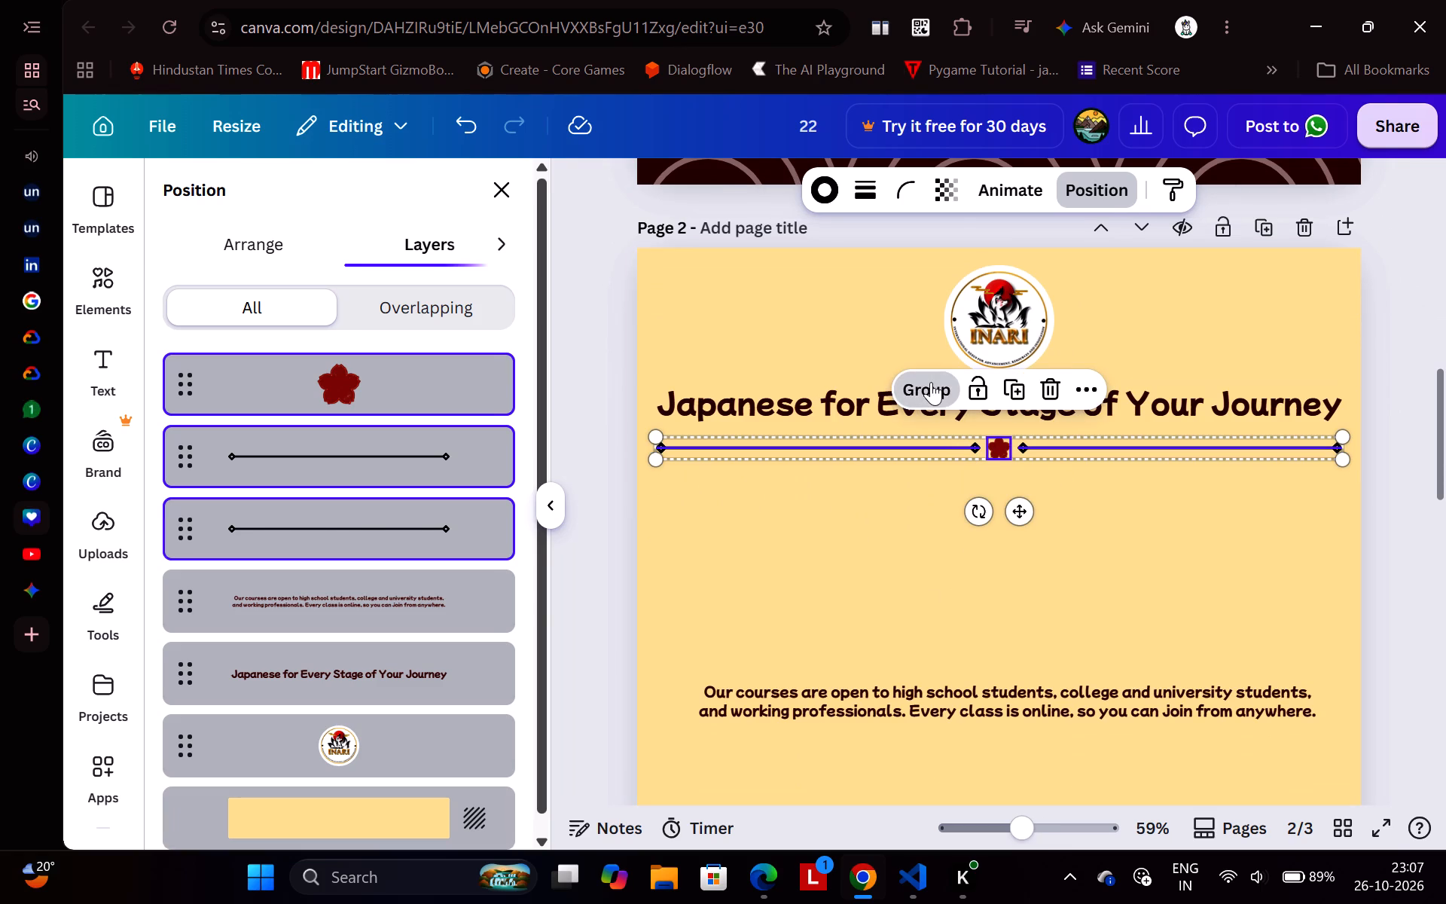
{"action": "left_click_drag", "start_coordinate": [1019, 518], "coordinate": [1021, 507]}
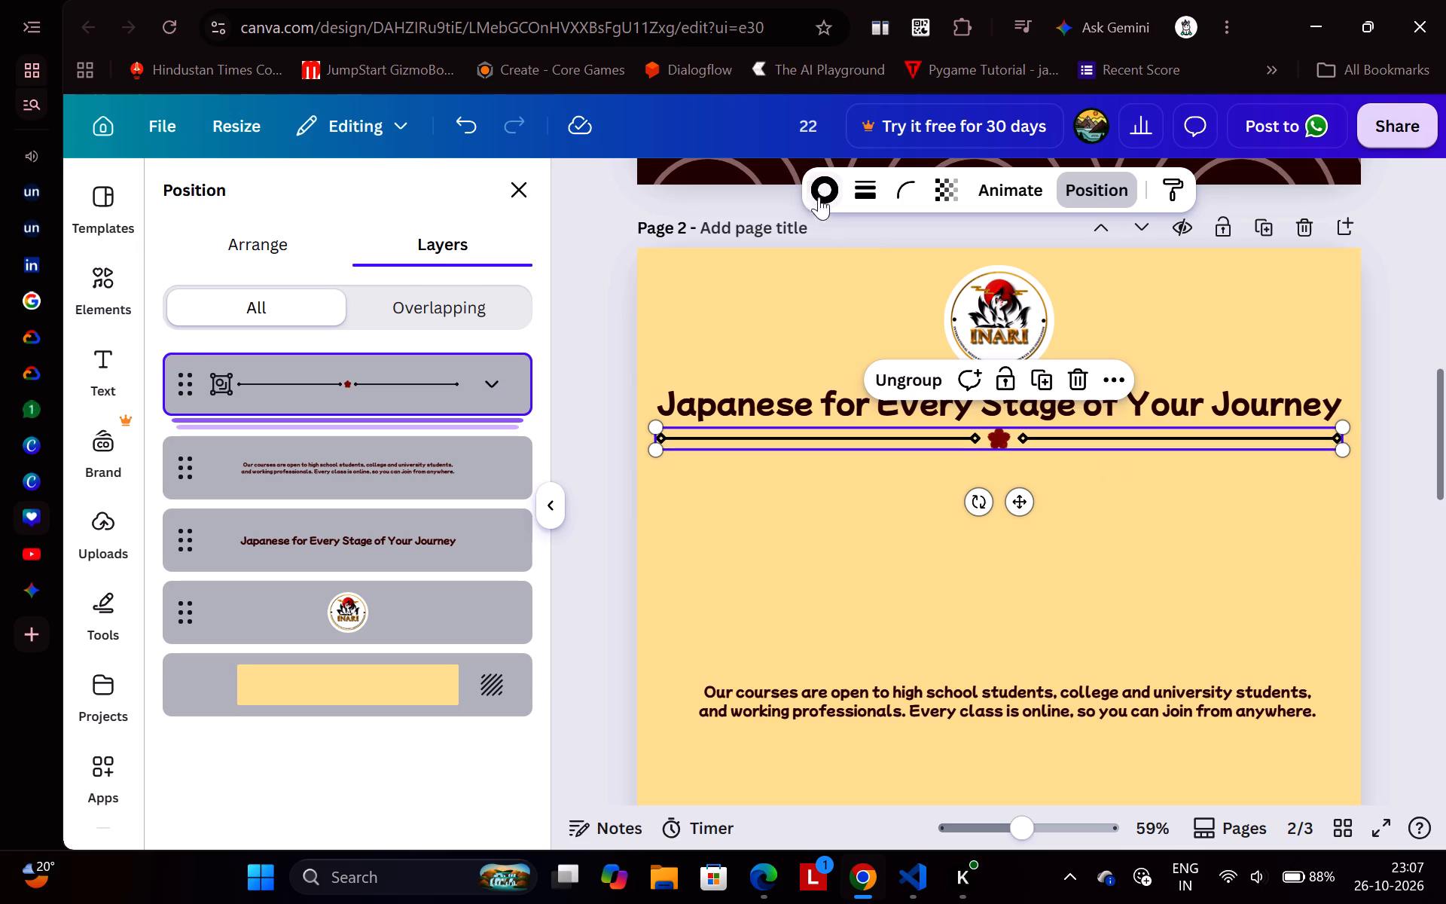
Try dark maroon and orange-red strokes on the divider lines, settling on a very dark brown from the default solid colours.
{"action": "left_click", "coordinate": [817, 178]}
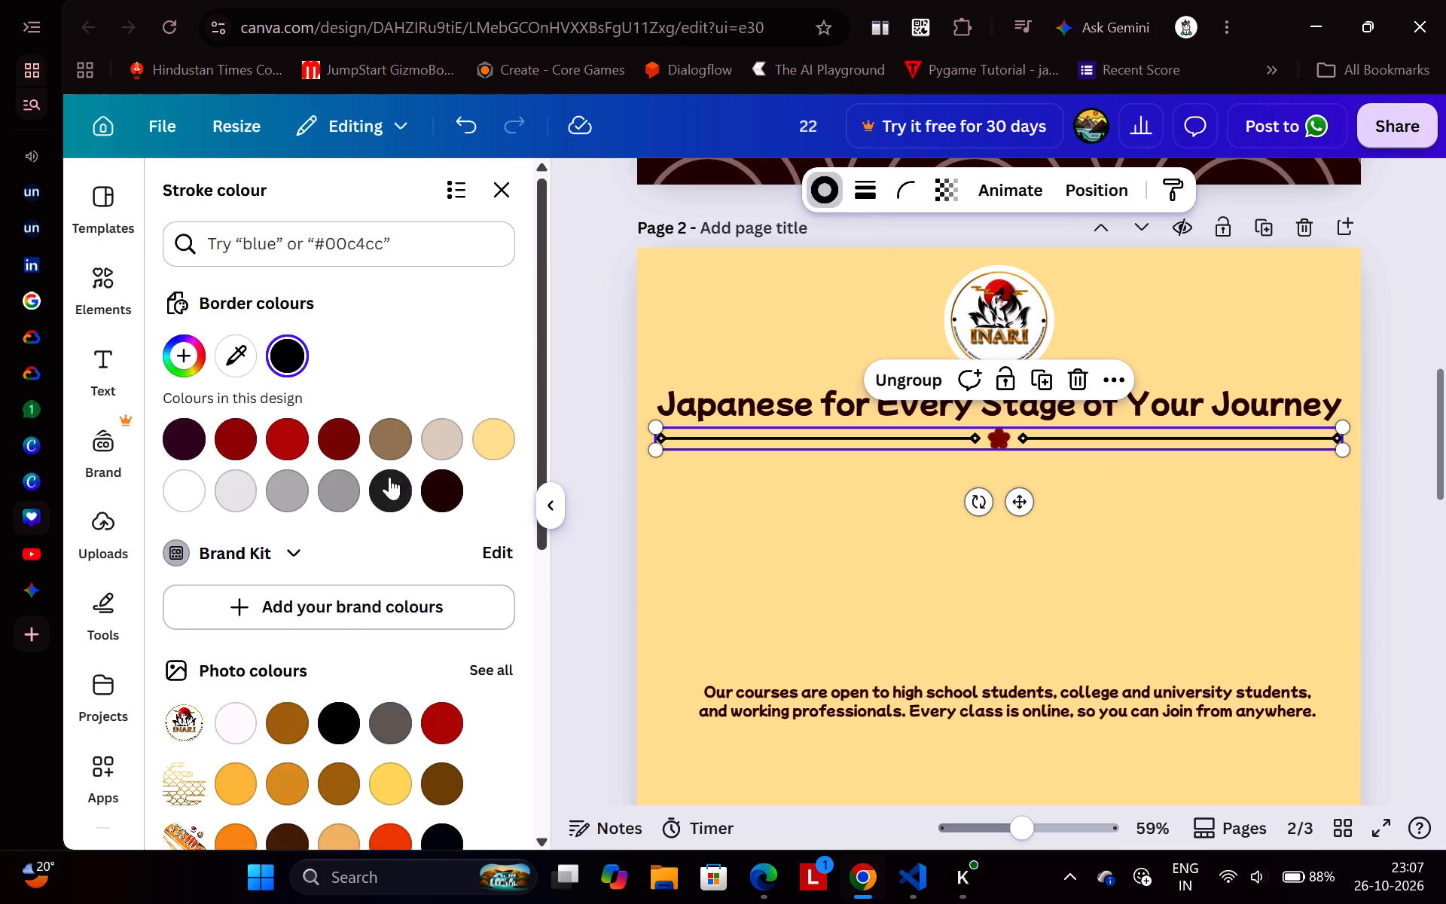
{"action": "left_click", "coordinate": [443, 494]}
{"action": "scroll", "coordinate": [425, 625], "scroll_direction": "down", "scroll_amount": 1}
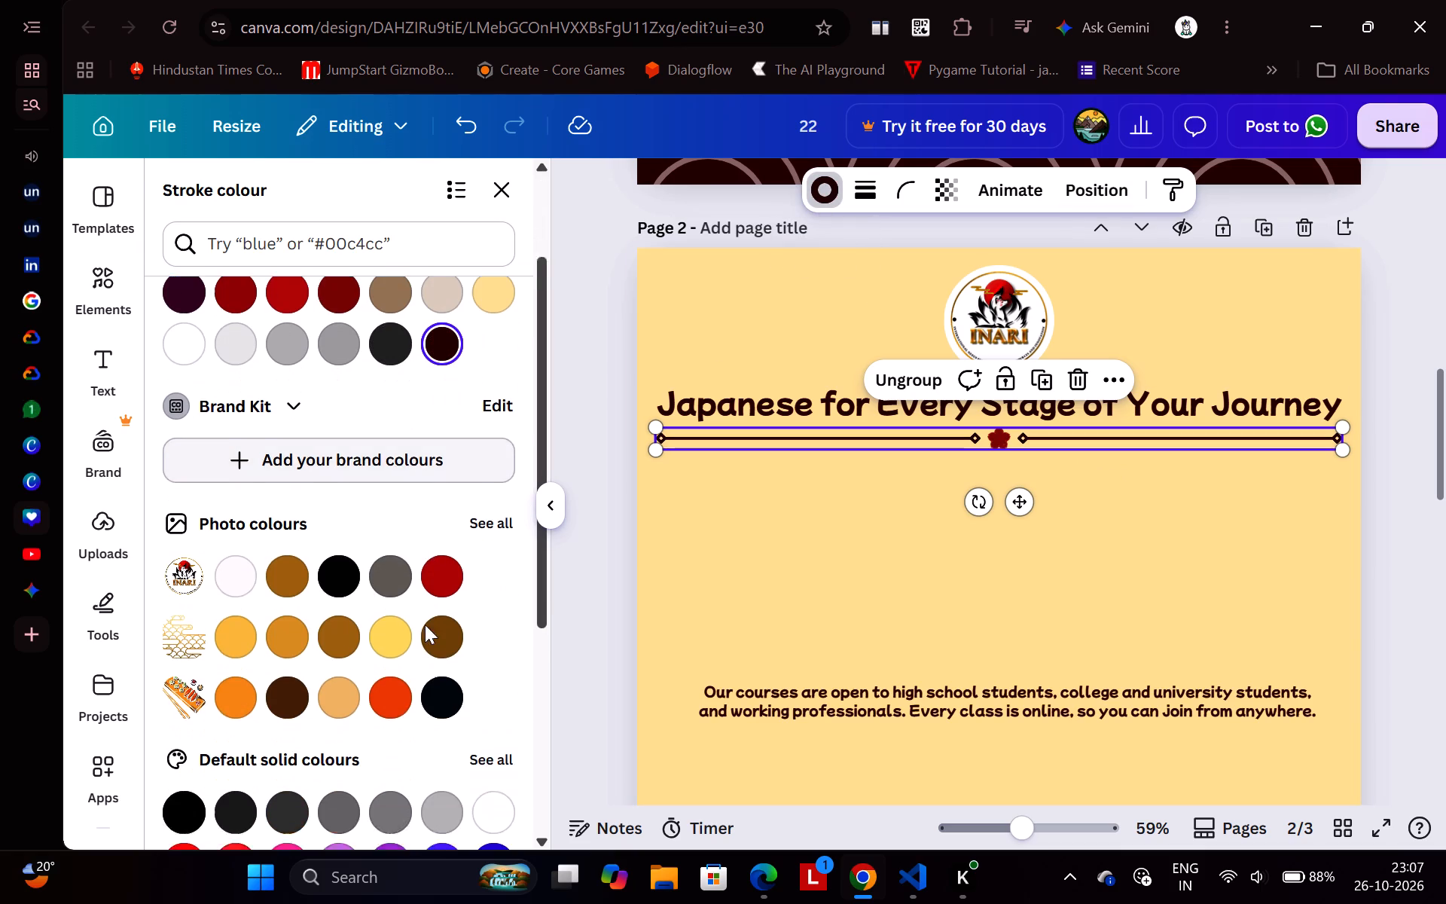
{"action": "scroll", "coordinate": [425, 625], "scroll_direction": "down", "scroll_amount": 1}
{"action": "left_click", "coordinate": [383, 649]}
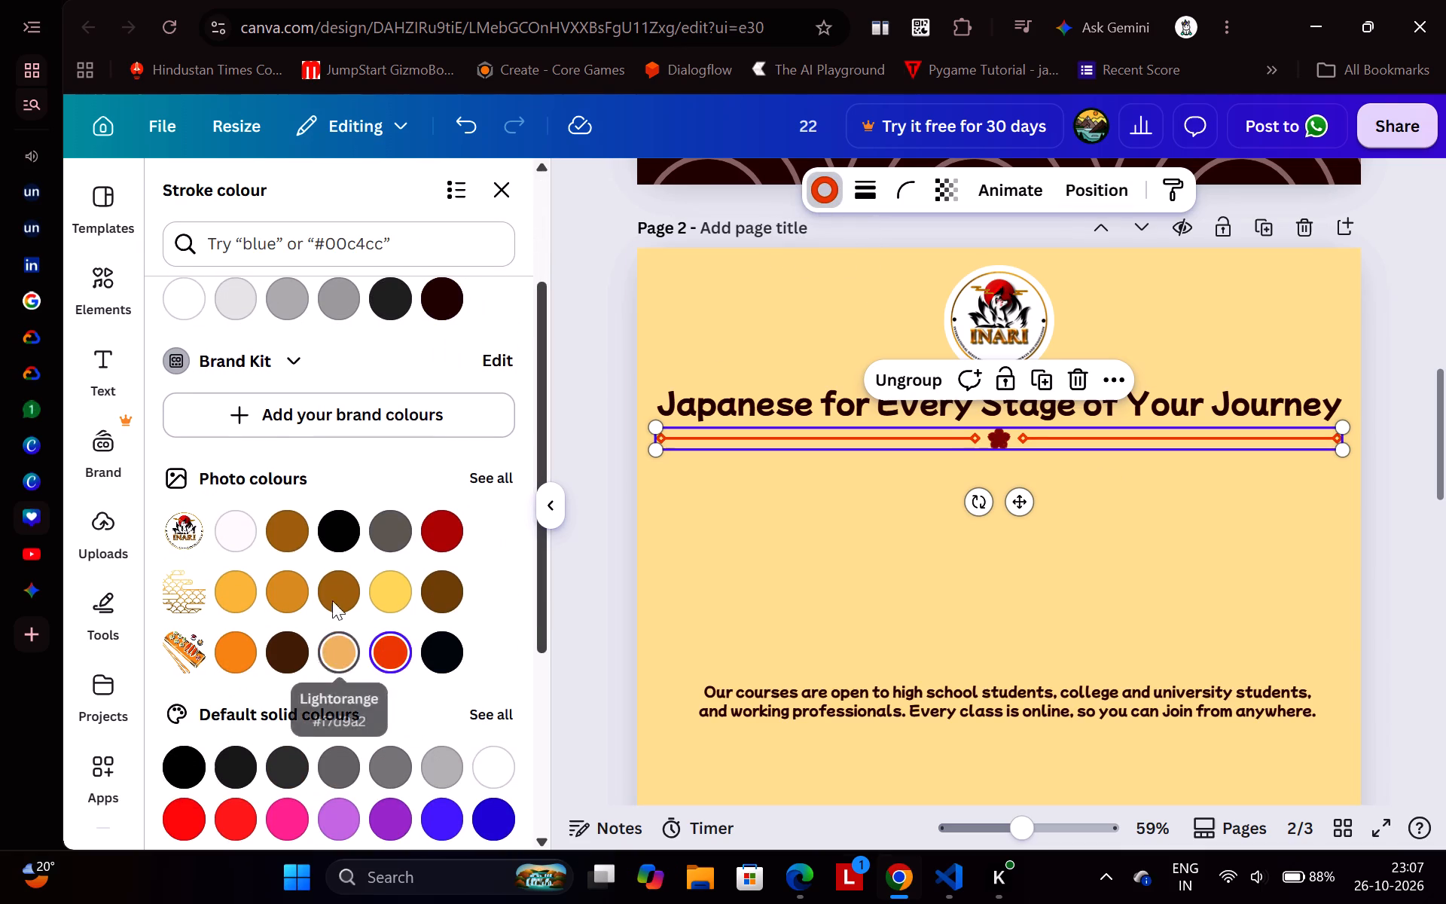
{"action": "scroll", "coordinate": [357, 608], "scroll_direction": "down", "scroll_amount": 2}
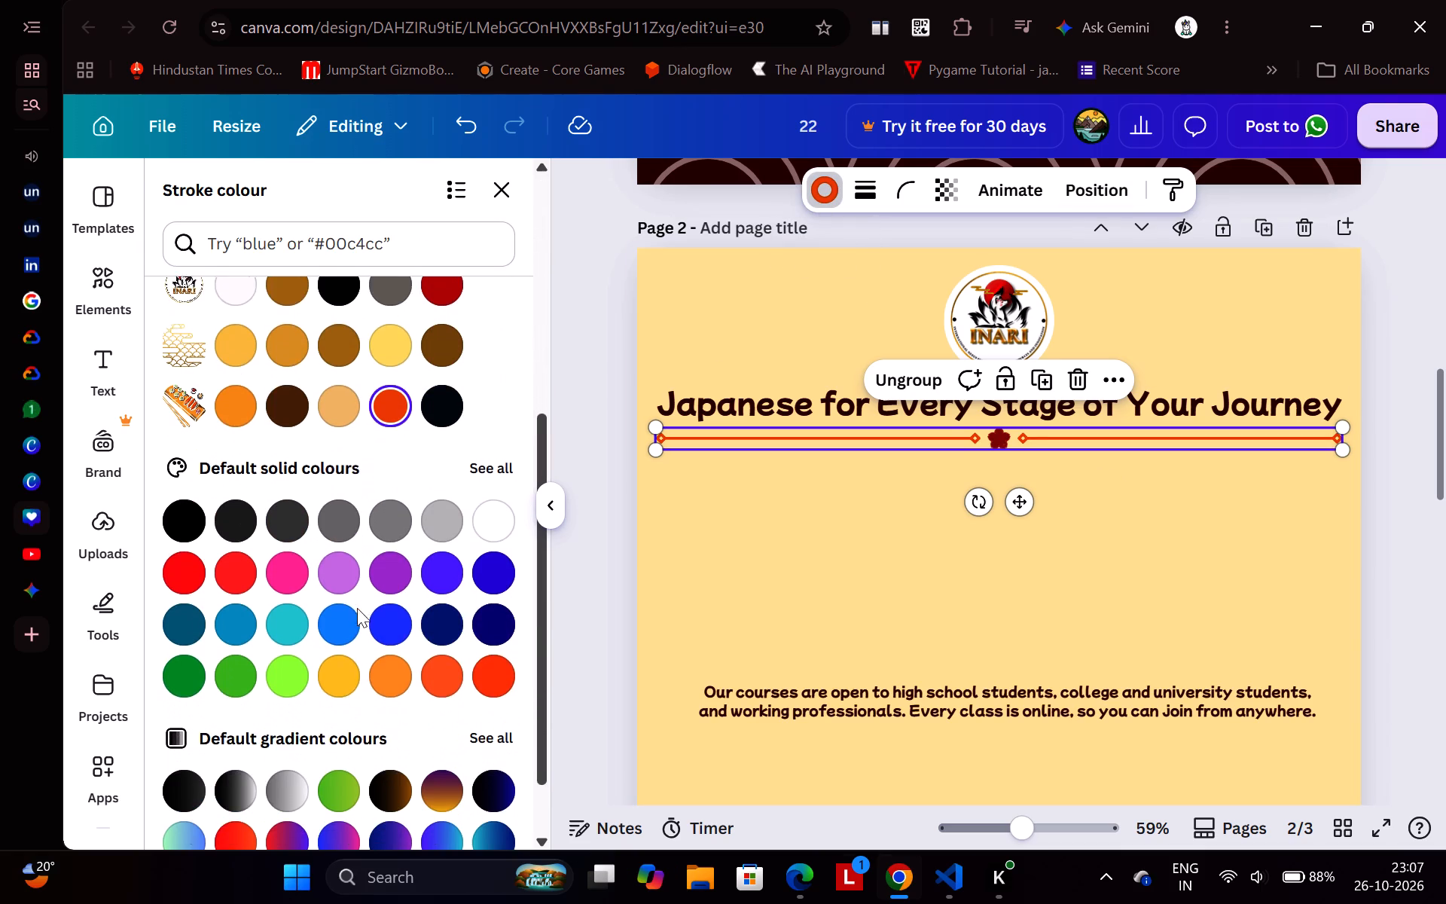
{"action": "left_click", "coordinate": [480, 449]}
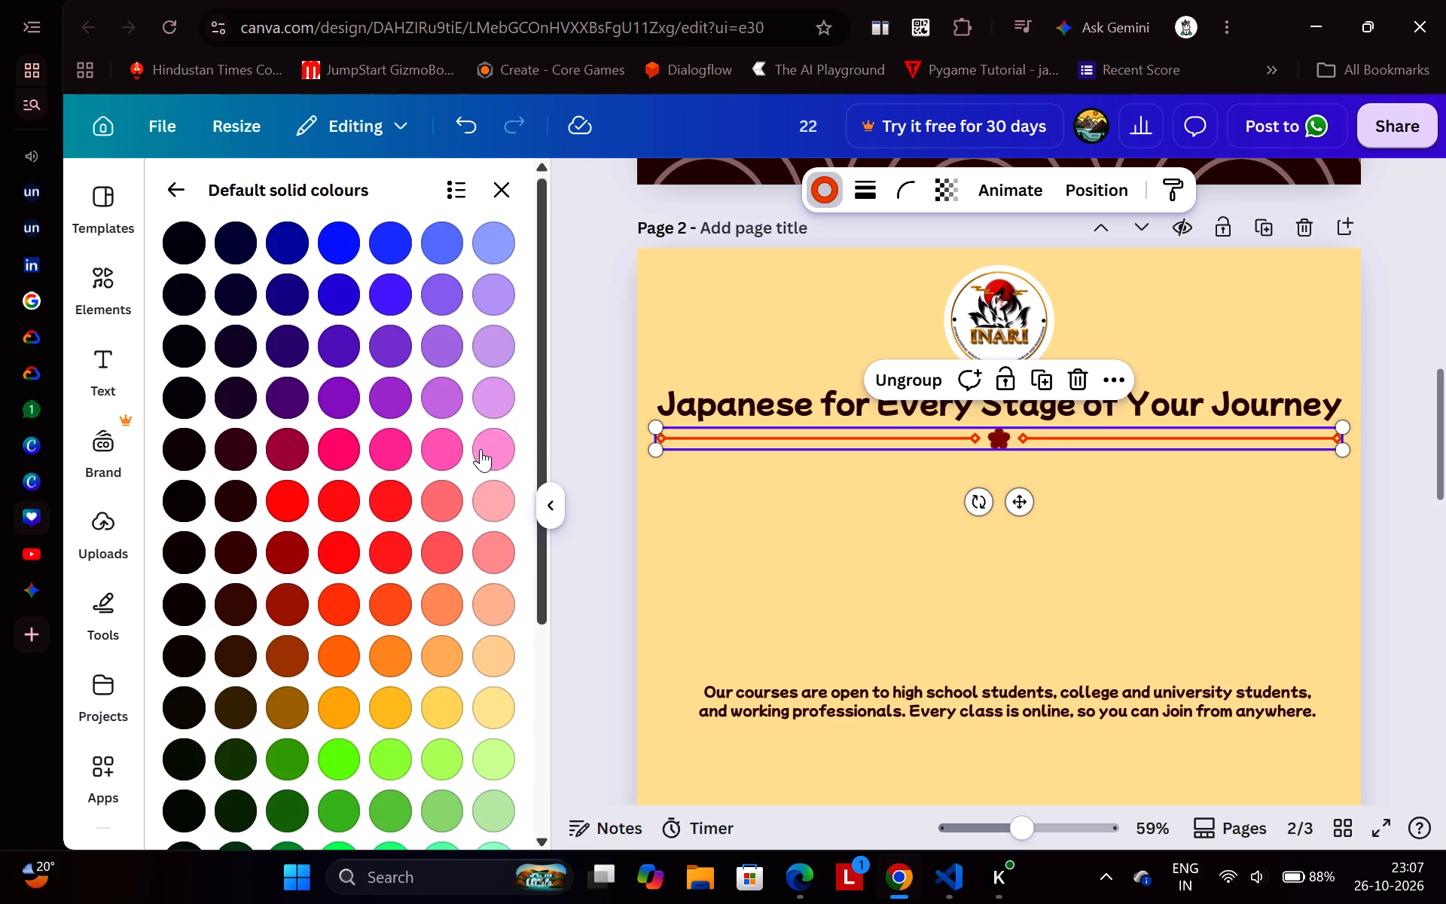
{"action": "left_click", "coordinate": [234, 643]}
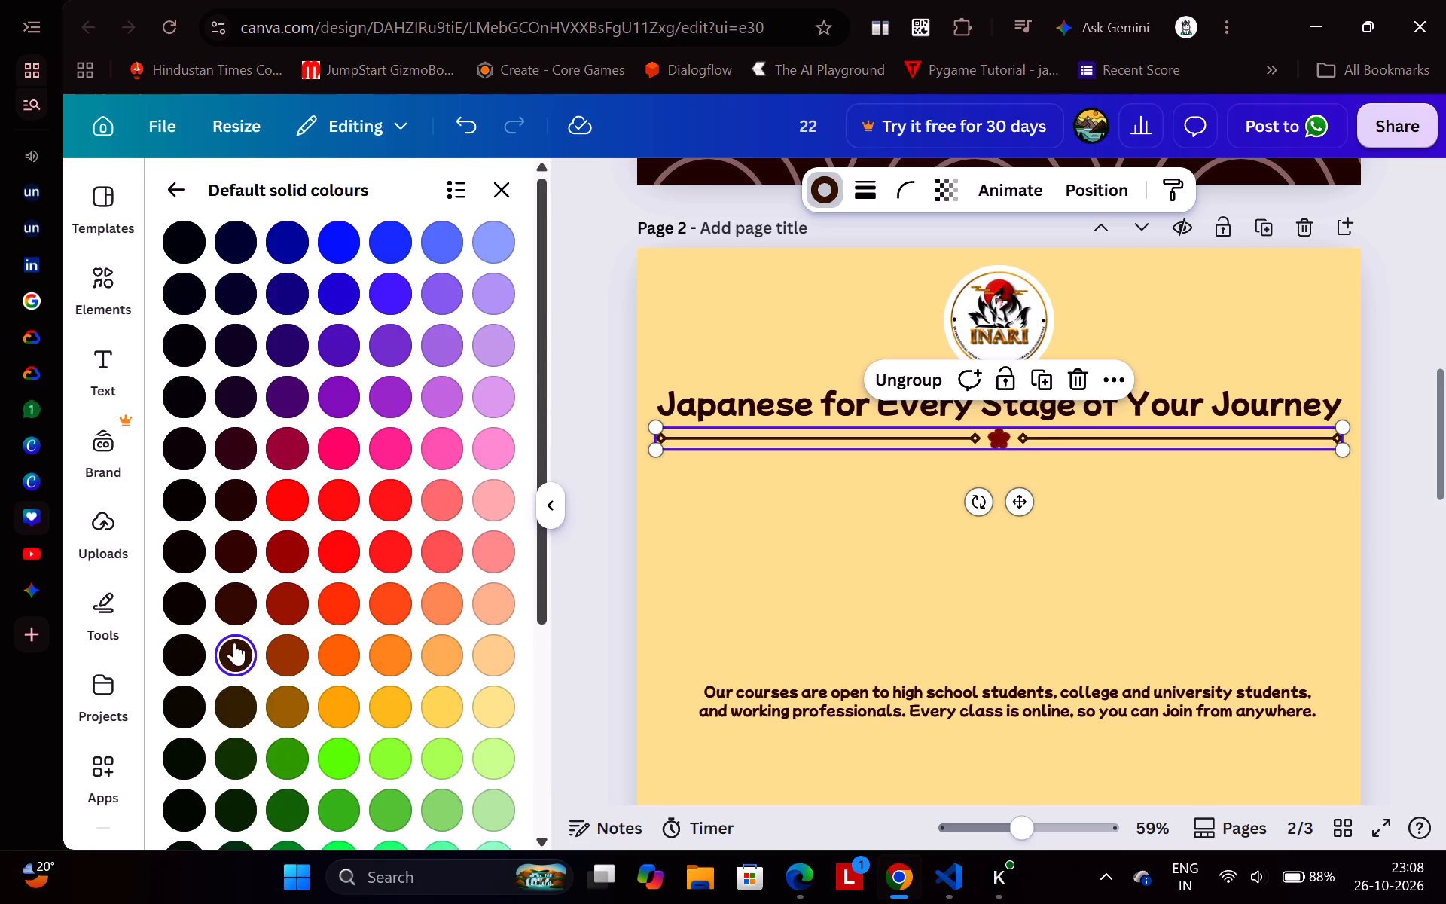
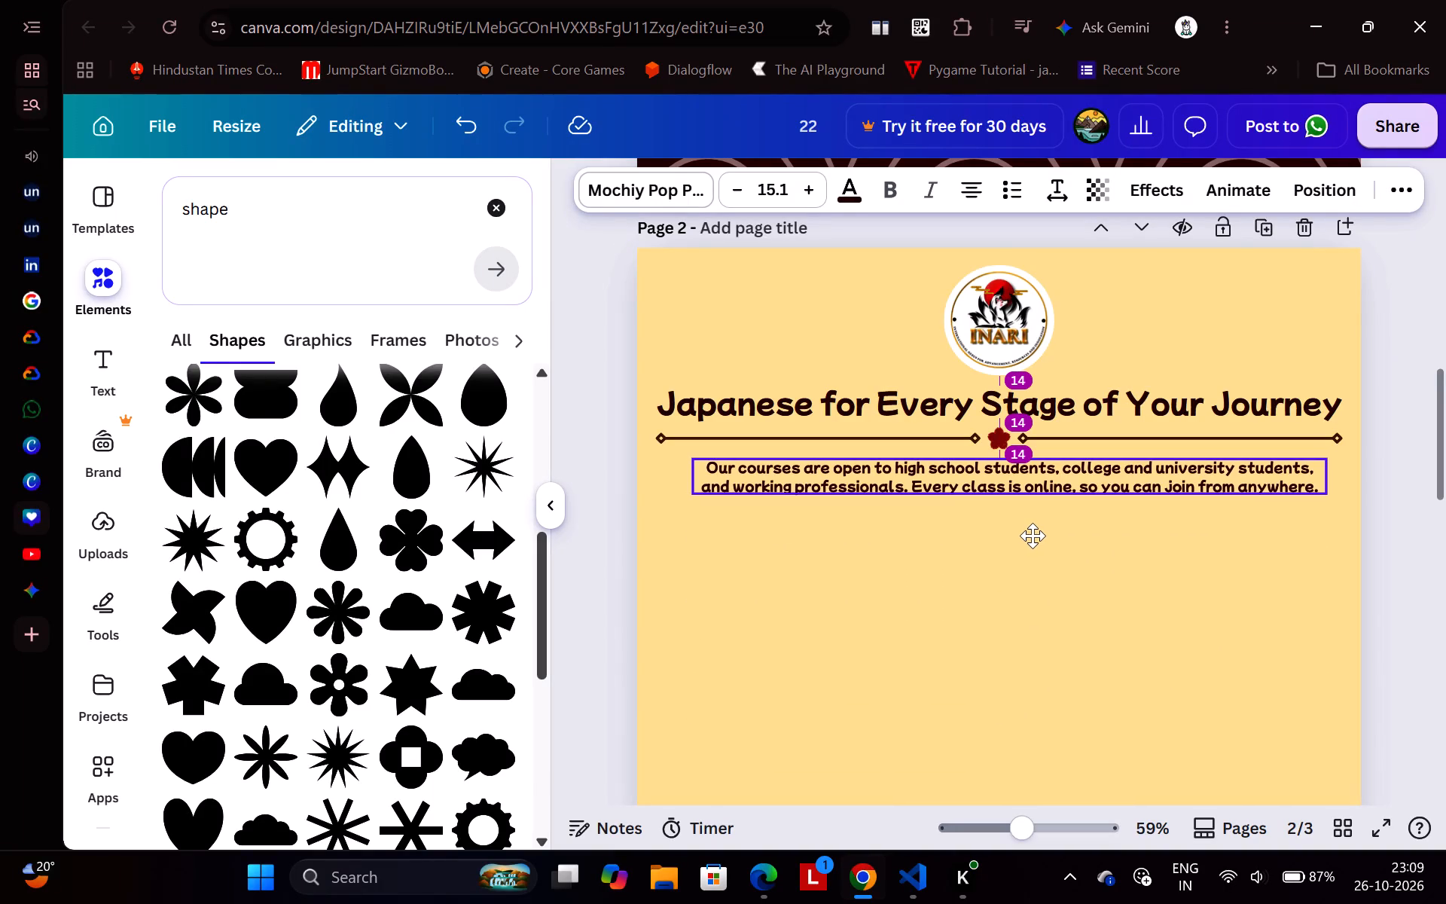
Centre the course-audience description text horizontally on page 2, just below the blossom divider.
{"action": "left_click_drag", "start_coordinate": [1033, 536], "coordinate": [1023, 539]}
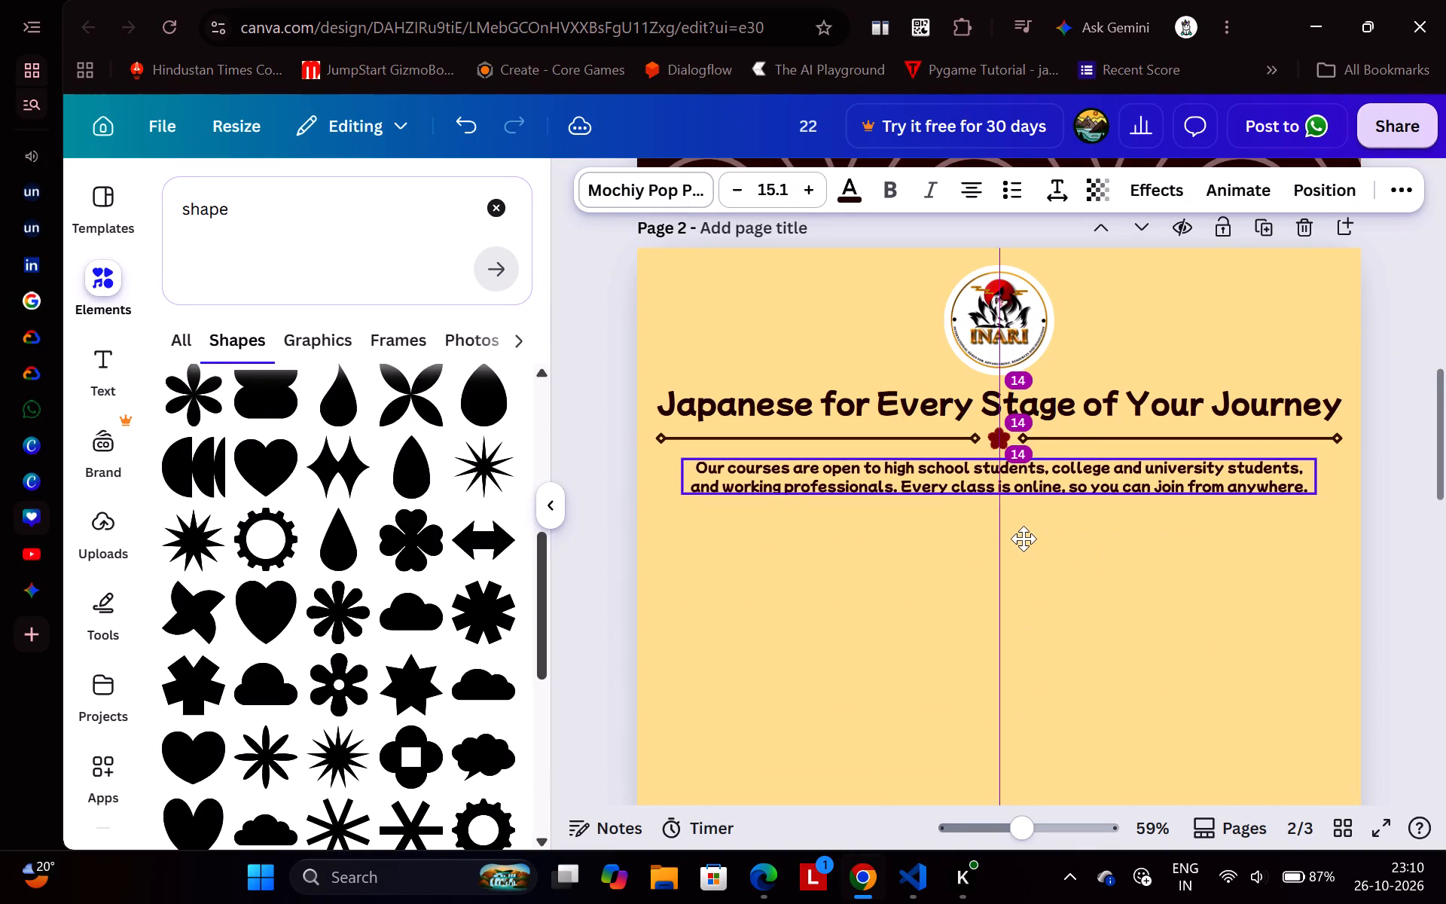
{"action": "left_click", "coordinate": [1392, 546]}
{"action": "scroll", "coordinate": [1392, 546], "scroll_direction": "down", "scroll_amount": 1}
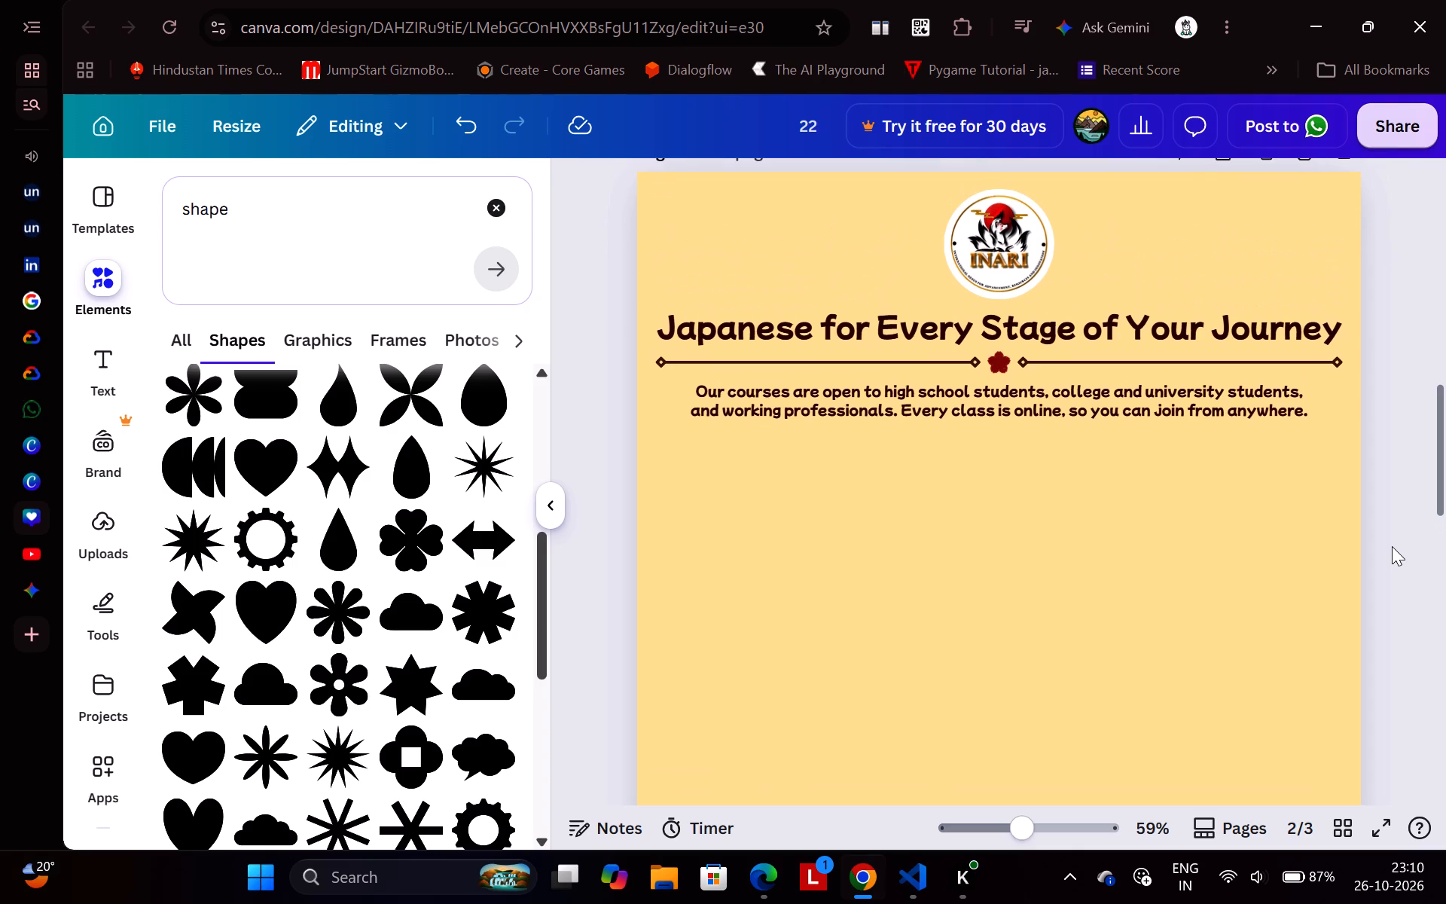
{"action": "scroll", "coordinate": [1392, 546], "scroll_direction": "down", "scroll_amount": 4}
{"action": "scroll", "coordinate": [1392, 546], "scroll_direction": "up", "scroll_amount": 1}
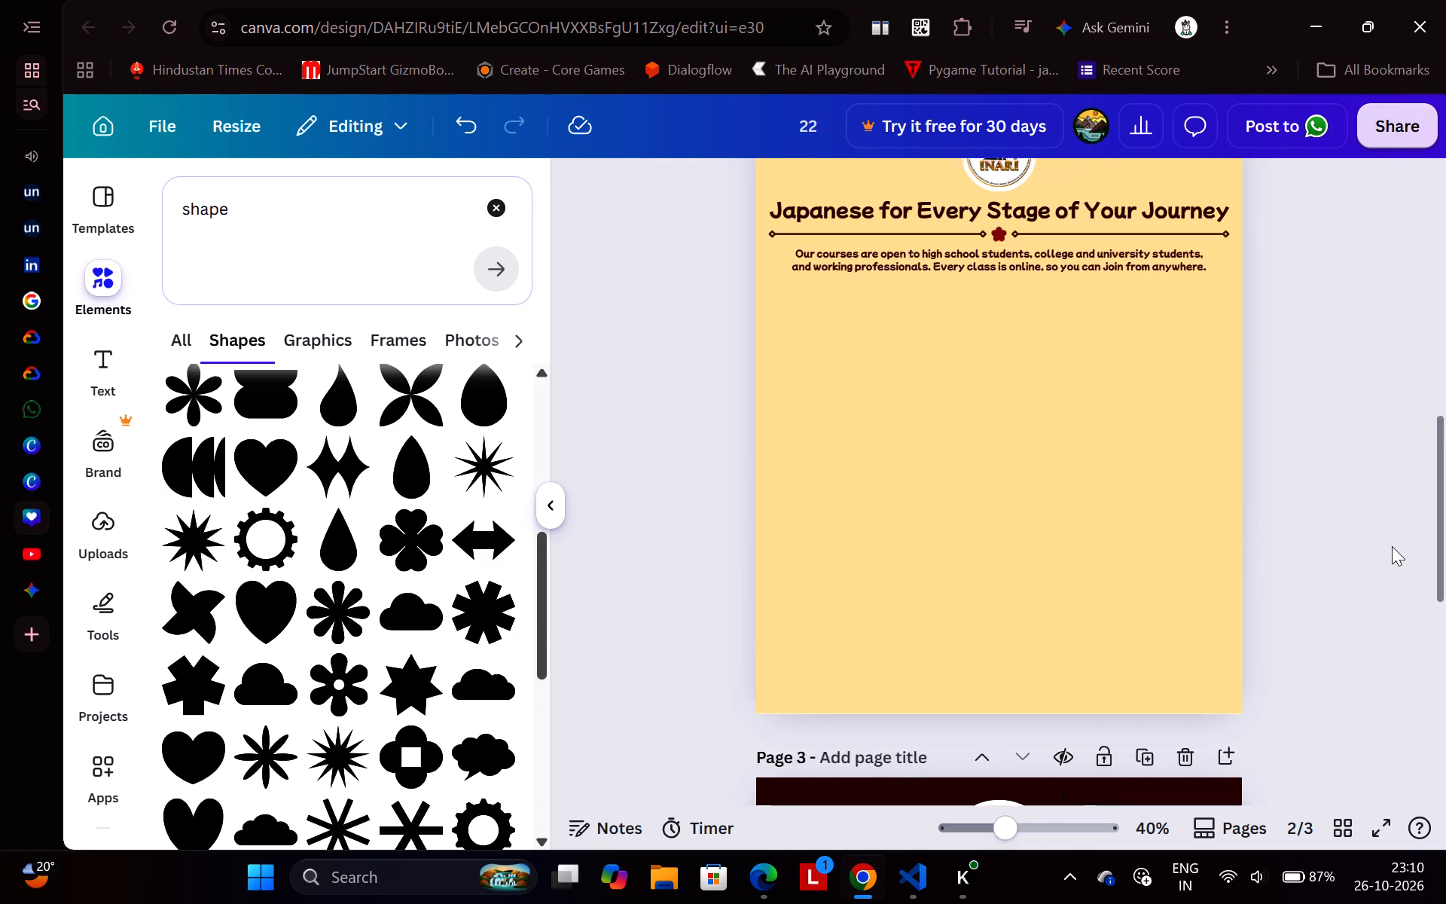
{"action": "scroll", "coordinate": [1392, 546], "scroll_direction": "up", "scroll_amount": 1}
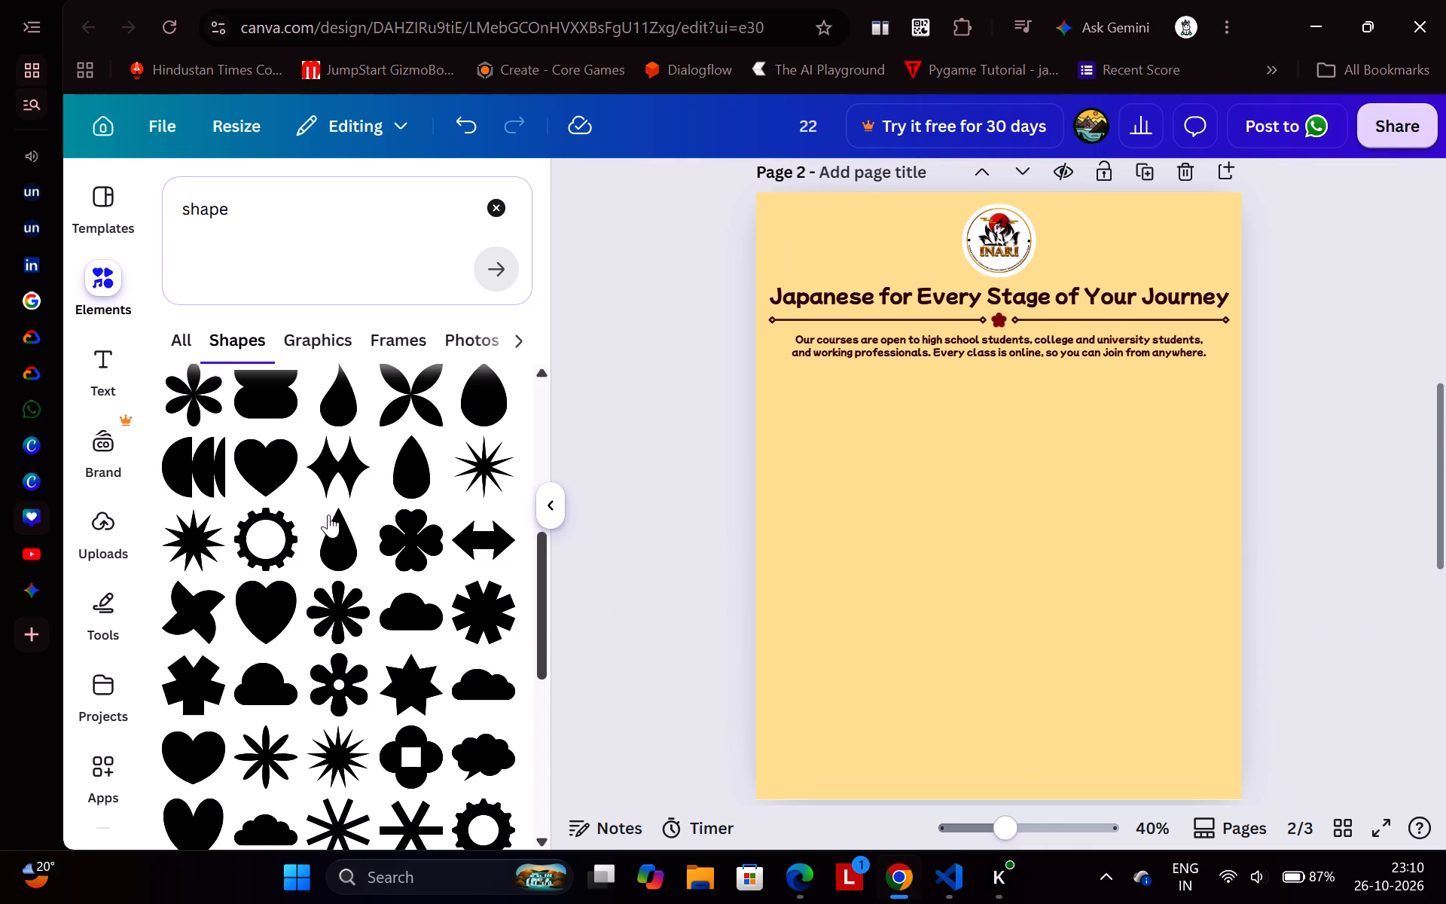
Add a rounded rectangle from the shapes and stretch it into a wide block almost spanning page 2 below the course text.
{"action": "scroll", "coordinate": [319, 517], "scroll_direction": "up", "scroll_amount": 6}
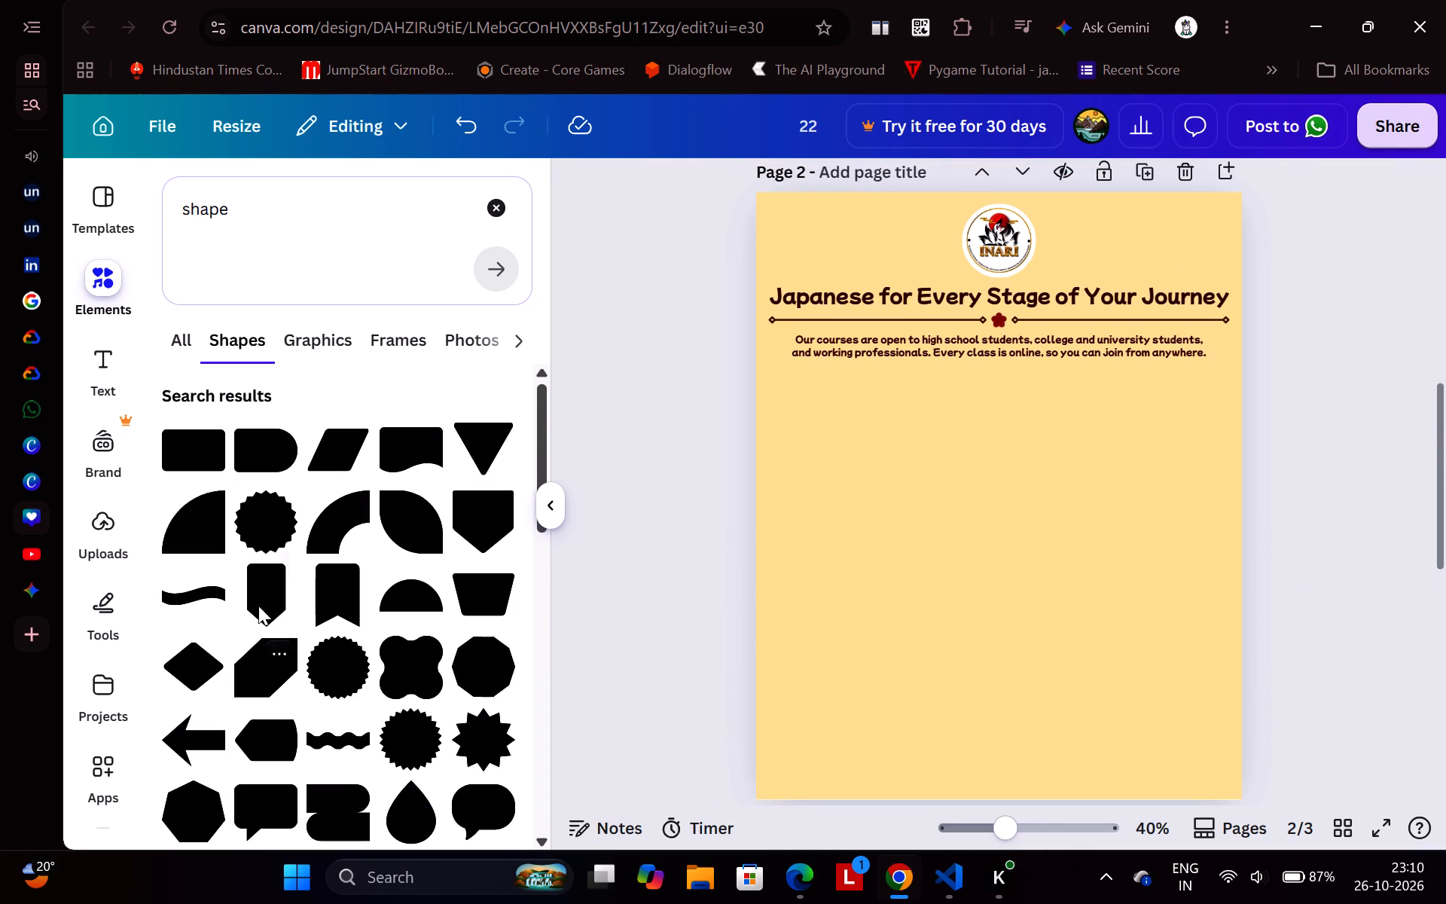
{"action": "left_click", "coordinate": [189, 435]}
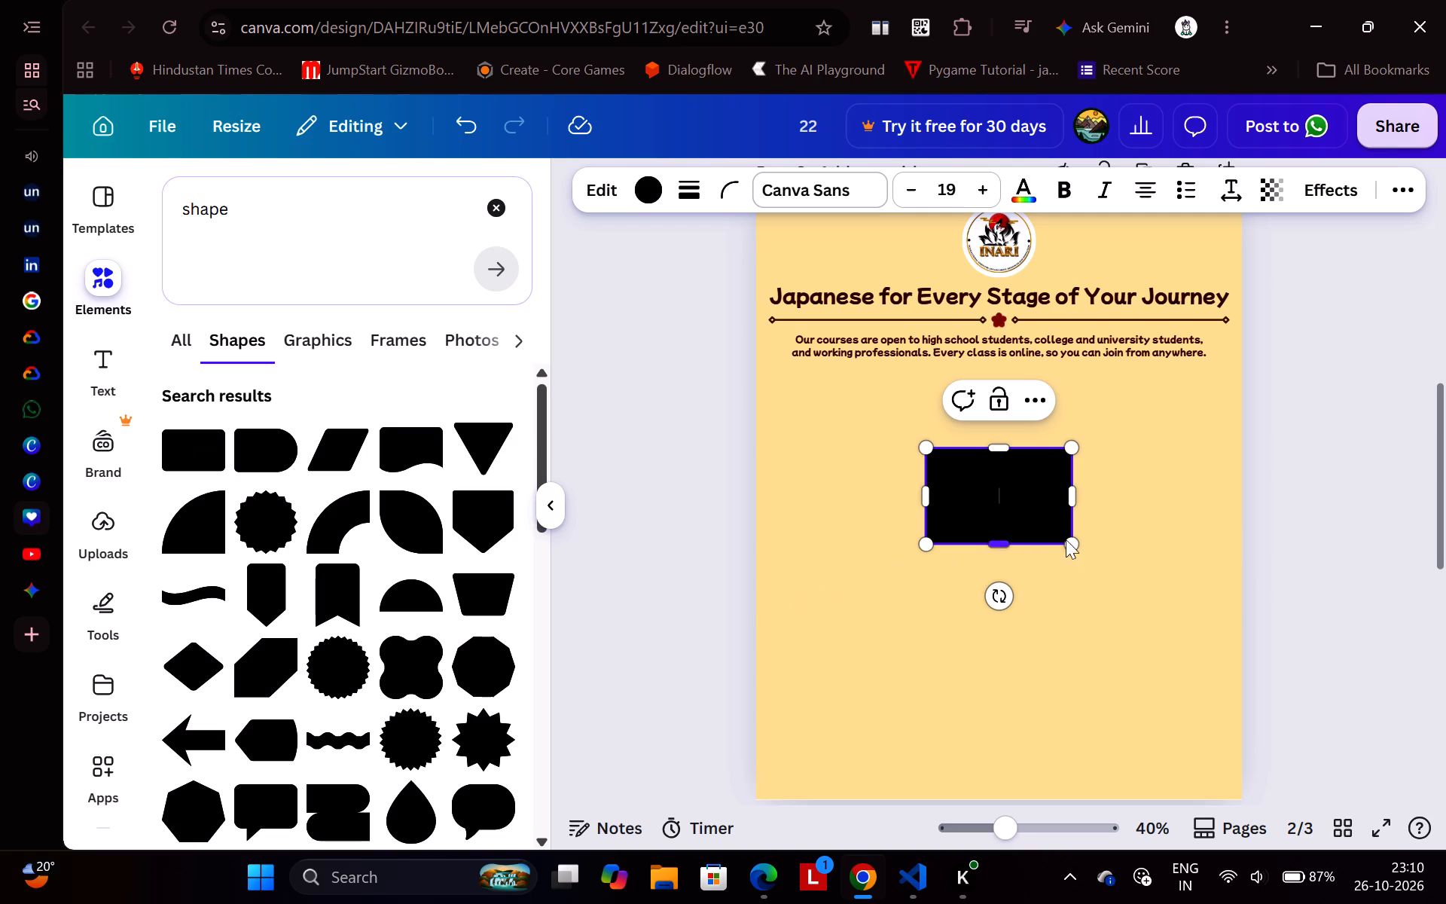
{"action": "left_click_drag", "start_coordinate": [1069, 543], "coordinate": [1214, 603]}
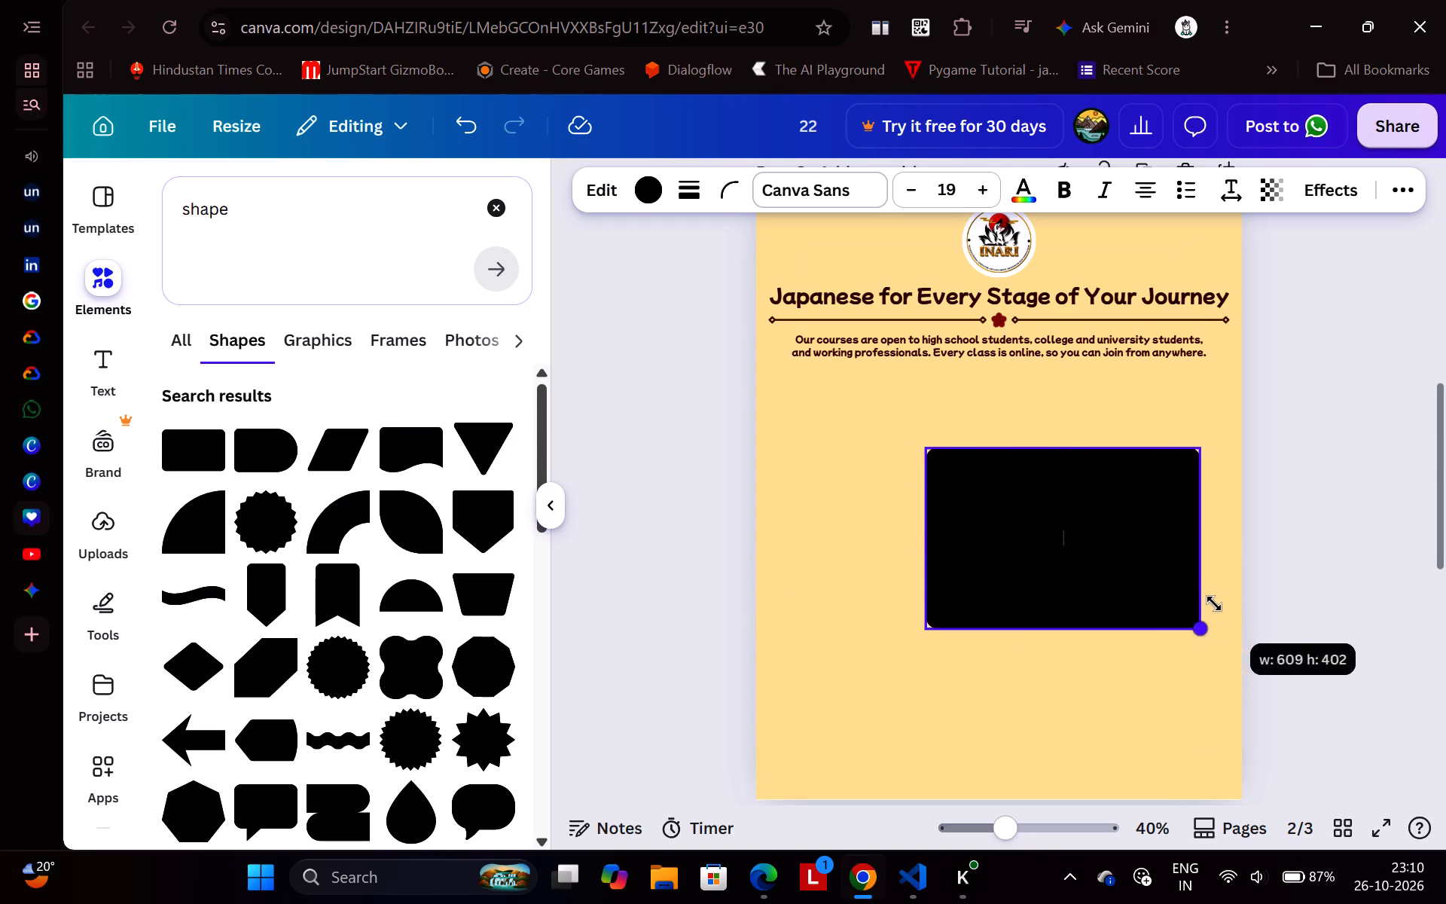
{"action": "left_click_drag", "start_coordinate": [1214, 603], "coordinate": [1237, 610]}
{"action": "left_click_drag", "start_coordinate": [930, 545], "coordinate": [877, 538]}
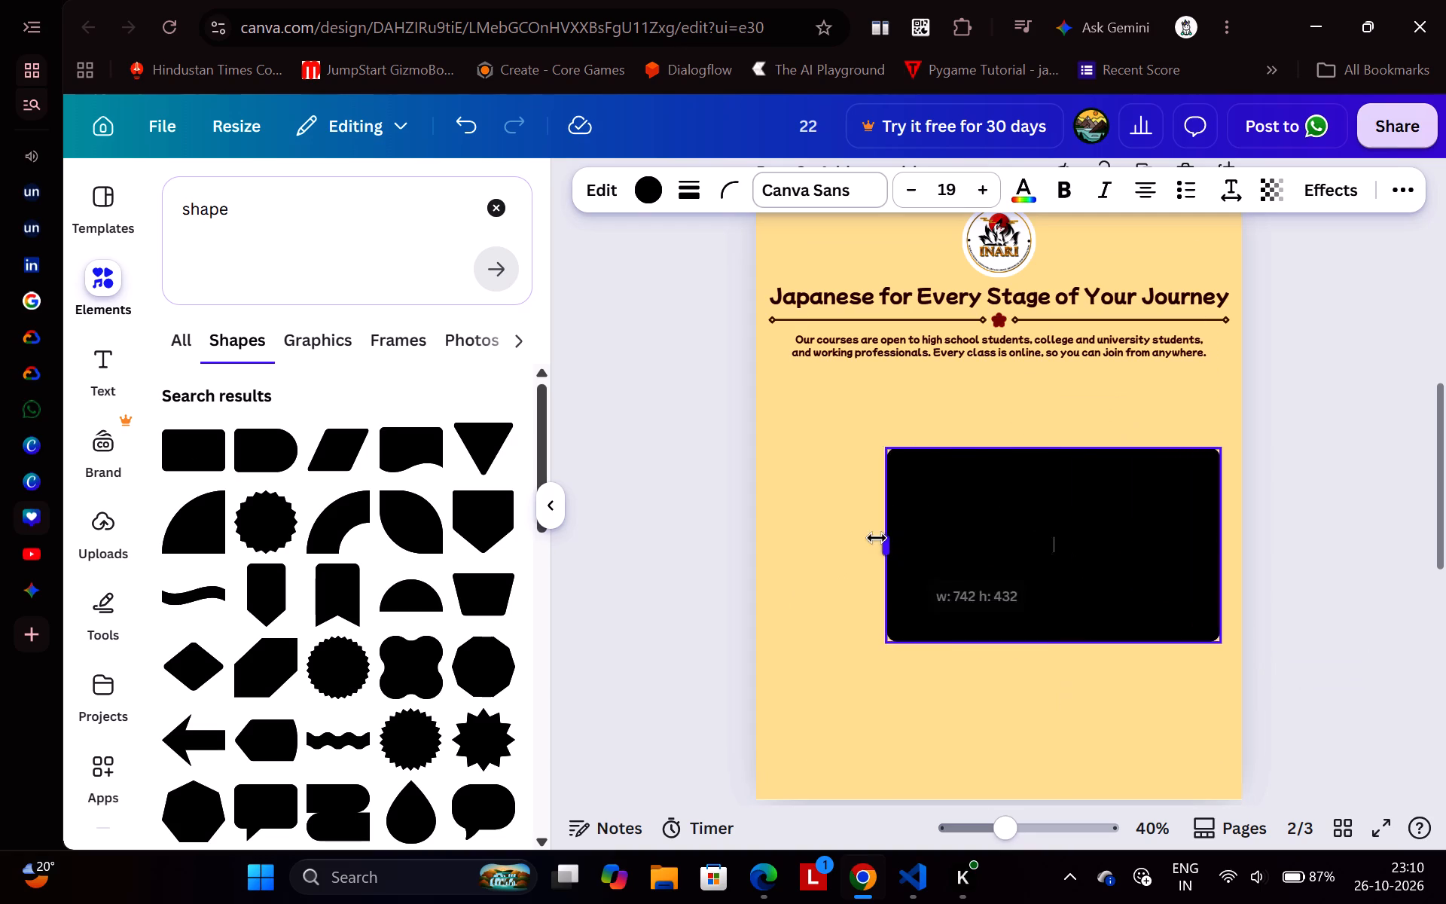
{"action": "left_click_drag", "start_coordinate": [877, 538], "coordinate": [780, 533]}
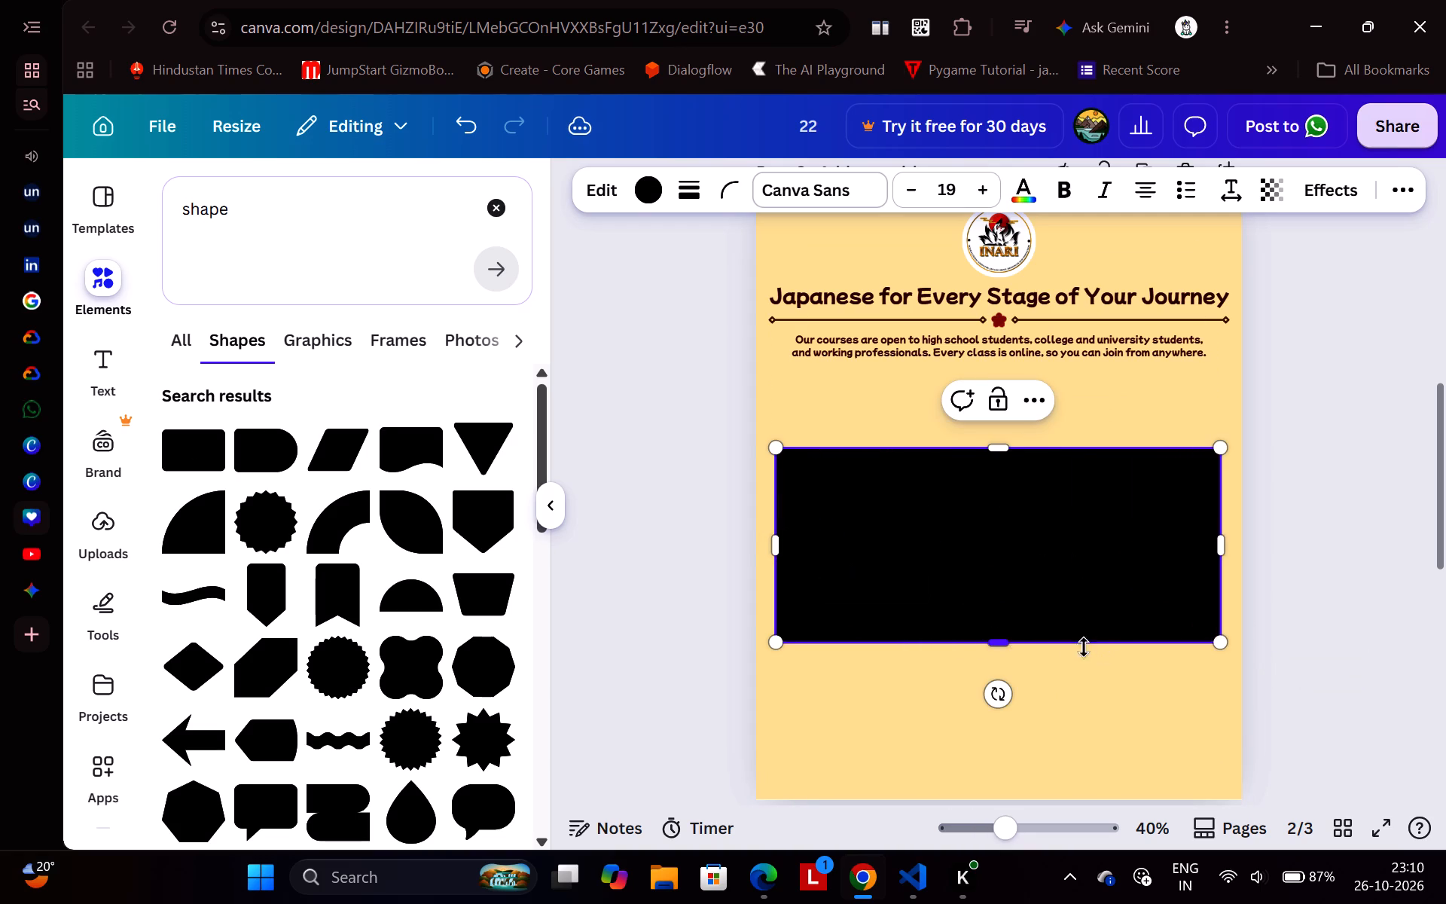
{"action": "left_click_drag", "start_coordinate": [1008, 640], "coordinate": [1010, 582]}
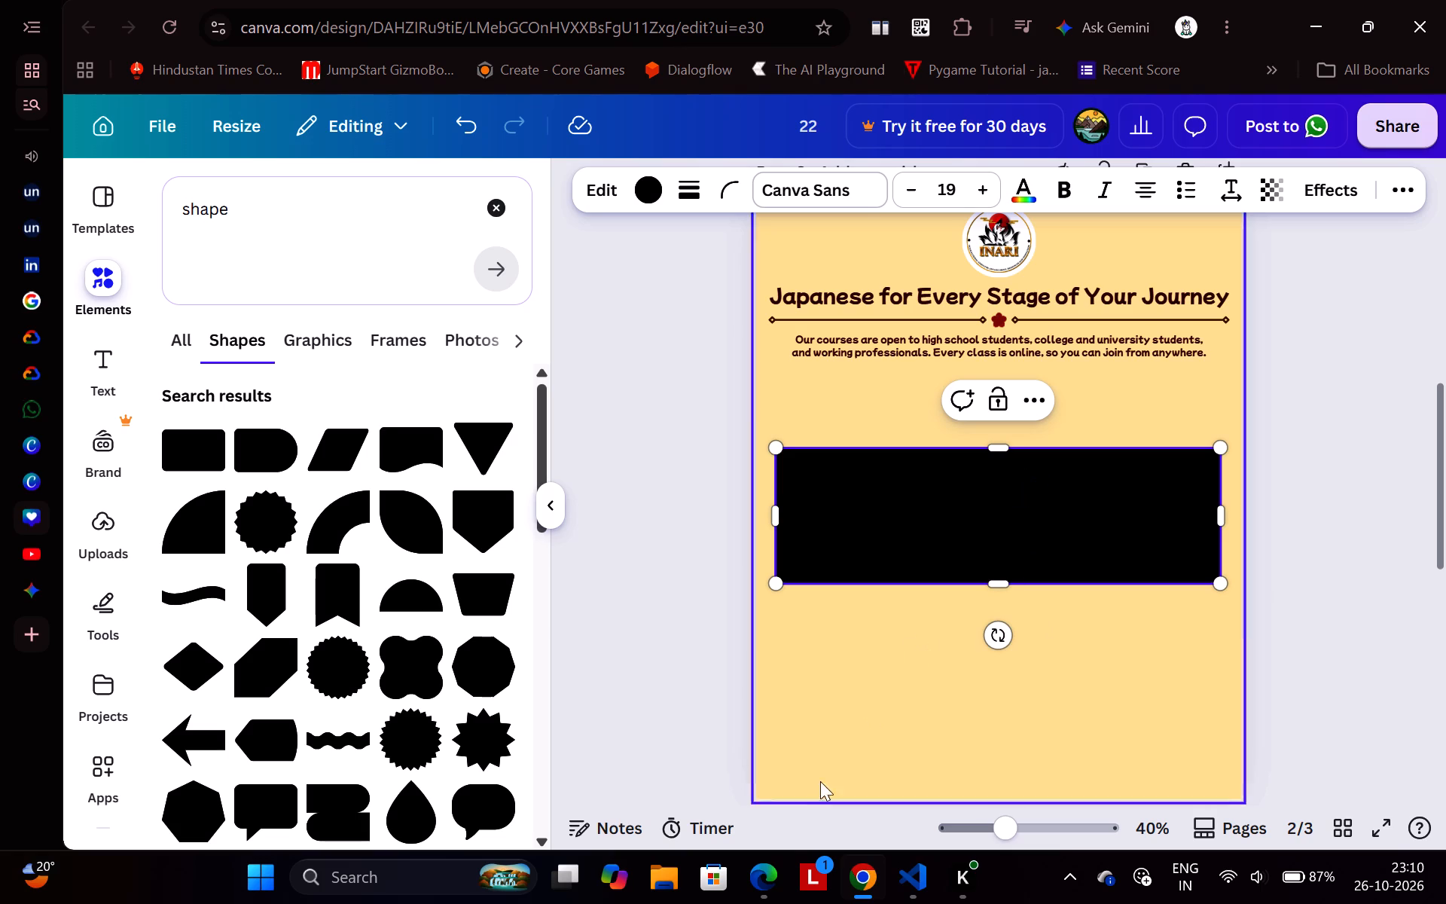
Copy the High School Students card text from the INARI website in Edge into the Canva rectangle, removing the trailing blank line.
{"action": "left_click", "coordinate": [766, 869]}
{"action": "left_click", "coordinate": [221, 539]}
{"action": "scroll", "coordinate": [221, 539], "scroll_direction": "down", "scroll_amount": 4}
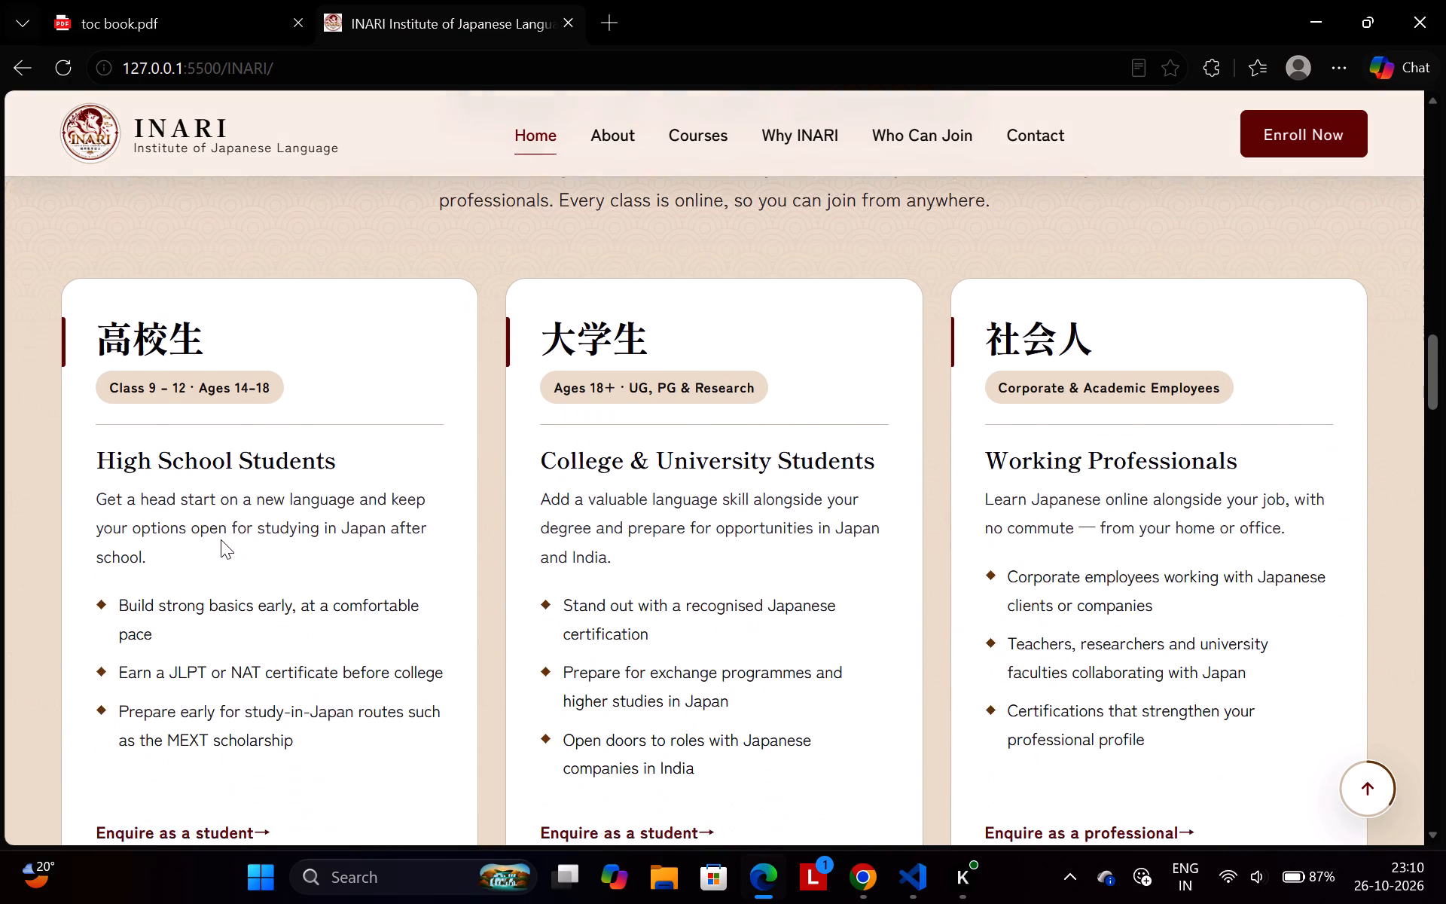
{"action": "scroll", "coordinate": [143, 423], "scroll_direction": "down", "scroll_amount": 1}
{"action": "left_click_drag", "start_coordinate": [87, 270], "coordinate": [284, 546]}
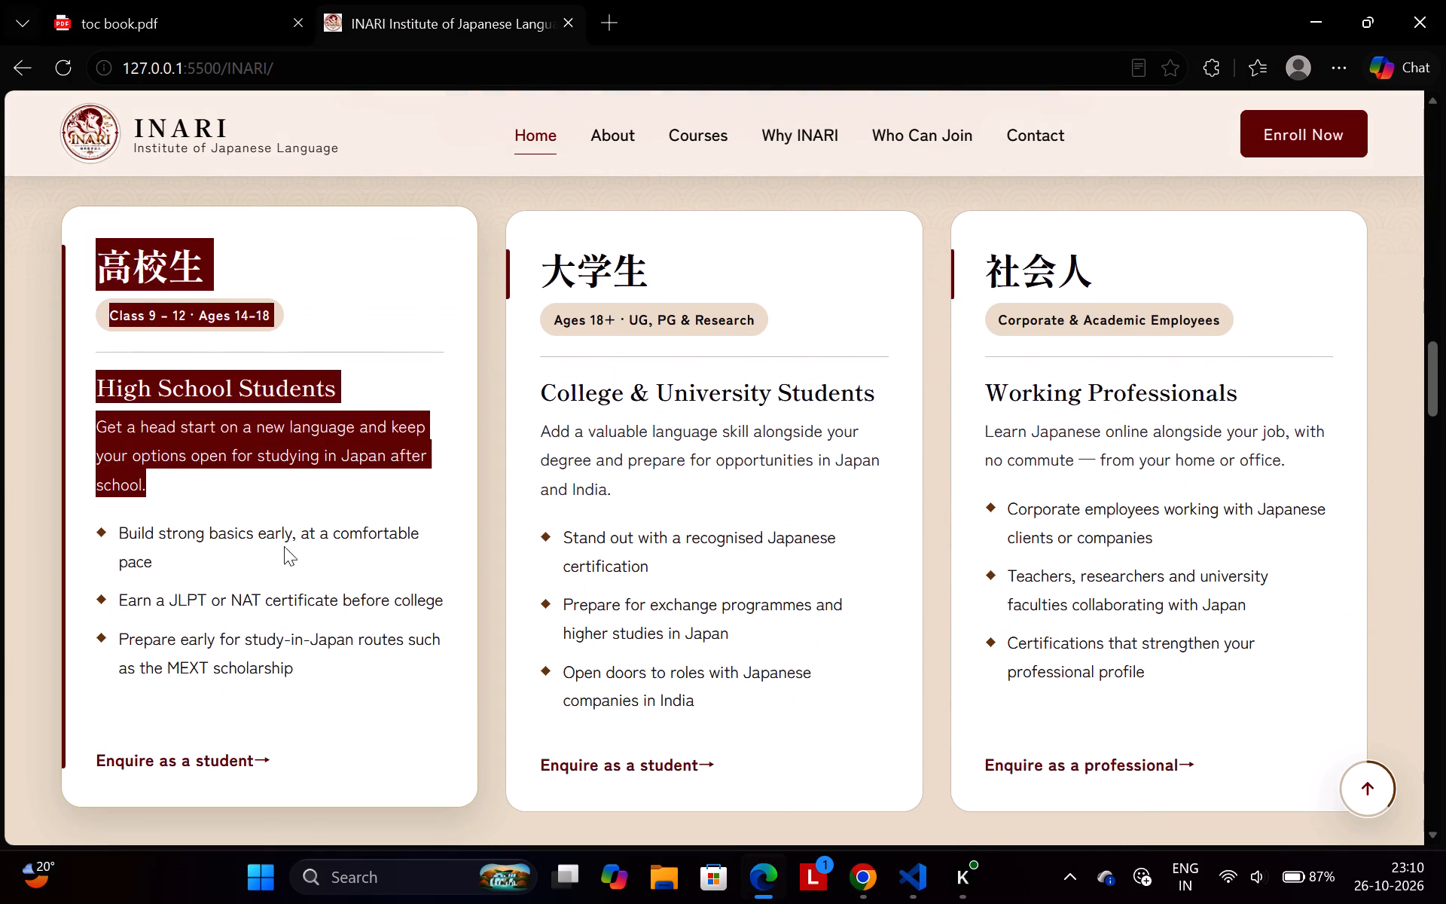
{"action": "left_click_drag", "start_coordinate": [284, 546], "coordinate": [309, 667]}
{"action": "key", "text": "ctrl+c"}
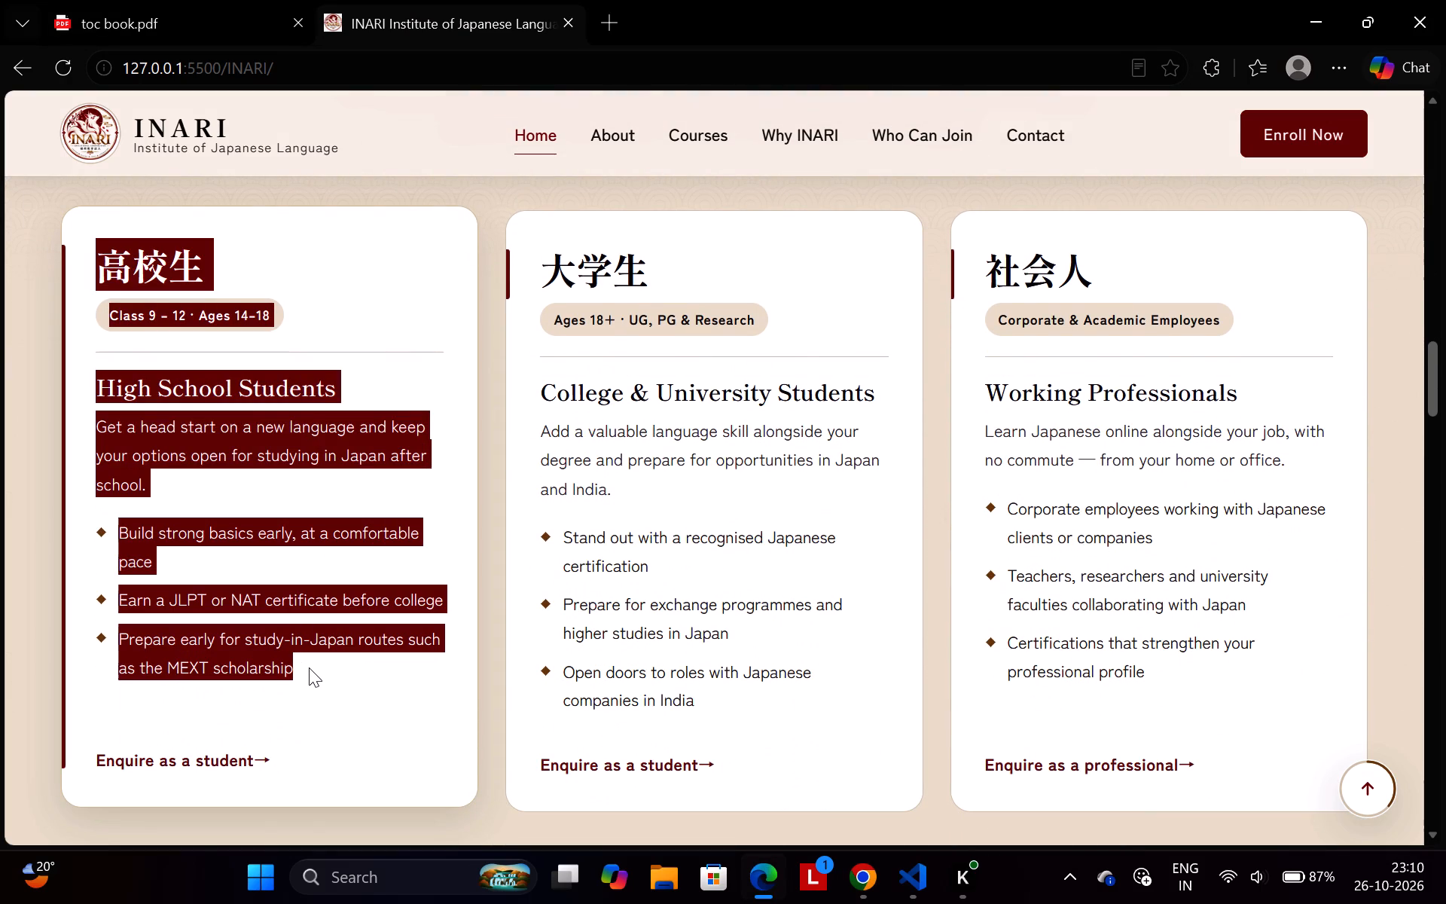
{"action": "key", "text": "alt+Tab"}
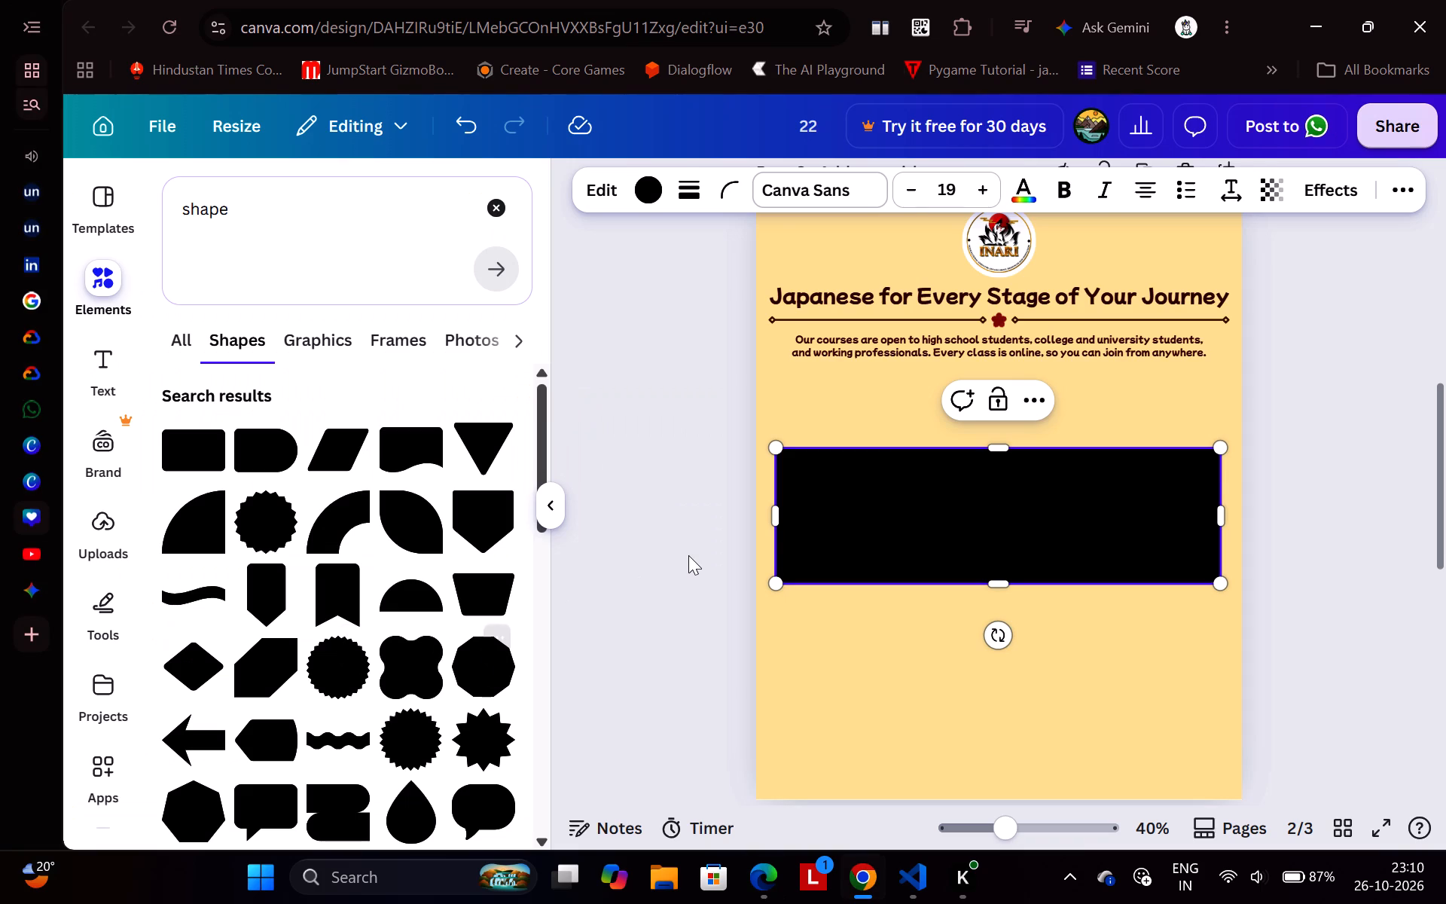
{"action": "key", "text": "ctrl+v"}
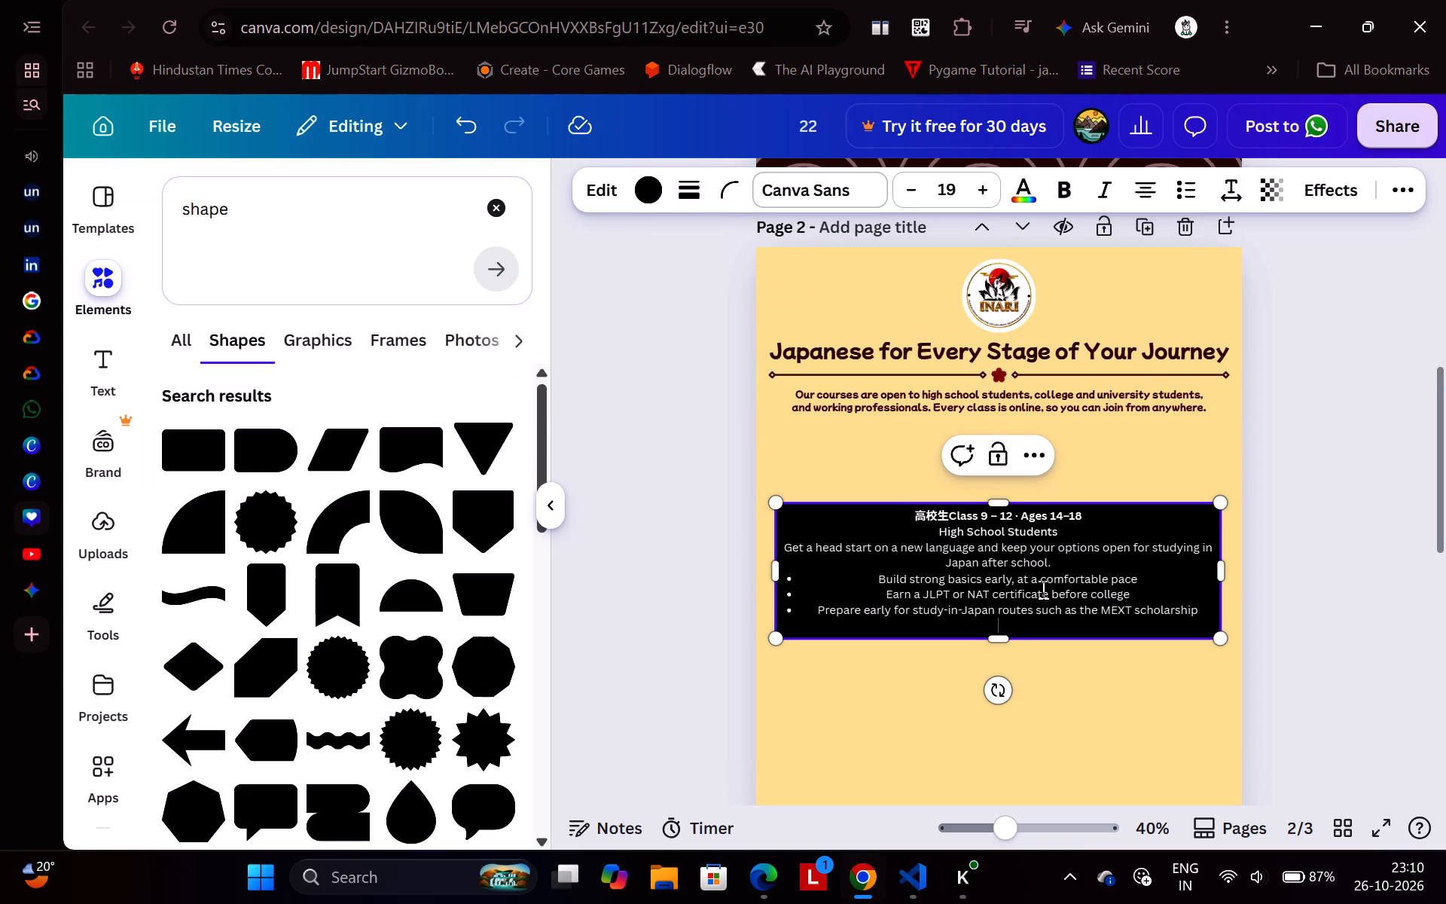
{"action": "key", "text": "BackSpace"}
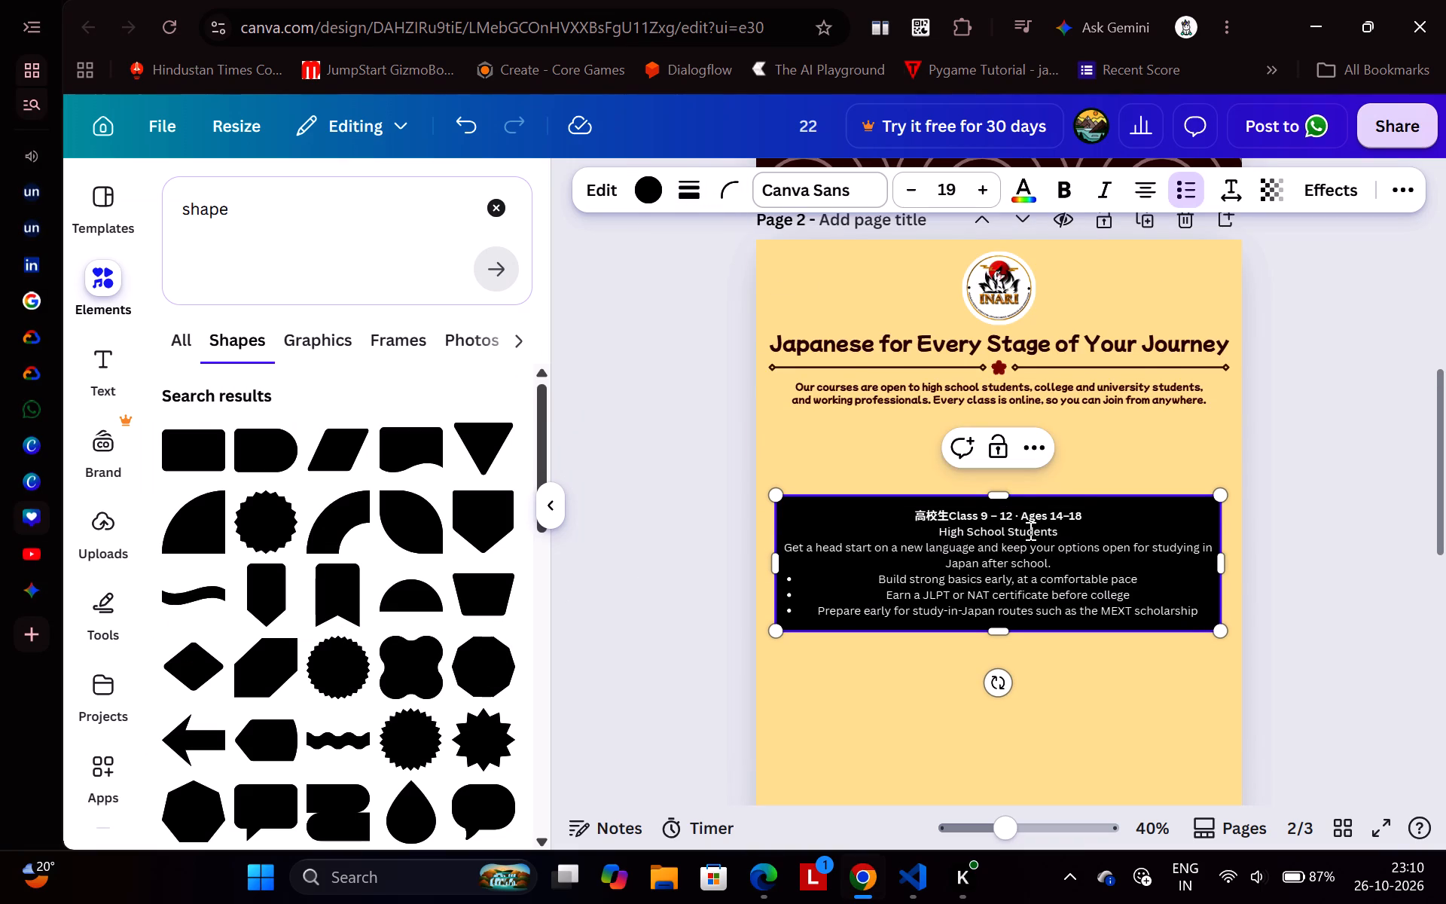
Left-align all the text inside the black rectangle.
{"action": "left_click_drag", "start_coordinate": [1203, 606], "coordinate": [871, 579]}
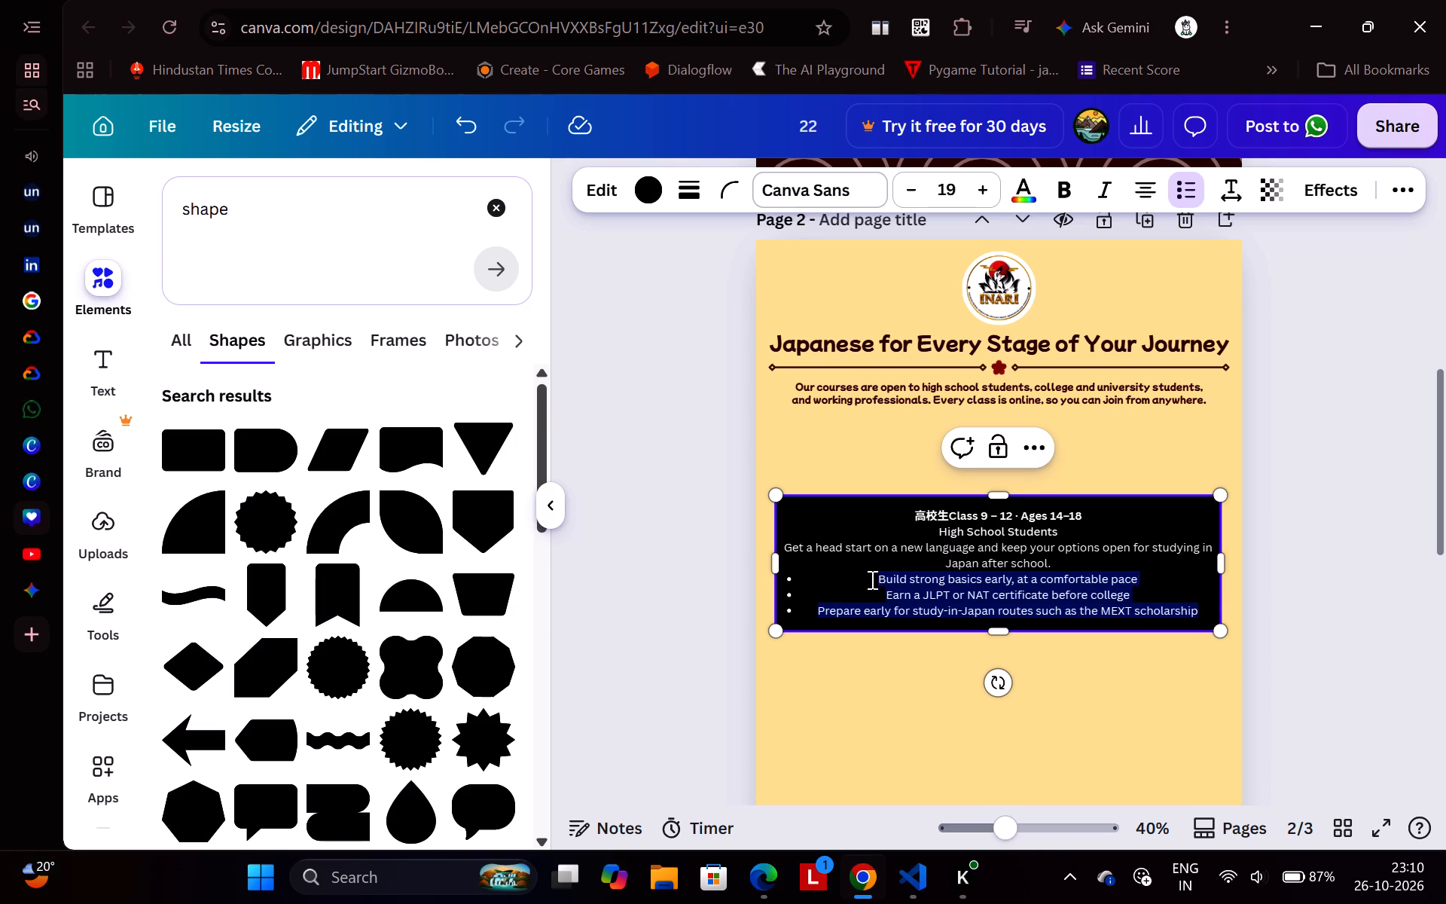
{"action": "left_click_drag", "start_coordinate": [871, 579], "coordinate": [782, 550]}
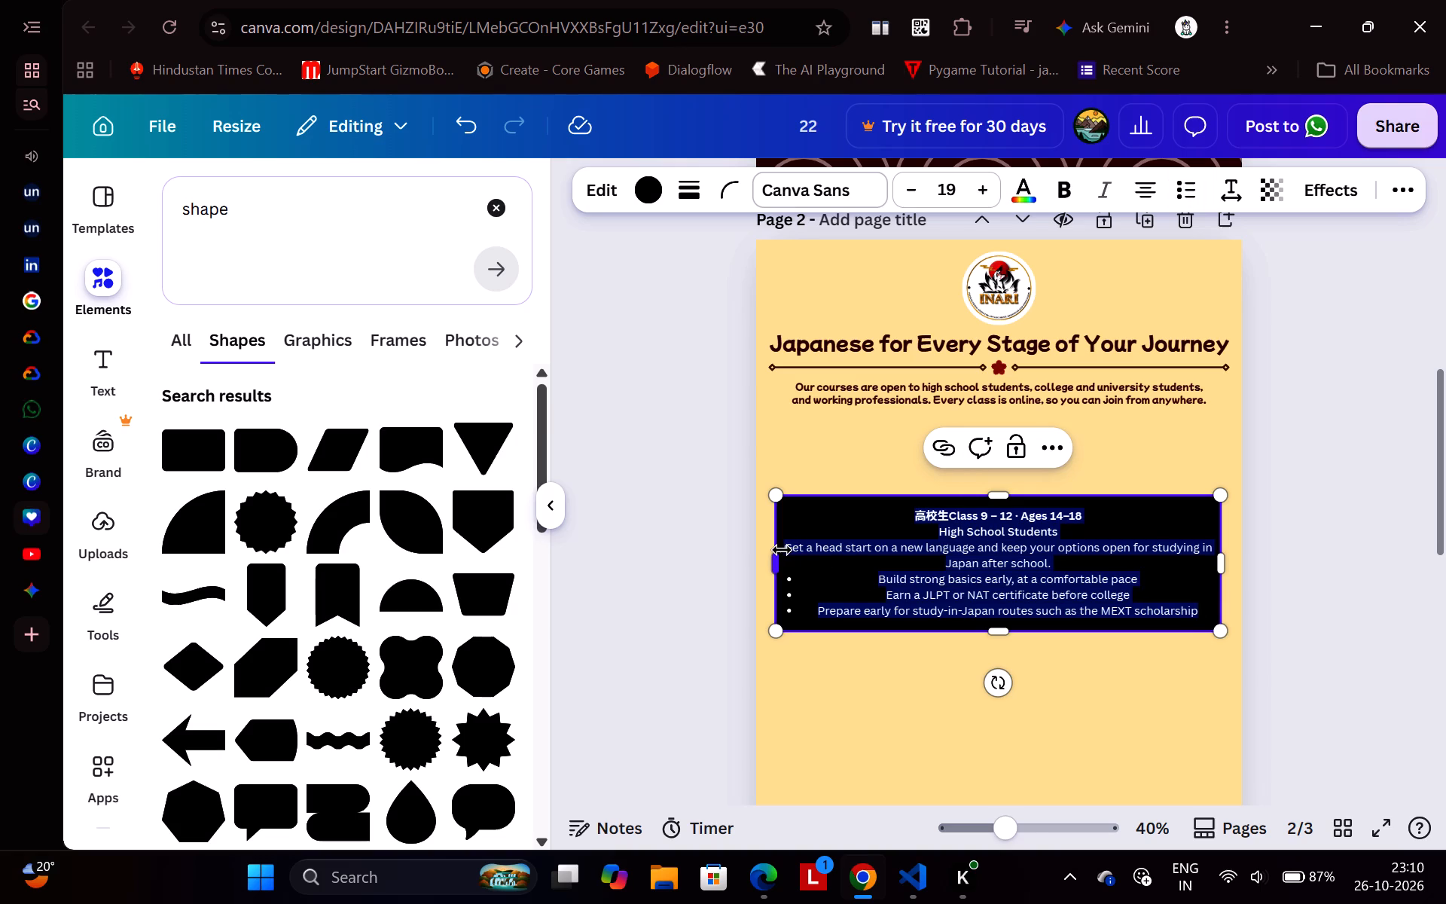
{"action": "left_click", "coordinate": [946, 533]}
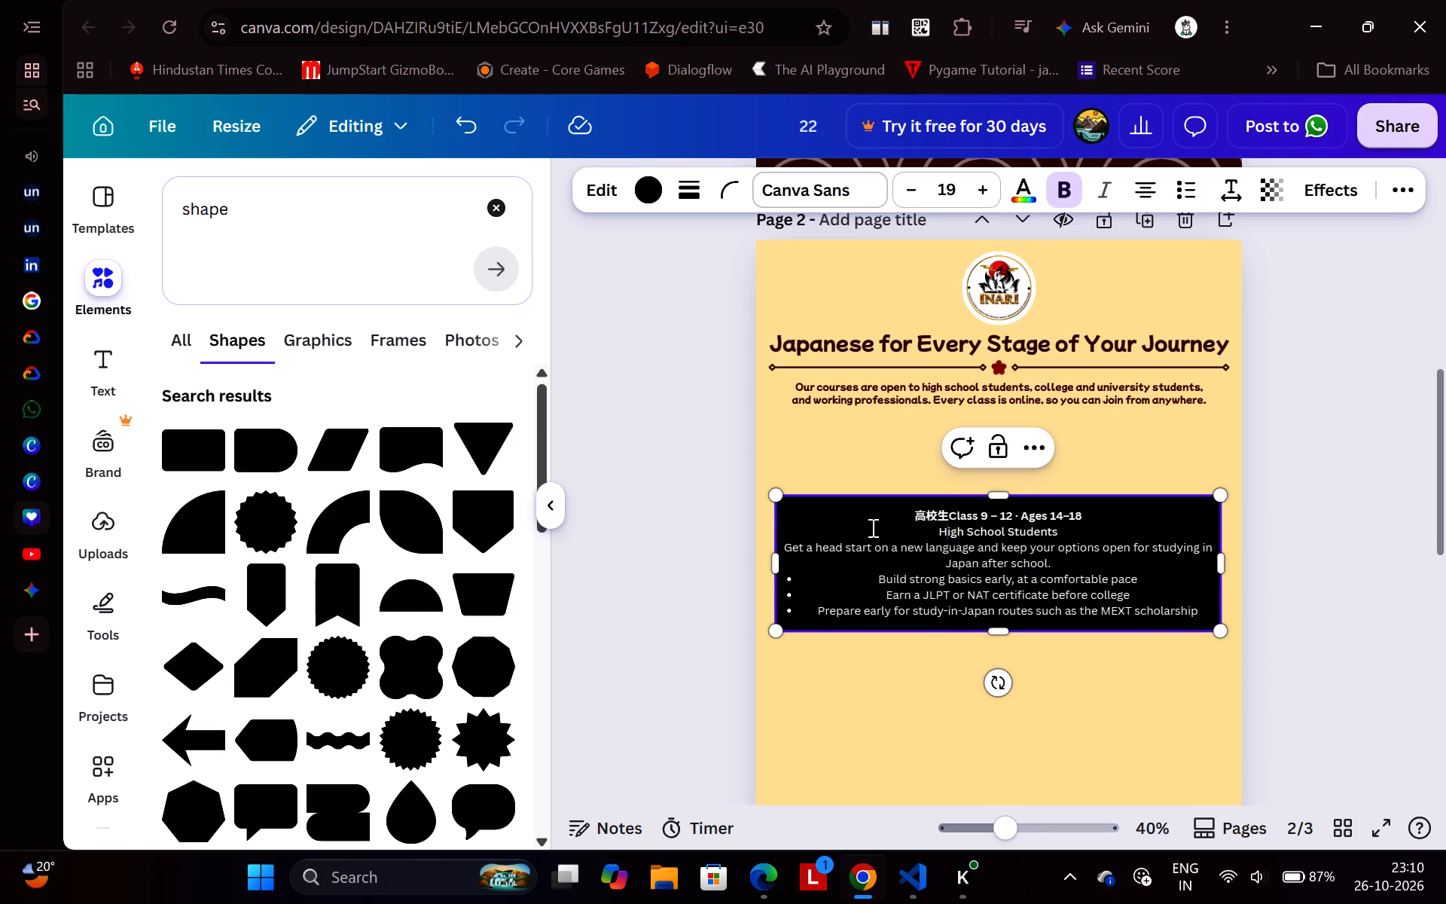
{"action": "key", "text": "ctrl+a"}
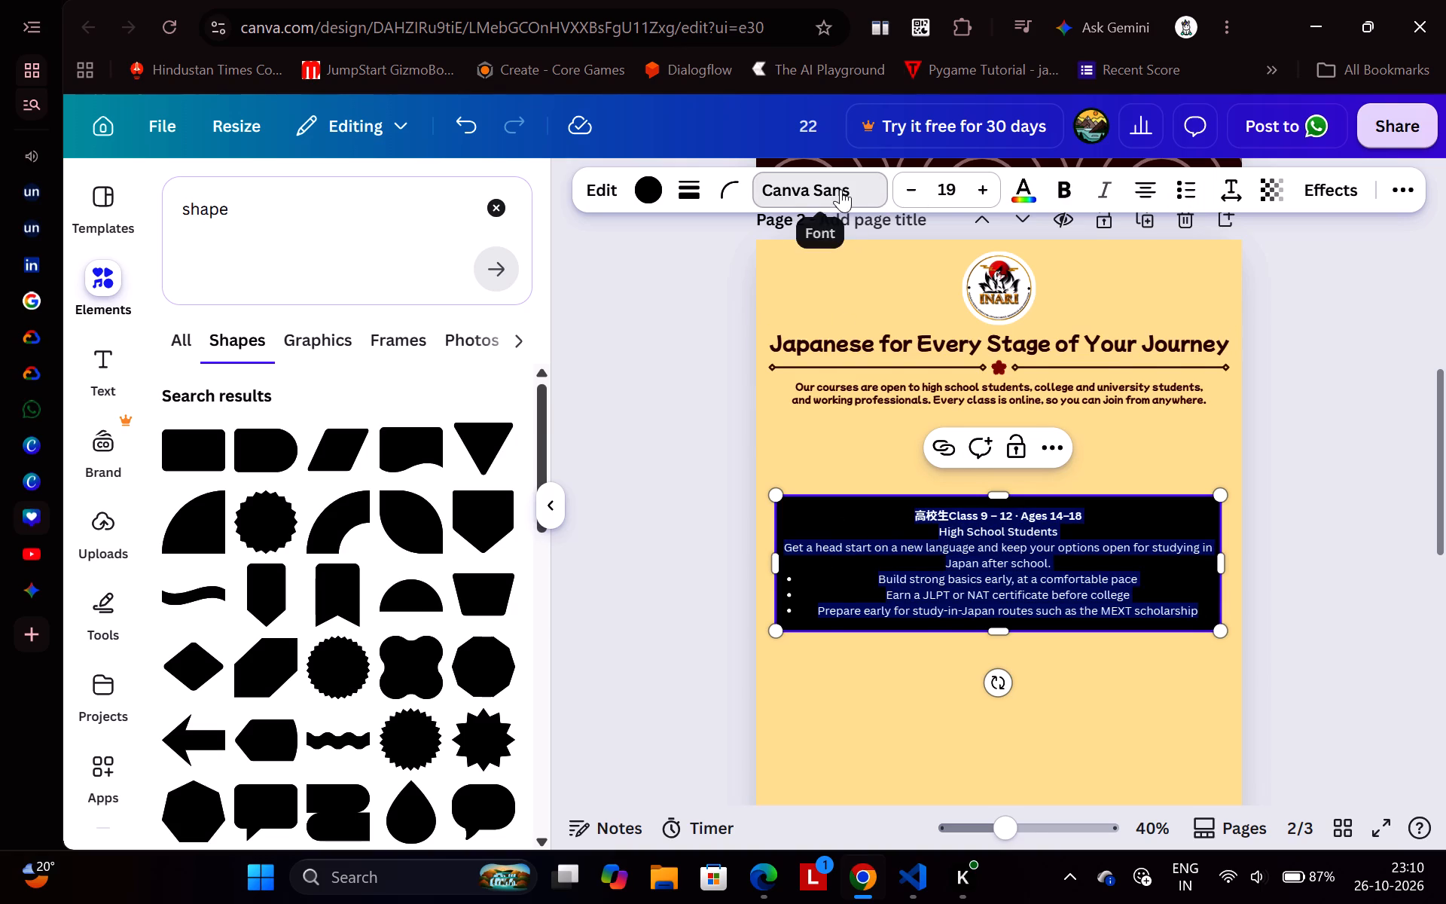
{"action": "left_click", "coordinate": [1149, 189]}
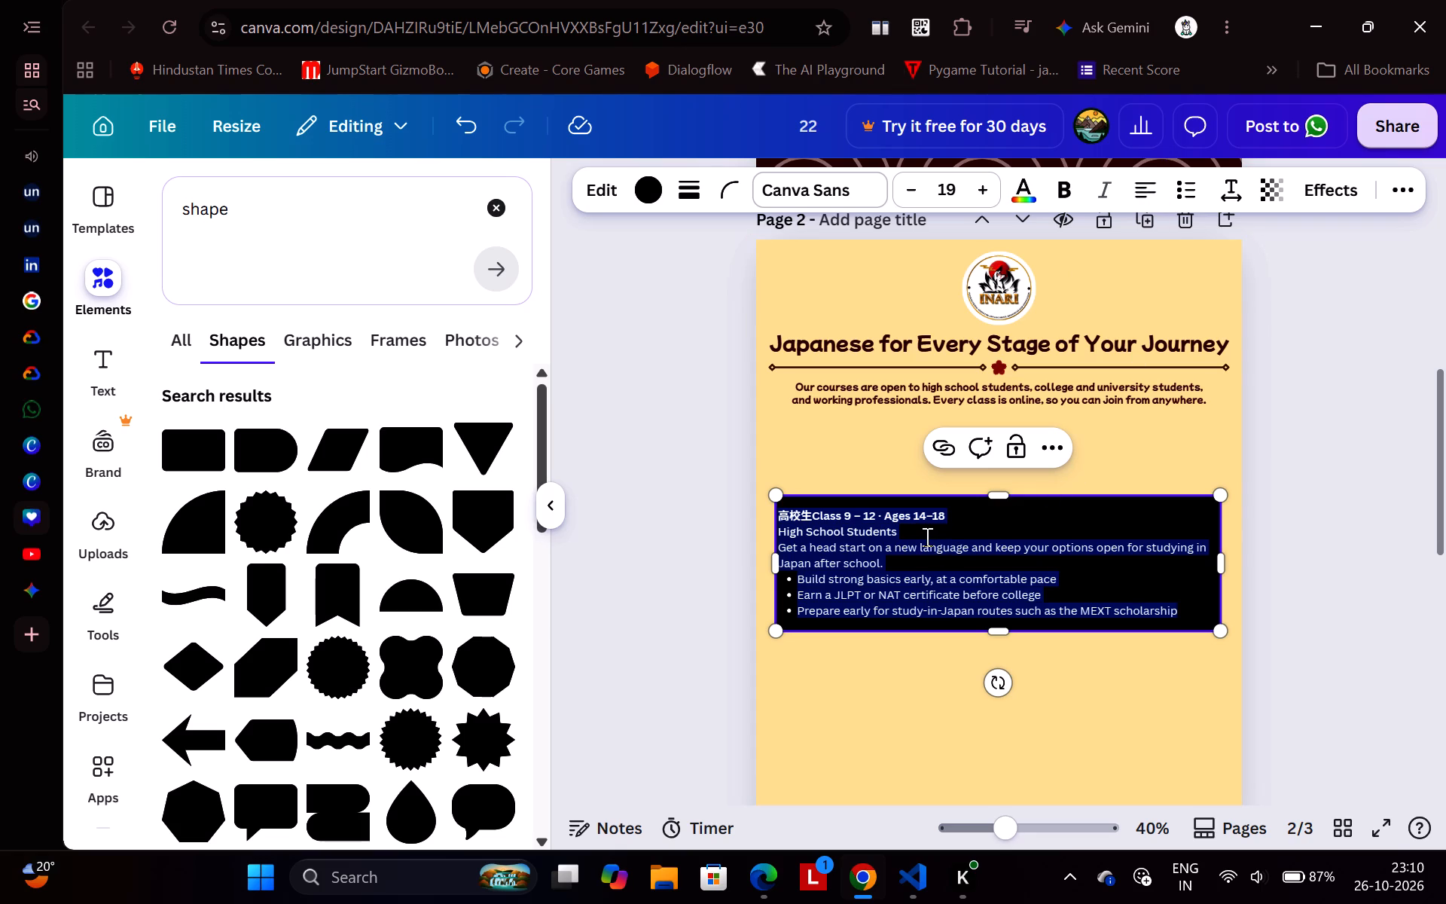
Check the website card's layout and break the first line after 高校生 so "Class 9 – 12 · Ages 14–18" starts its own line.
{"action": "left_click", "coordinate": [959, 519]}
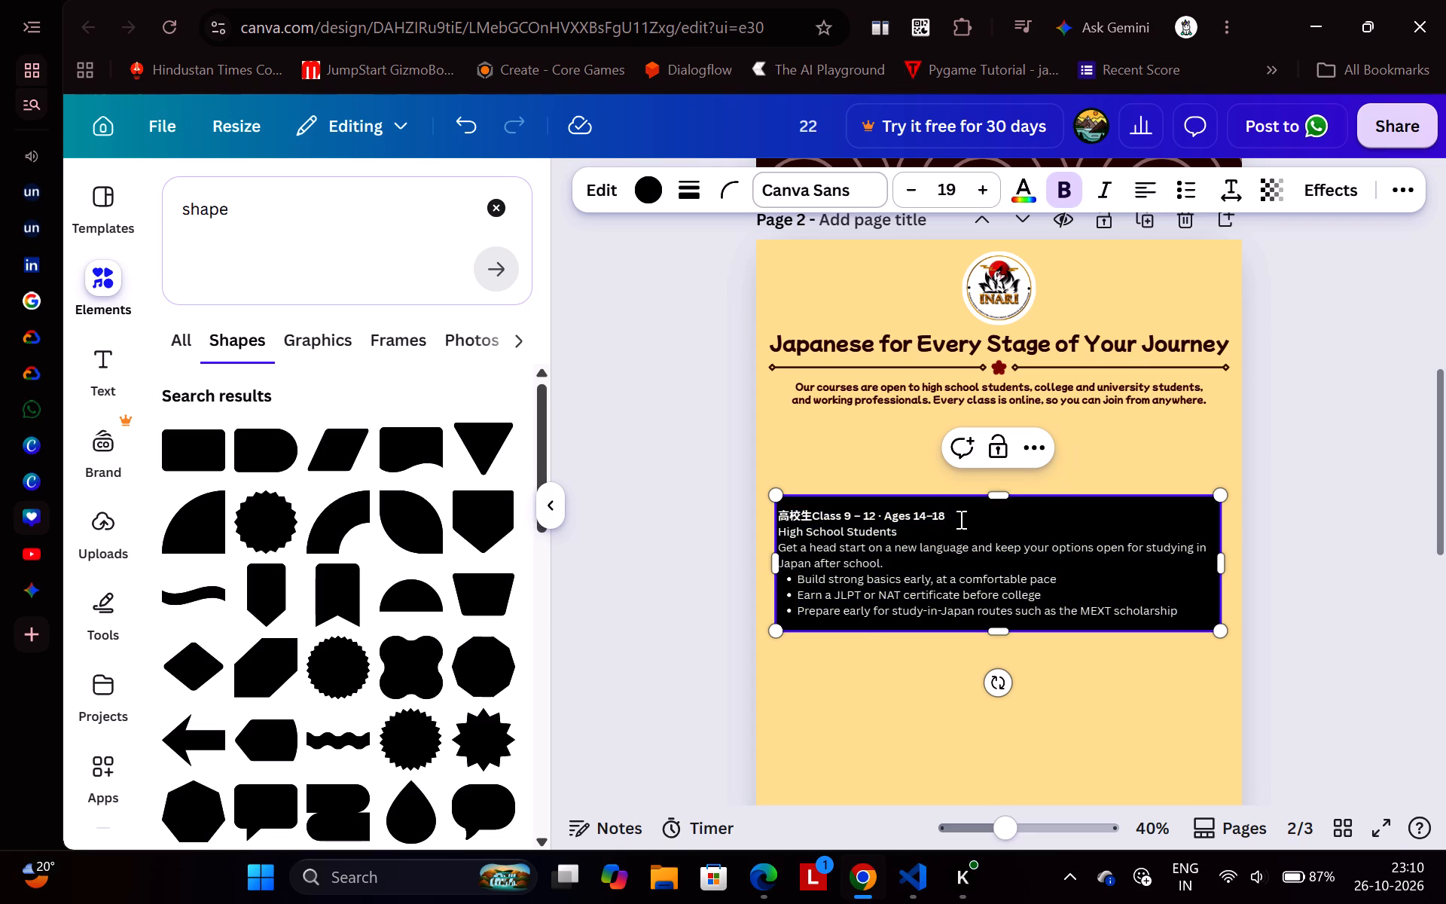
{"action": "key", "text": "alt+Tab"}
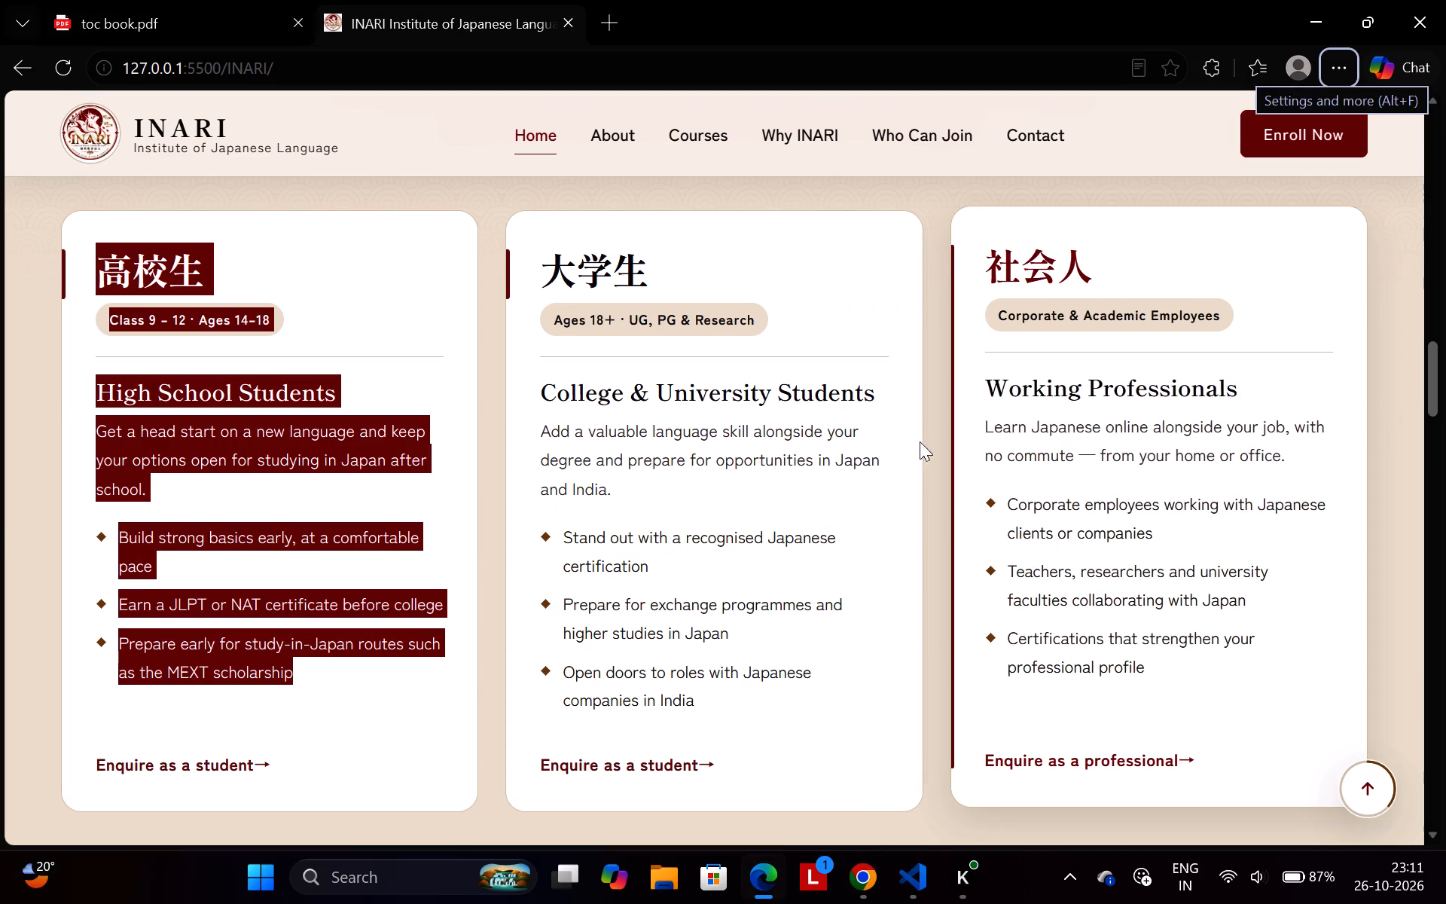
{"action": "key", "text": "alt+Tab"}
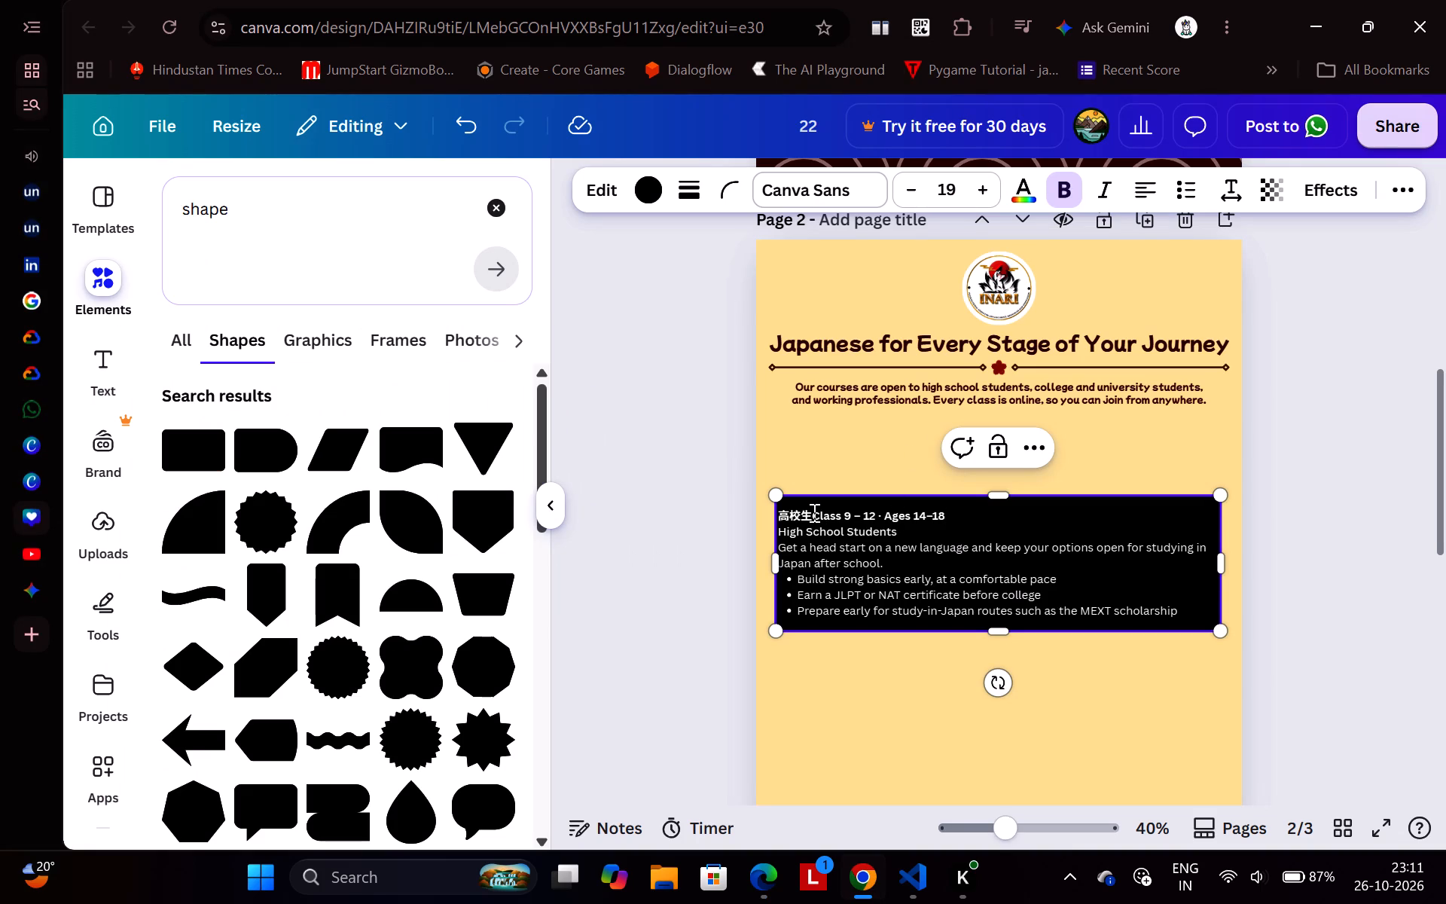
{"action": "left_click", "coordinate": [813, 512]}
{"action": "key", "text": "Return"}
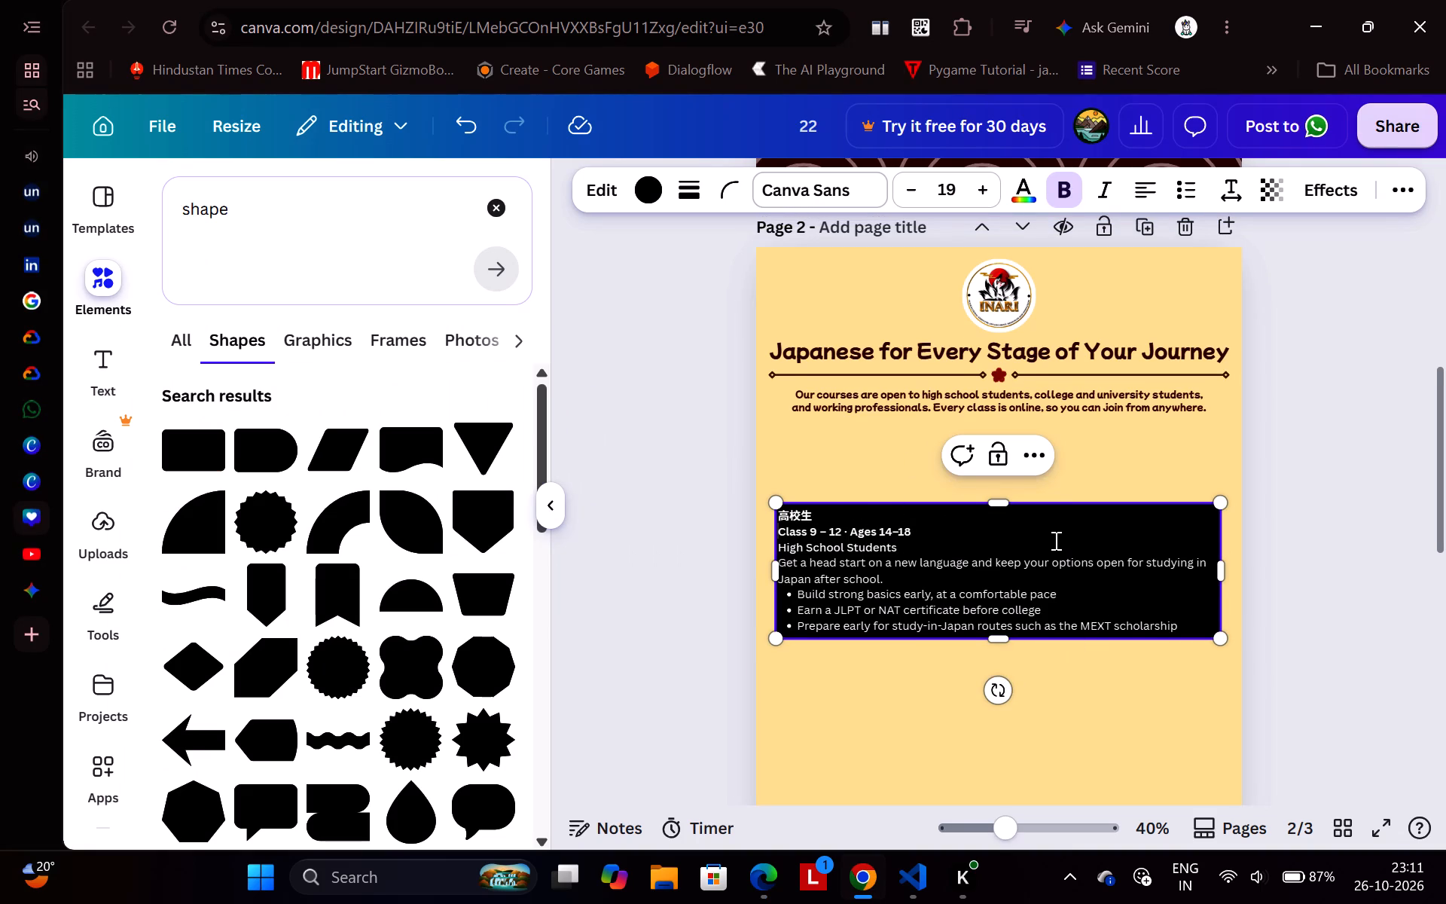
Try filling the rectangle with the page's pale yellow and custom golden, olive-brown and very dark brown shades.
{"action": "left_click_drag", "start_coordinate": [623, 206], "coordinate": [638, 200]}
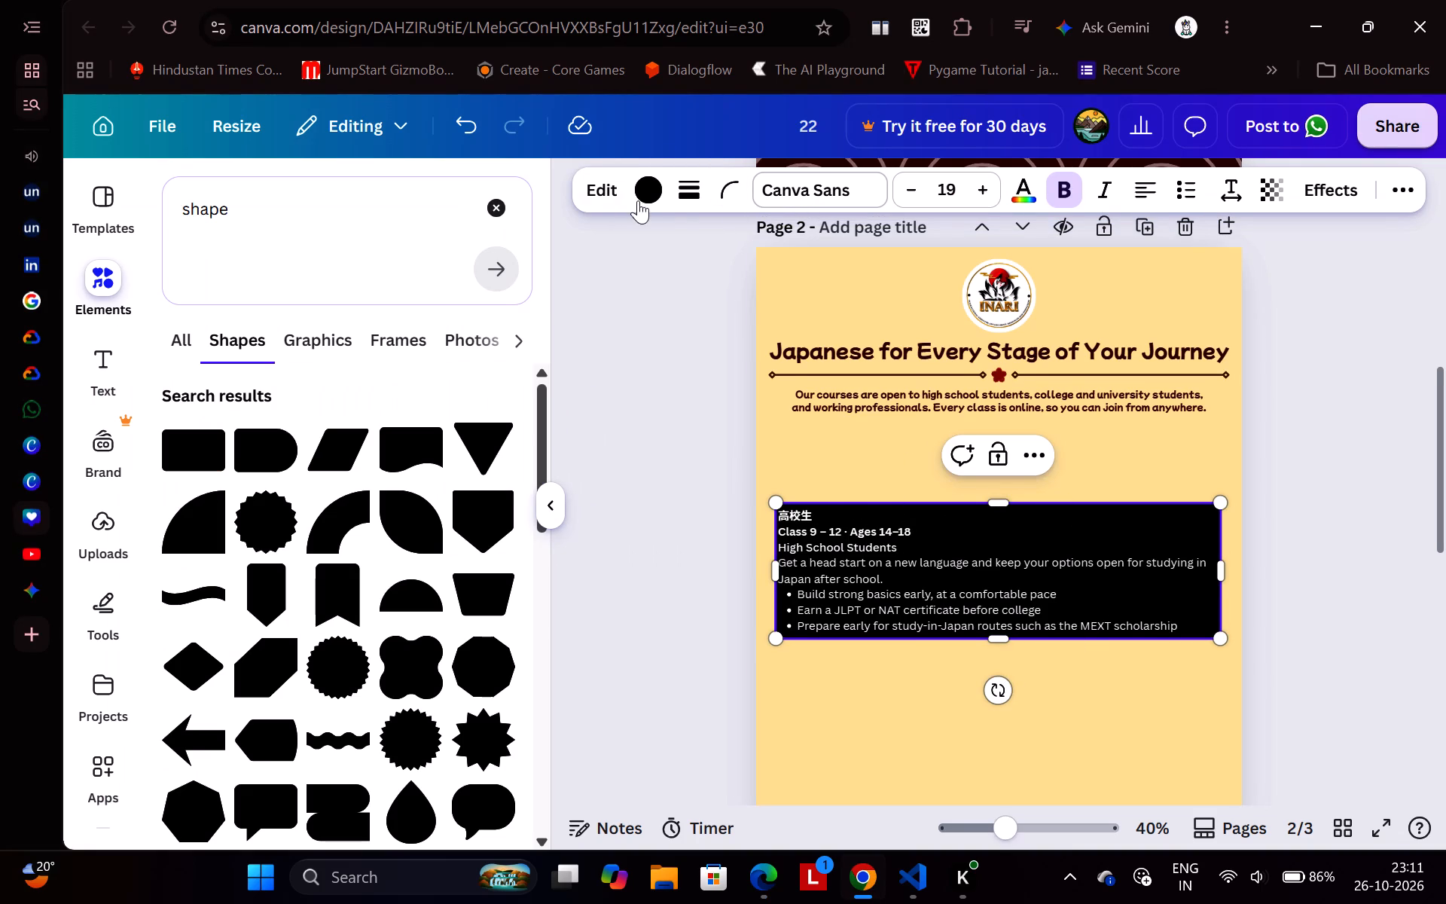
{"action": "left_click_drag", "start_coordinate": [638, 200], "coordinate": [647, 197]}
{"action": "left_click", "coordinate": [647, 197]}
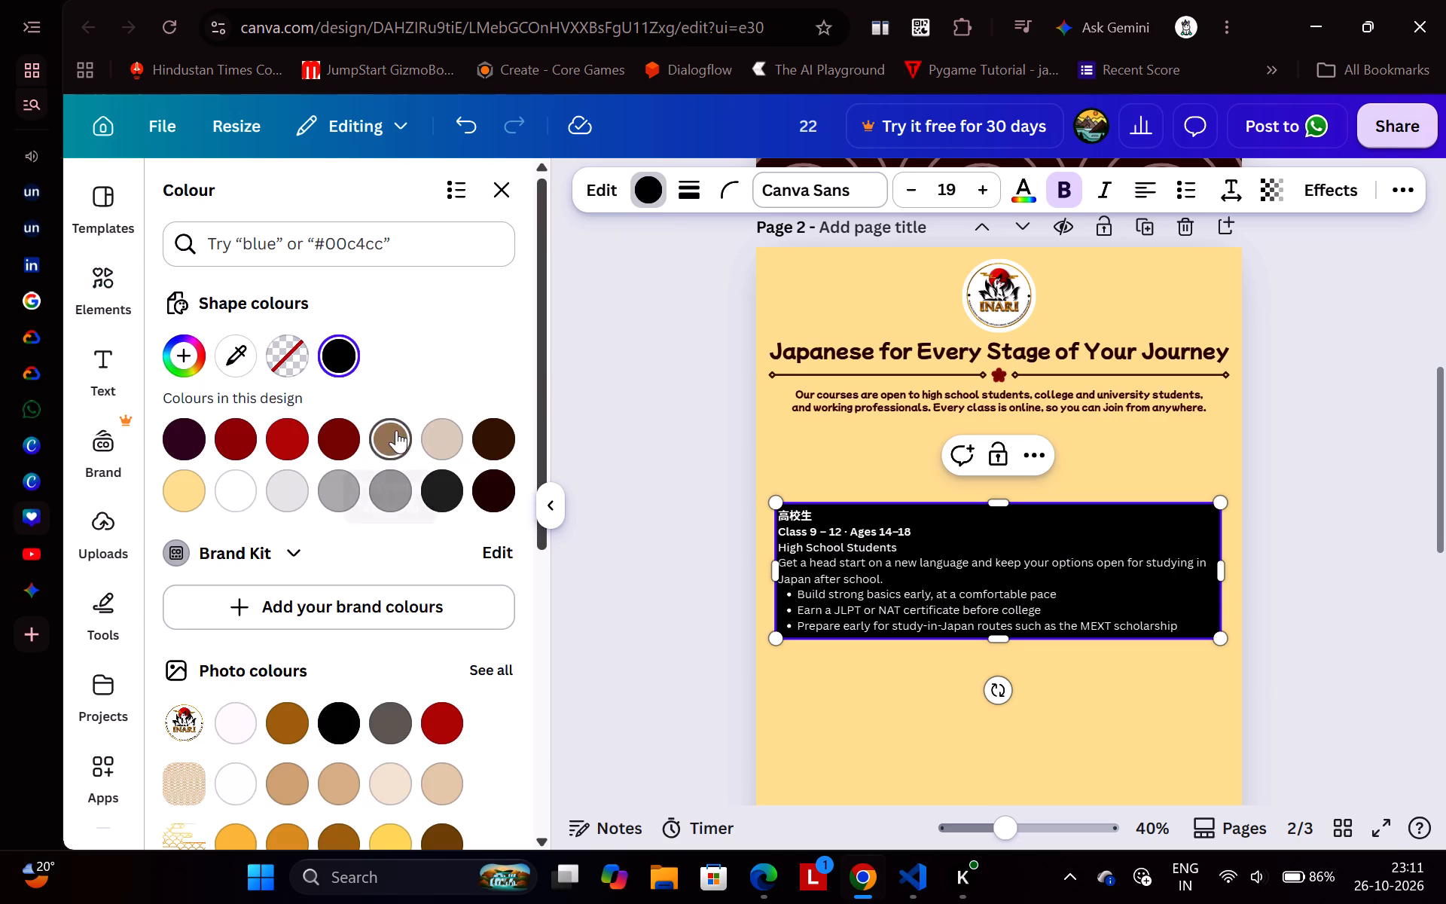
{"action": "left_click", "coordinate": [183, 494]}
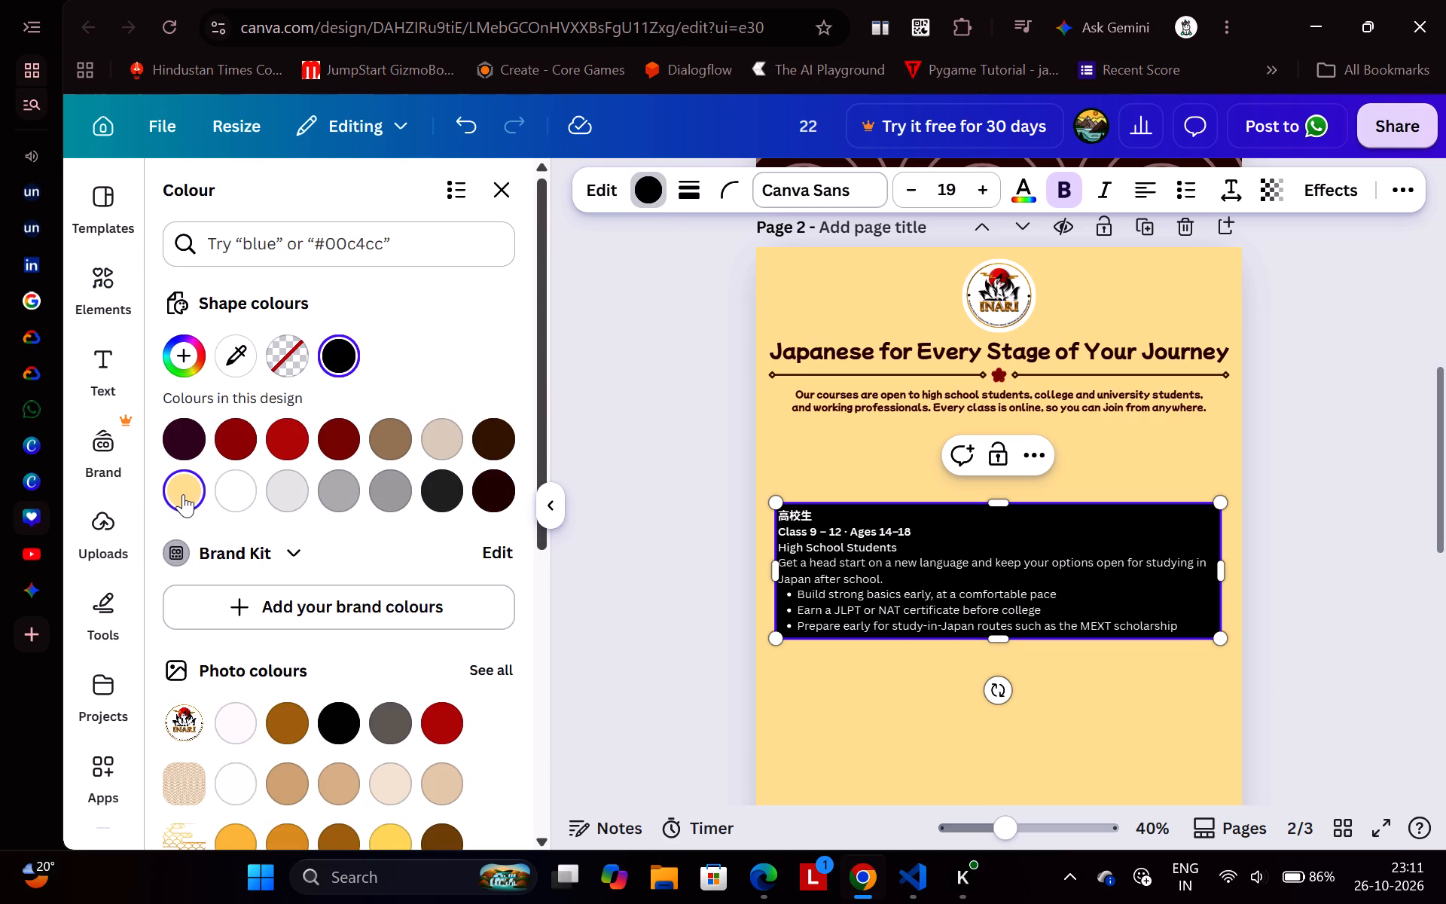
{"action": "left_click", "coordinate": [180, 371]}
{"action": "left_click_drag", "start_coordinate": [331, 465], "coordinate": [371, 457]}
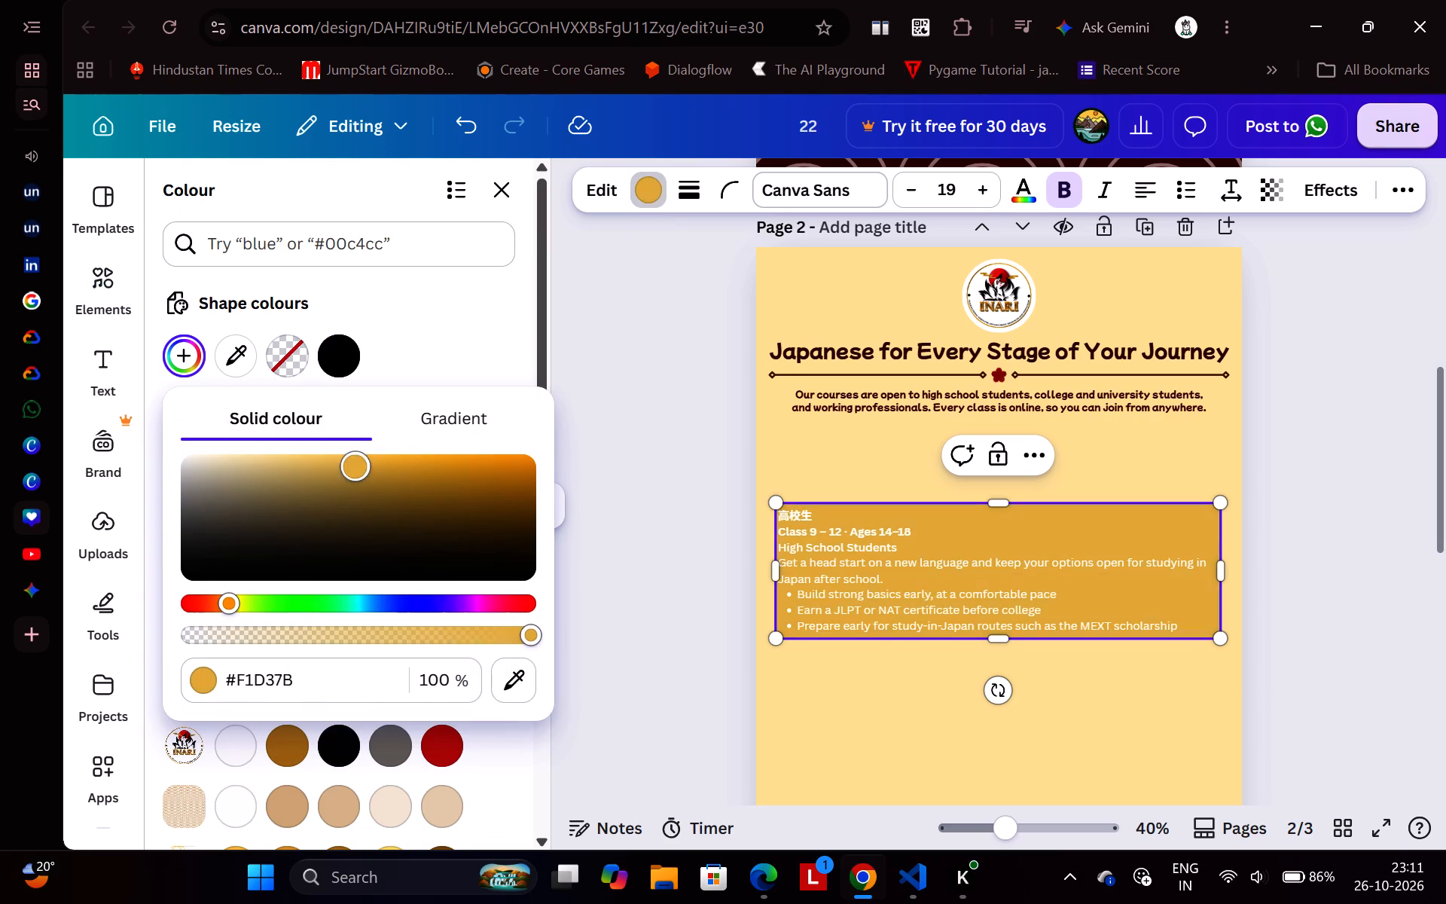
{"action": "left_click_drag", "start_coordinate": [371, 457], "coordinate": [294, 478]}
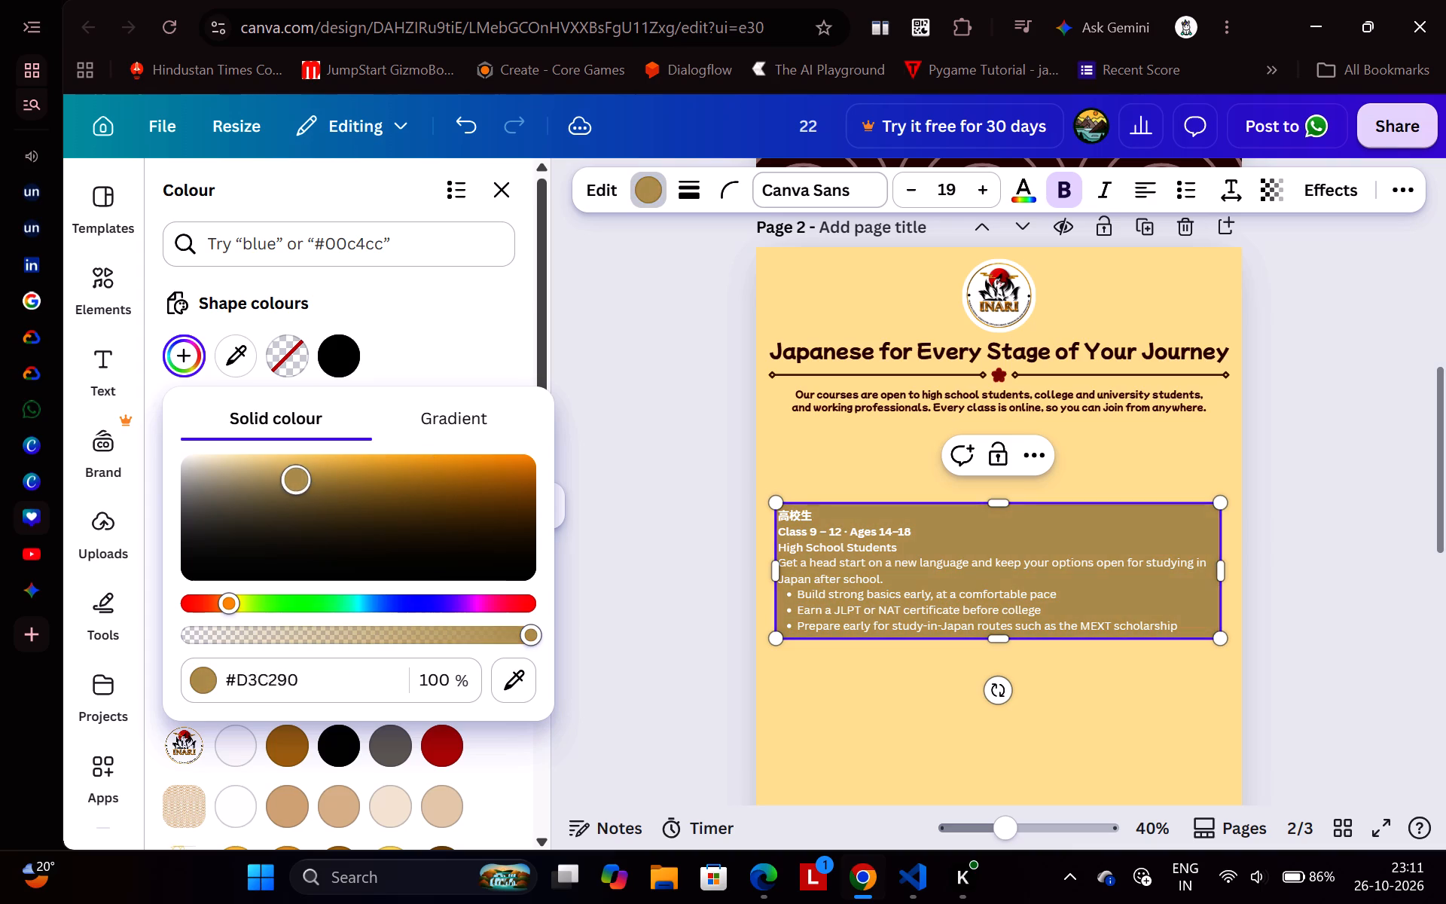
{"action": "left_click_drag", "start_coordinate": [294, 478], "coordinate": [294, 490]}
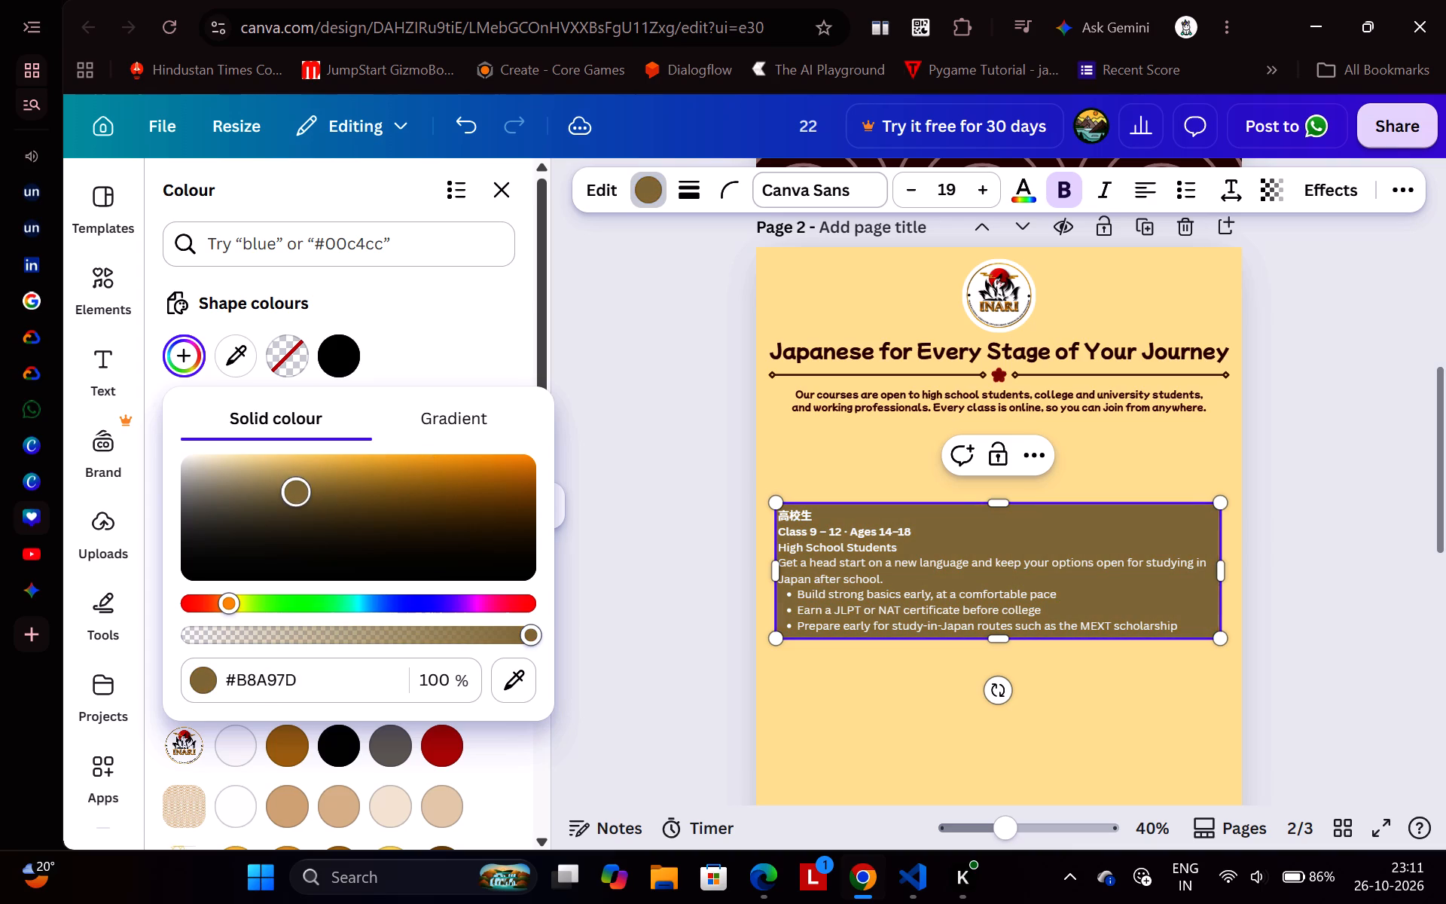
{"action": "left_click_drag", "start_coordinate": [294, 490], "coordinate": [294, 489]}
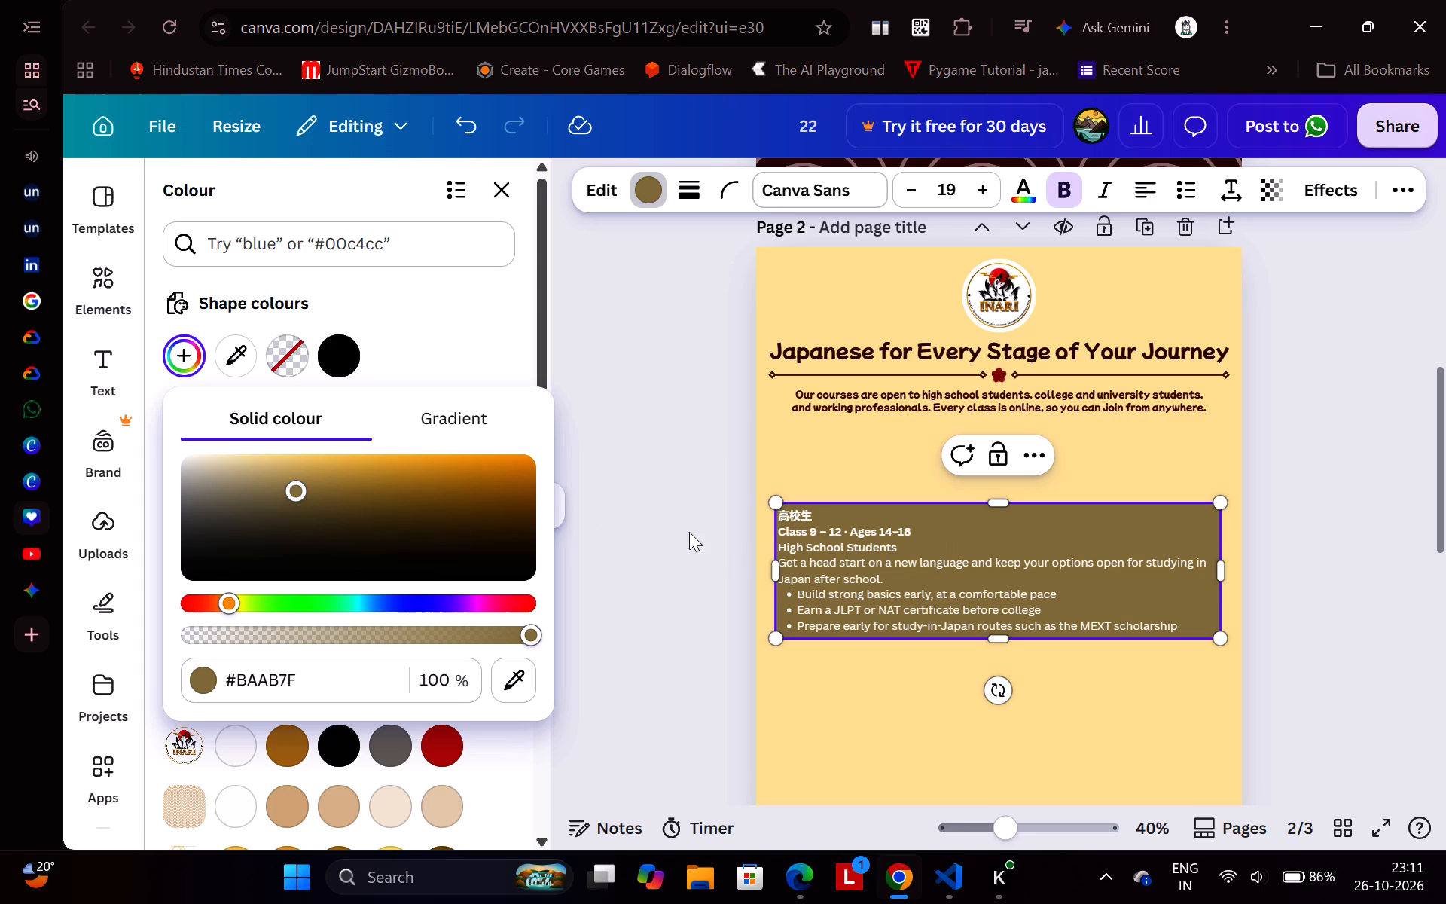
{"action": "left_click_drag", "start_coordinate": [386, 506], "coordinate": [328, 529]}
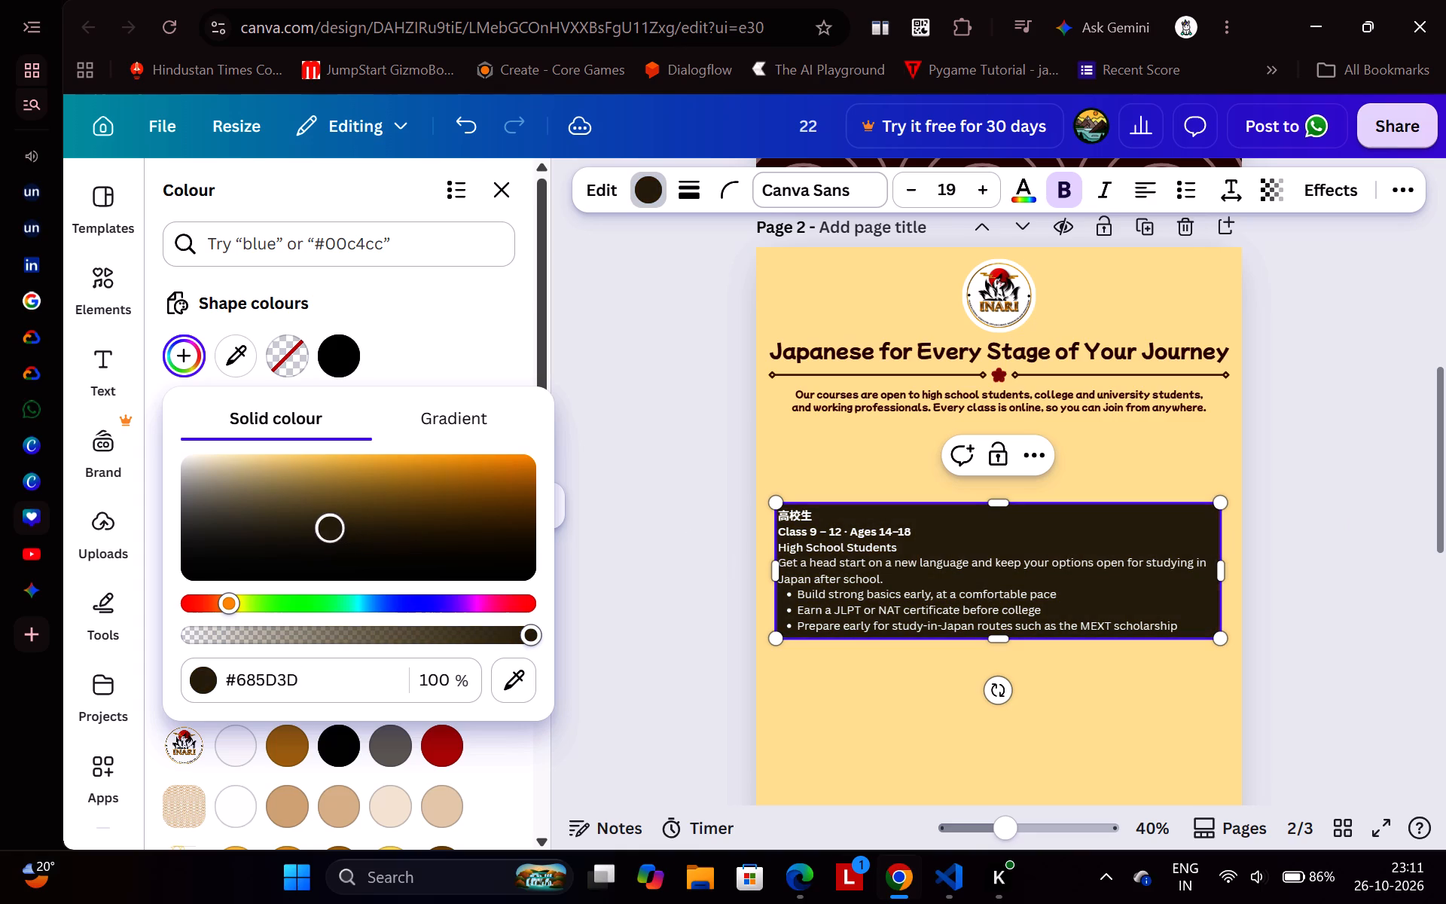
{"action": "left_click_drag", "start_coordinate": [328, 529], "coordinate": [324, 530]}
Try the light beige photo colour as the rectangle's fill and settle on the medium tan from the same photo palette.
{"action": "scroll", "coordinate": [338, 561], "scroll_direction": "down", "scroll_amount": 2}
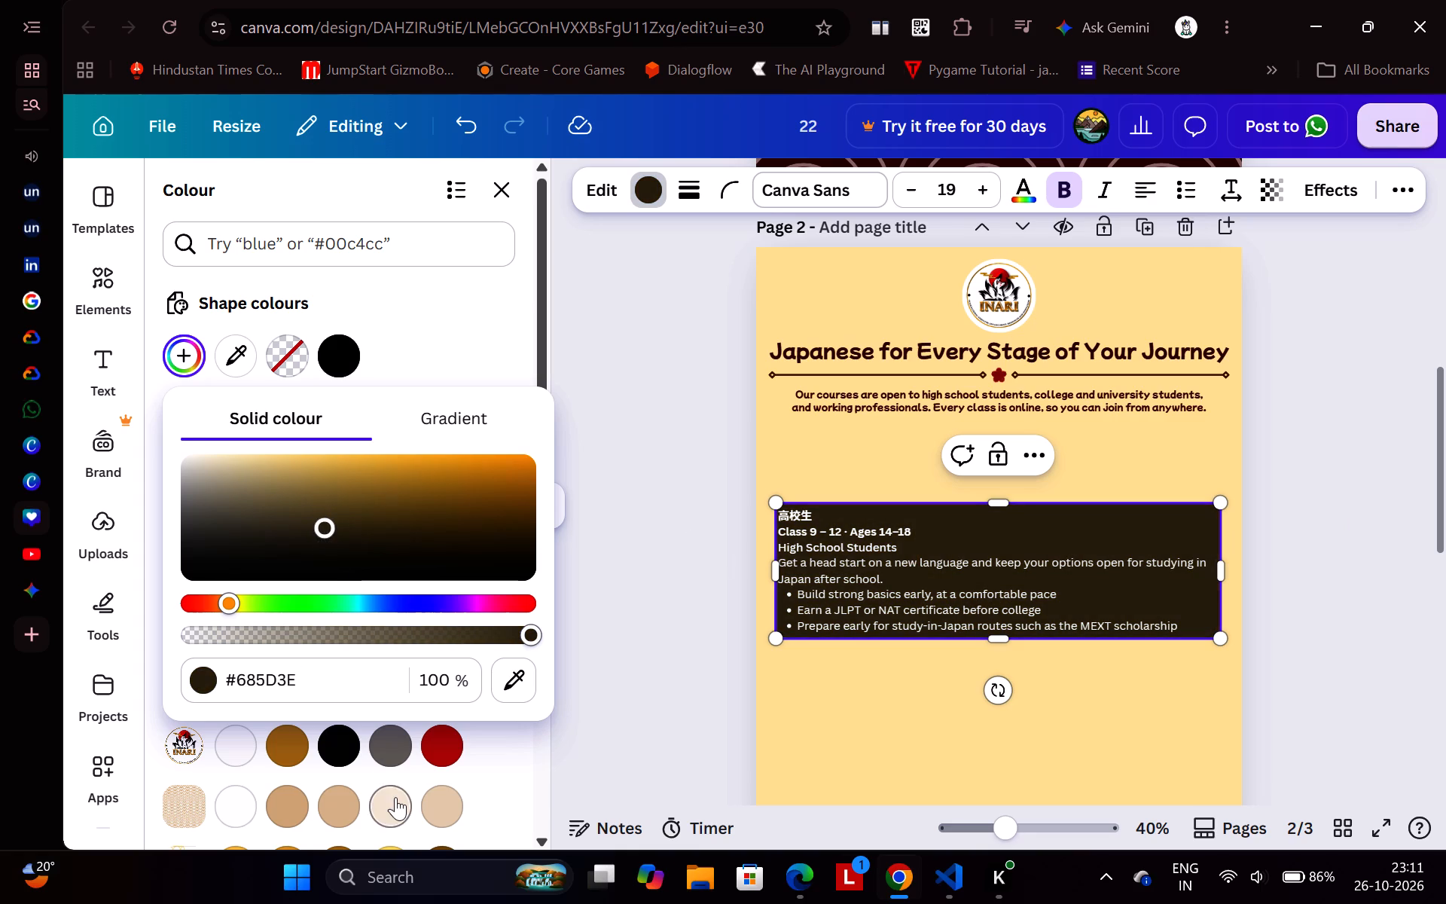
{"action": "left_click", "coordinate": [395, 797]}
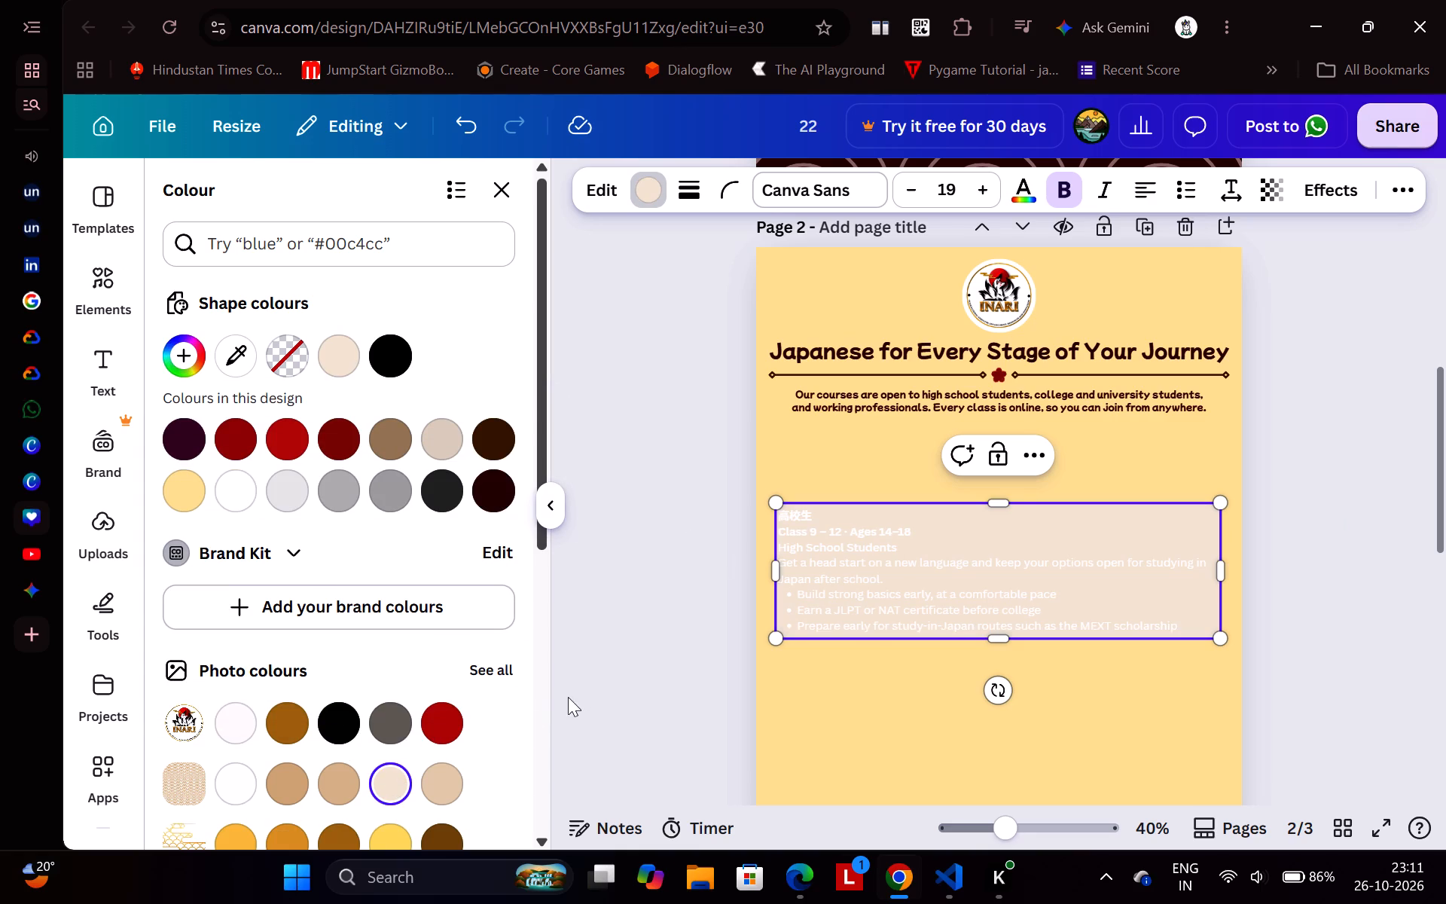
{"action": "left_click", "coordinate": [275, 778]}
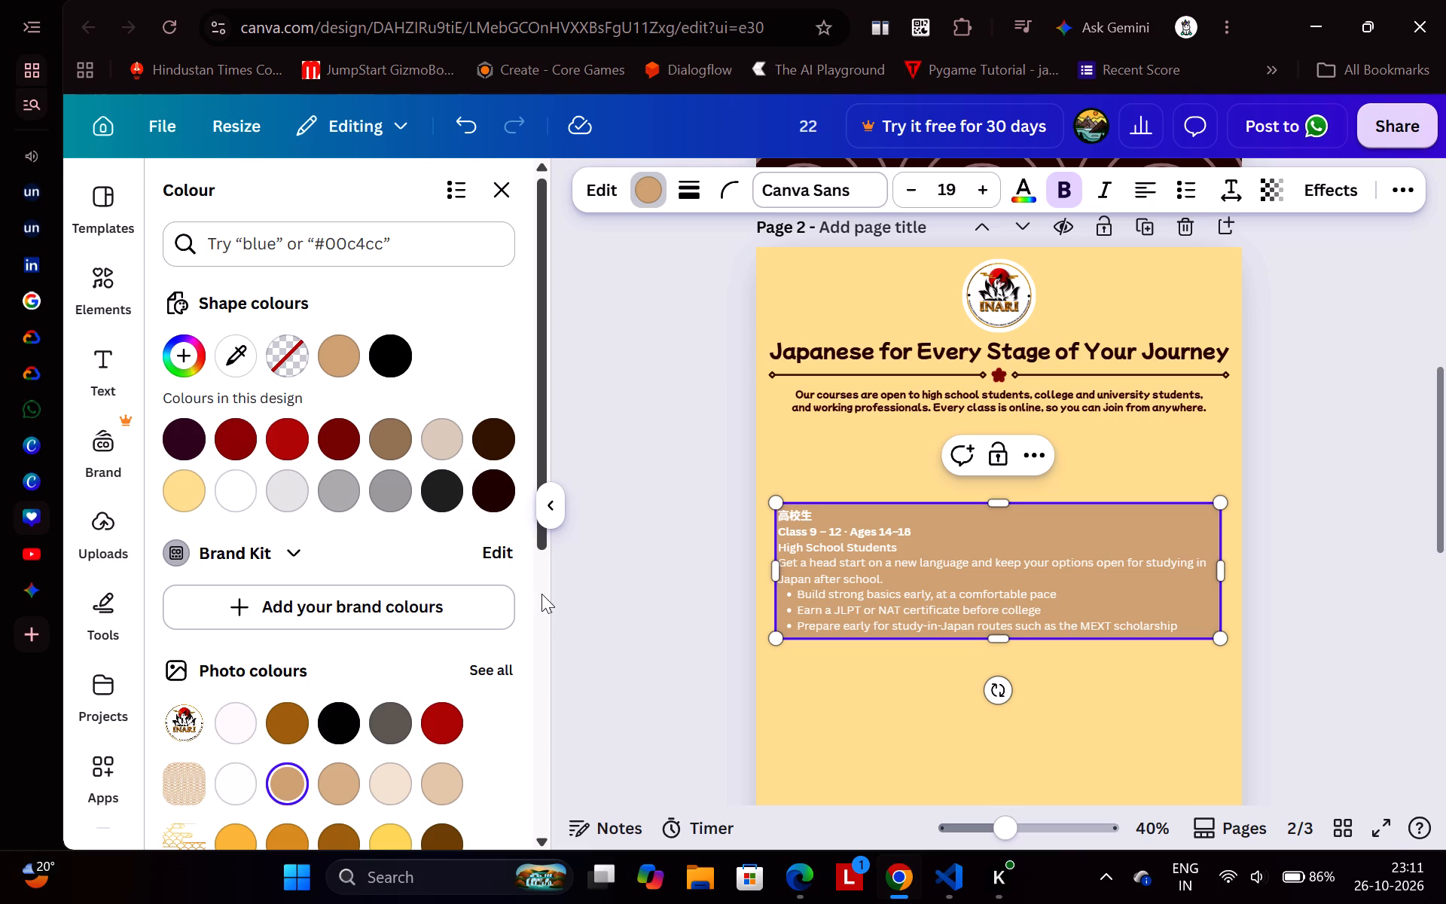
Open the rectangle's corner rounding setting and close it without a change.
{"action": "left_click", "coordinate": [722, 189]}
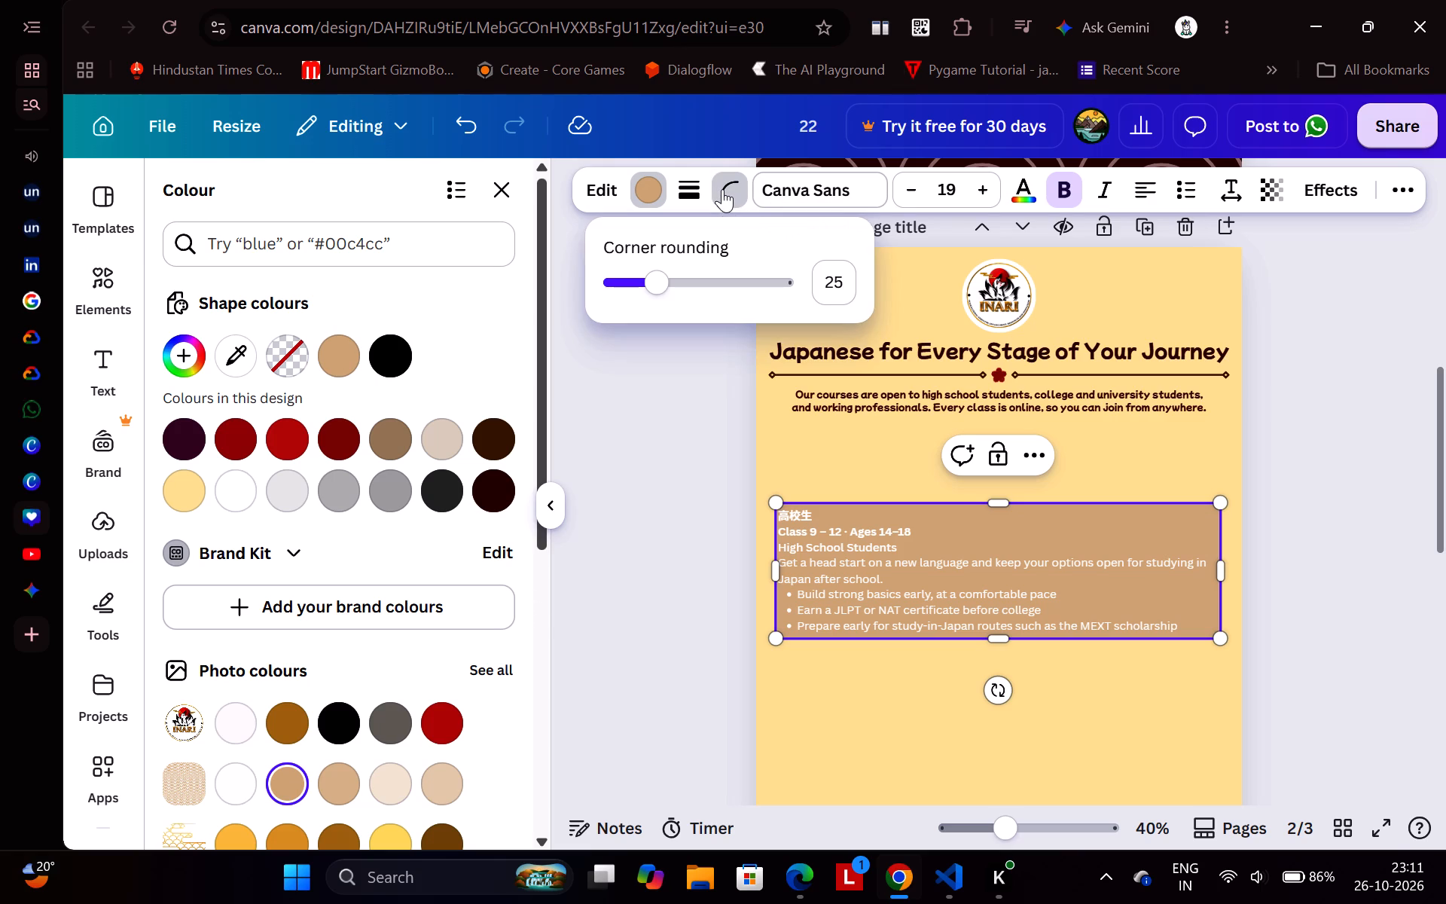
{"action": "left_click", "coordinate": [667, 472]}
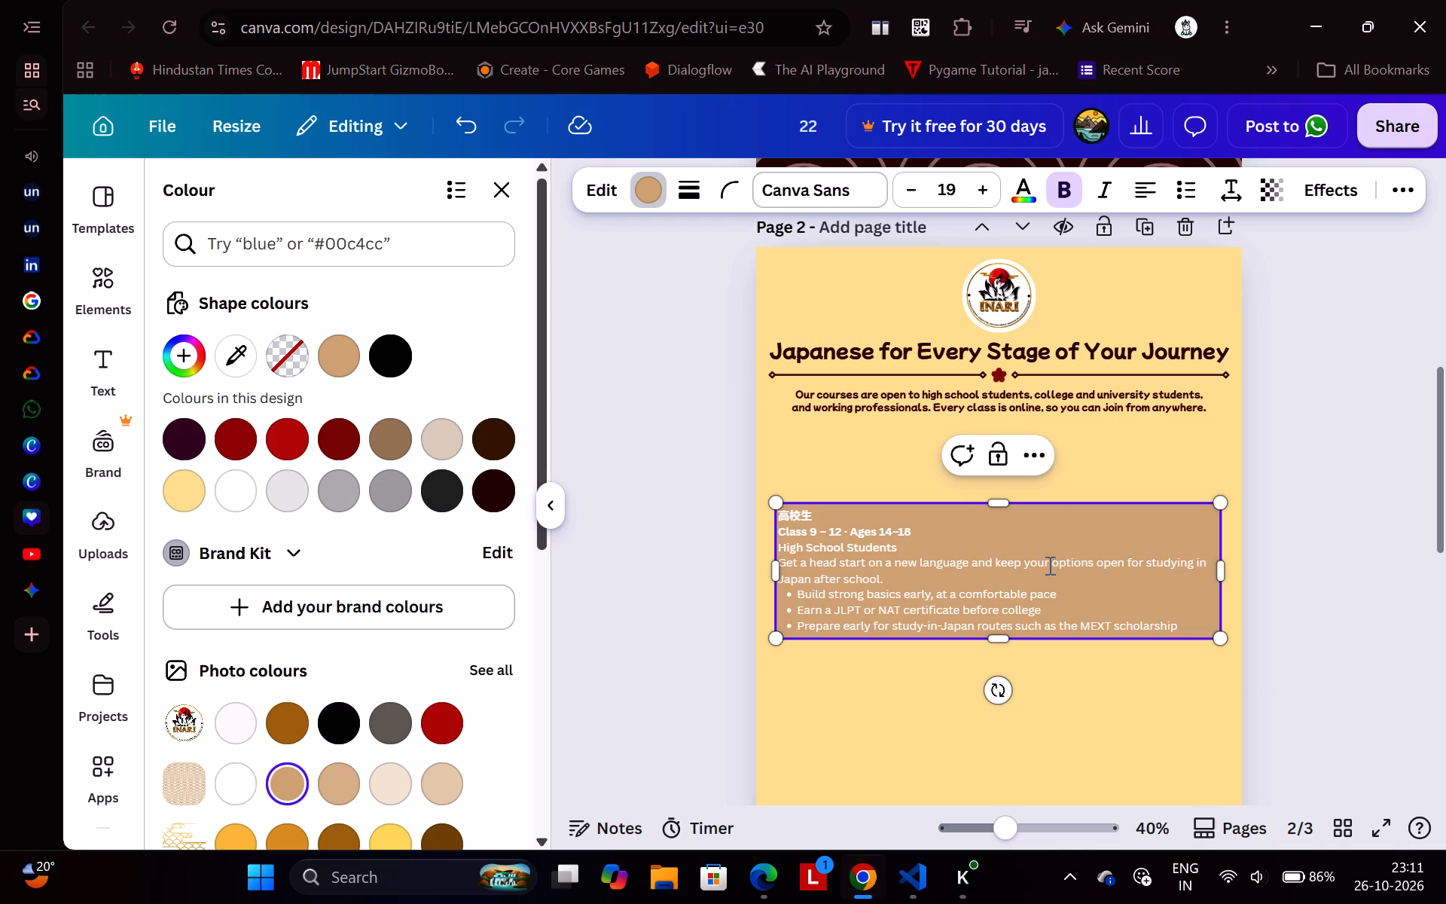
Make all of the text in the tan High School Students card bold.
{"action": "left_click", "coordinate": [999, 549]}
{"action": "key", "text": "ctrl+a"}
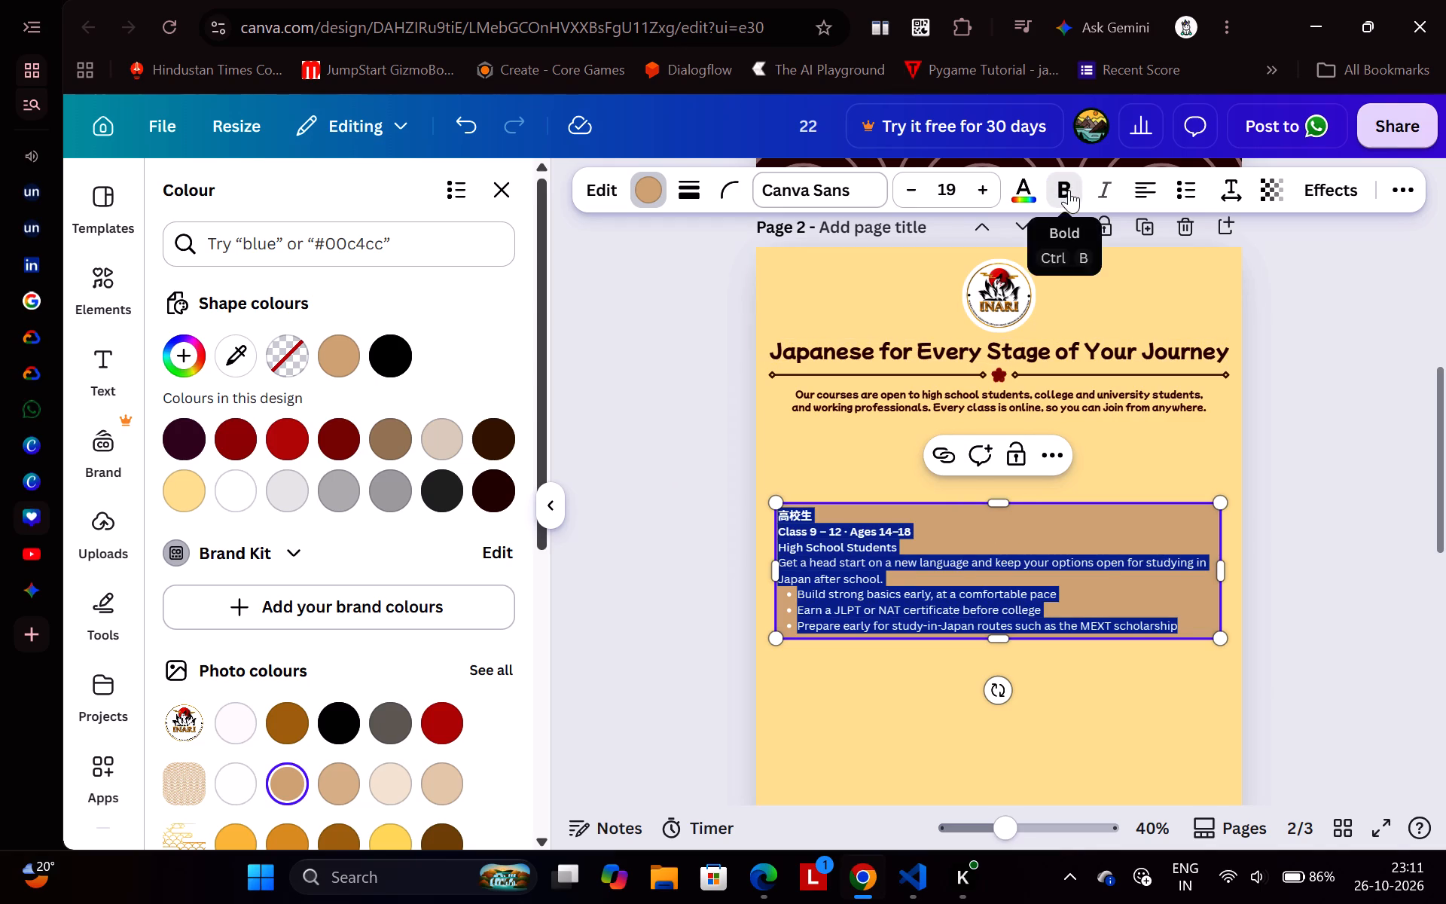
{"action": "left_click", "coordinate": [1069, 190]}
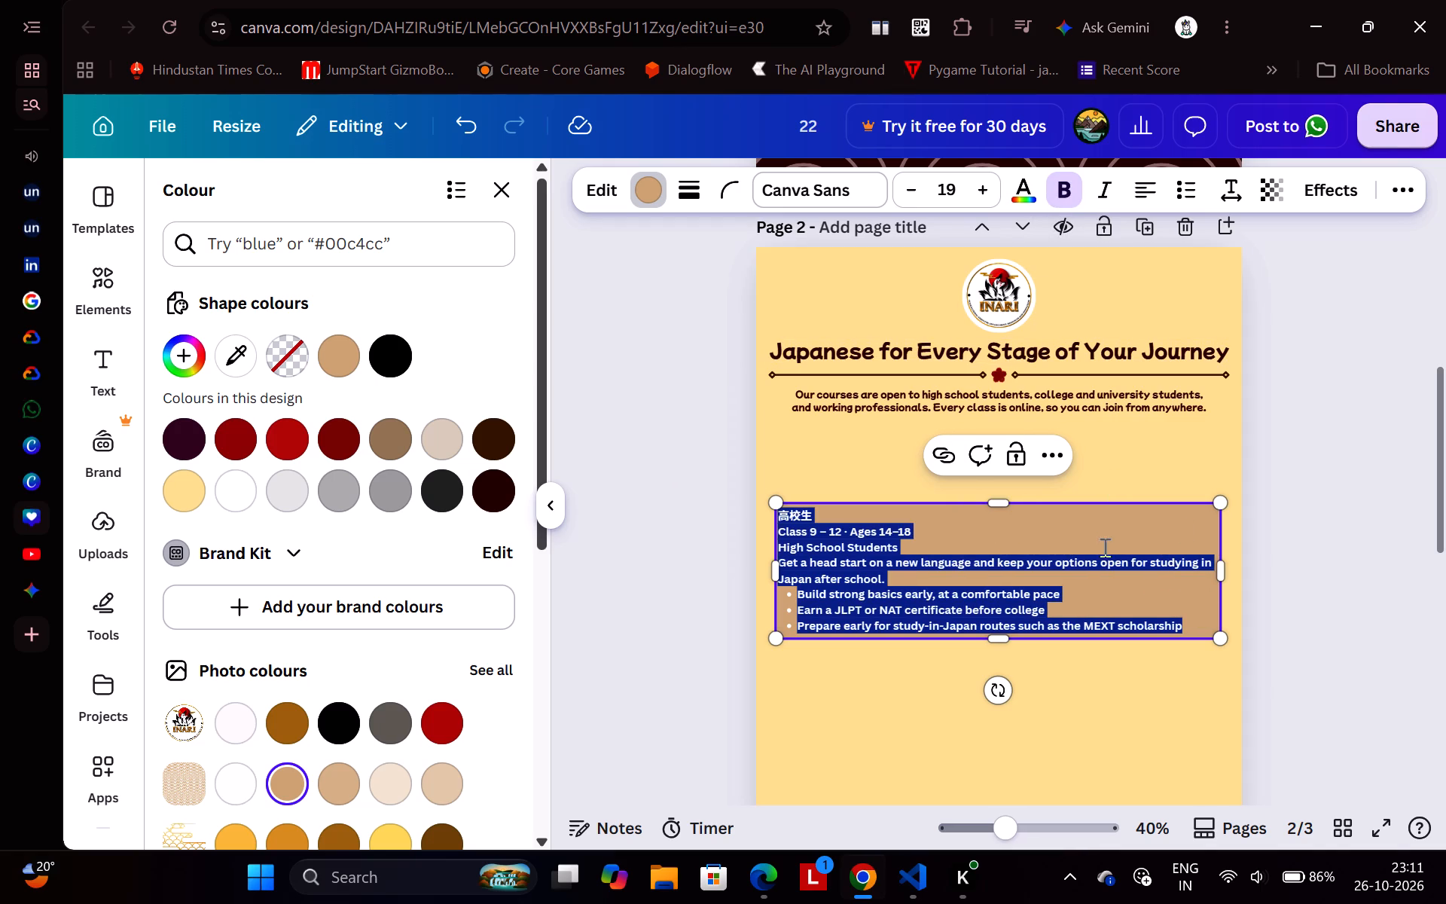
{"action": "left_click", "coordinate": [1046, 540]}
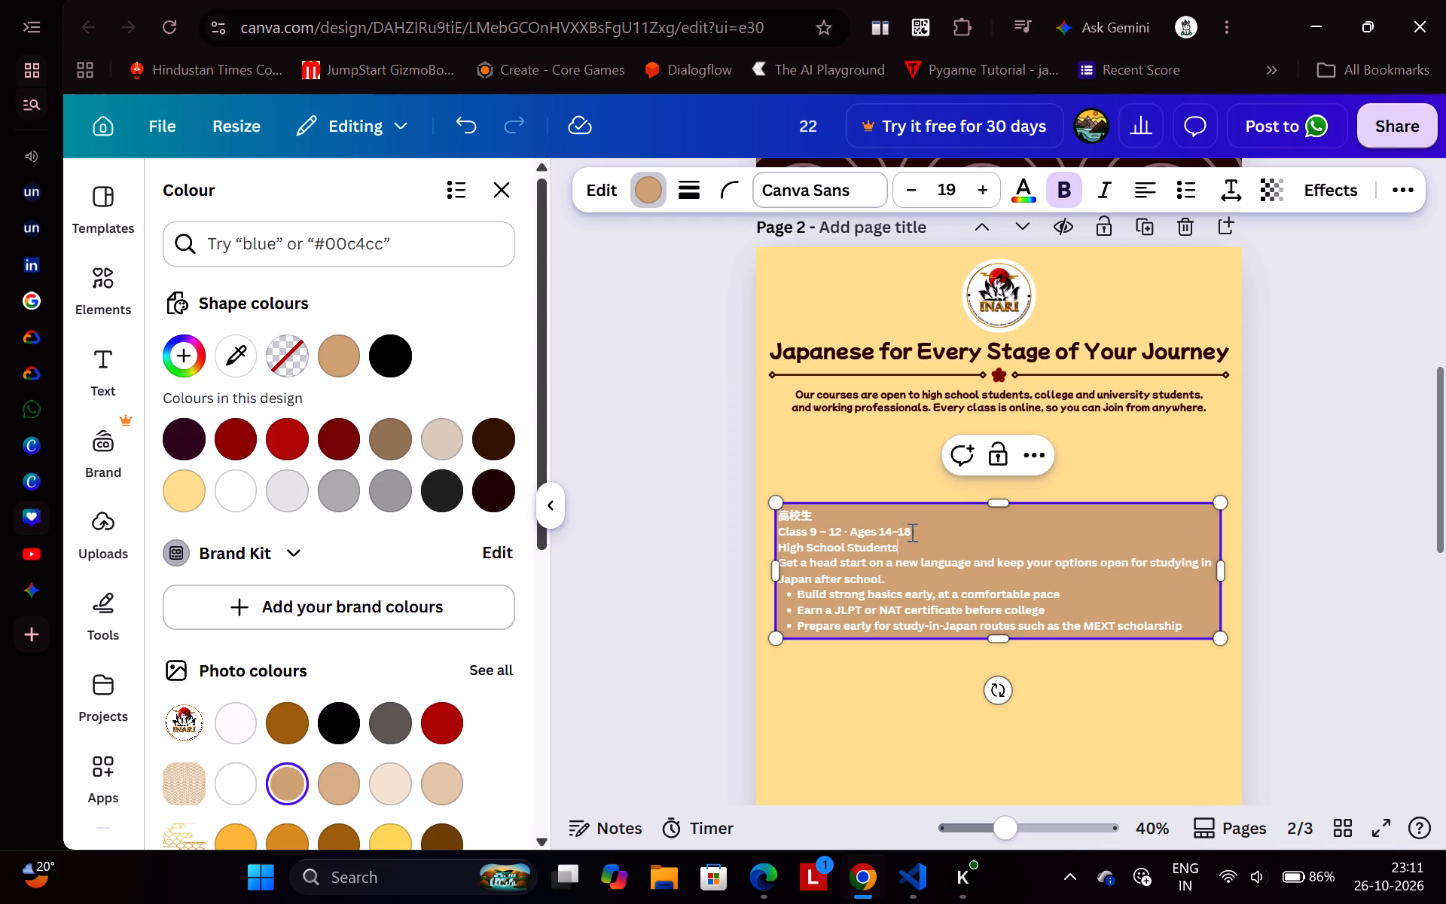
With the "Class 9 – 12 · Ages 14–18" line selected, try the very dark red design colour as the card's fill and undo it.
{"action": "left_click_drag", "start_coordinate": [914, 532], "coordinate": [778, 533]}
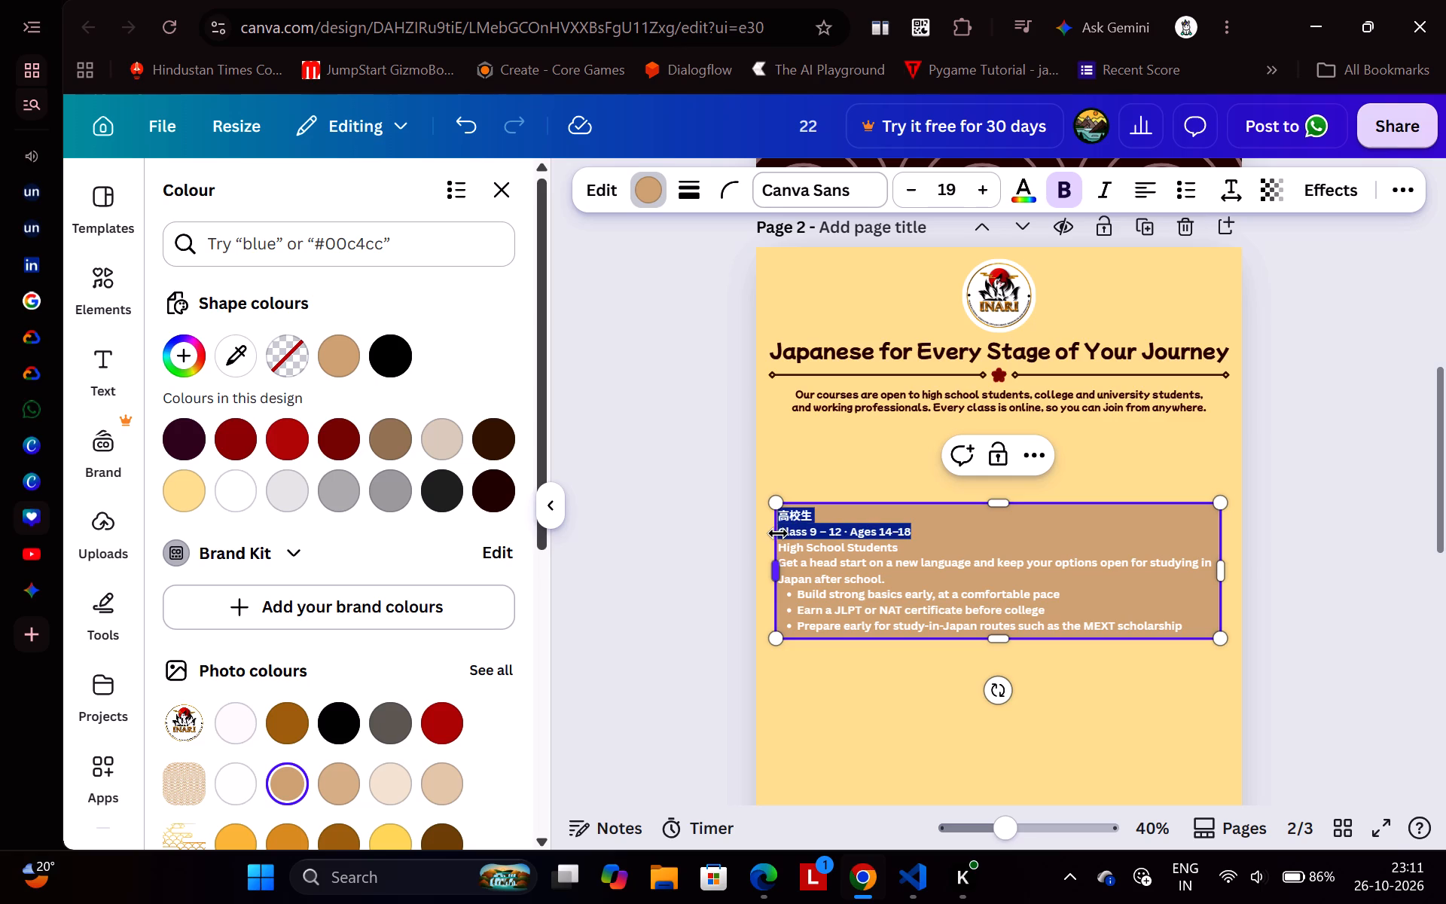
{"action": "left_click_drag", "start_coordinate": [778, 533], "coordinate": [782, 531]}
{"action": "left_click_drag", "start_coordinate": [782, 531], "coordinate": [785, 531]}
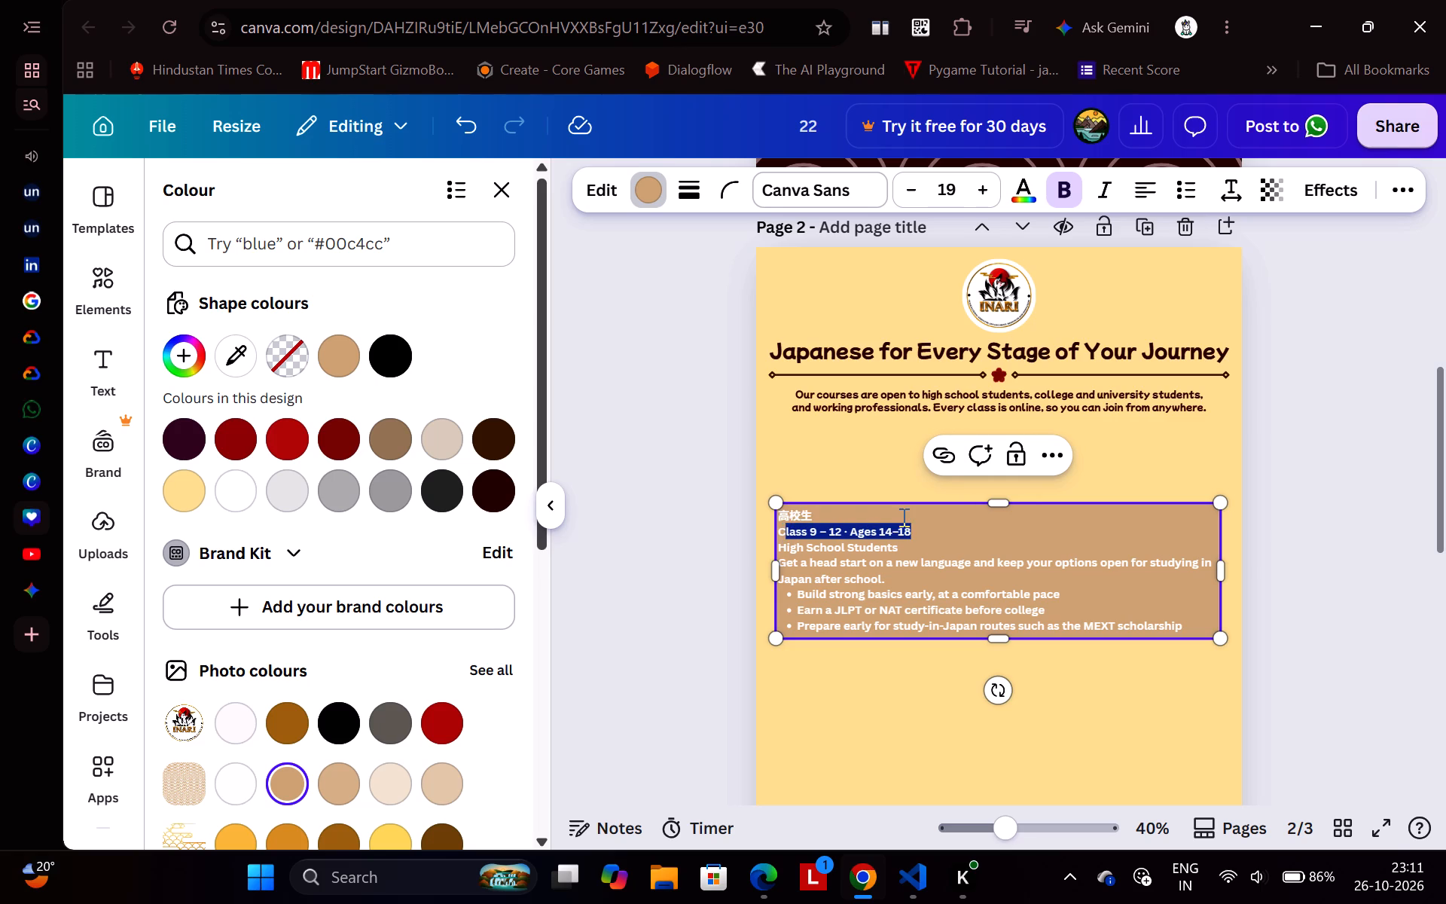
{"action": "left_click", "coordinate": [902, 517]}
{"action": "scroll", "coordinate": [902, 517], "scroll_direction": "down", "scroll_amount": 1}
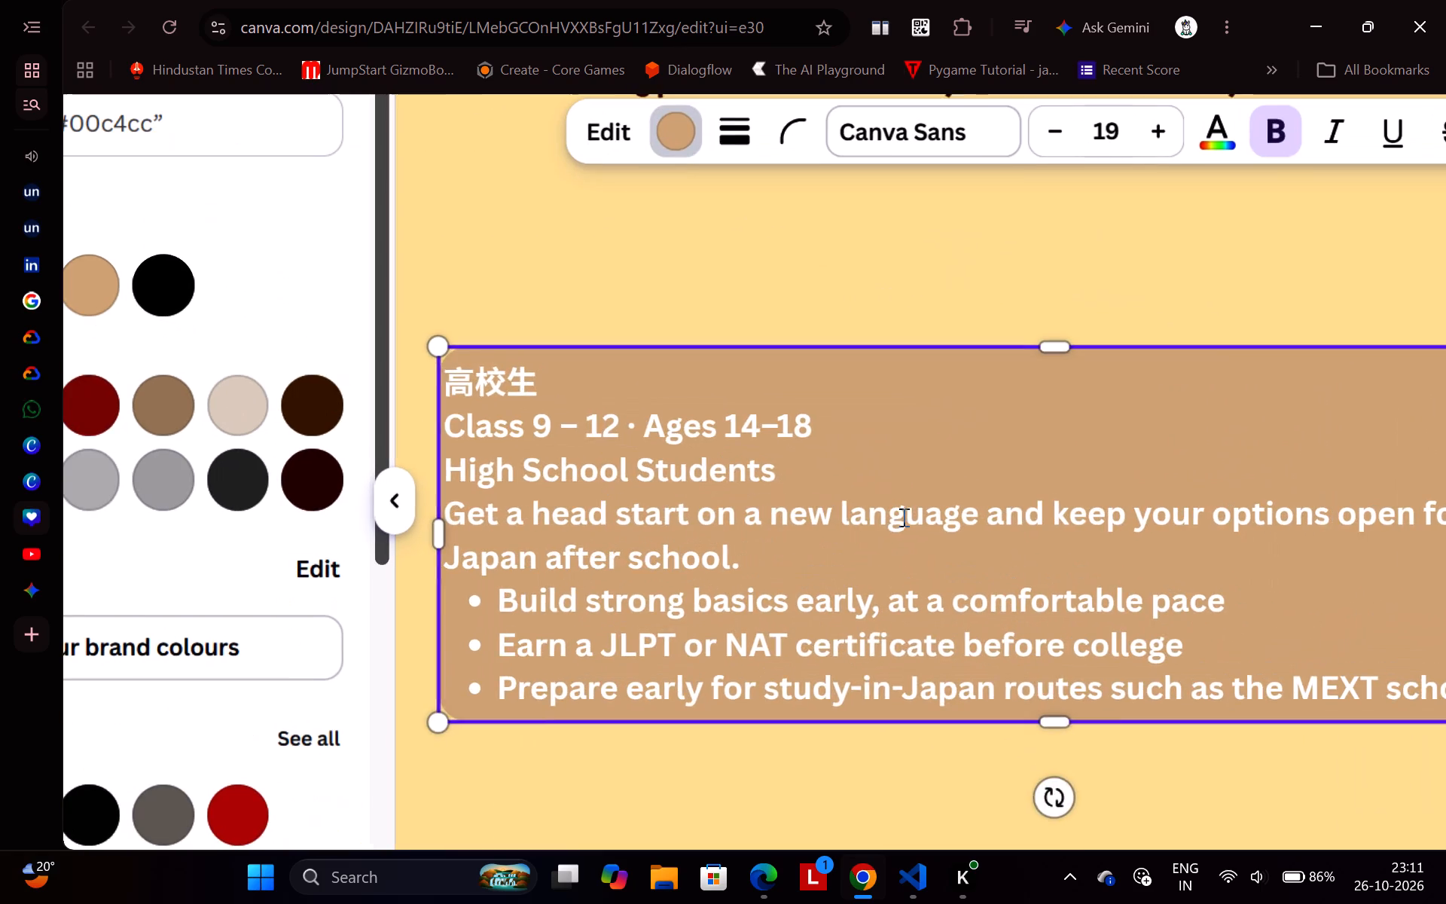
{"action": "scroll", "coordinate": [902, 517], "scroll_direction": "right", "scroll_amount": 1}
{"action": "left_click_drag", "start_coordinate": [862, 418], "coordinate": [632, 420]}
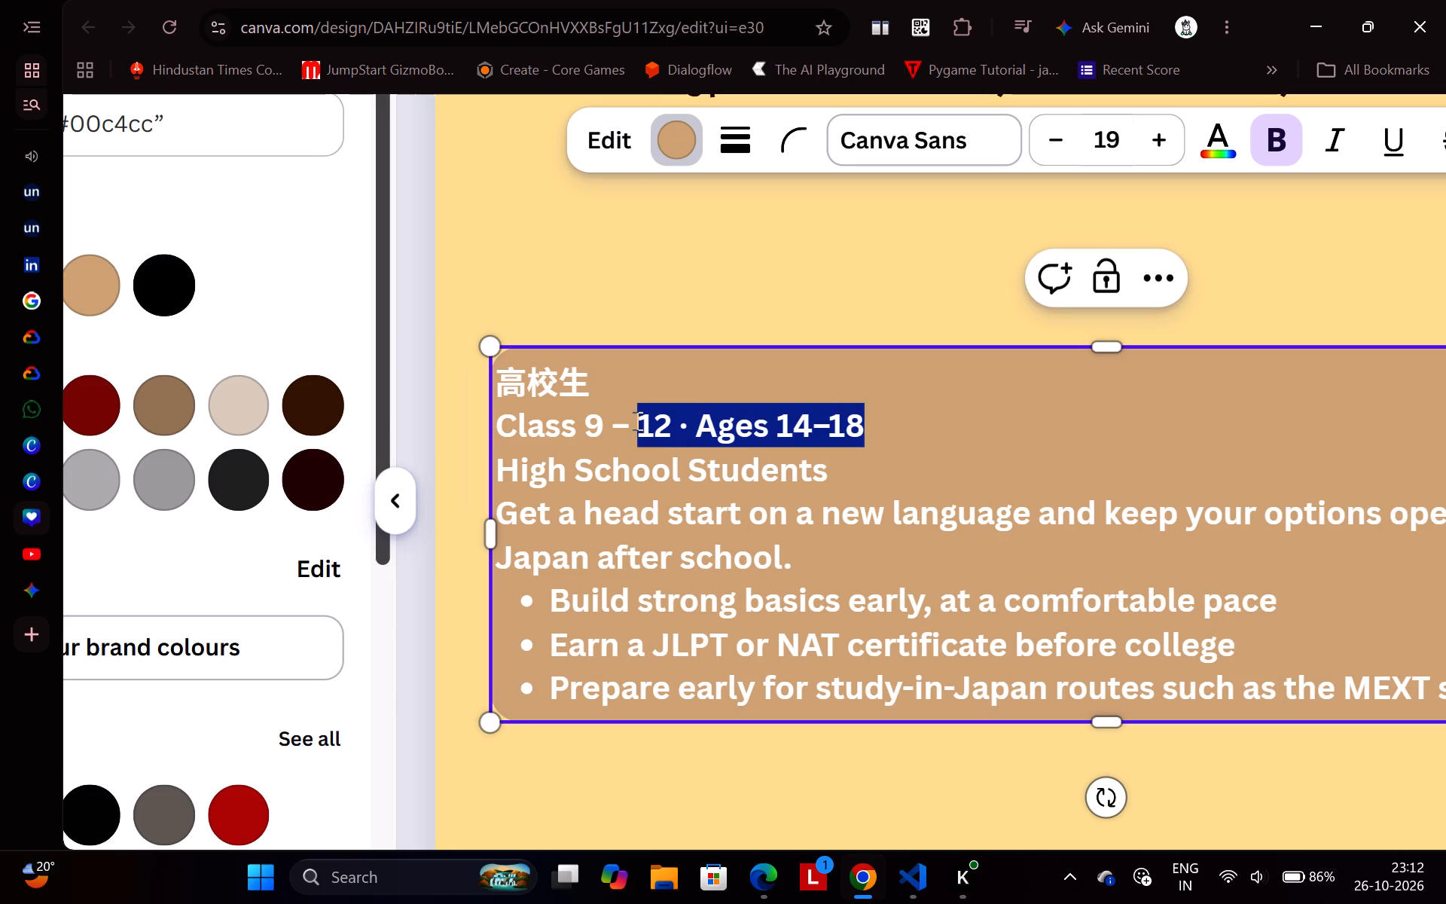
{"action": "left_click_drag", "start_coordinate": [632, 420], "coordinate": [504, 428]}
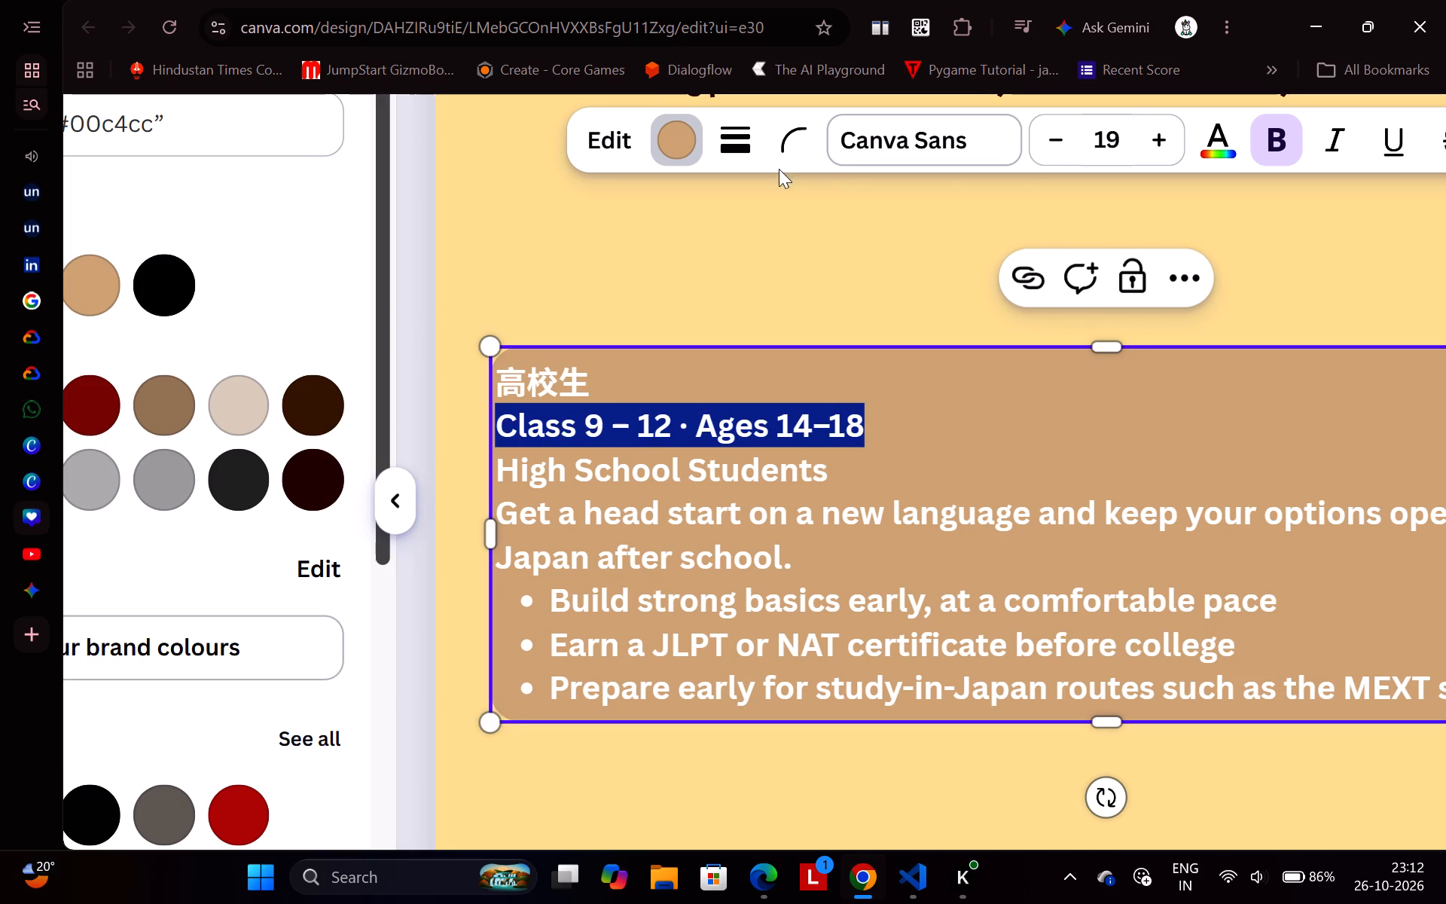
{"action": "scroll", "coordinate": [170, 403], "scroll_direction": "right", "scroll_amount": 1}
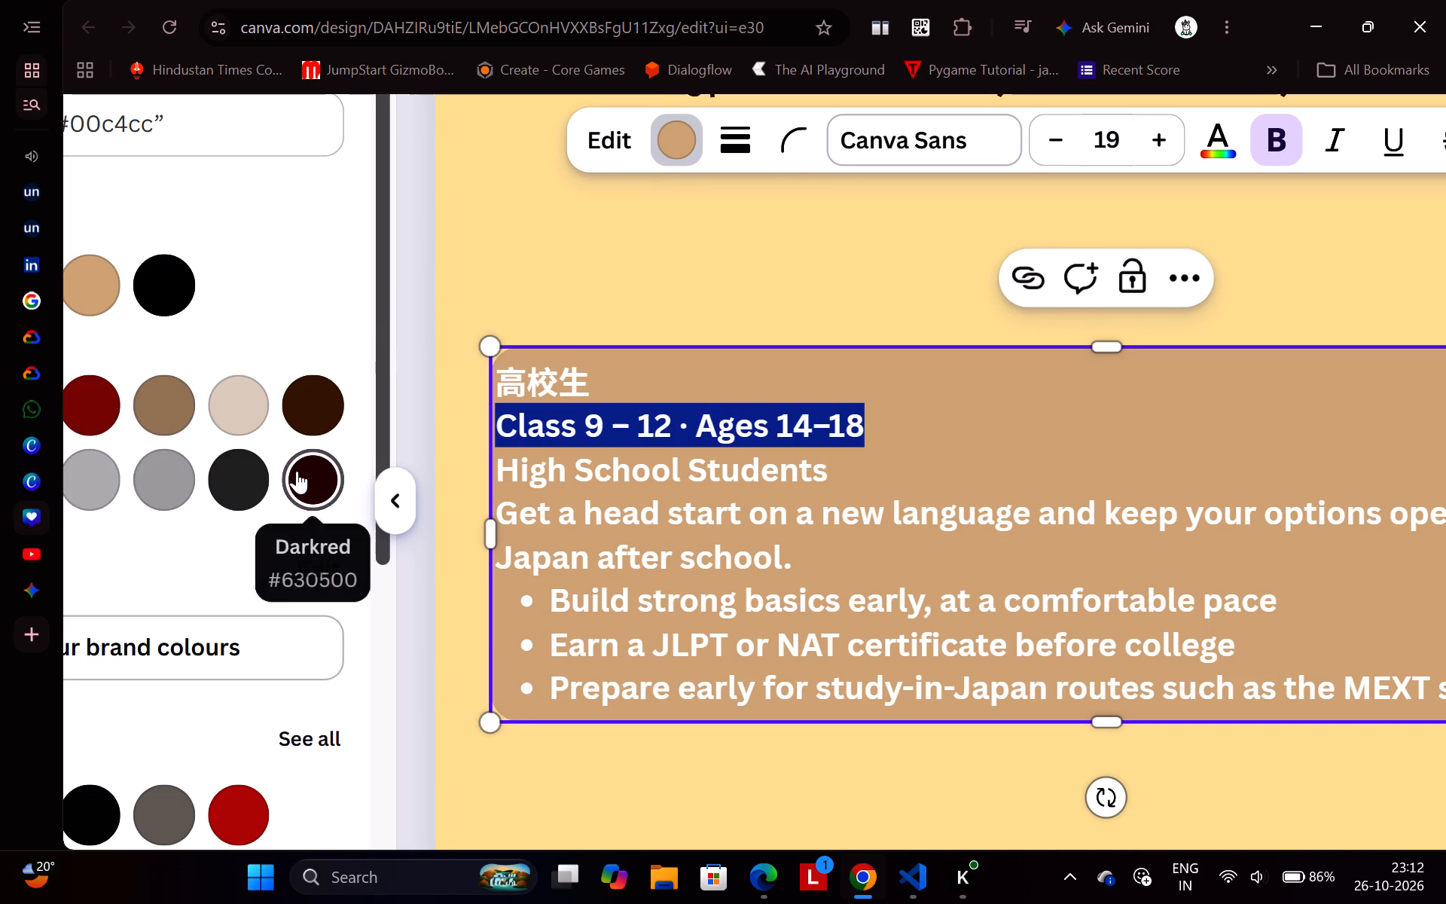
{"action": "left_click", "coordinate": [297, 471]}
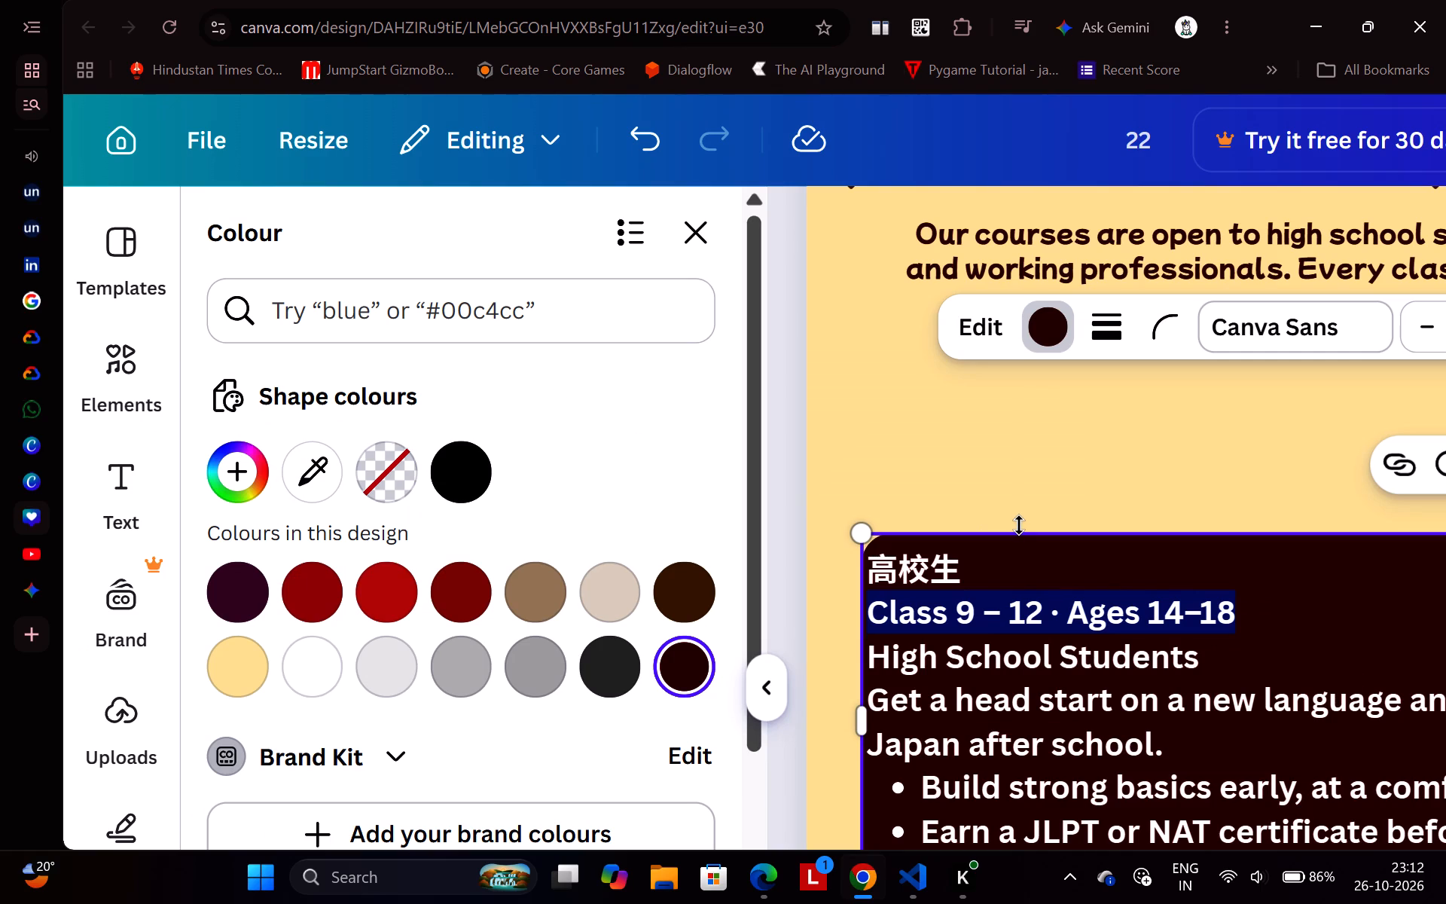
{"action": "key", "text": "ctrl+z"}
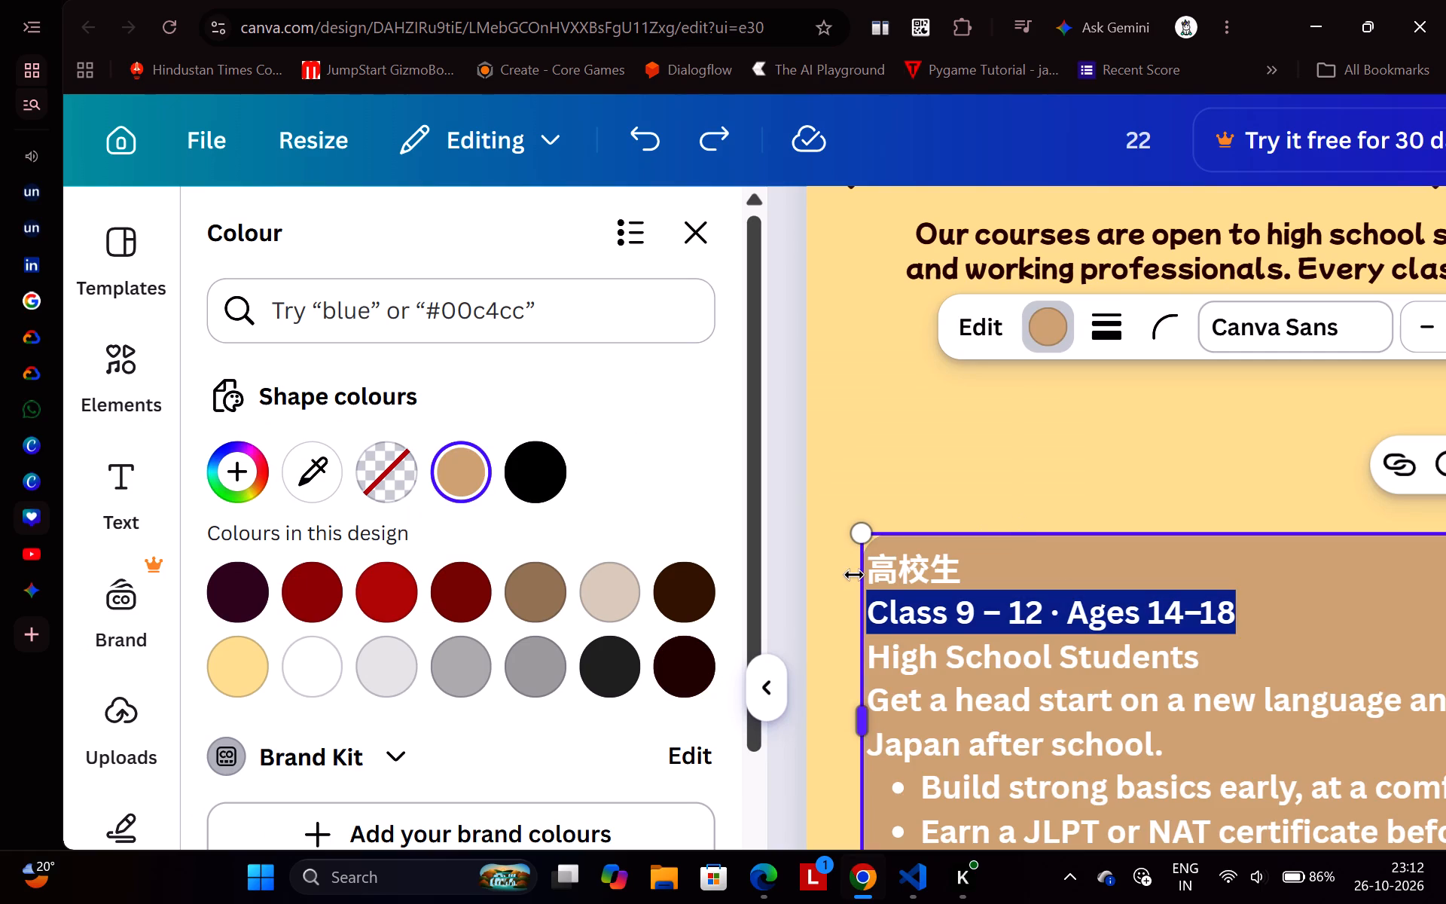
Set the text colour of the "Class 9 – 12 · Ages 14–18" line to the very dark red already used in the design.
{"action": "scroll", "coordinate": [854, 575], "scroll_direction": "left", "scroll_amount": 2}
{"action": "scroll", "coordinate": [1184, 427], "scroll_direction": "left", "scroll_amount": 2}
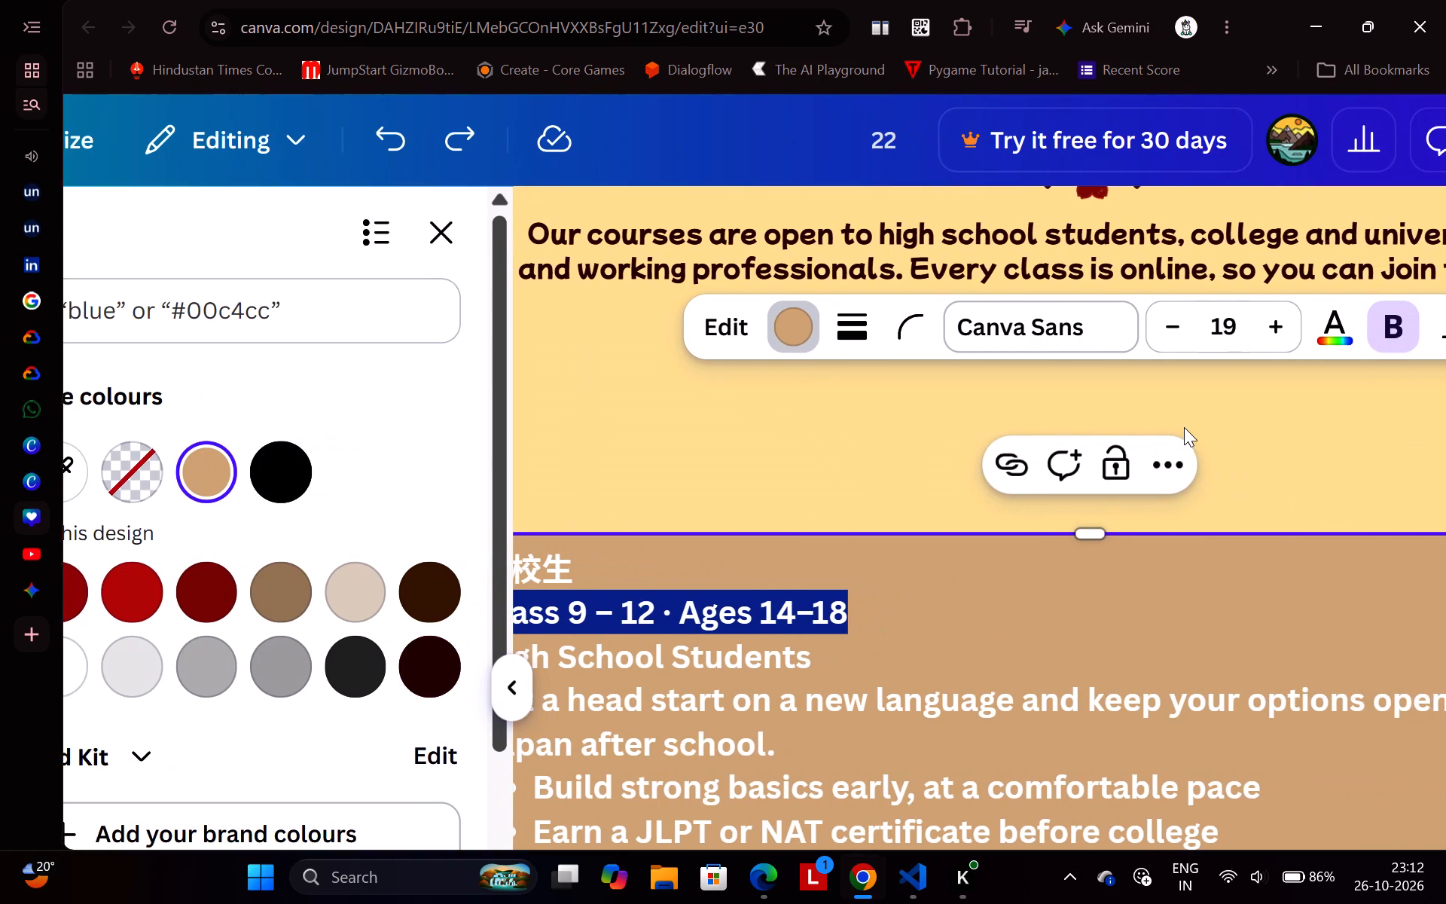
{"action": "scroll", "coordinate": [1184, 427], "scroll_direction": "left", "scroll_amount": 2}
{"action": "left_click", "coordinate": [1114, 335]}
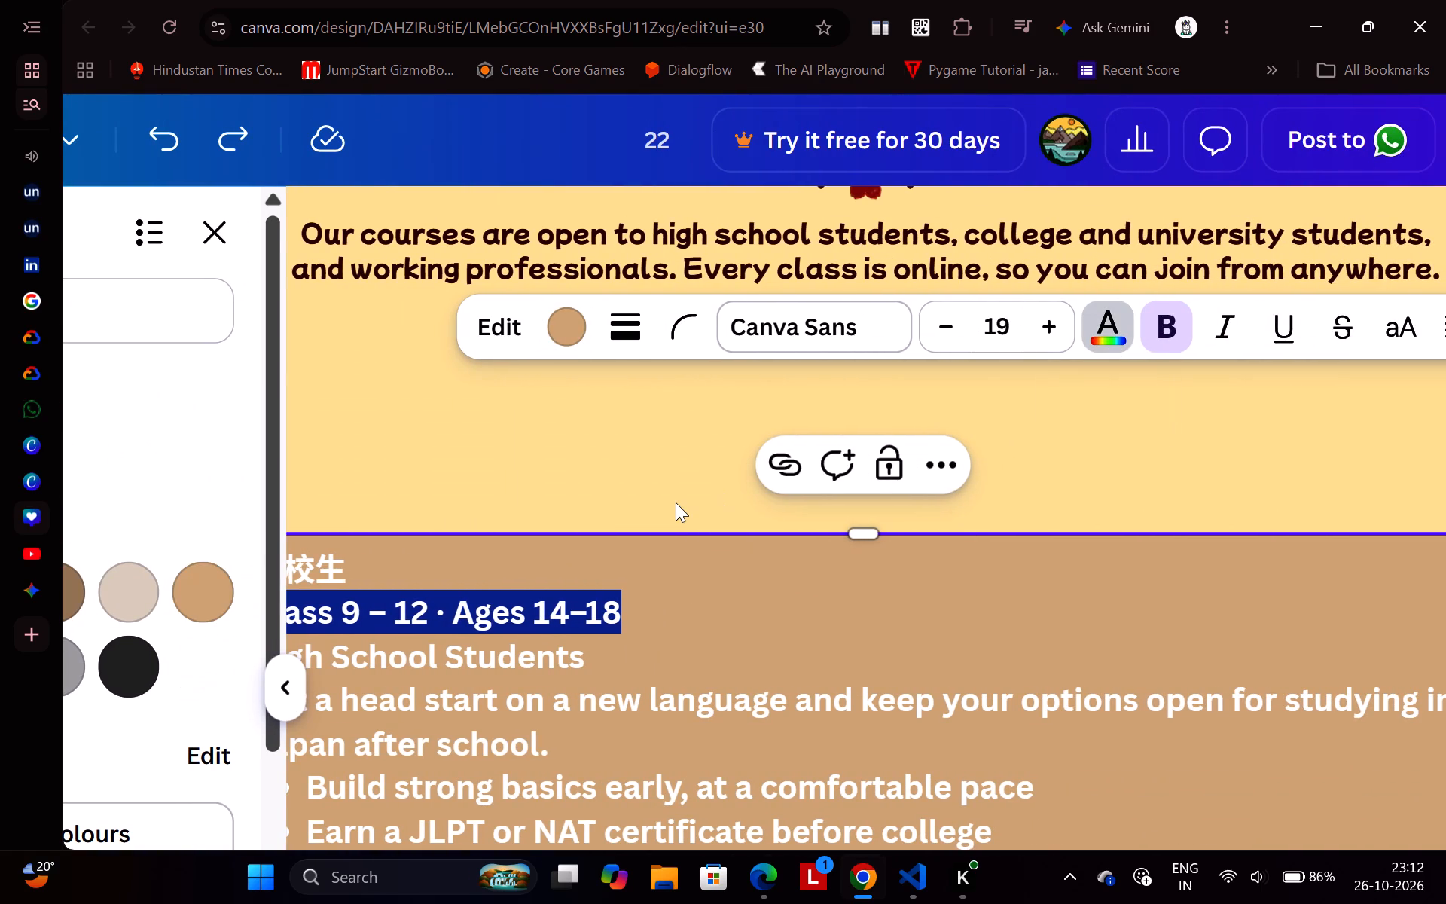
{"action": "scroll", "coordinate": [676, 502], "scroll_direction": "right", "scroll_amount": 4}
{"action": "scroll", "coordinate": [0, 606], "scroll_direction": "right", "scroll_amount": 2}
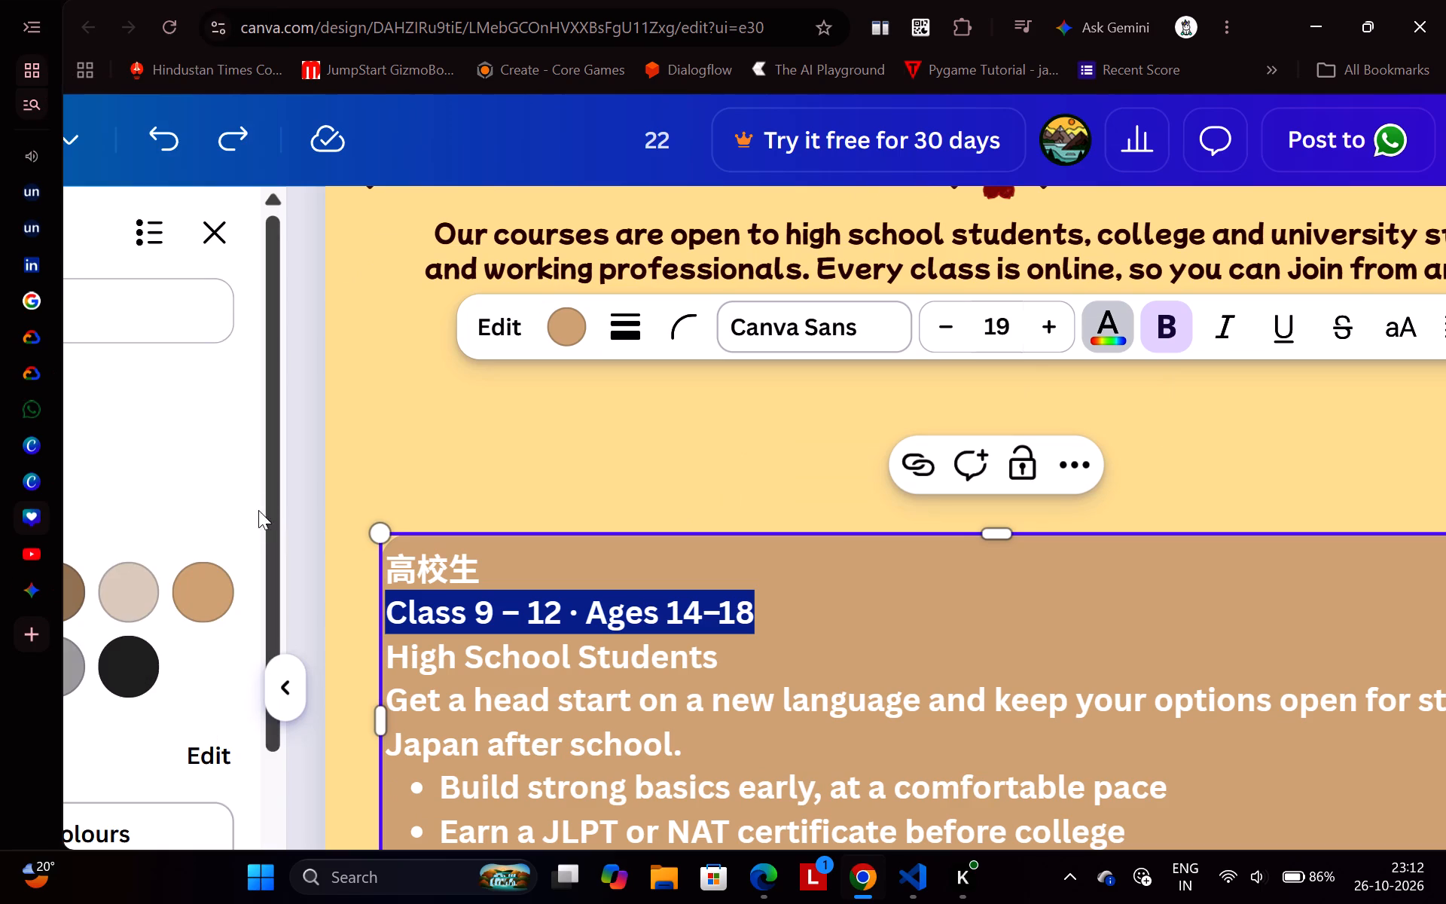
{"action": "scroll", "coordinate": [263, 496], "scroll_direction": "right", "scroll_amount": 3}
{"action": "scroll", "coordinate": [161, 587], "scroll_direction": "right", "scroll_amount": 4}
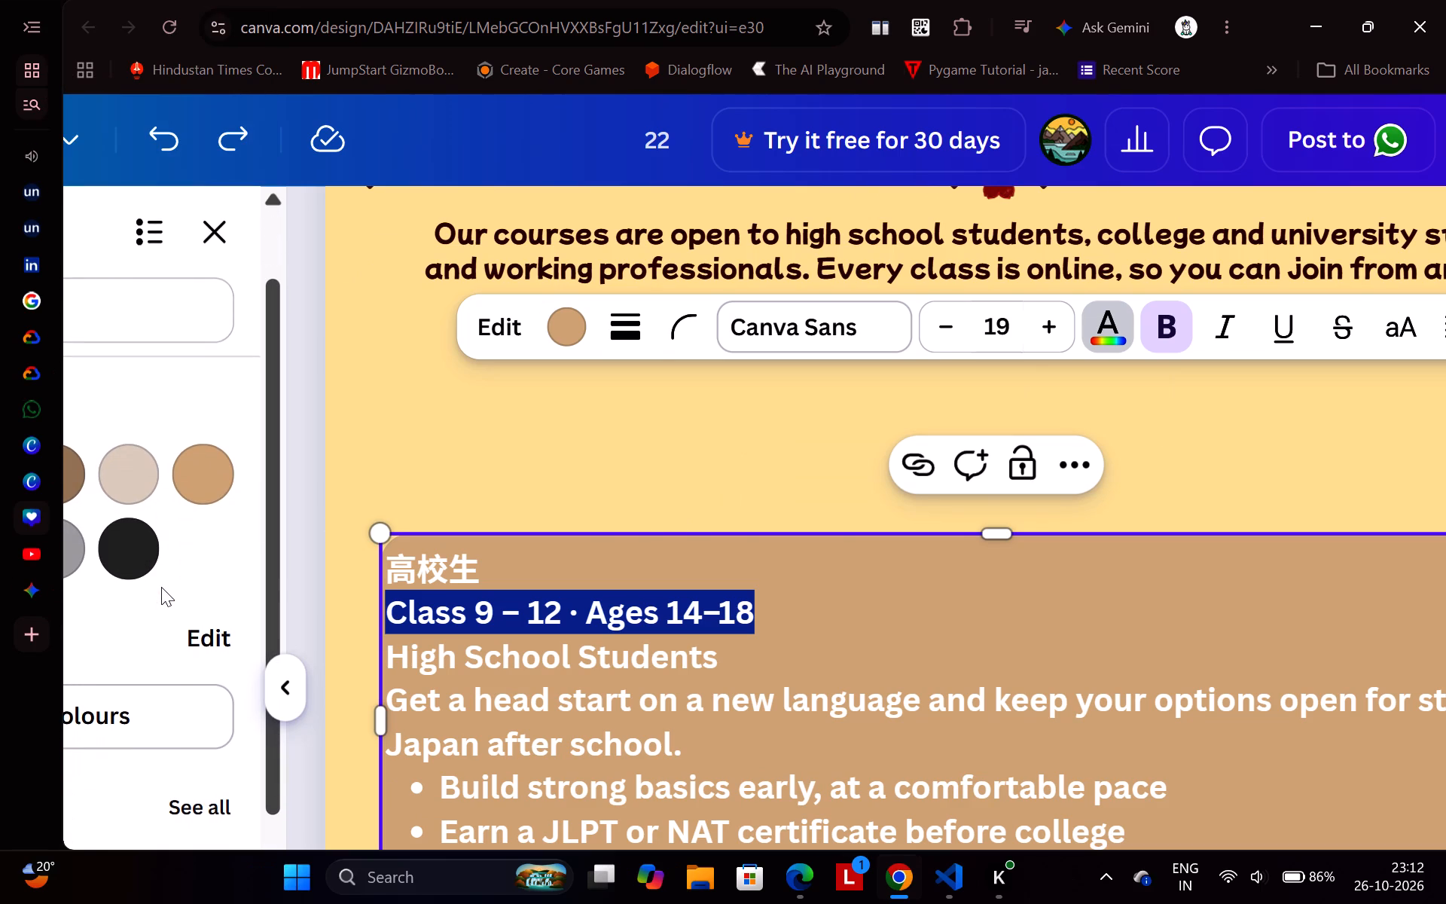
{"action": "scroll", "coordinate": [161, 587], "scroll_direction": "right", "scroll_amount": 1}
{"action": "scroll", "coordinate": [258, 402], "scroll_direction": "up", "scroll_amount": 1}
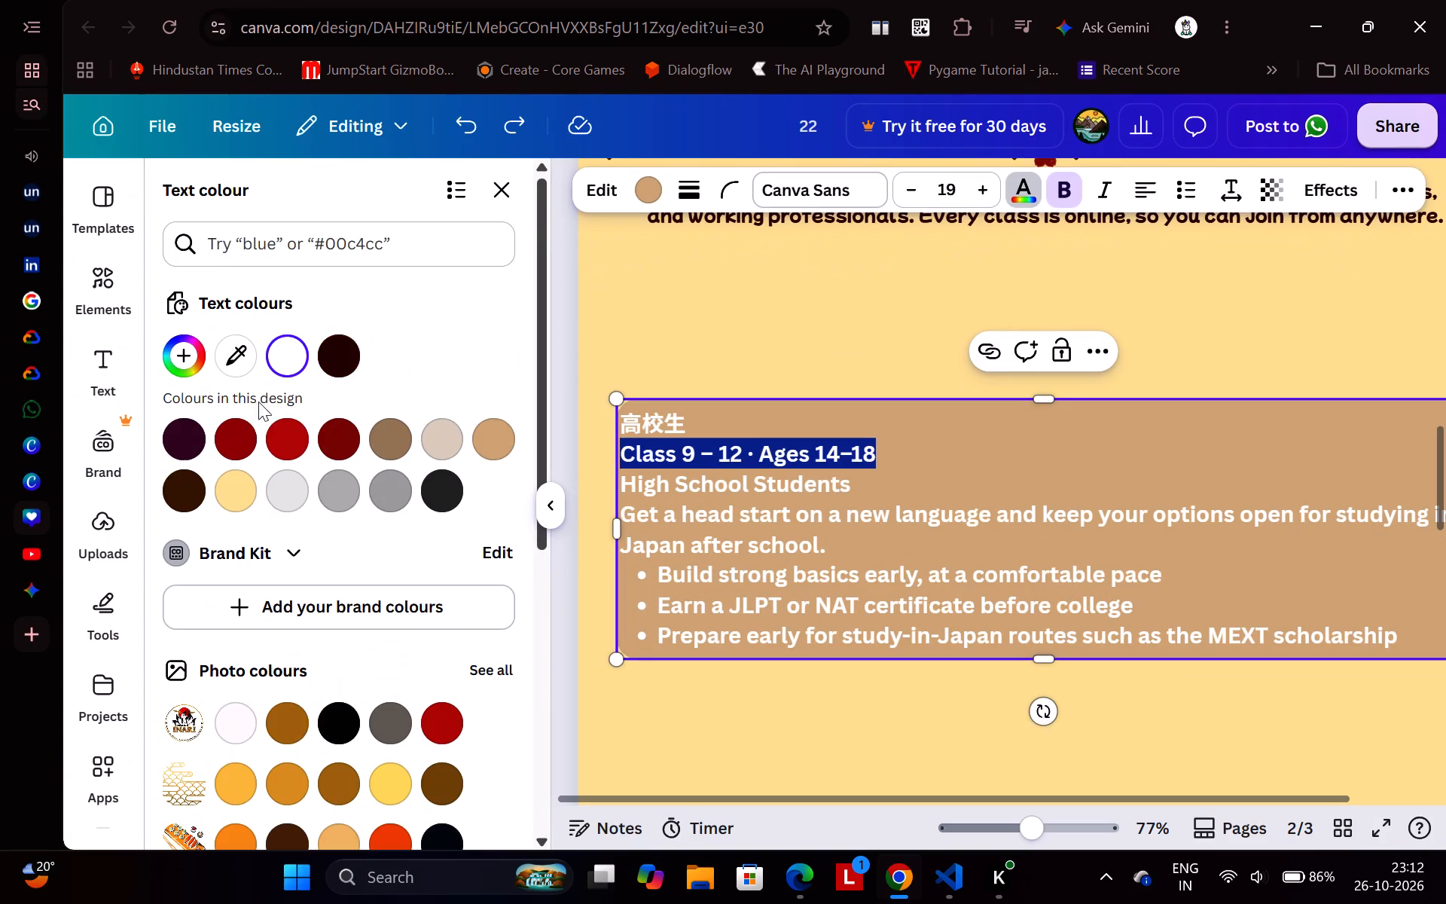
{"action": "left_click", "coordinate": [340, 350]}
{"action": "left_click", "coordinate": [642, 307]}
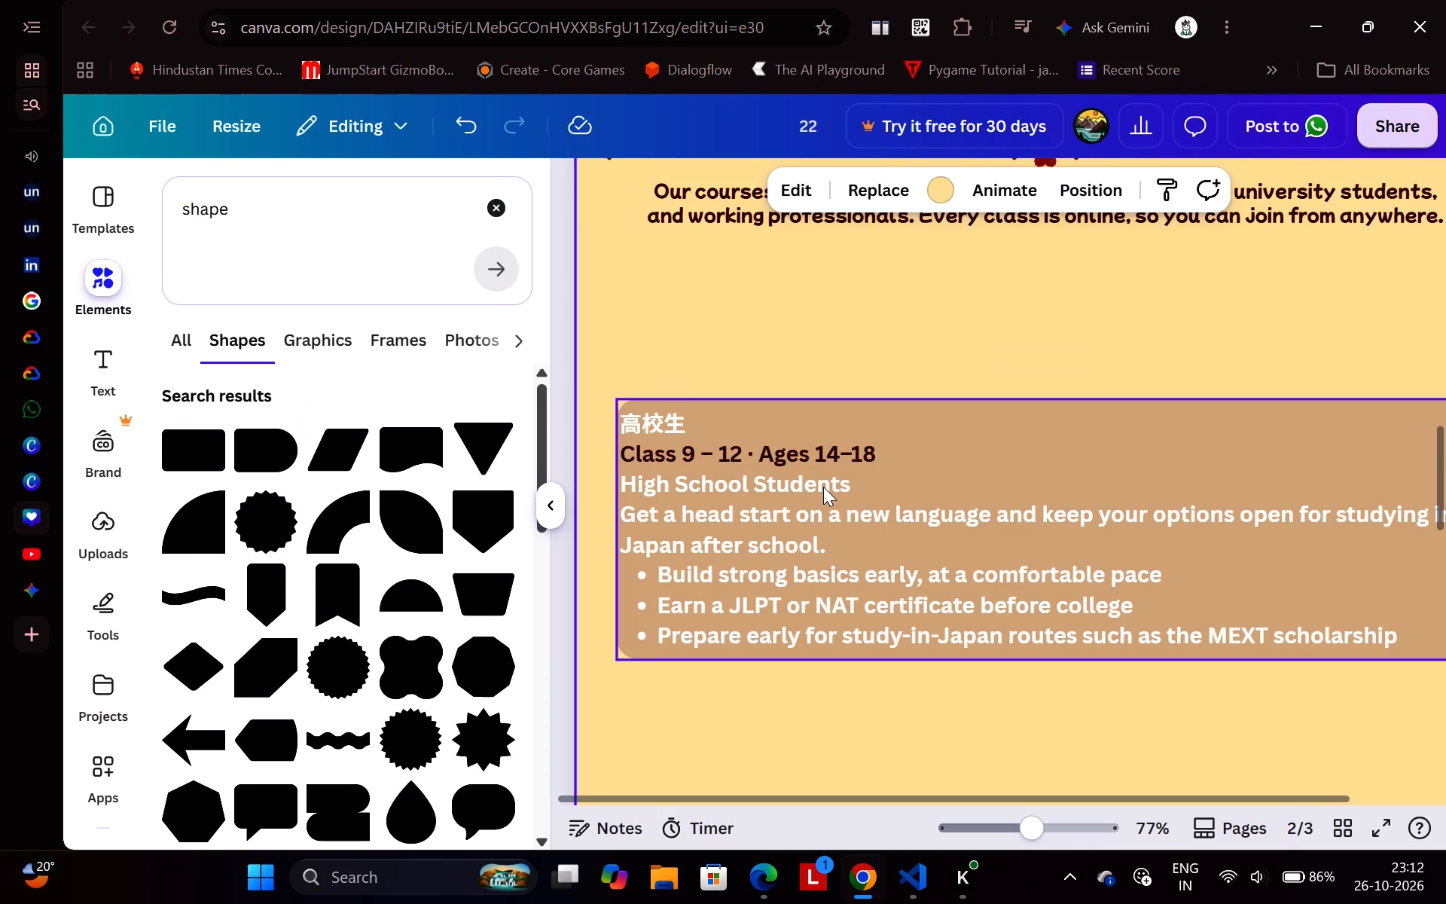
Set the text colour of everything in the tan card, bullets included, to the design's very dark red.
{"action": "left_click", "coordinate": [843, 483]}
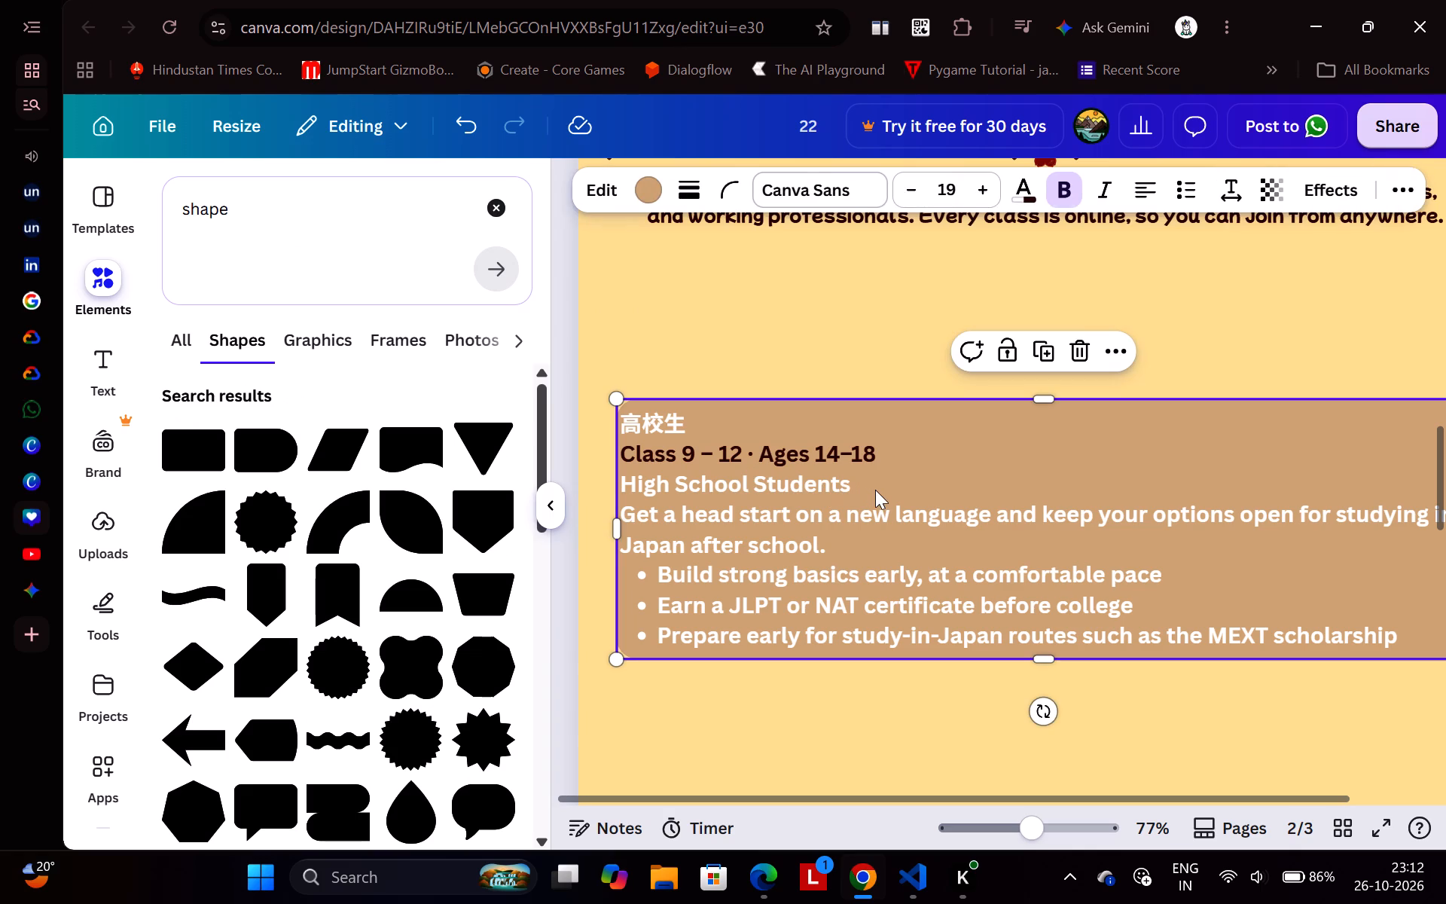
{"action": "scroll", "coordinate": [875, 490], "scroll_direction": "up", "scroll_amount": 1}
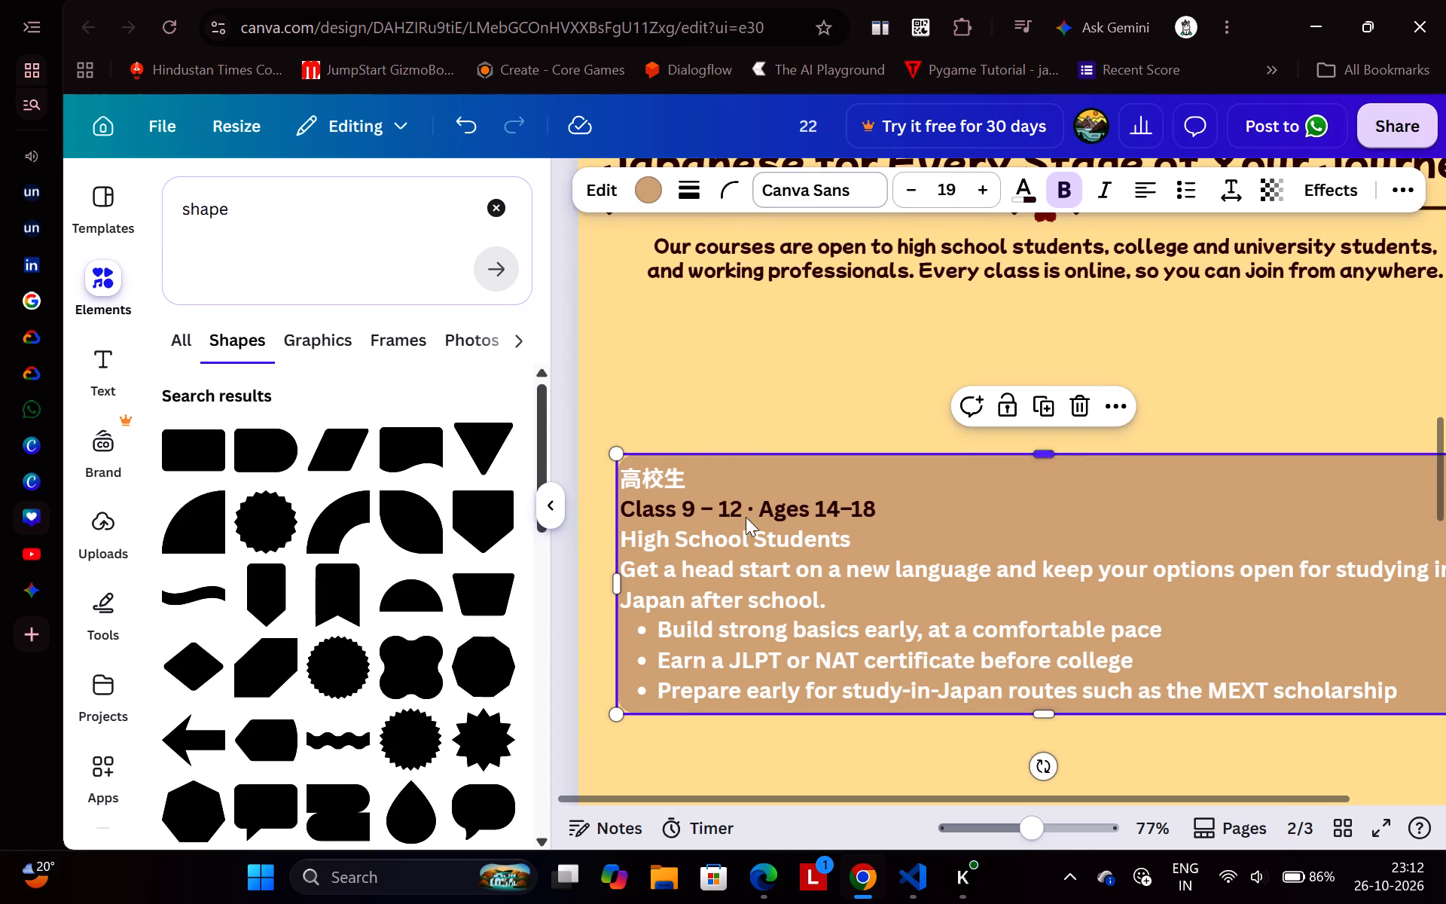
{"action": "left_click", "coordinate": [859, 542]}
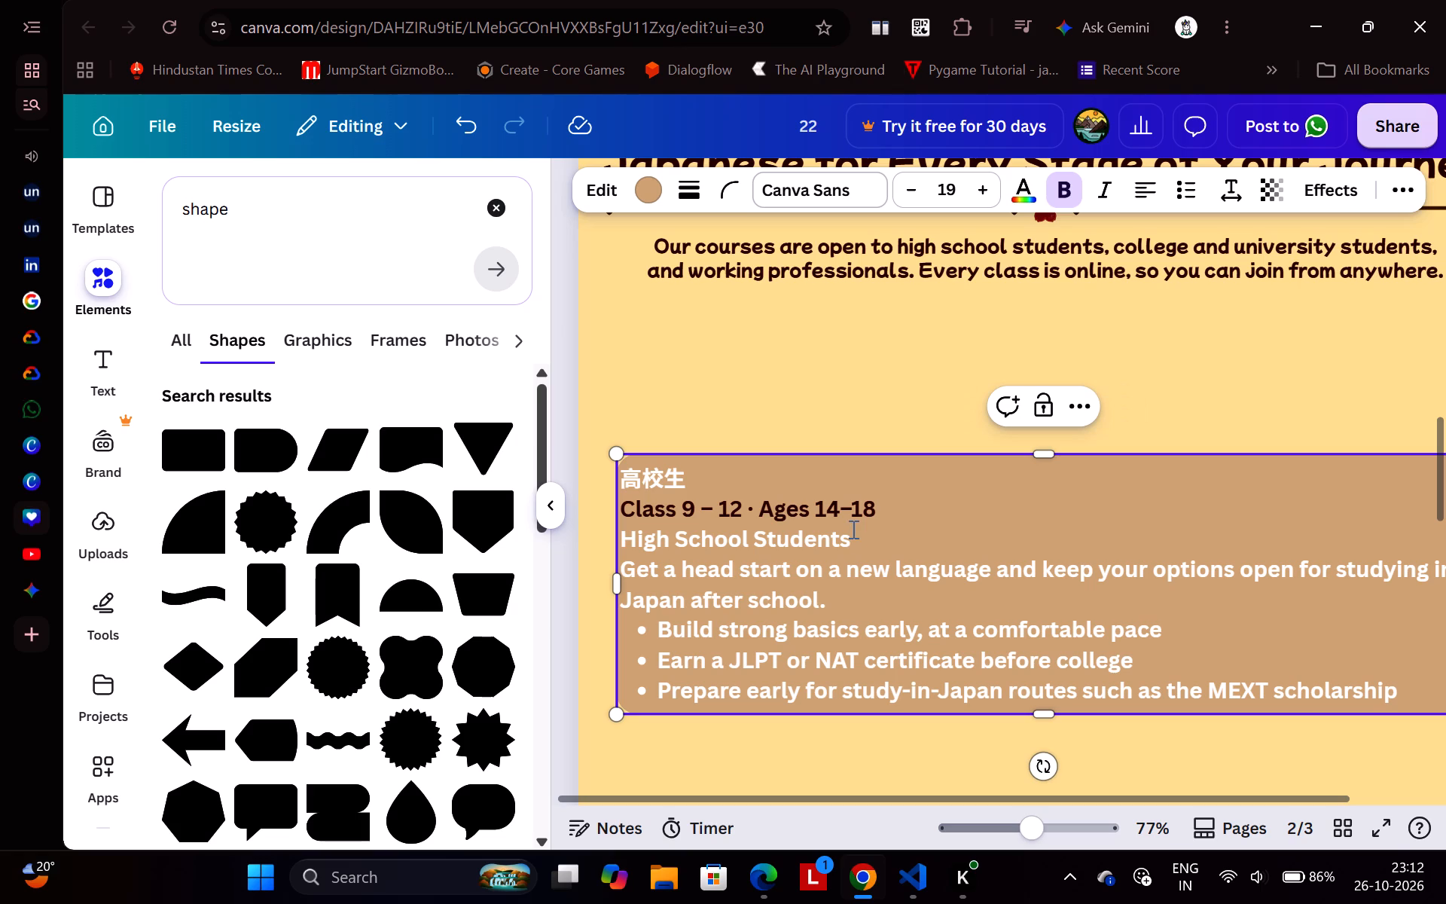
{"action": "key", "text": "ctrl+a"}
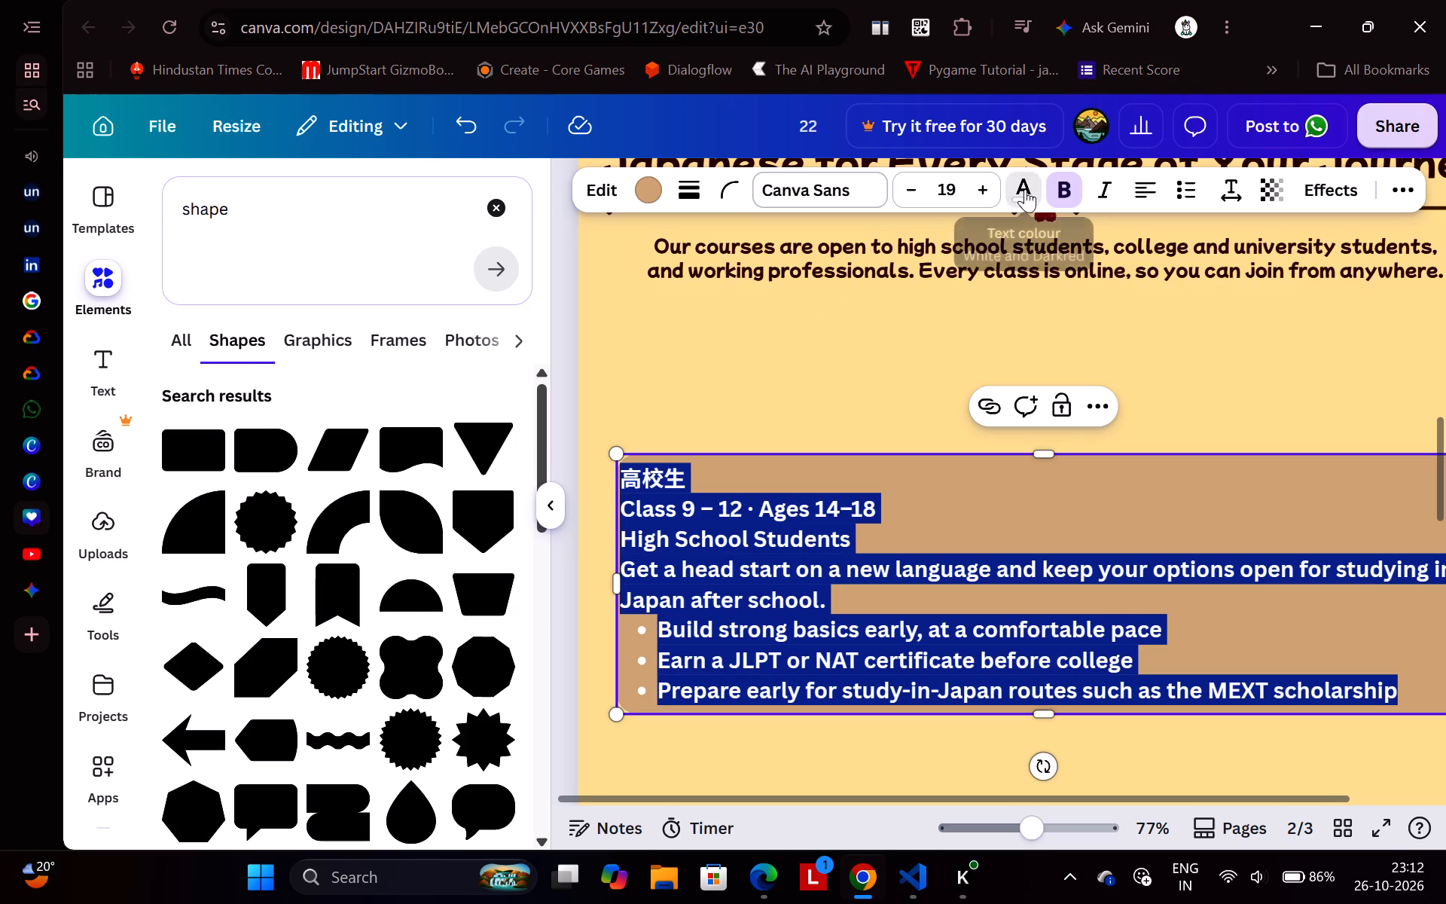
{"action": "left_click", "coordinate": [1025, 189]}
{"action": "left_click", "coordinate": [334, 357]}
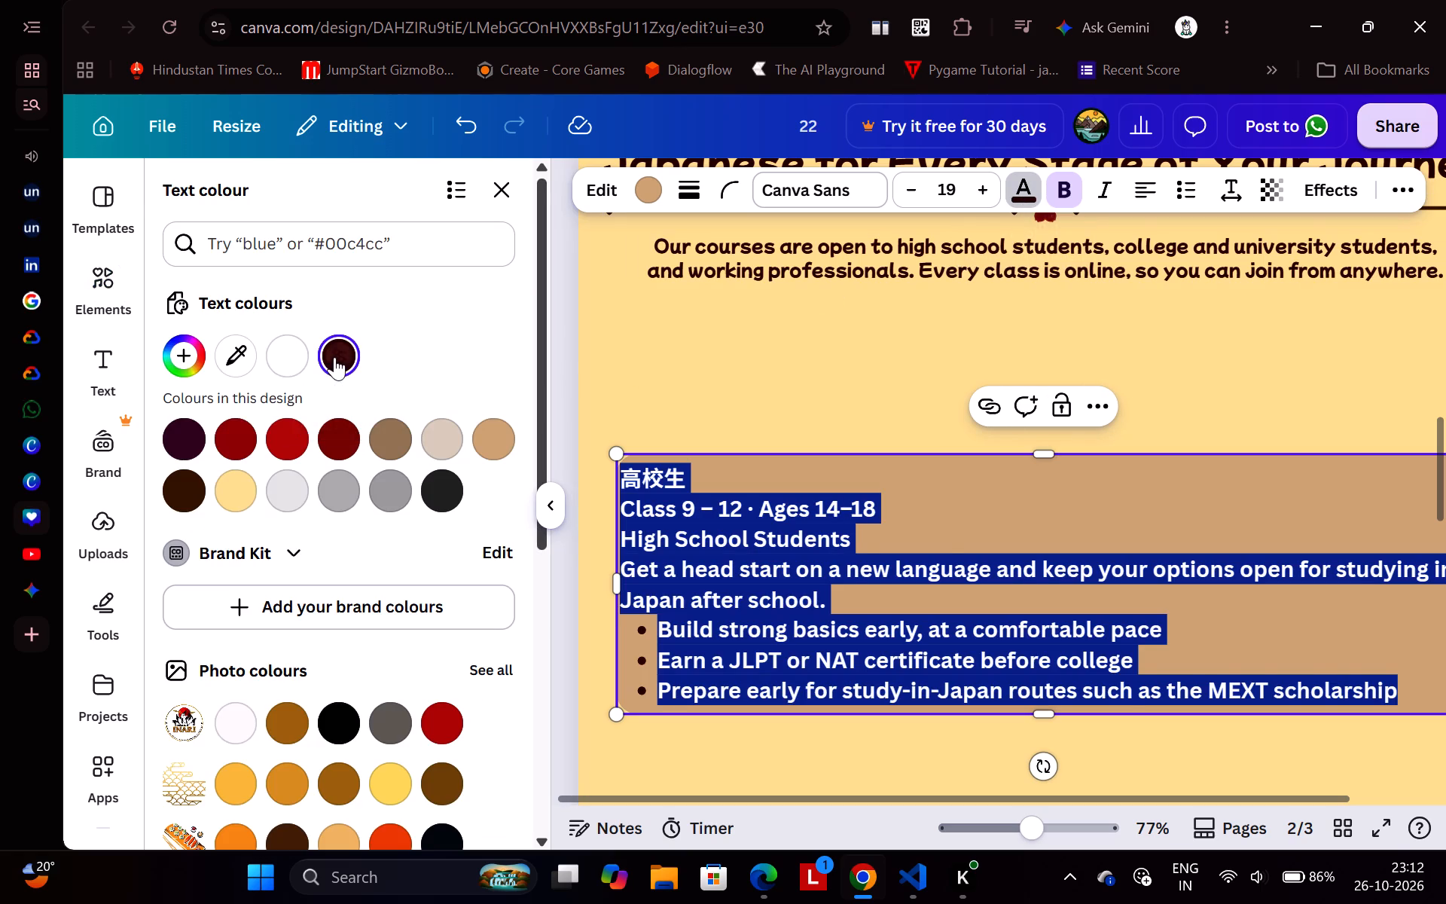
{"action": "left_click", "coordinate": [649, 354]}
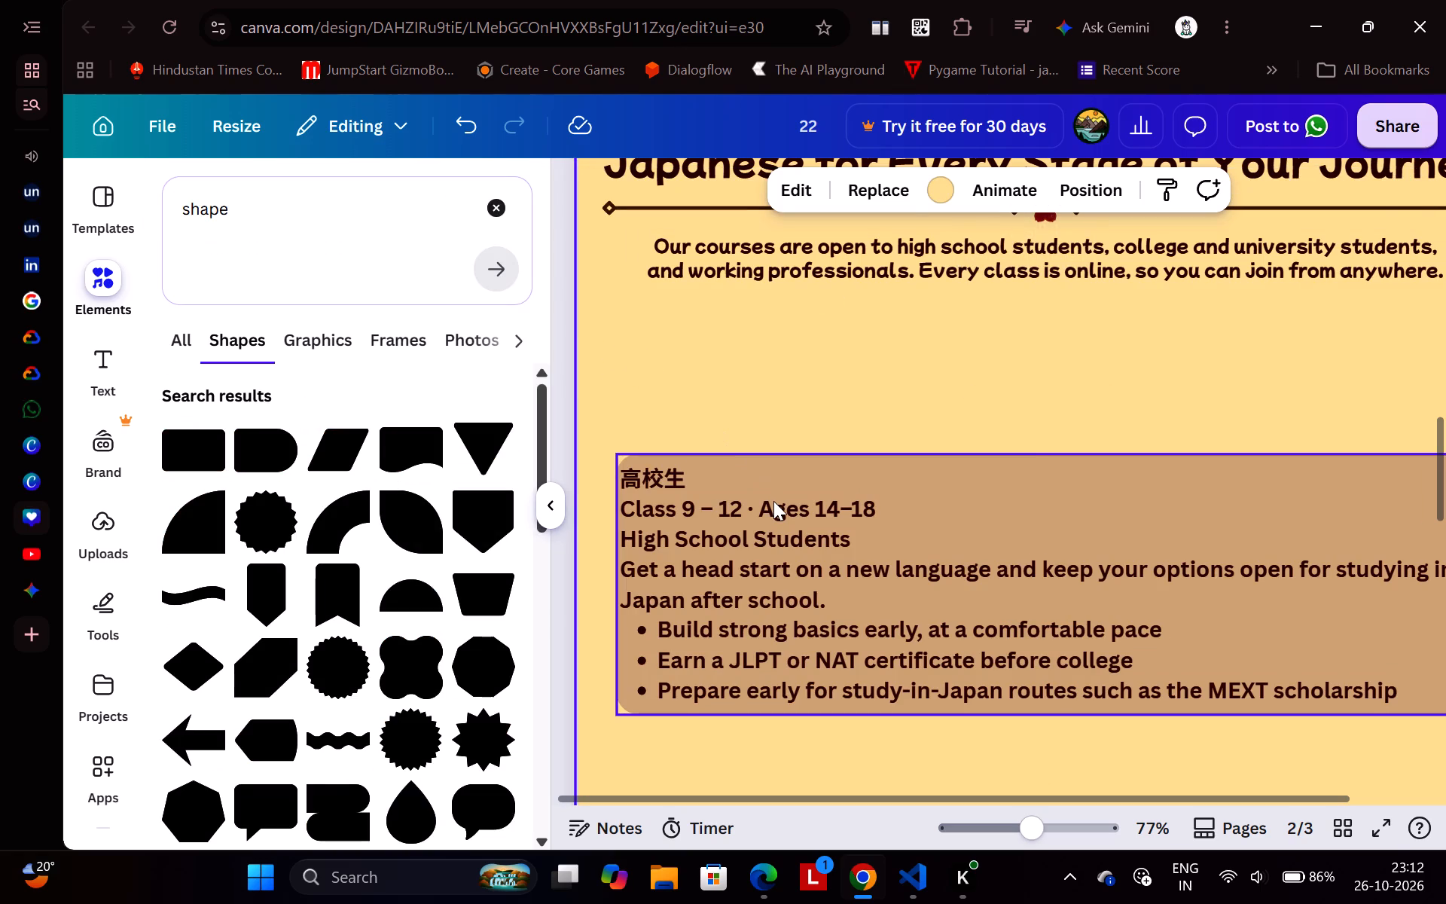
Move the tan card up to just below the intro paragraph and centre it horizontally on the page.
{"action": "left_click", "coordinate": [773, 501]}
{"action": "scroll", "coordinate": [937, 527], "scroll_direction": "left", "scroll_amount": 1}
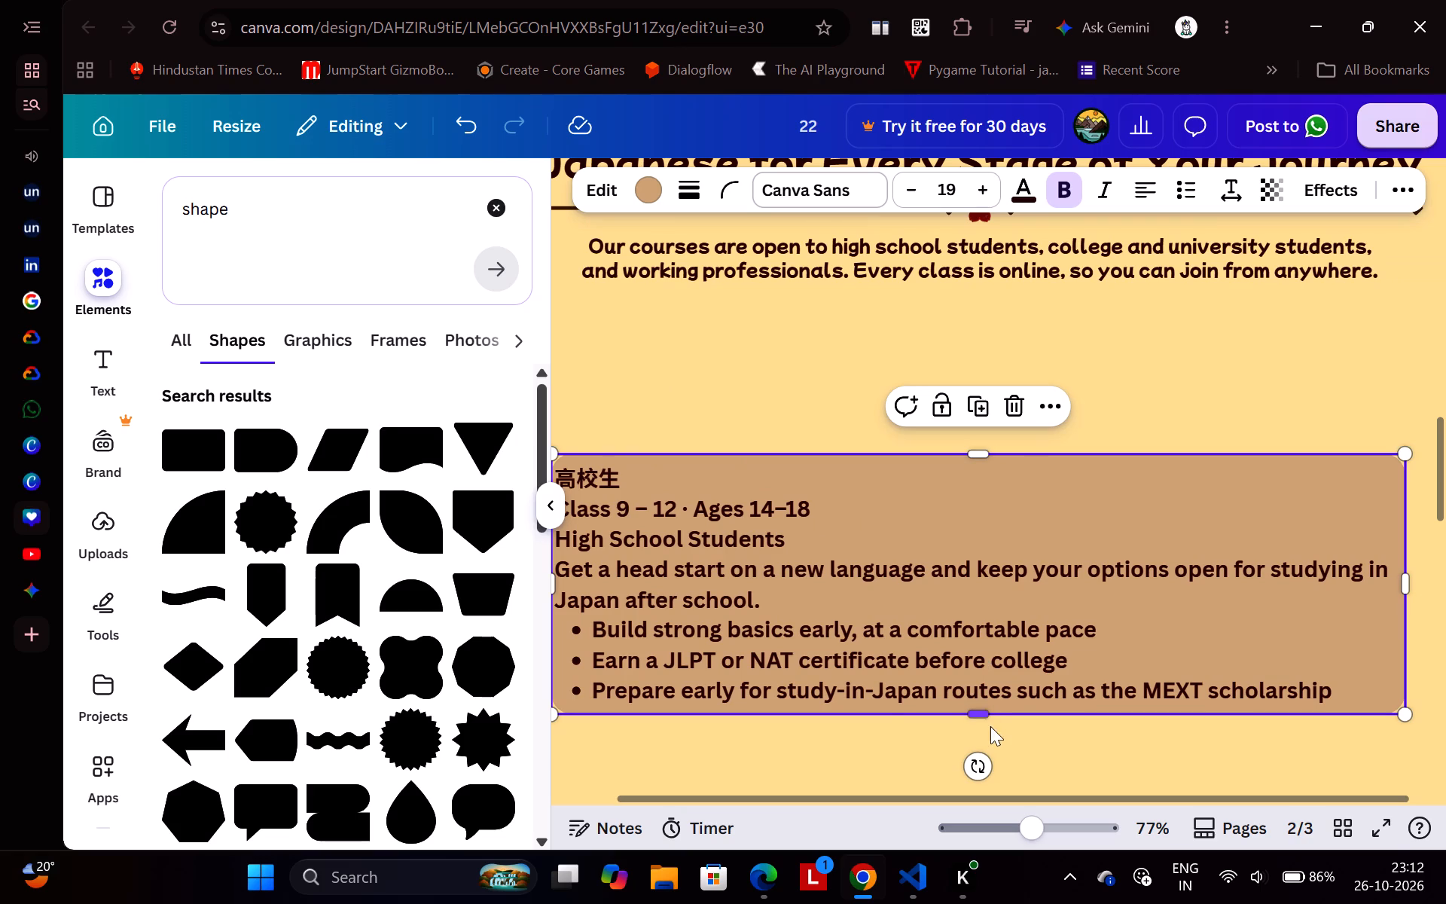
{"action": "scroll", "coordinate": [836, 688], "scroll_direction": "right", "scroll_amount": 1}
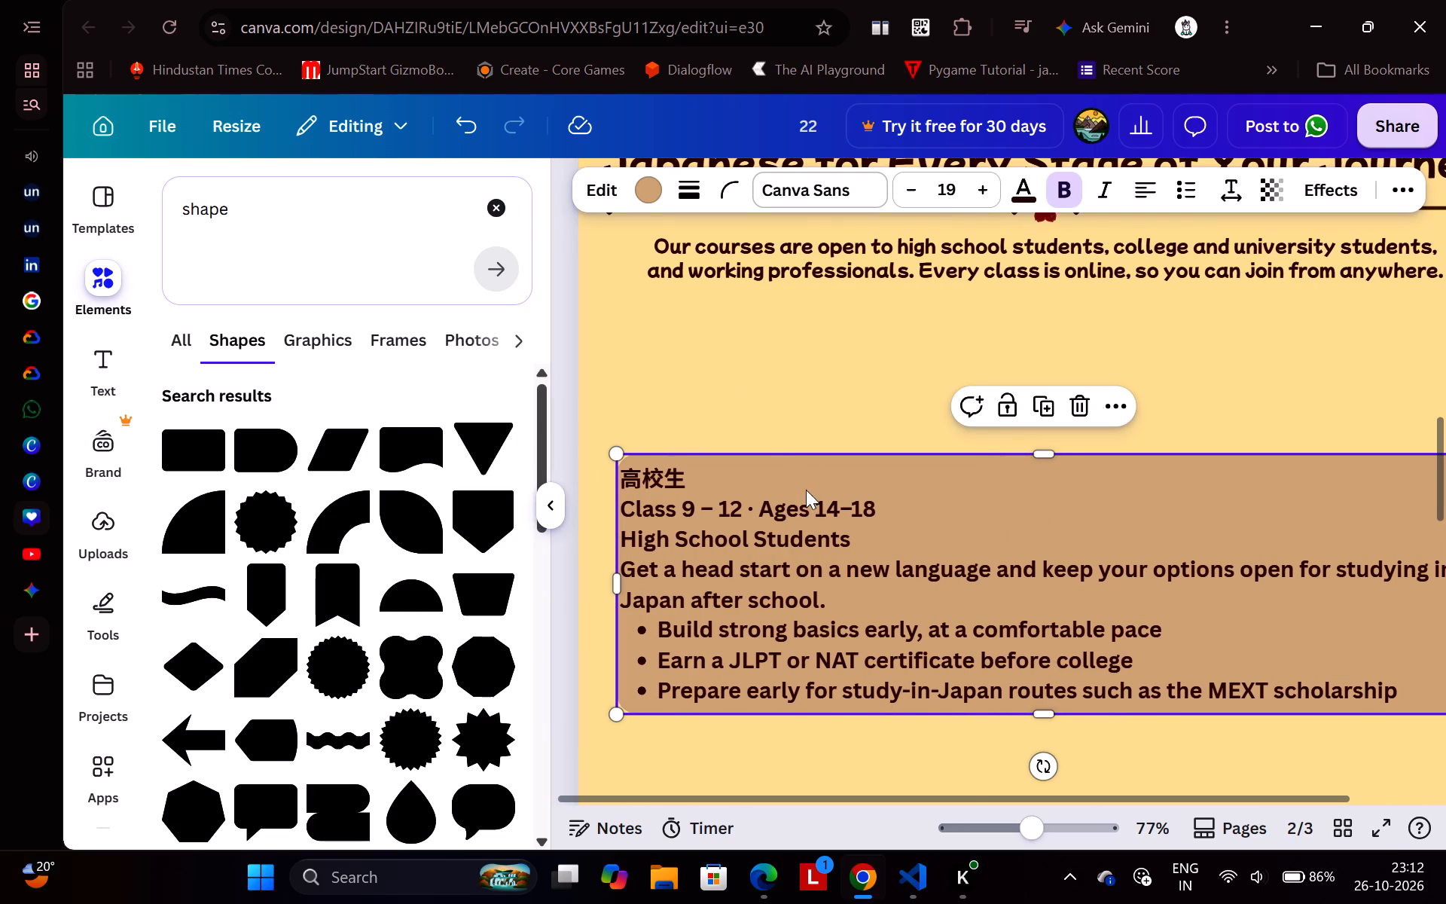
{"action": "left_click_drag", "start_coordinate": [767, 479], "coordinate": [757, 388]}
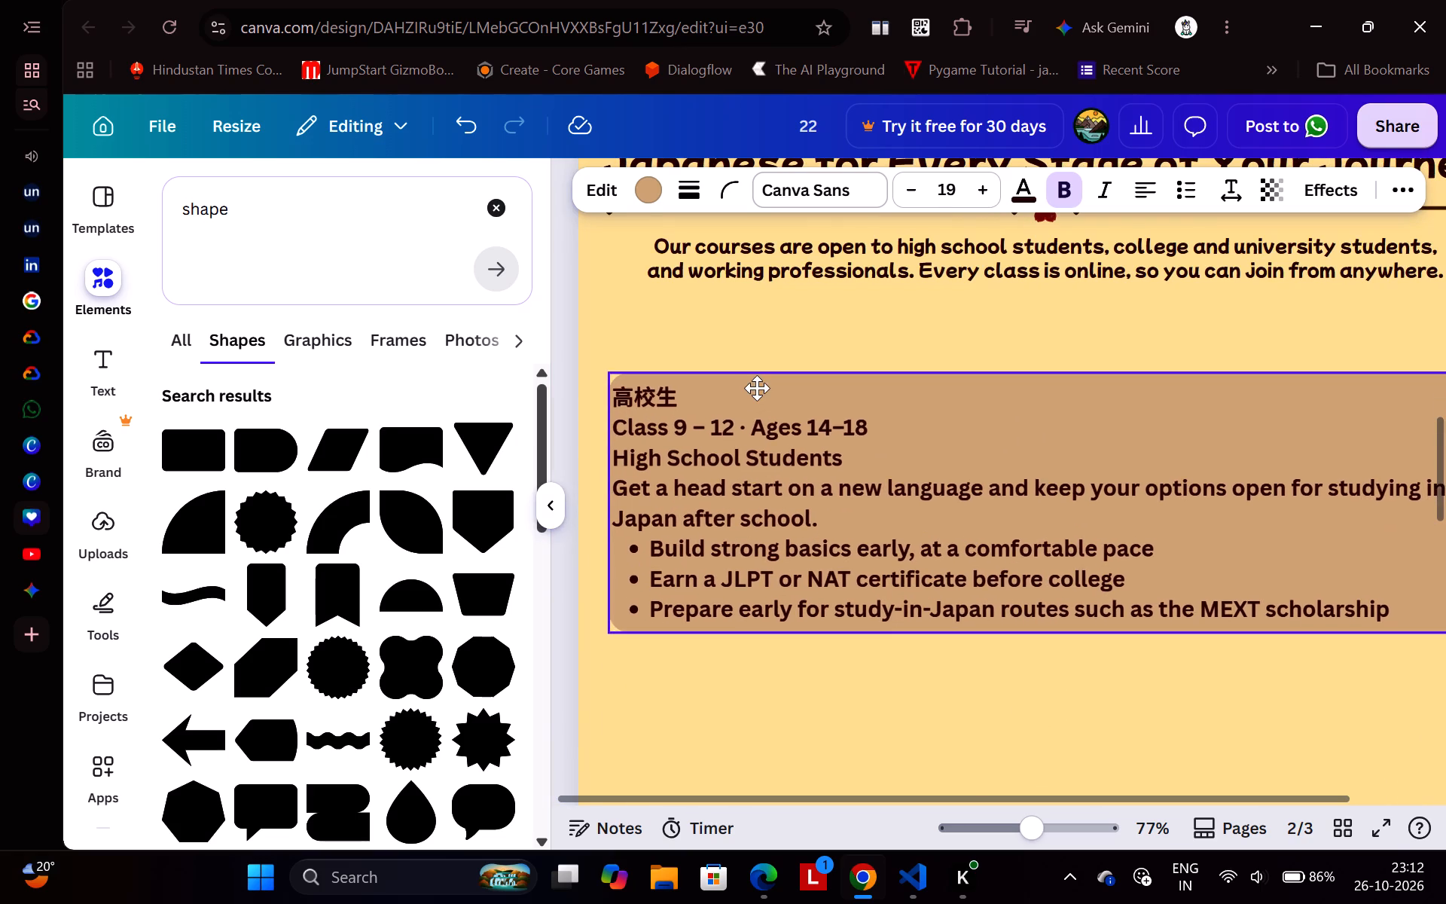
{"action": "left_click_drag", "start_coordinate": [757, 388], "coordinate": [750, 331]}
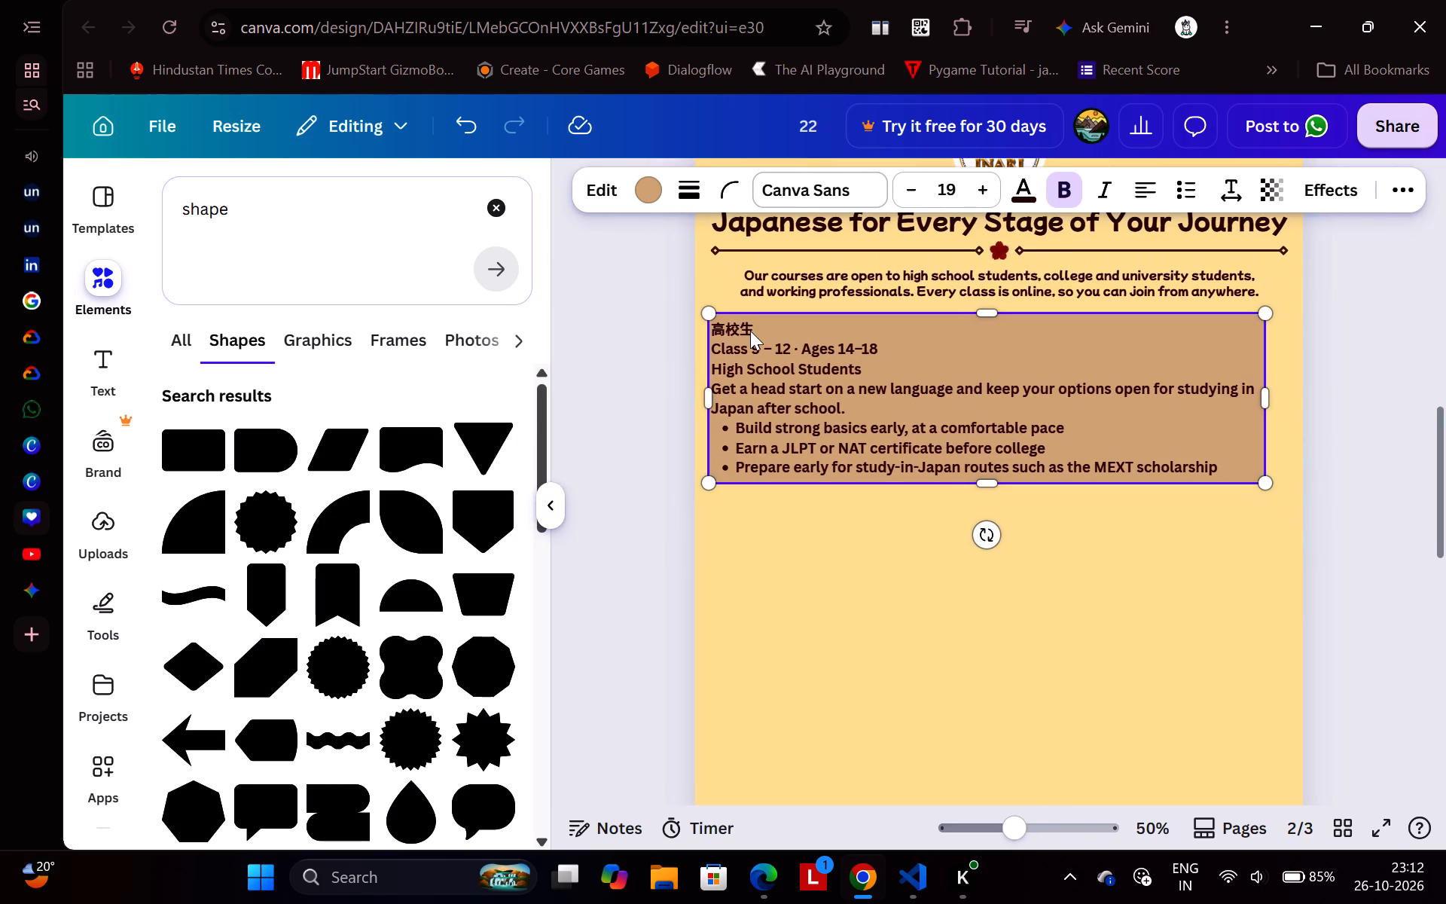
{"action": "left_click_drag", "start_coordinate": [875, 343], "coordinate": [892, 345]}
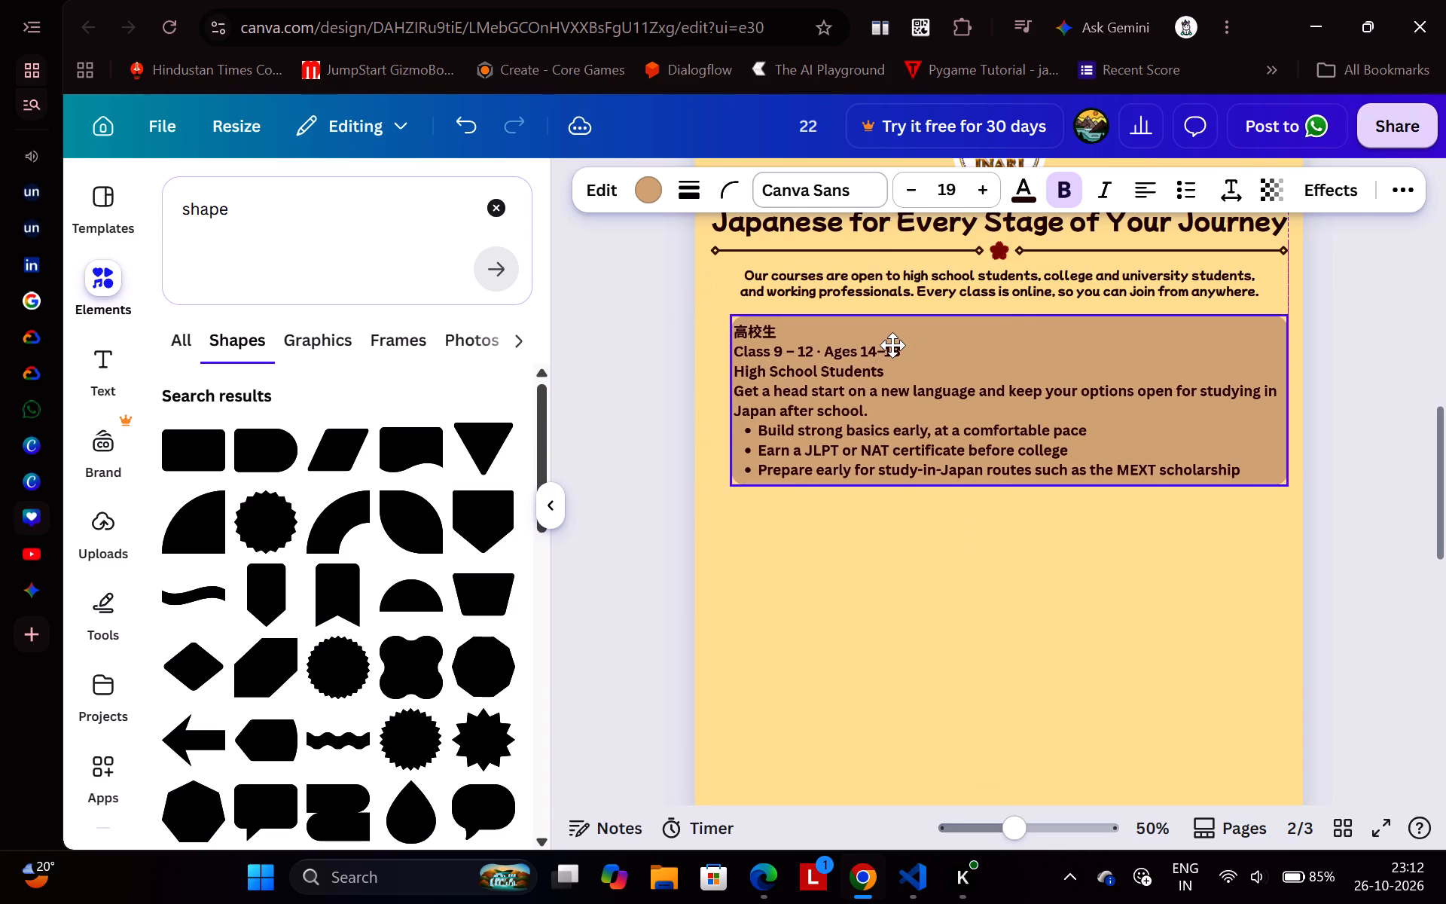
{"action": "left_click_drag", "start_coordinate": [892, 345], "coordinate": [888, 345]}
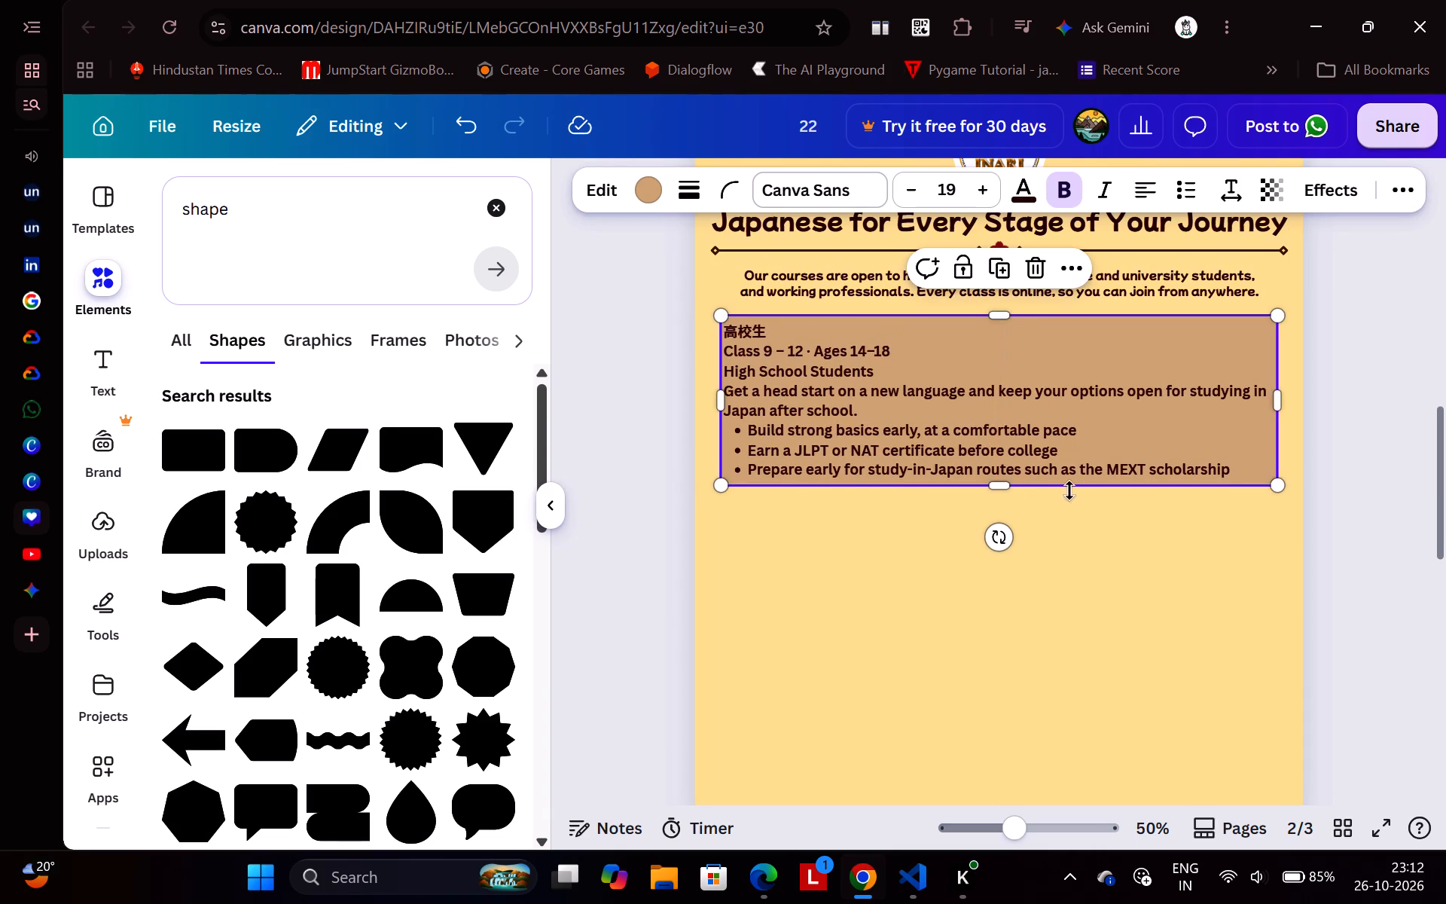
Duplicate the tan High School Students card twice and move one copy down toward the bottom of page 2.
{"action": "left_click", "coordinate": [999, 266]}
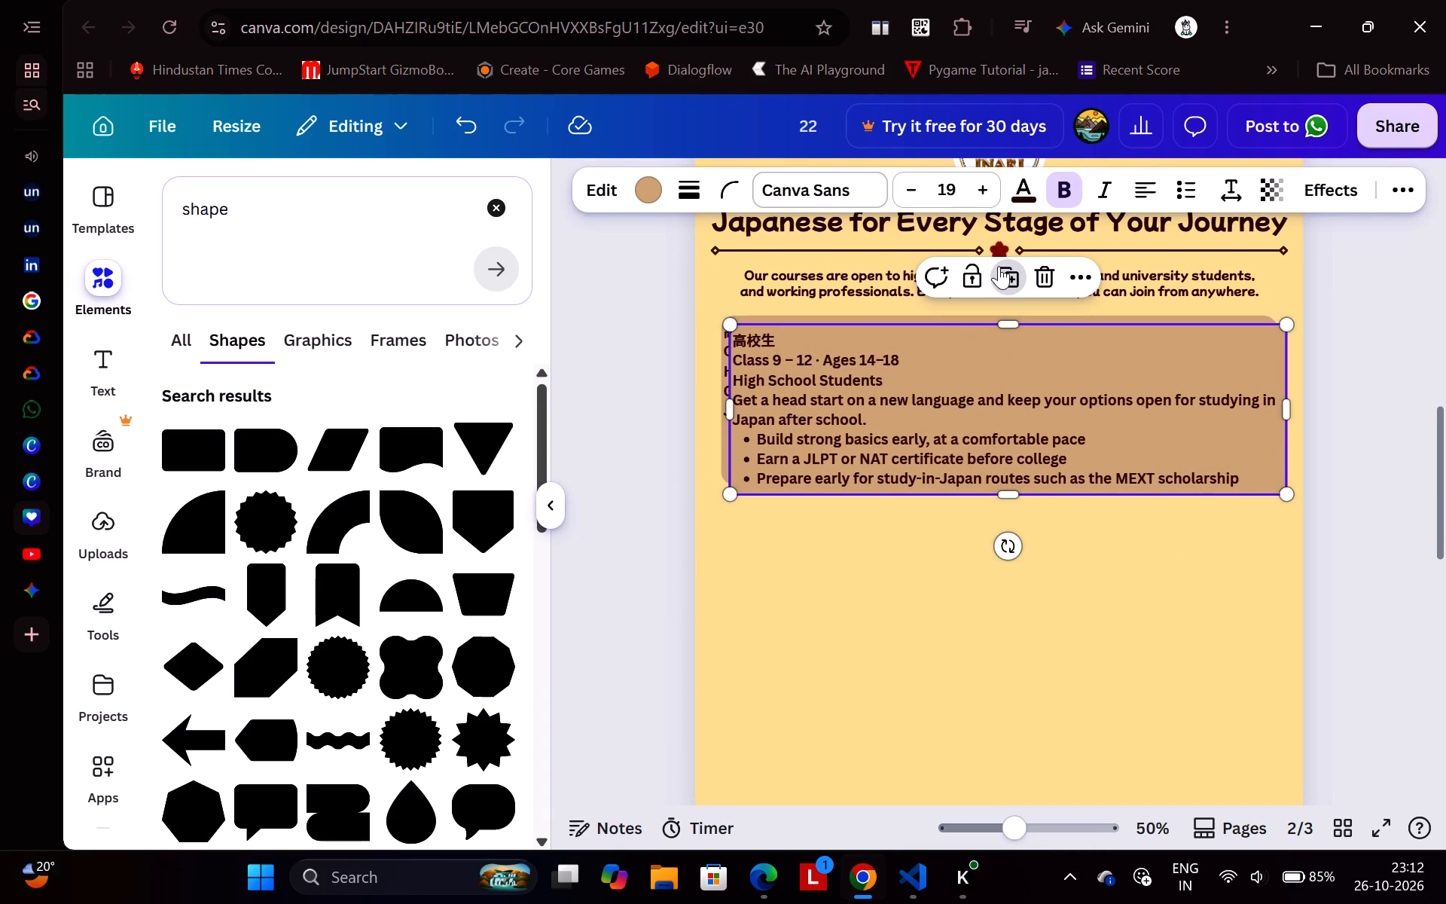
{"action": "left_click", "coordinate": [999, 266]}
{"action": "left_click_drag", "start_coordinate": [995, 417], "coordinate": [1004, 685]}
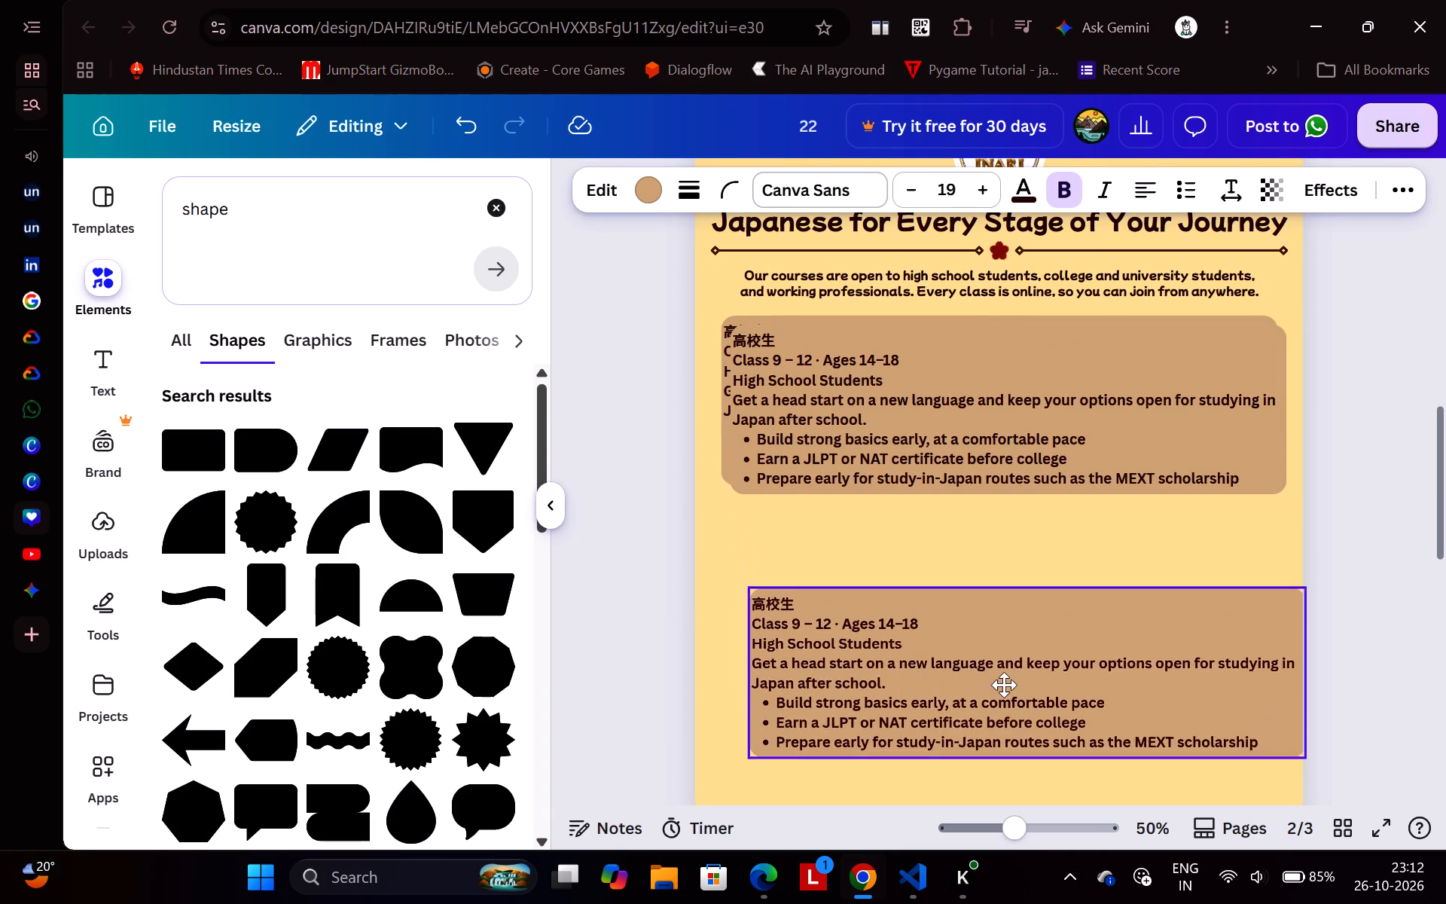
{"action": "left_click_drag", "start_coordinate": [1004, 685], "coordinate": [987, 706]}
Stack the two copied cards beneath the original, side edges aligned, to form a column of three cards.
{"action": "scroll", "coordinate": [987, 706], "scroll_direction": "down", "scroll_amount": 2}
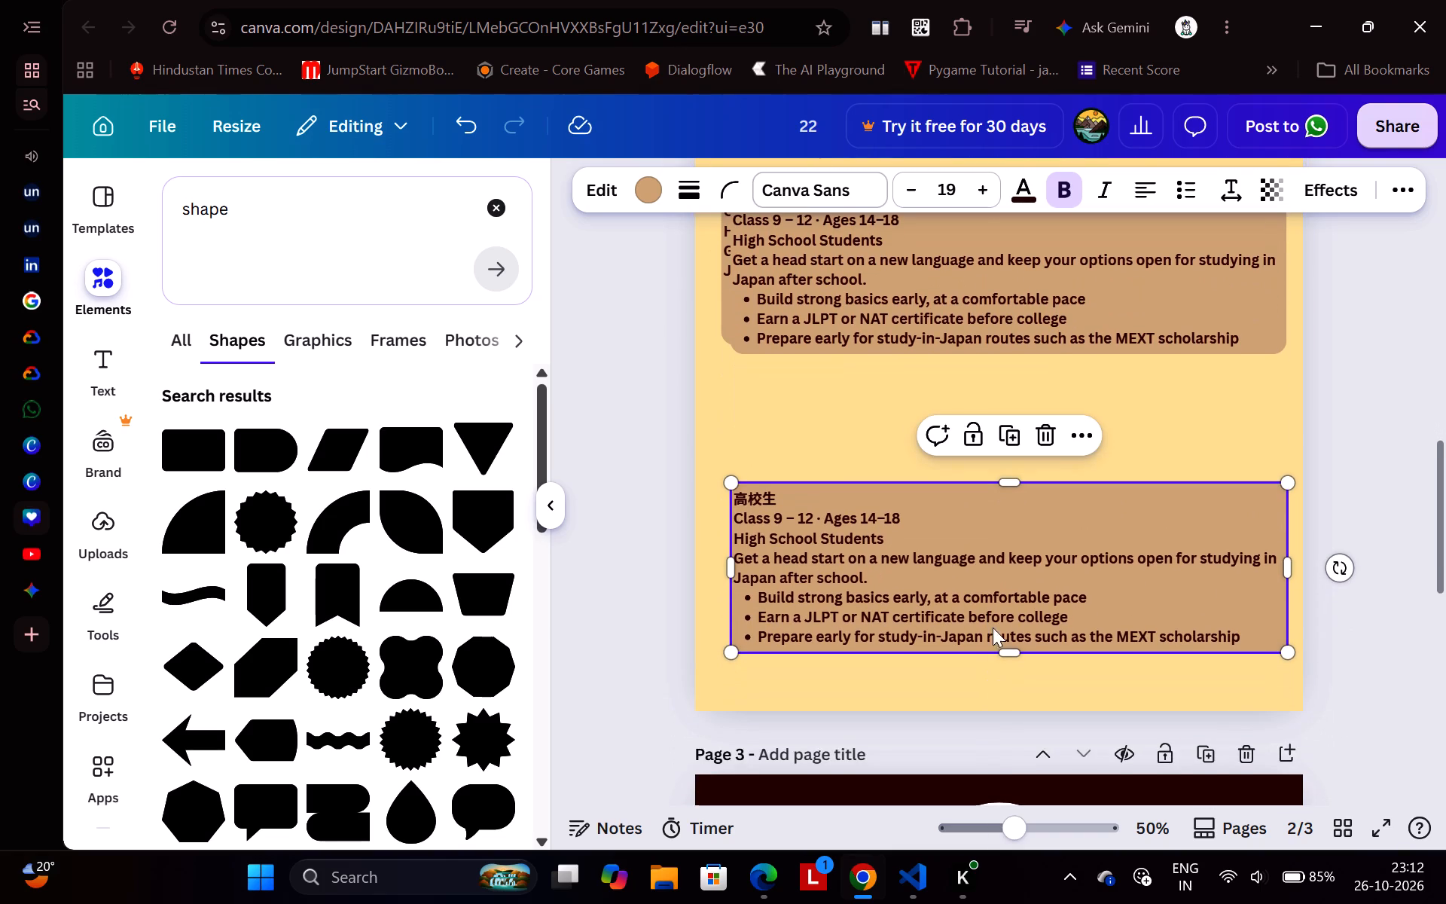
{"action": "scroll", "coordinate": [989, 374], "scroll_direction": "up", "scroll_amount": 1}
{"action": "left_click_drag", "start_coordinate": [978, 374], "coordinate": [975, 502]}
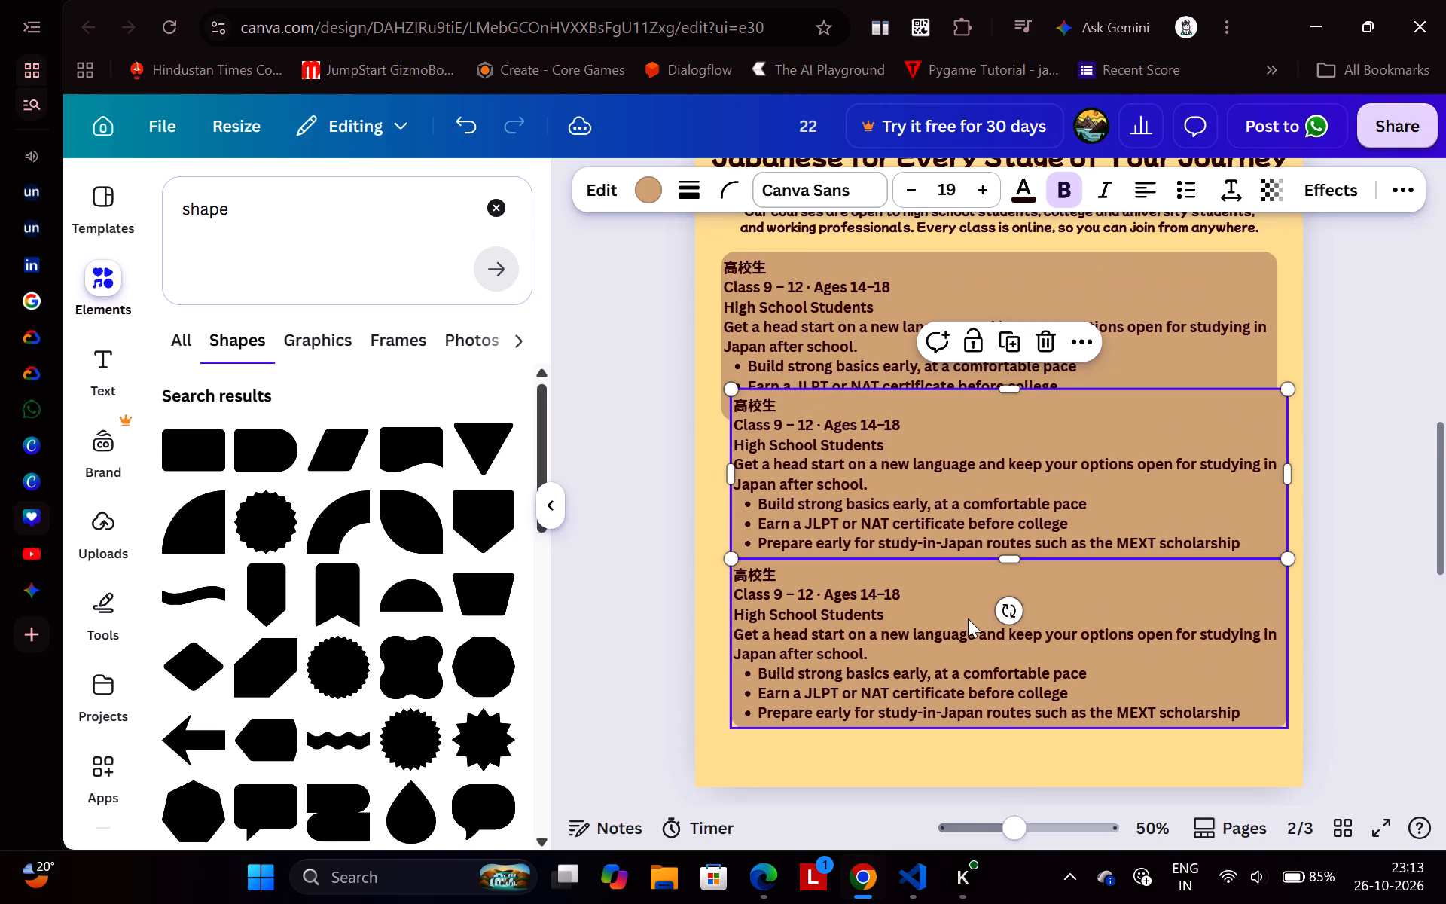
{"action": "left_click_drag", "start_coordinate": [956, 636], "coordinate": [947, 667]}
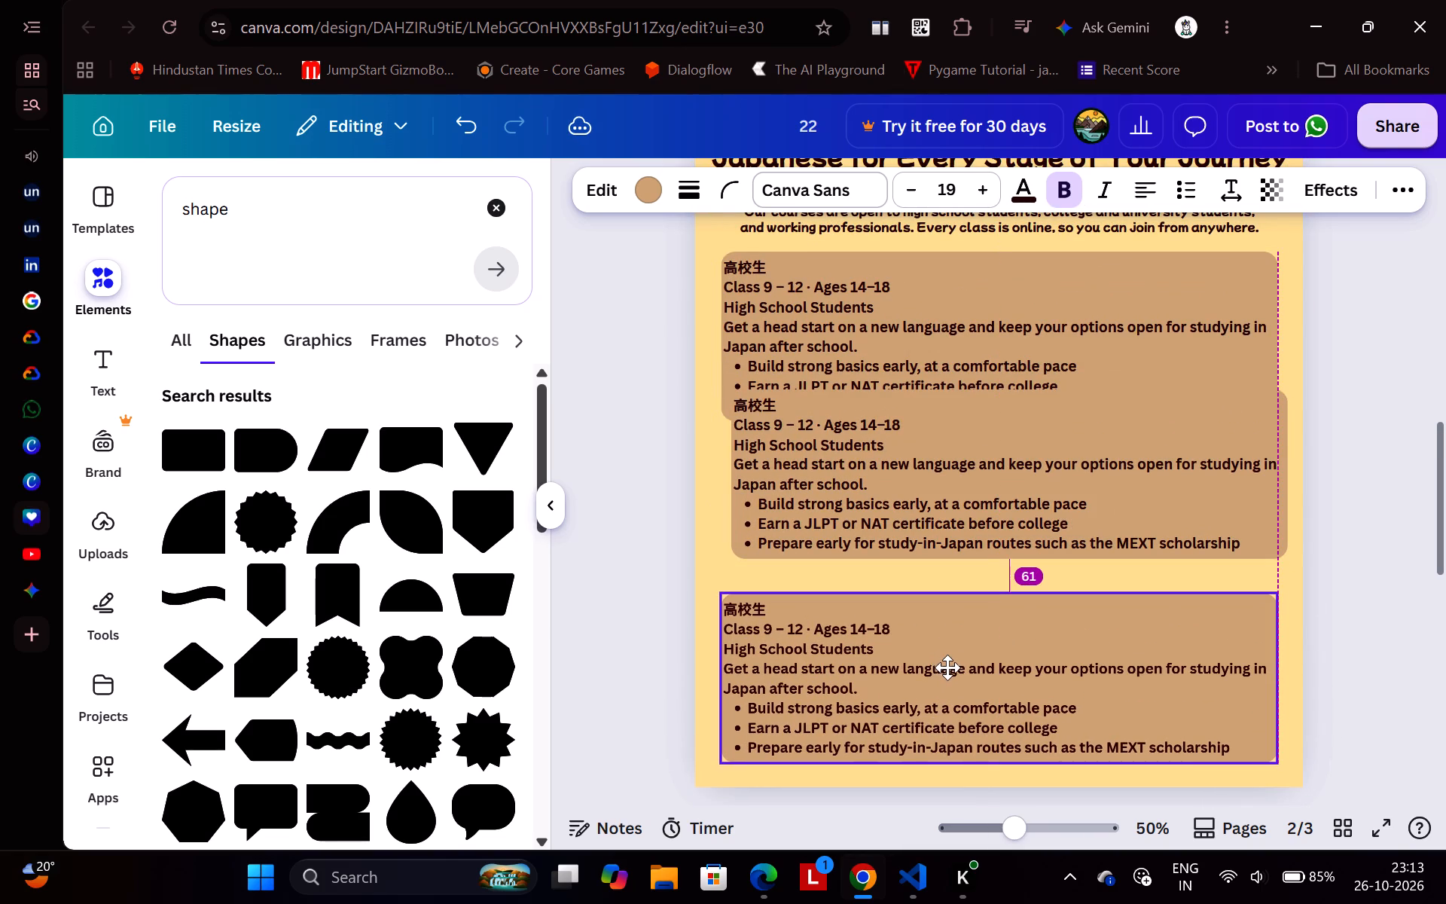
{"action": "left_click_drag", "start_coordinate": [947, 667], "coordinate": [947, 671]}
{"action": "left_click_drag", "start_coordinate": [978, 501], "coordinate": [974, 537]}
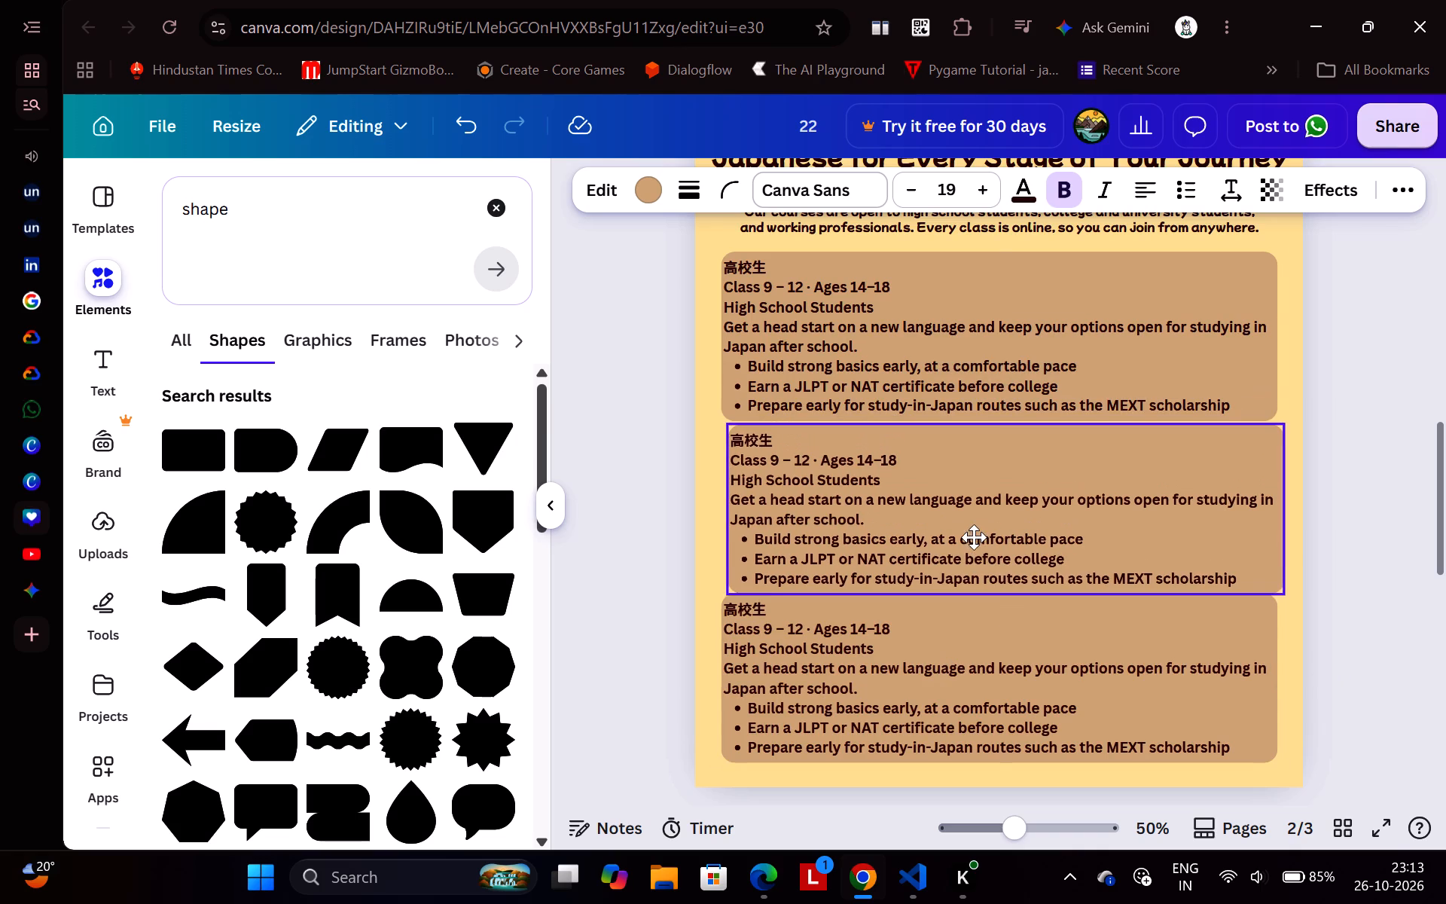
{"action": "left_click_drag", "start_coordinate": [974, 537], "coordinate": [967, 533]}
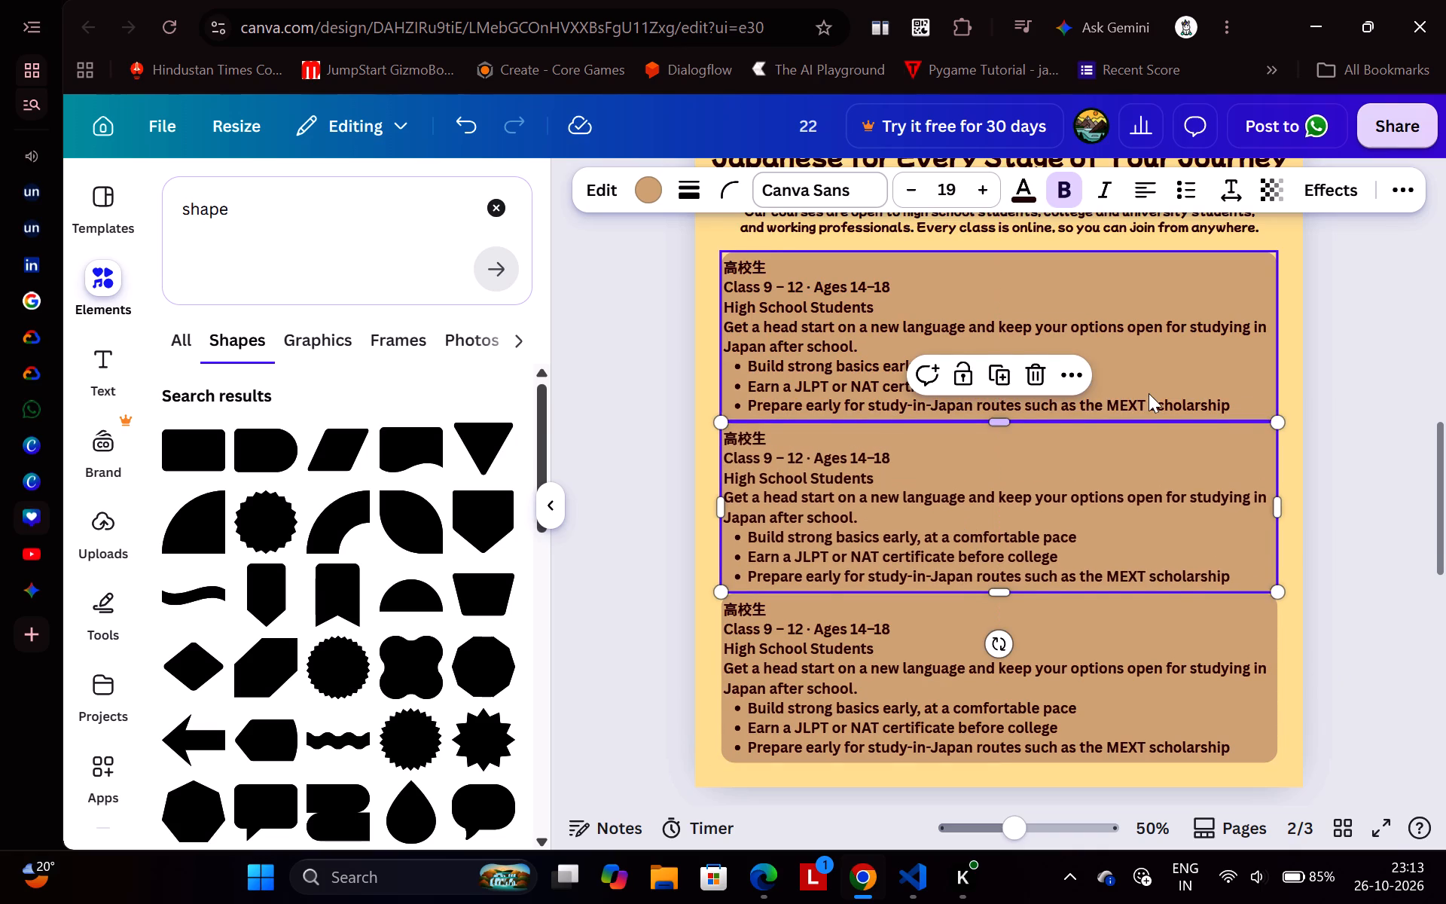
Move the top card up to just below the intro paragraph and shift the middle card up to even the gaps.
{"action": "scroll", "coordinate": [1149, 393], "scroll_direction": "up", "scroll_amount": 1}
{"action": "scroll", "coordinate": [1149, 393], "scroll_direction": "down", "scroll_amount": 1}
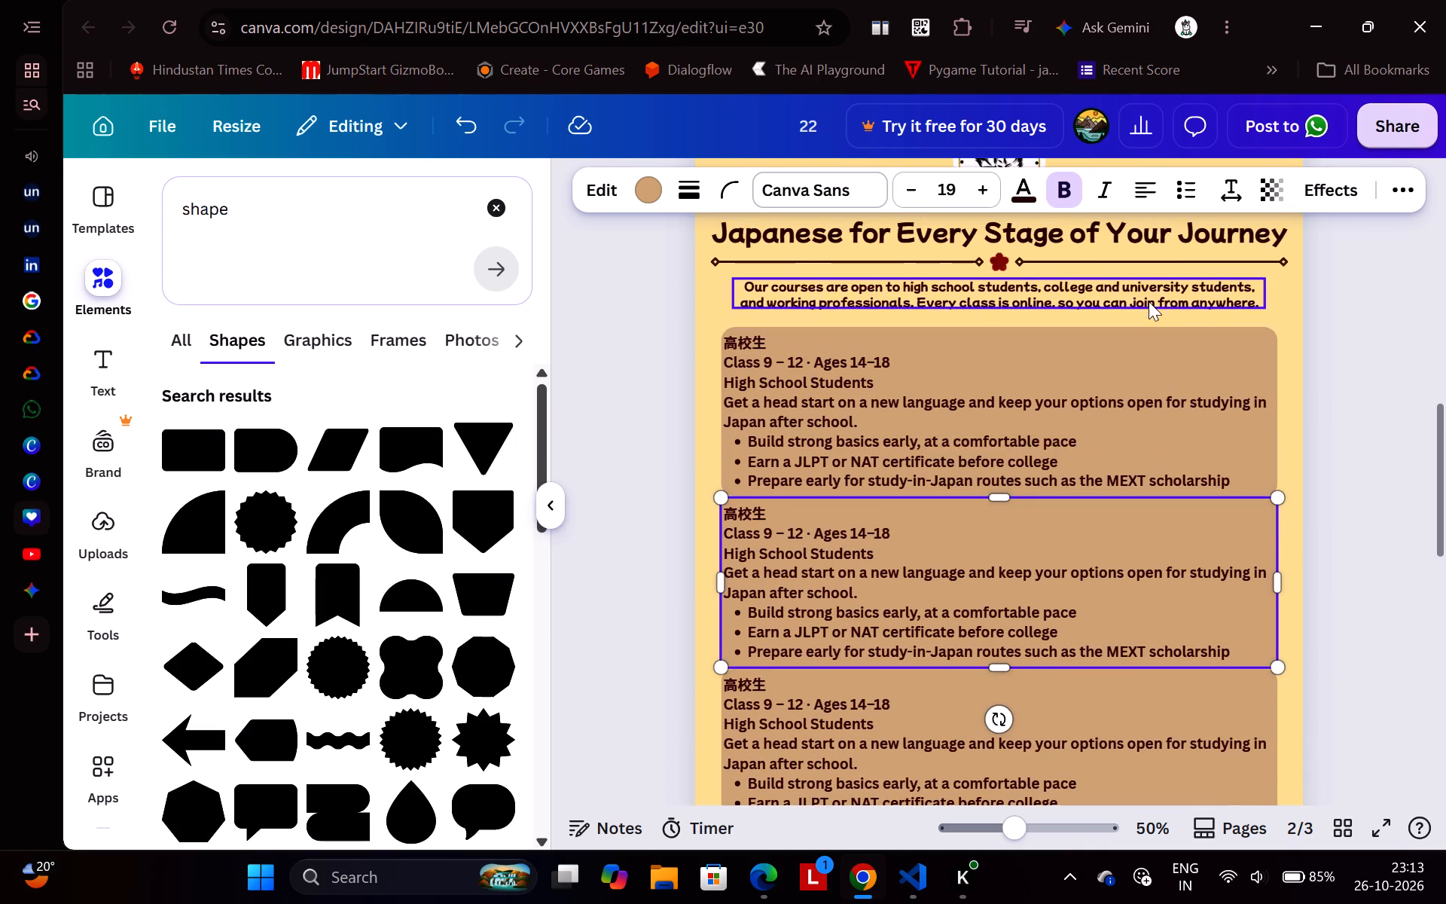
{"action": "left_click_drag", "start_coordinate": [1104, 392], "coordinate": [1109, 381]}
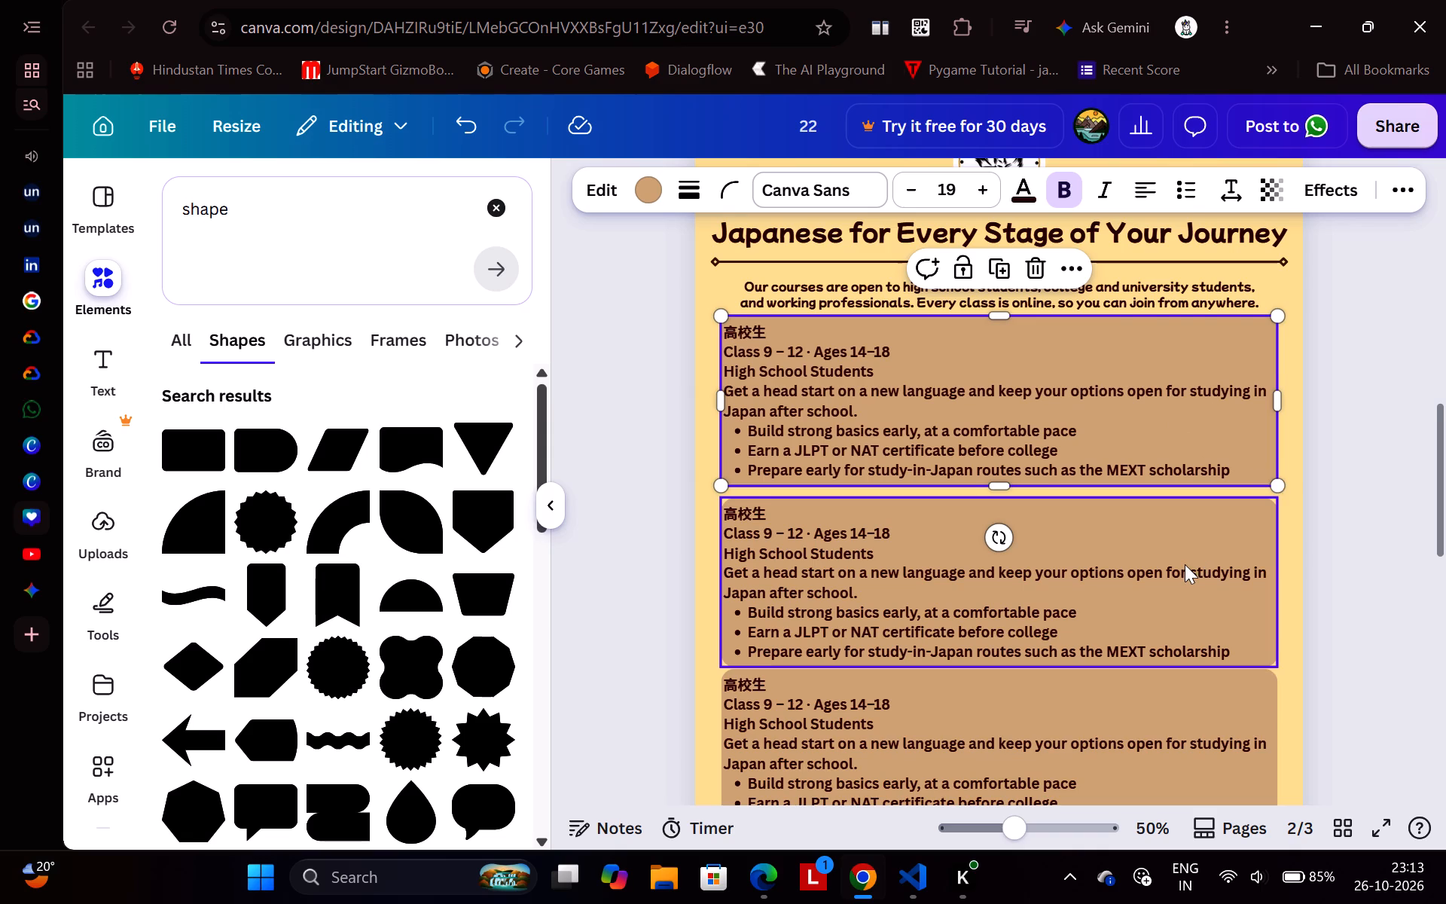
{"action": "scroll", "coordinate": [1185, 564], "scroll_direction": "down", "scroll_amount": 1}
{"action": "left_click", "coordinate": [1135, 533]}
{"action": "left_click", "coordinate": [1135, 533]}
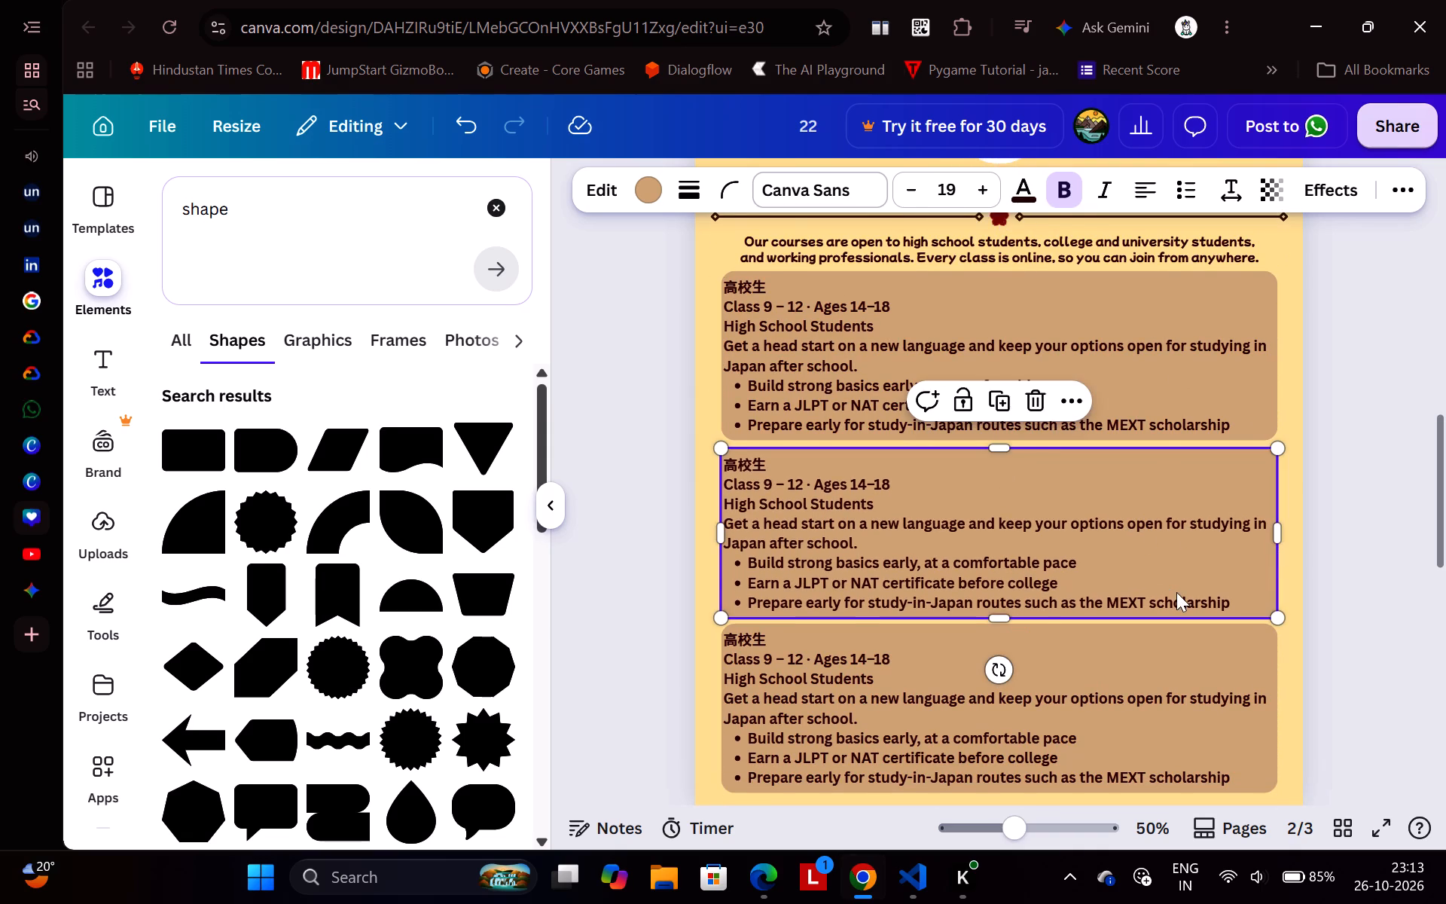
Group the heading, blossom divider and intro paragraph, and move the group up slightly toward the logo.
{"action": "scroll", "coordinate": [1176, 592], "scroll_direction": "up", "scroll_amount": 2}
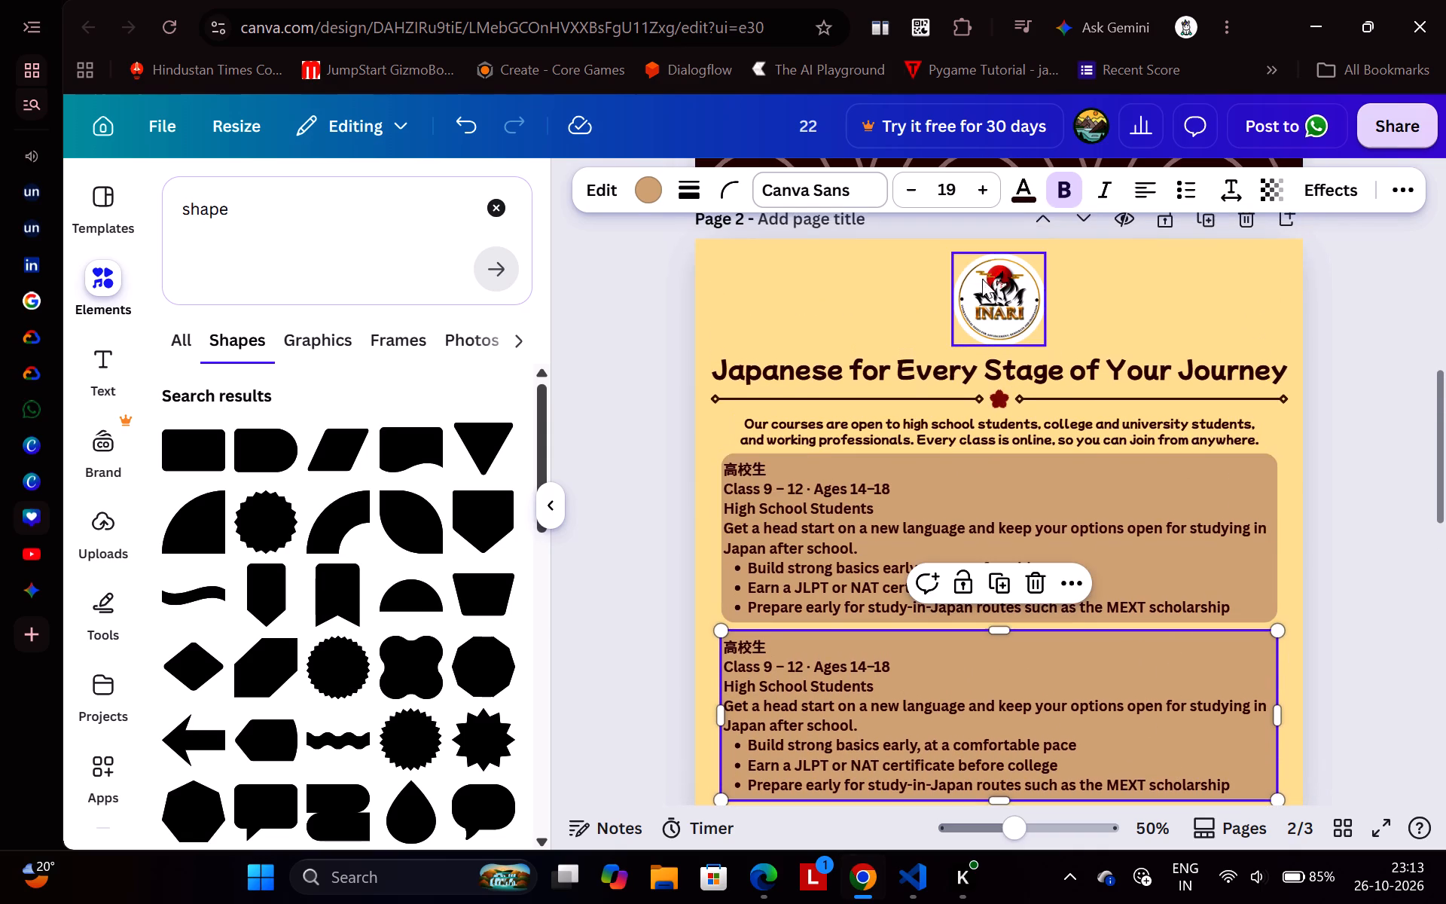
{"action": "left_click", "coordinate": [997, 293]}
{"action": "left_click", "coordinate": [1004, 303]}
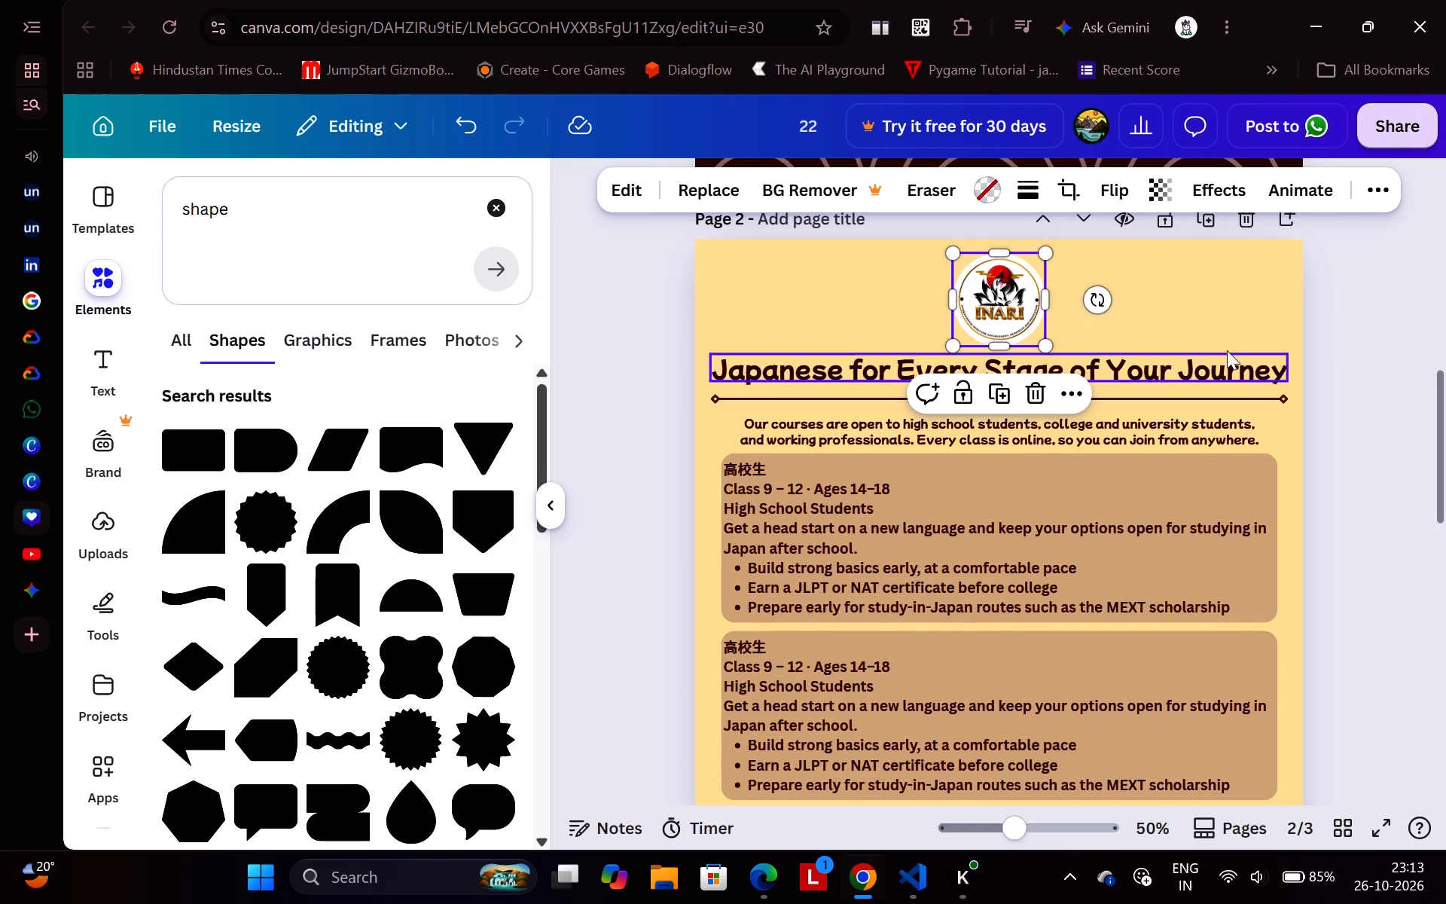
{"action": "left_click", "coordinate": [1203, 361]}
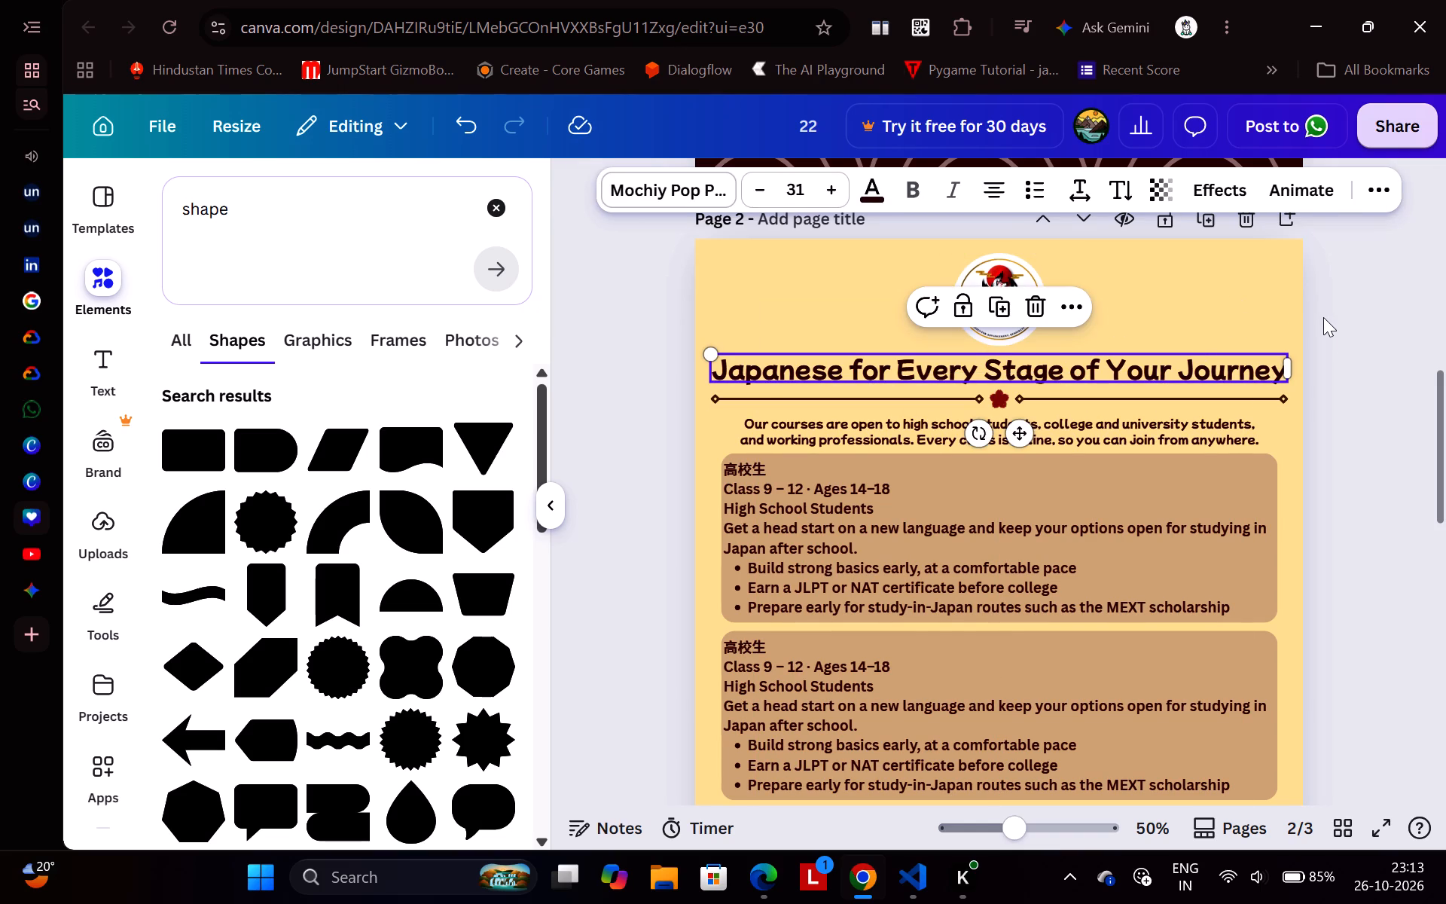
{"action": "left_click", "coordinate": [1341, 336]}
{"action": "left_click_drag", "start_coordinate": [1231, 334], "coordinate": [1163, 440]}
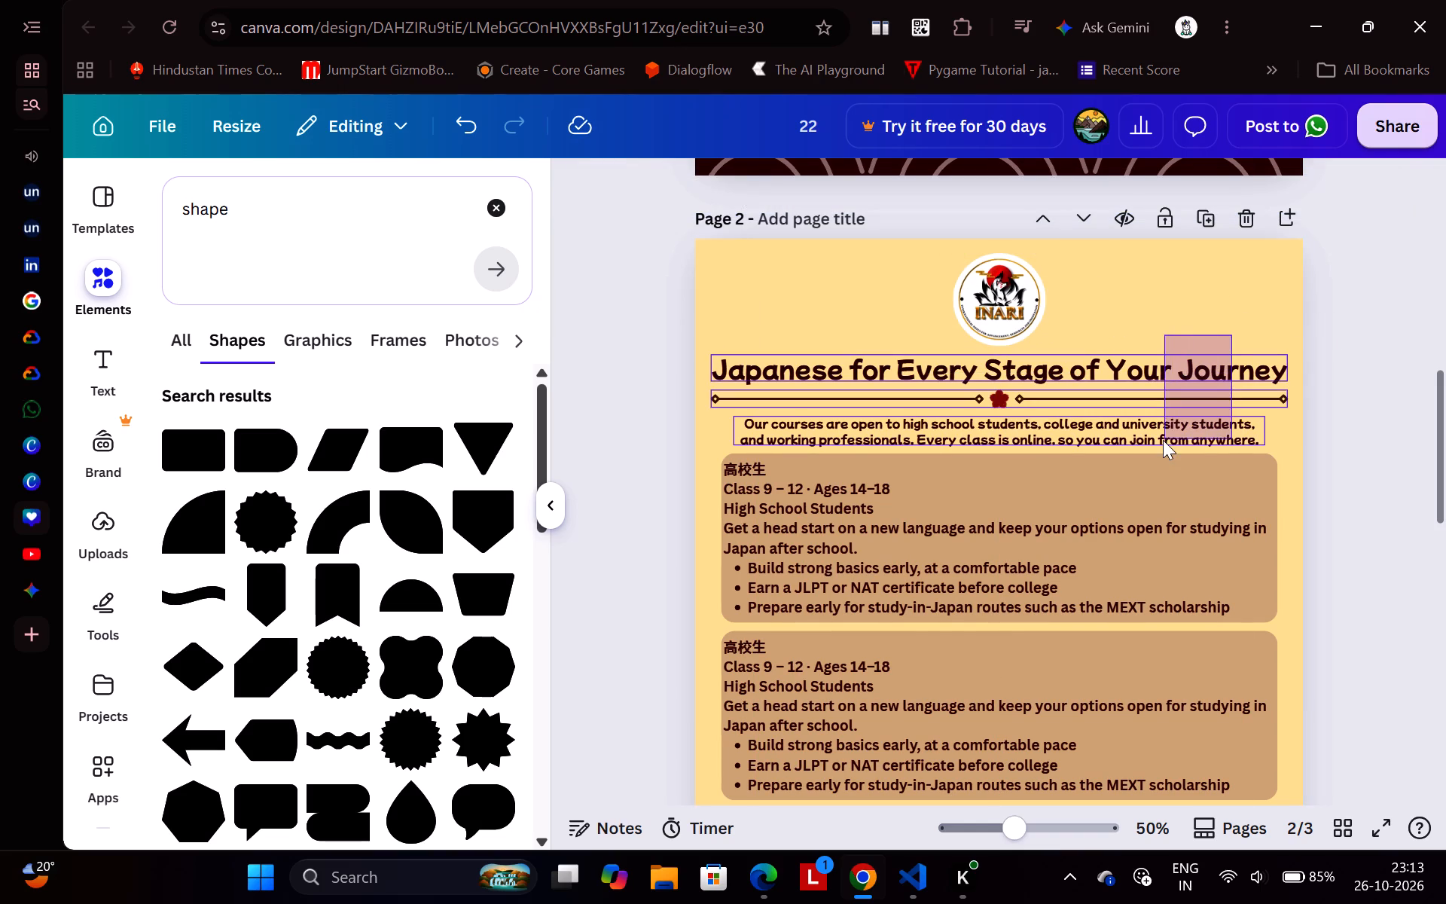
{"action": "left_click_drag", "start_coordinate": [1163, 440], "coordinate": [1163, 438]}
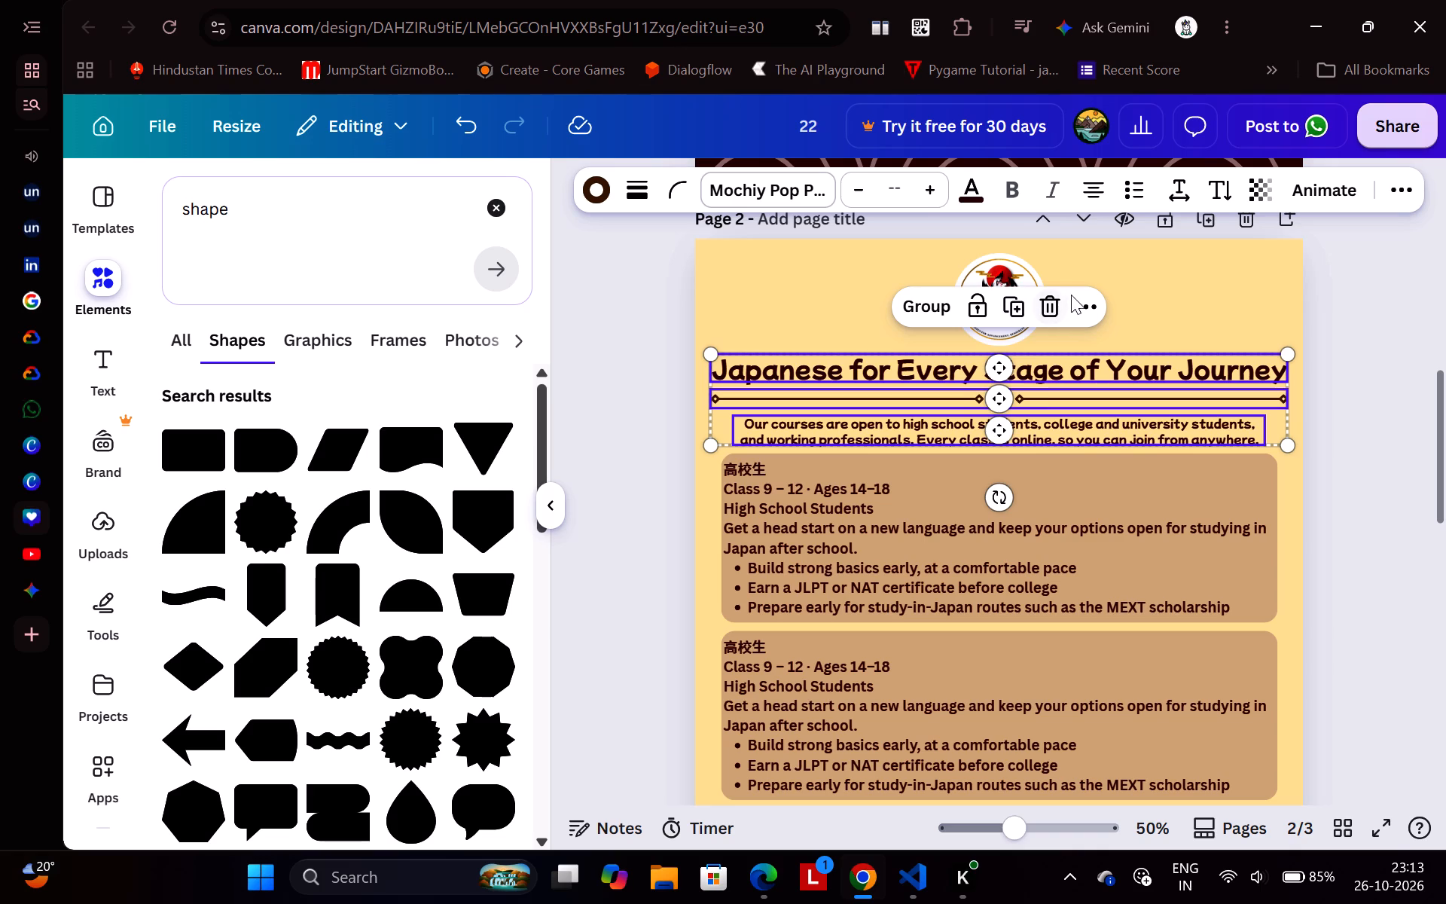
{"action": "left_click", "coordinate": [920, 306]}
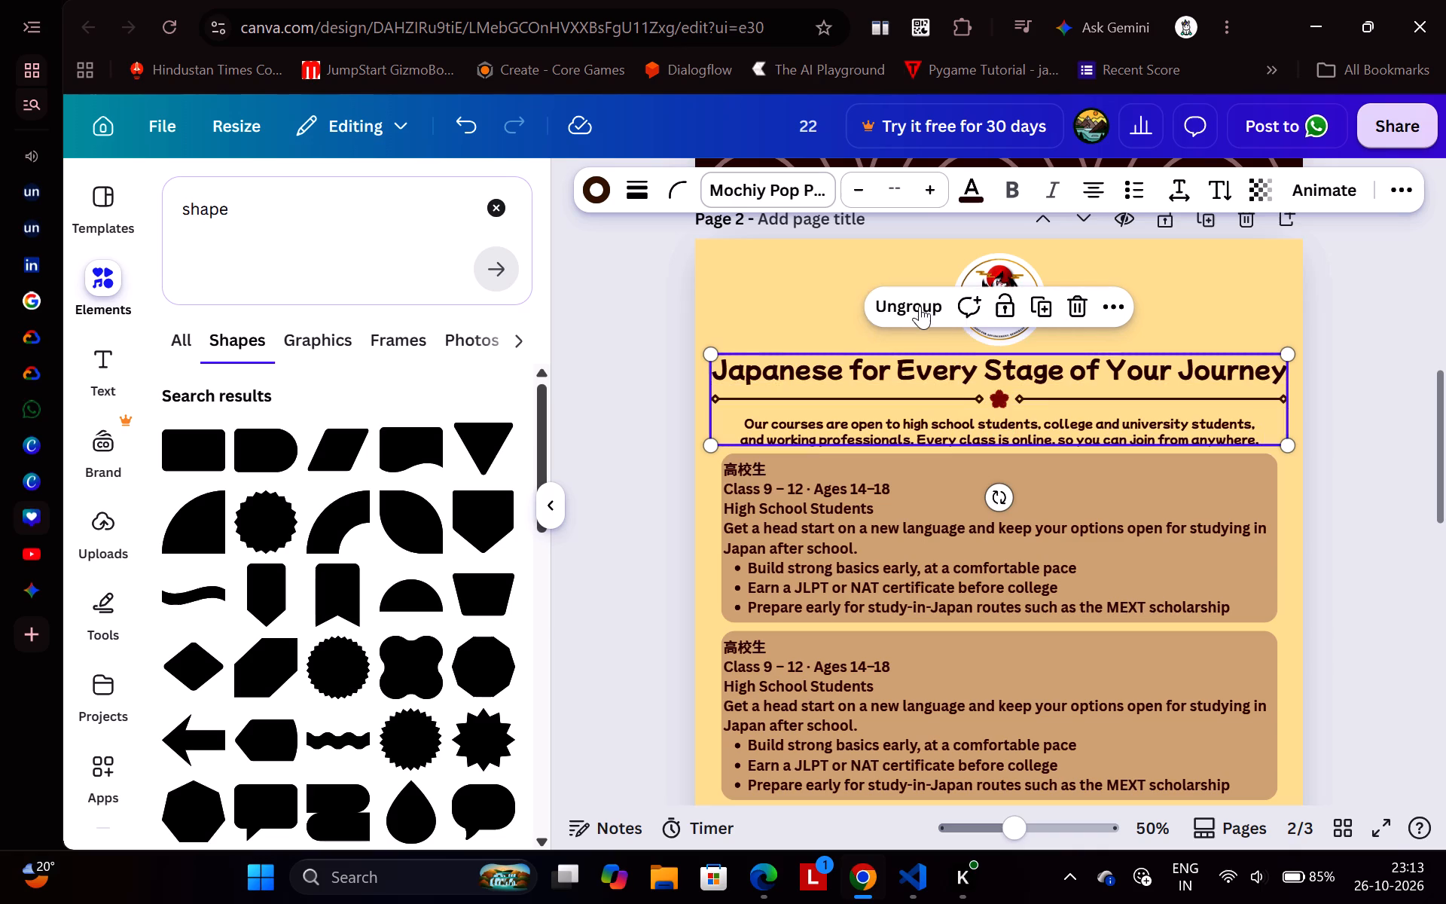
{"action": "left_click_drag", "start_coordinate": [1136, 421], "coordinate": [1136, 412]}
{"action": "left_click", "coordinate": [1335, 386]}
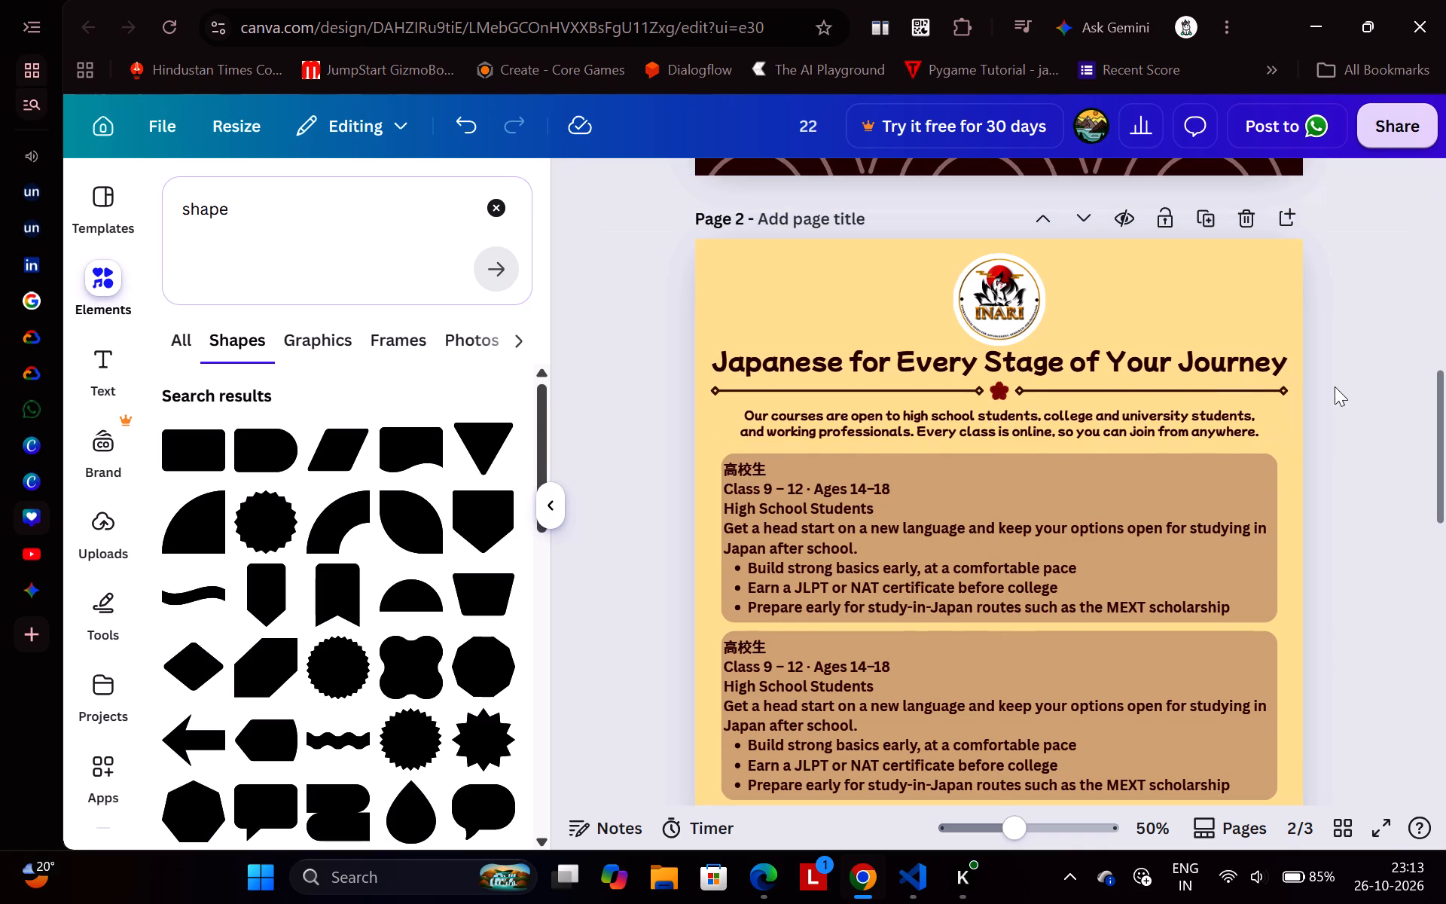
Shrink the INARI logo at the top of page 2 to roughly half its size.
{"action": "scroll", "coordinate": [1207, 524], "scroll_direction": "down", "scroll_amount": 1}
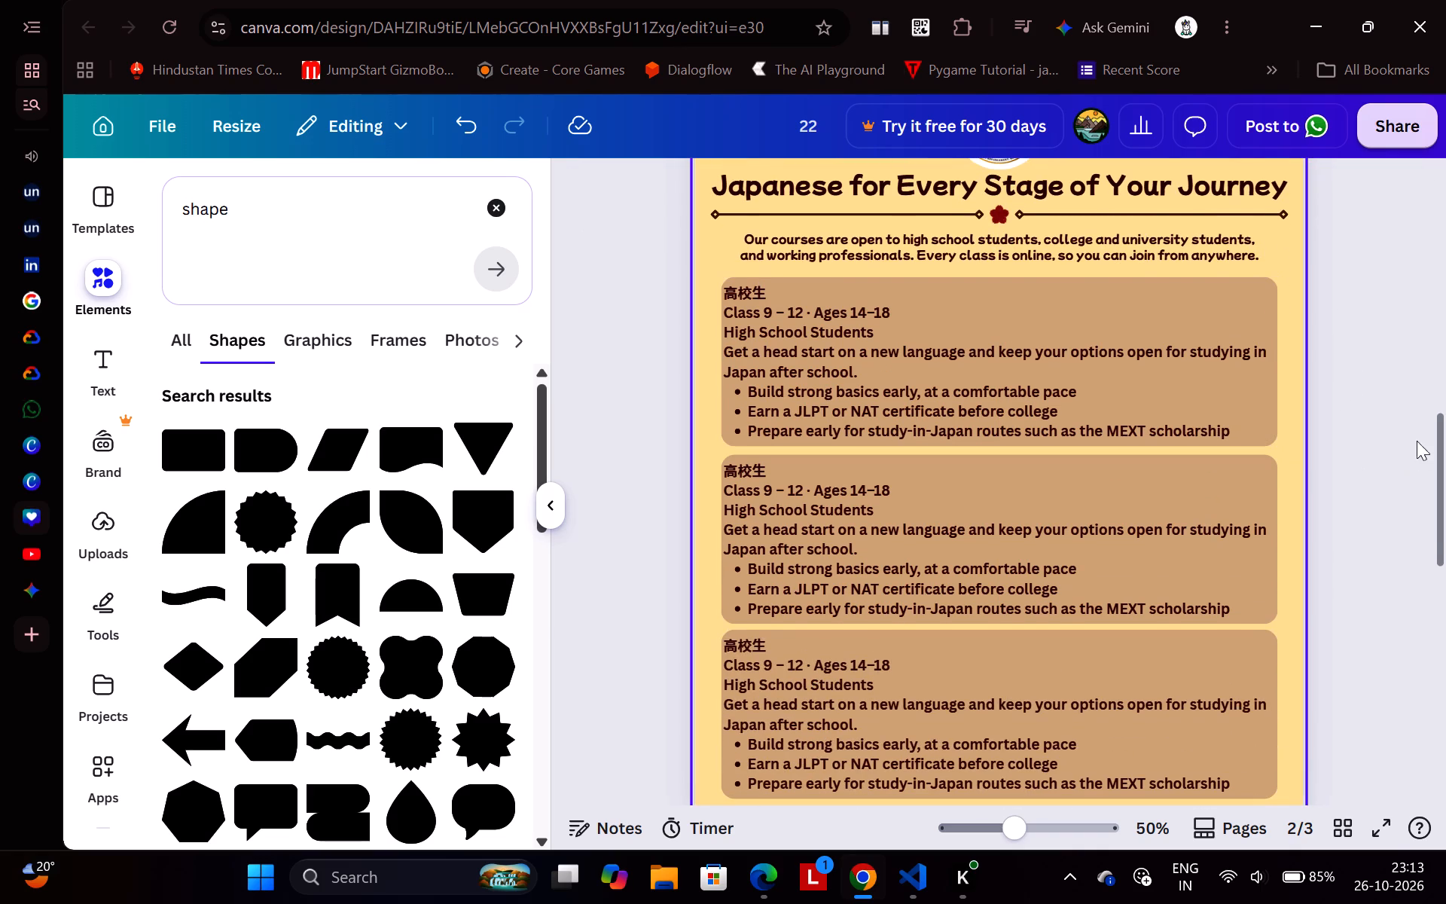
{"action": "scroll", "coordinate": [1417, 441], "scroll_direction": "up", "scroll_amount": 1}
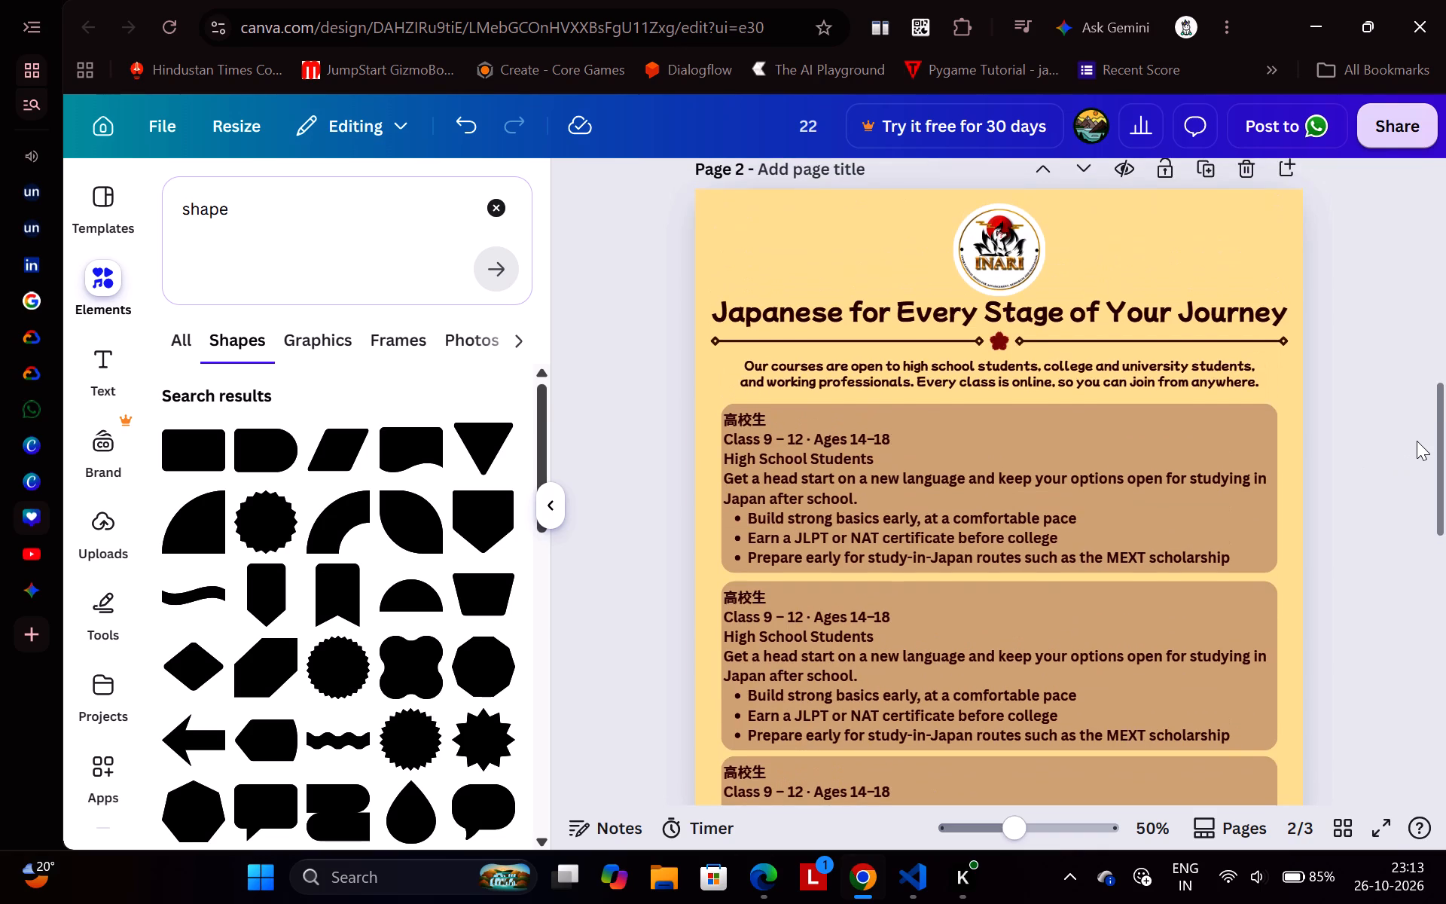
{"action": "scroll", "coordinate": [1367, 401], "scroll_direction": "down", "scroll_amount": 1}
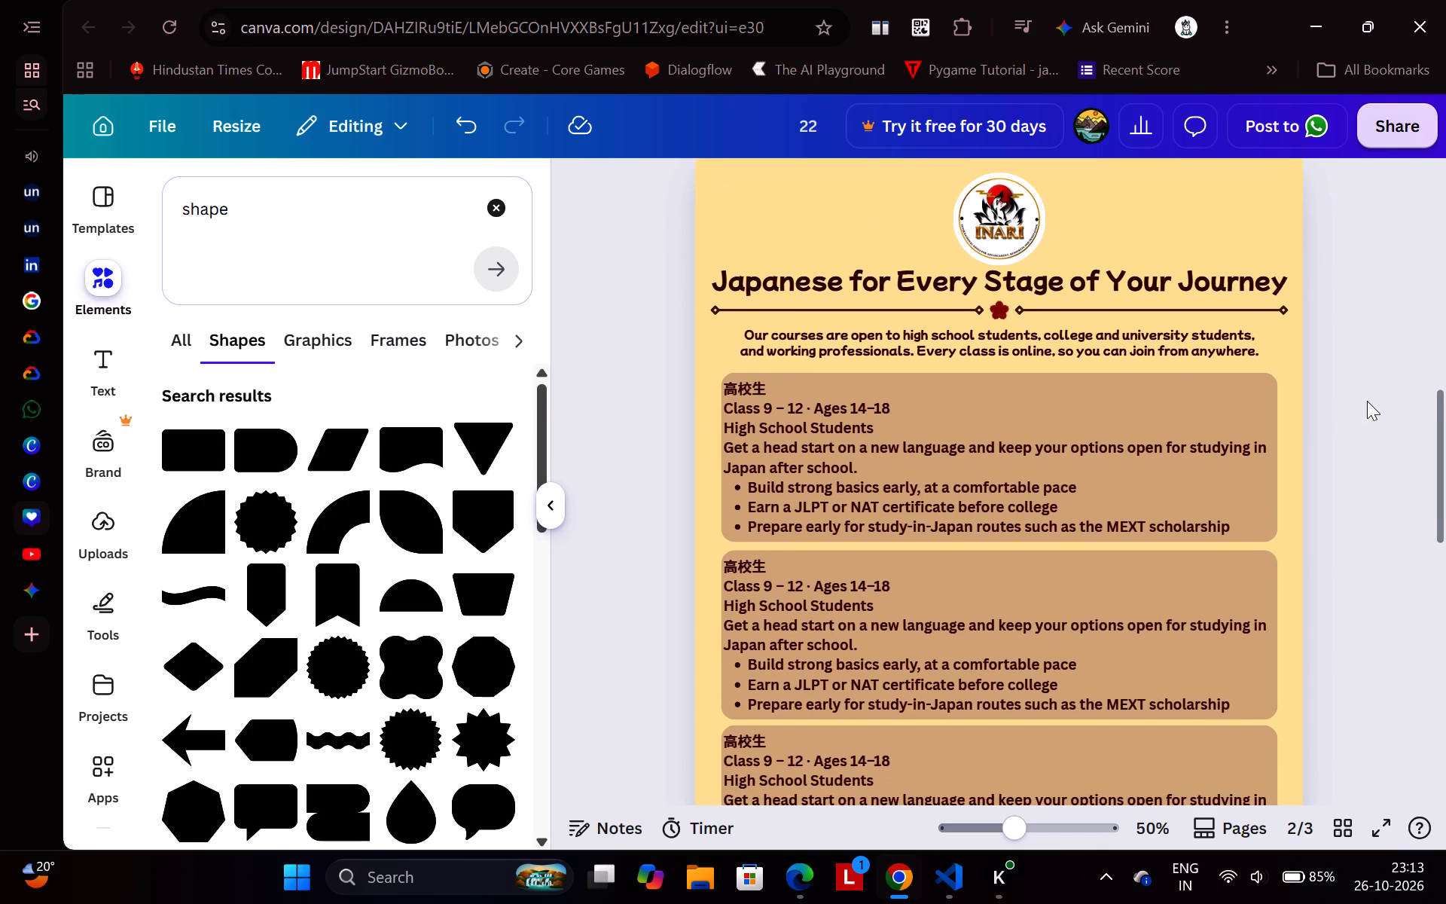
{"action": "scroll", "coordinate": [1367, 401], "scroll_direction": "down", "scroll_amount": 3}
{"action": "scroll", "coordinate": [1367, 401], "scroll_direction": "up", "scroll_amount": 1}
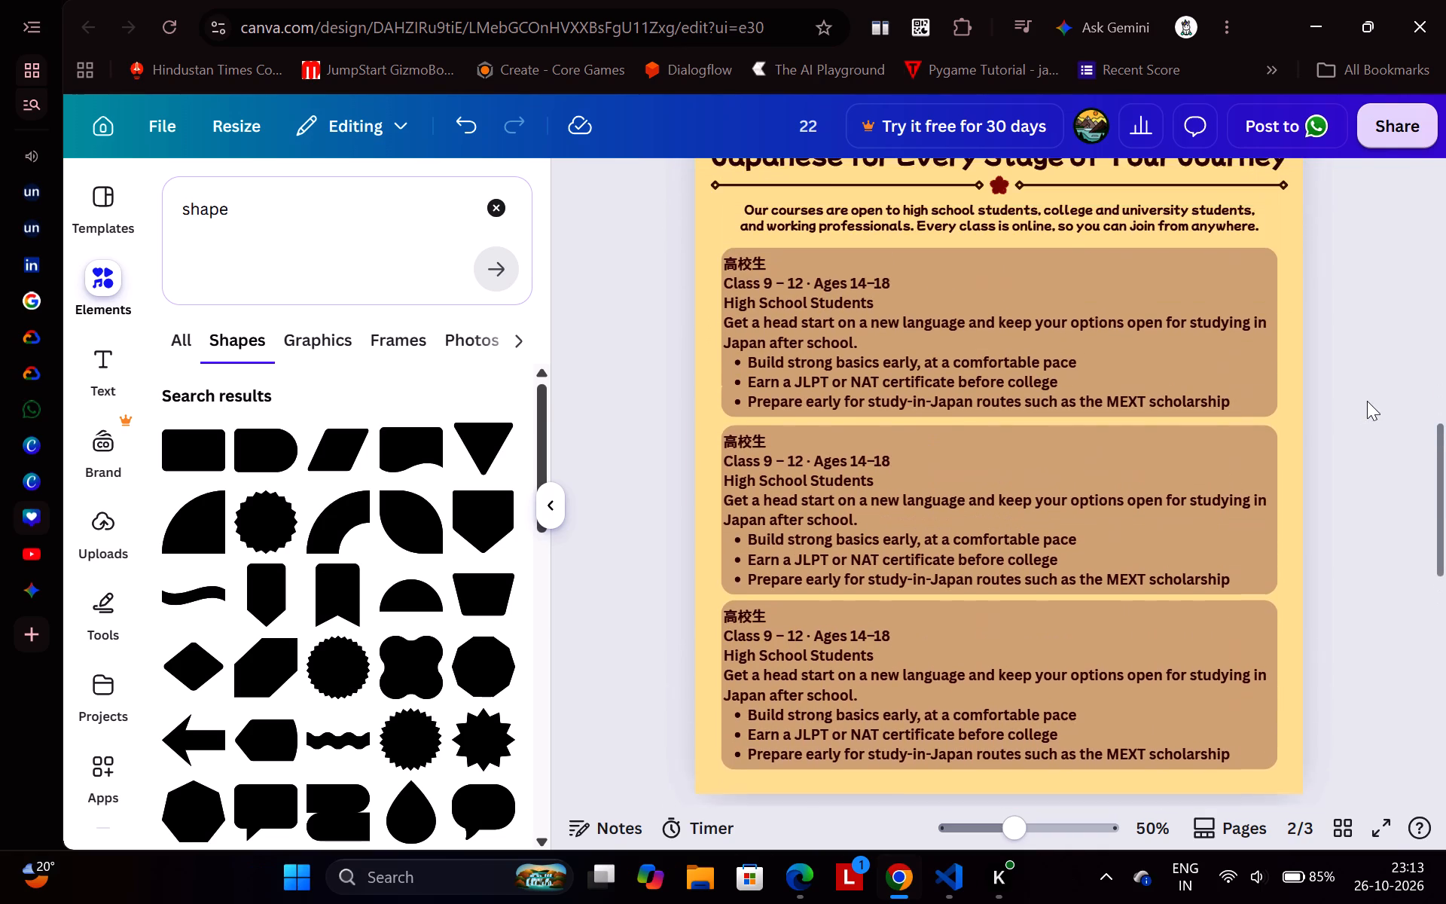
{"action": "scroll", "coordinate": [1367, 401], "scroll_direction": "up", "scroll_amount": 2}
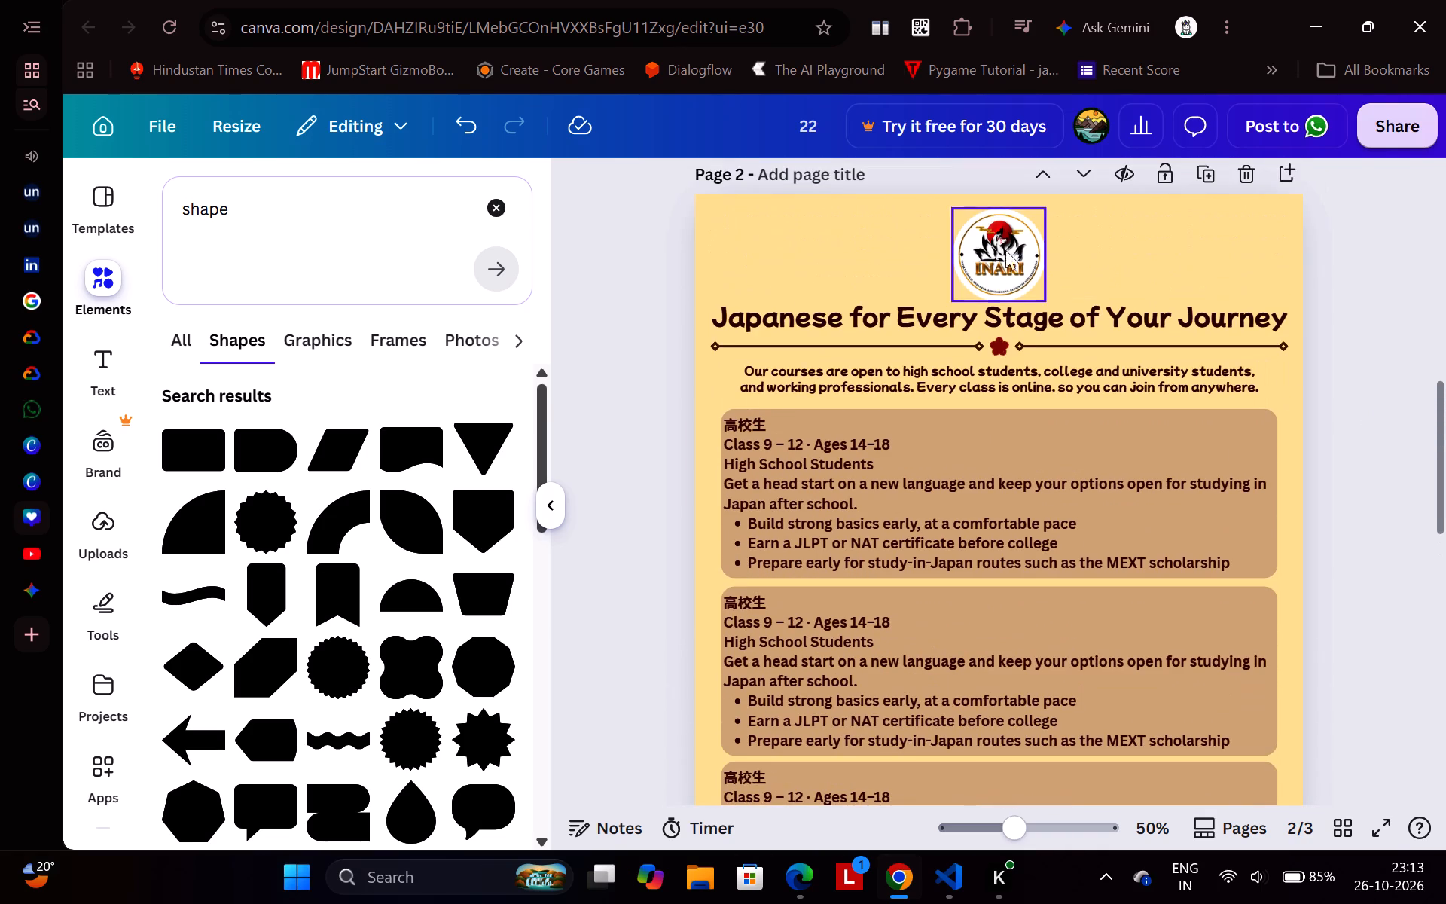
{"action": "left_click", "coordinate": [984, 246]}
{"action": "left_click_drag", "start_coordinate": [1040, 302], "coordinate": [1002, 276]}
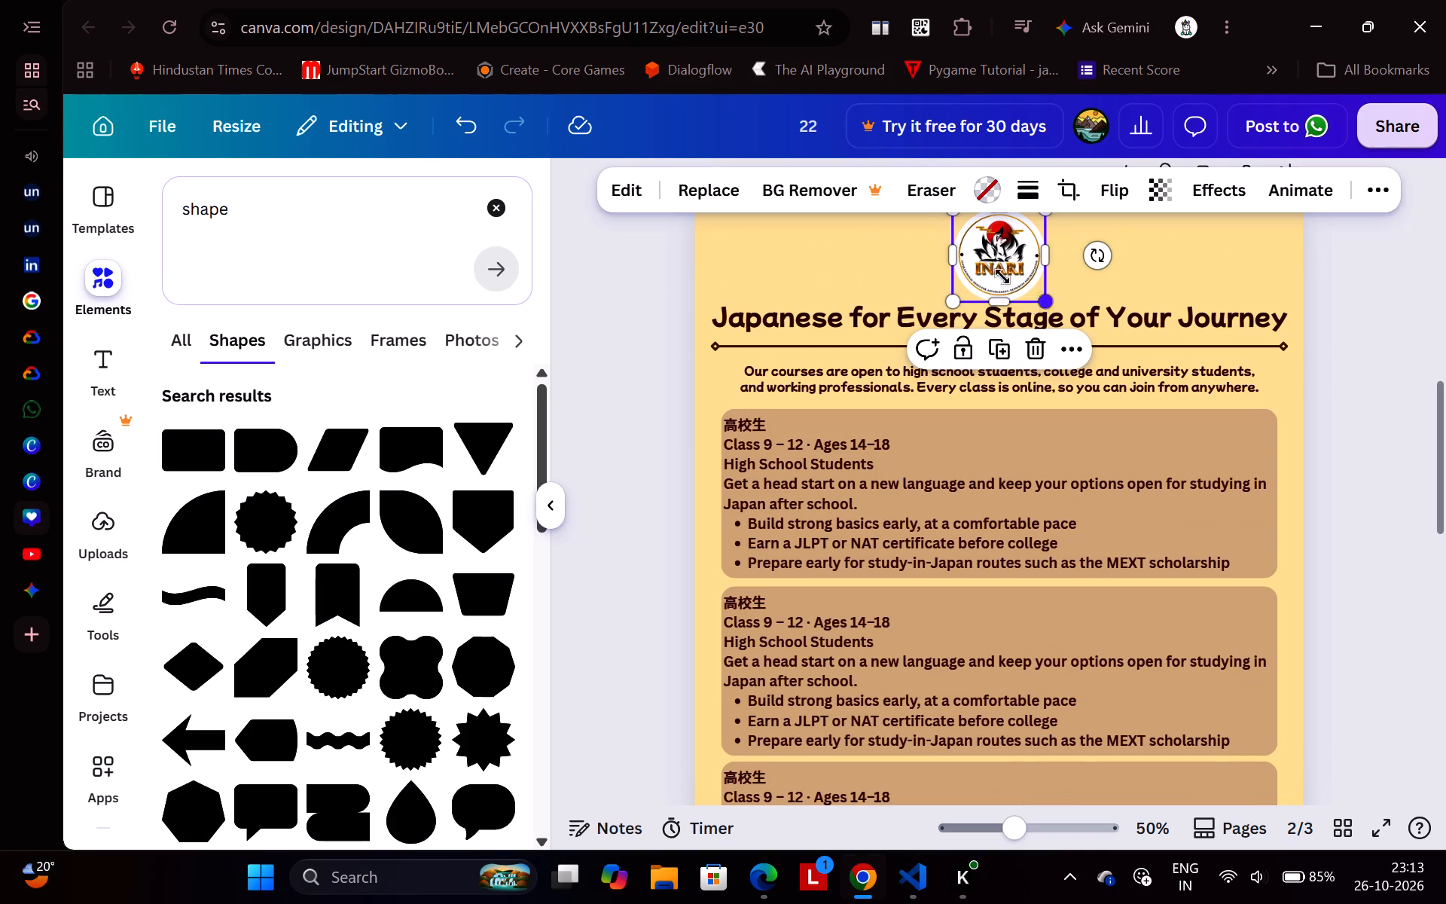
{"action": "left_click_drag", "start_coordinate": [1002, 276], "coordinate": [992, 267]}
Move the heading, divider and intro group up beneath the smaller logo, keeping it centred on the page.
{"action": "left_click_drag", "start_coordinate": [1053, 354], "coordinate": [1051, 322]}
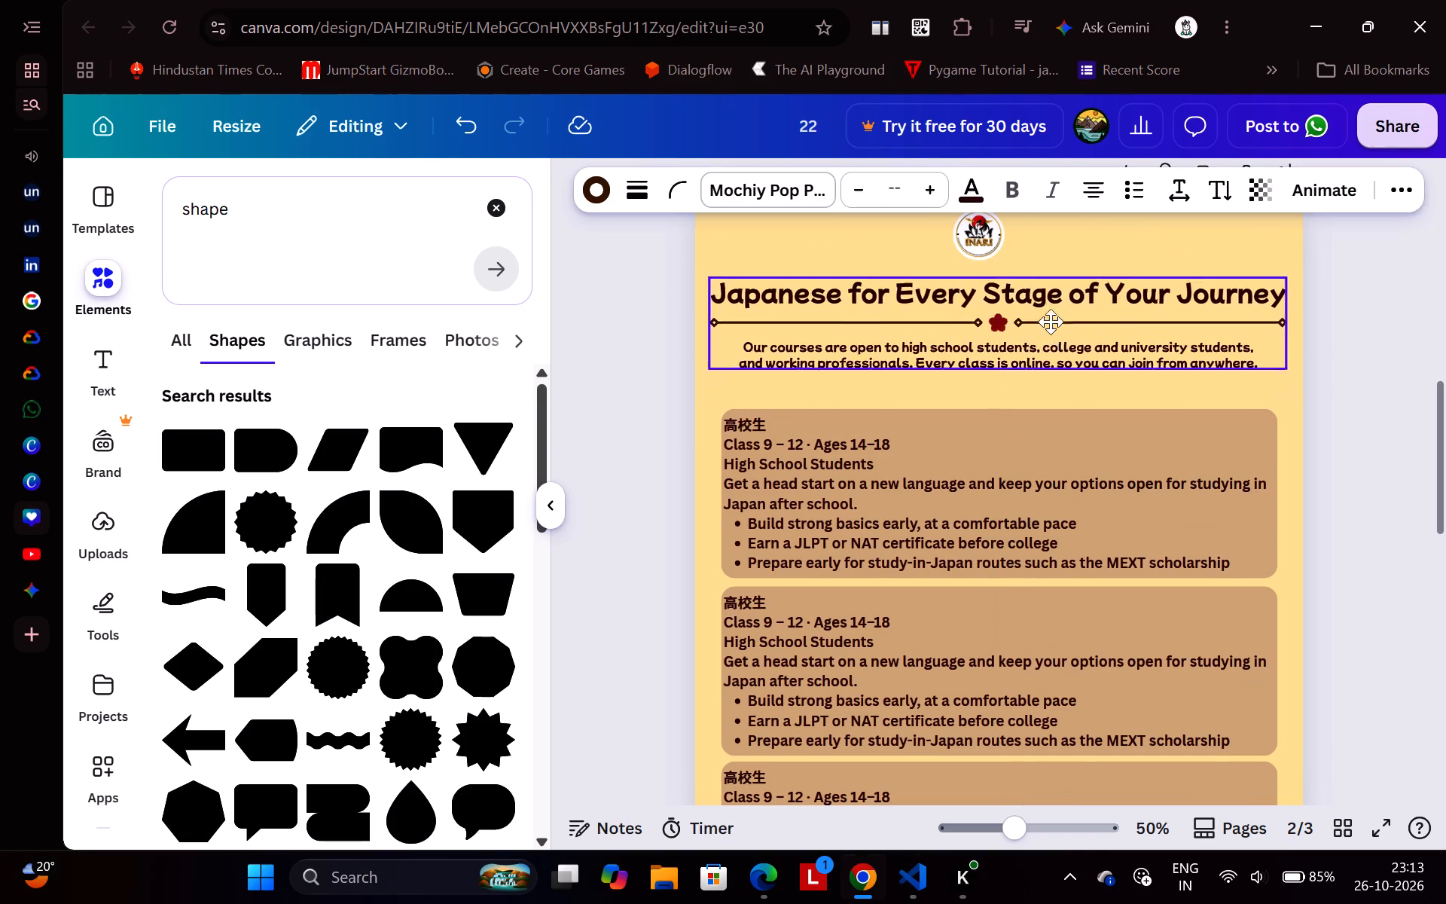
{"action": "left_click_drag", "start_coordinate": [1051, 322], "coordinate": [1052, 322]}
Enlarge the INARI logo somewhat, centre it horizontally over the blossom and fit it between the page's top edge and the heading.
{"action": "scroll", "coordinate": [1052, 322], "scroll_direction": "up", "scroll_amount": 1}
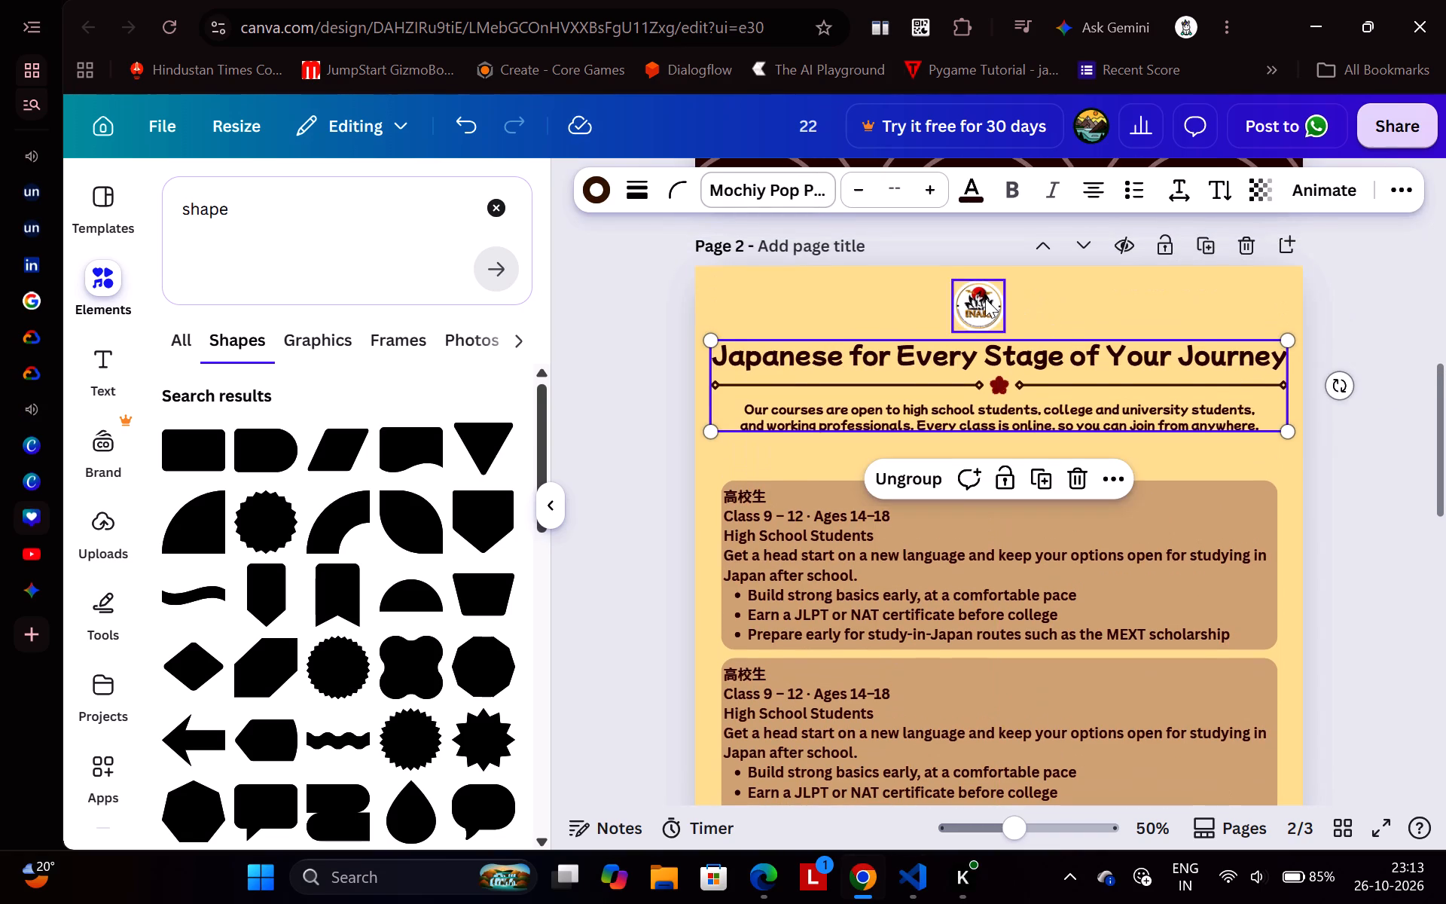
{"action": "scroll", "coordinate": [984, 298], "scroll_direction": "up", "scroll_amount": 1}
{"action": "left_click", "coordinate": [989, 383]}
{"action": "left_click_drag", "start_coordinate": [1032, 325], "coordinate": [1085, 299]}
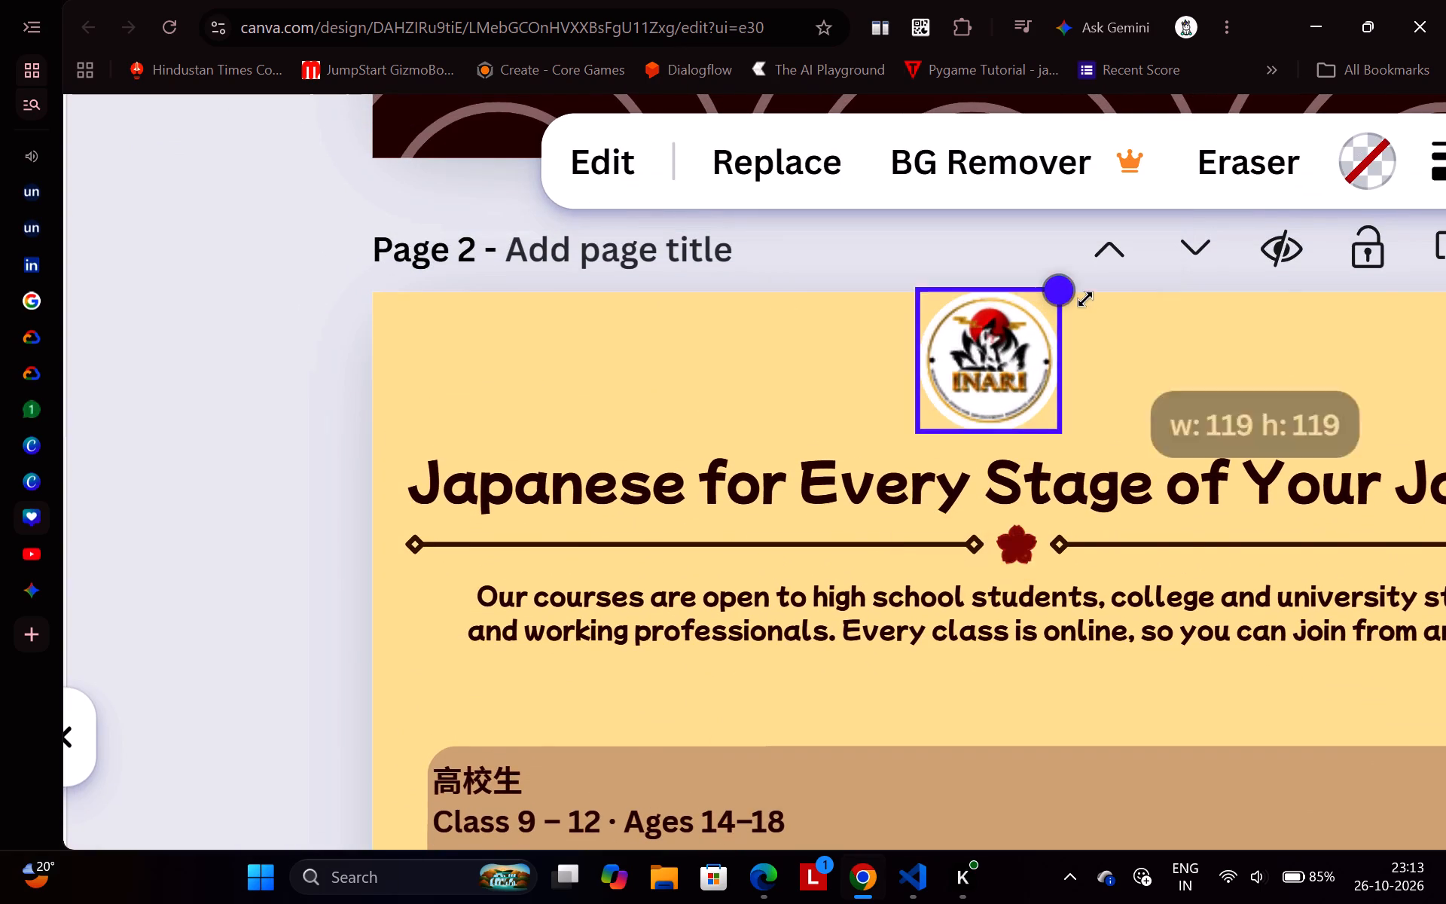
{"action": "left_click_drag", "start_coordinate": [1085, 299], "coordinate": [1091, 294]}
{"action": "left_click_drag", "start_coordinate": [995, 367], "coordinate": [1028, 391]}
{"action": "left_click", "coordinate": [799, 242]}
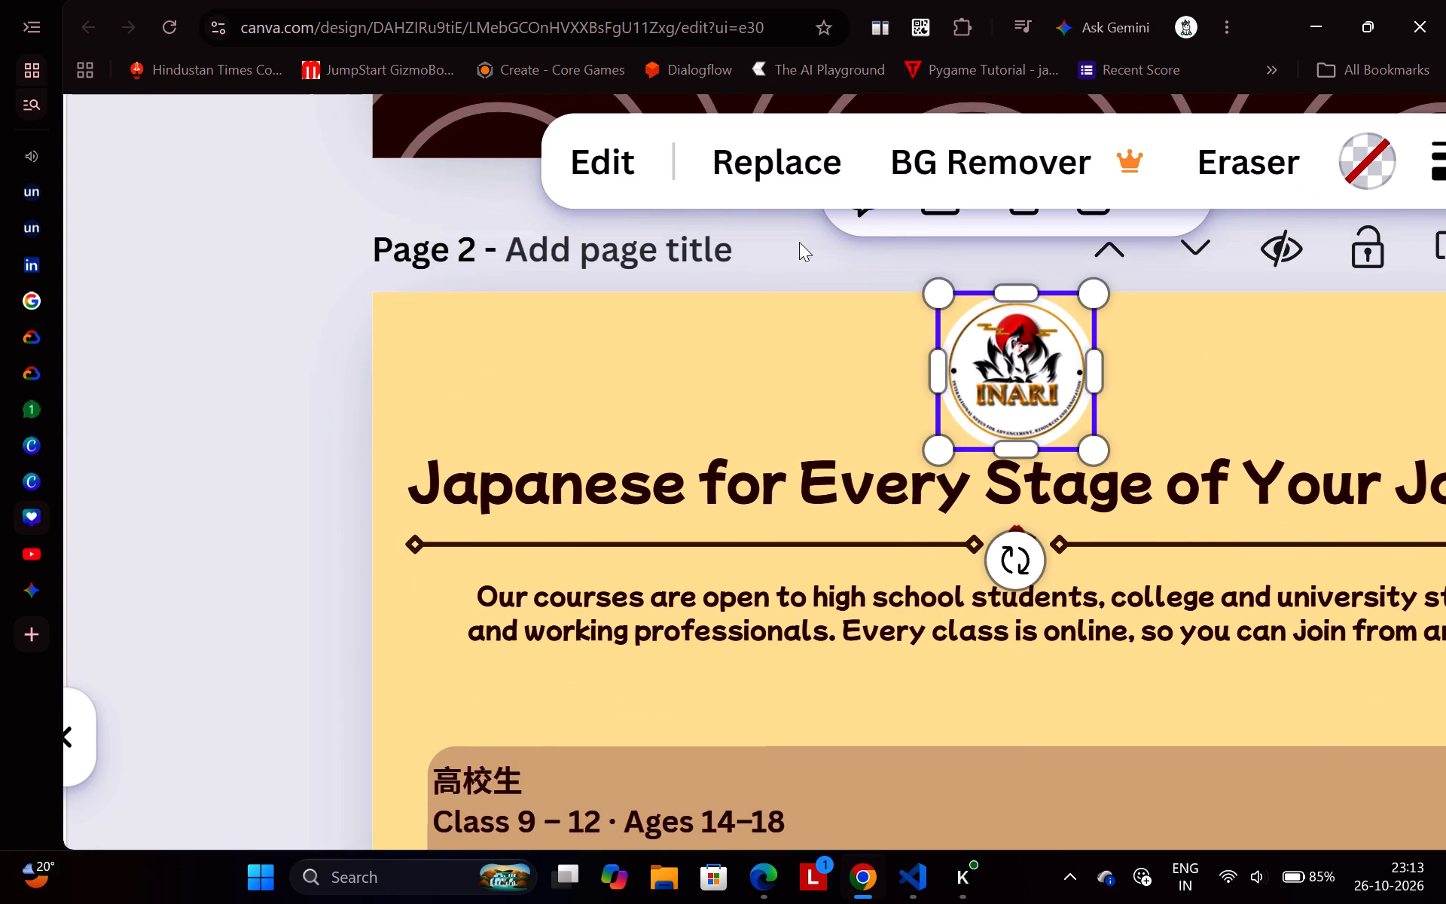
{"action": "left_click_drag", "start_coordinate": [975, 391], "coordinate": [976, 400]}
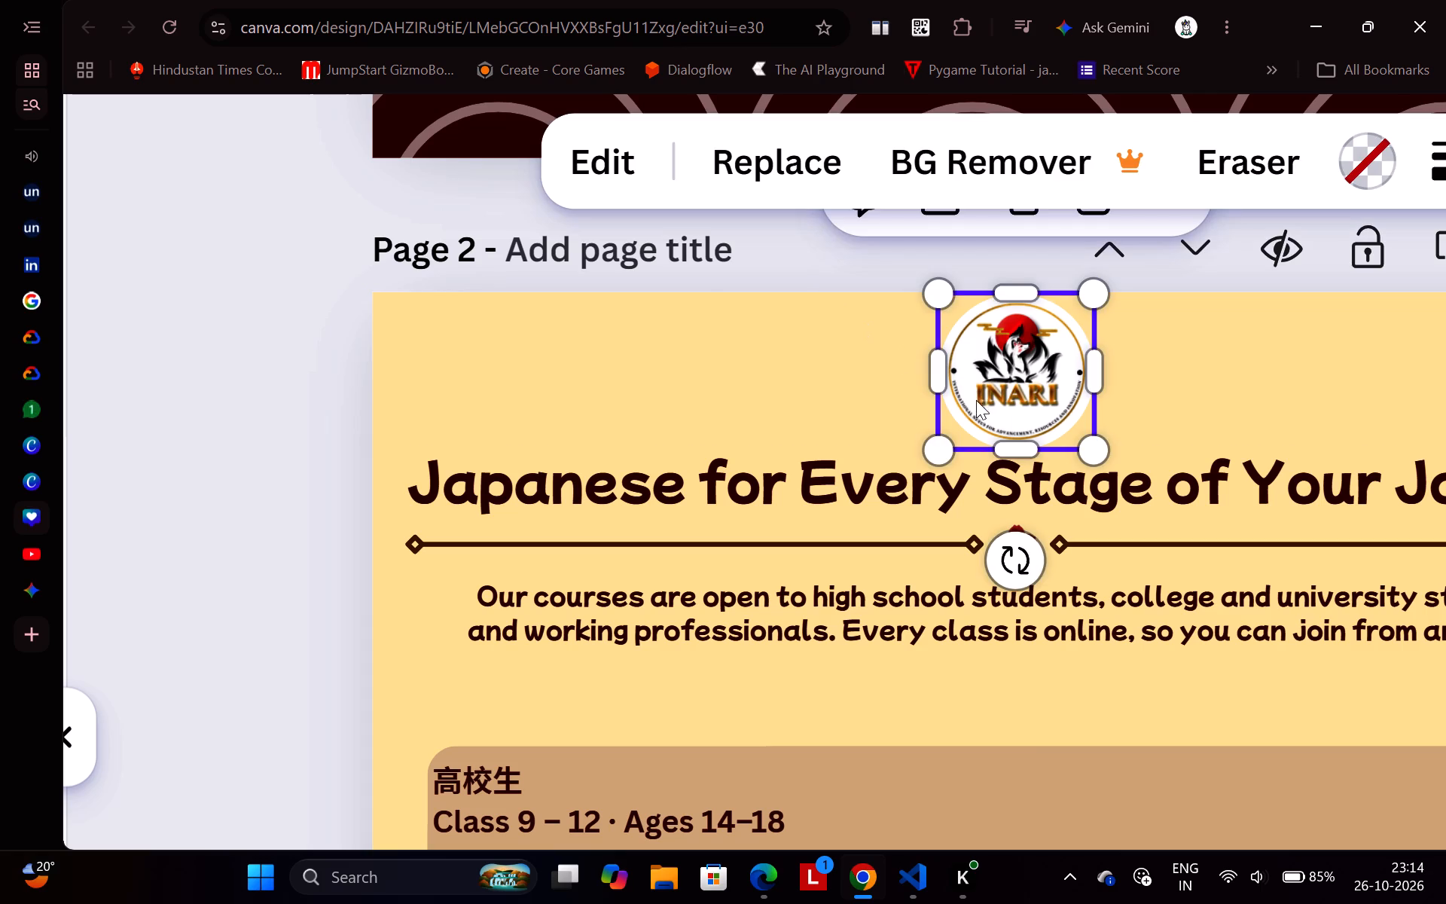
{"action": "left_click_drag", "start_coordinate": [976, 400], "coordinate": [978, 405]}
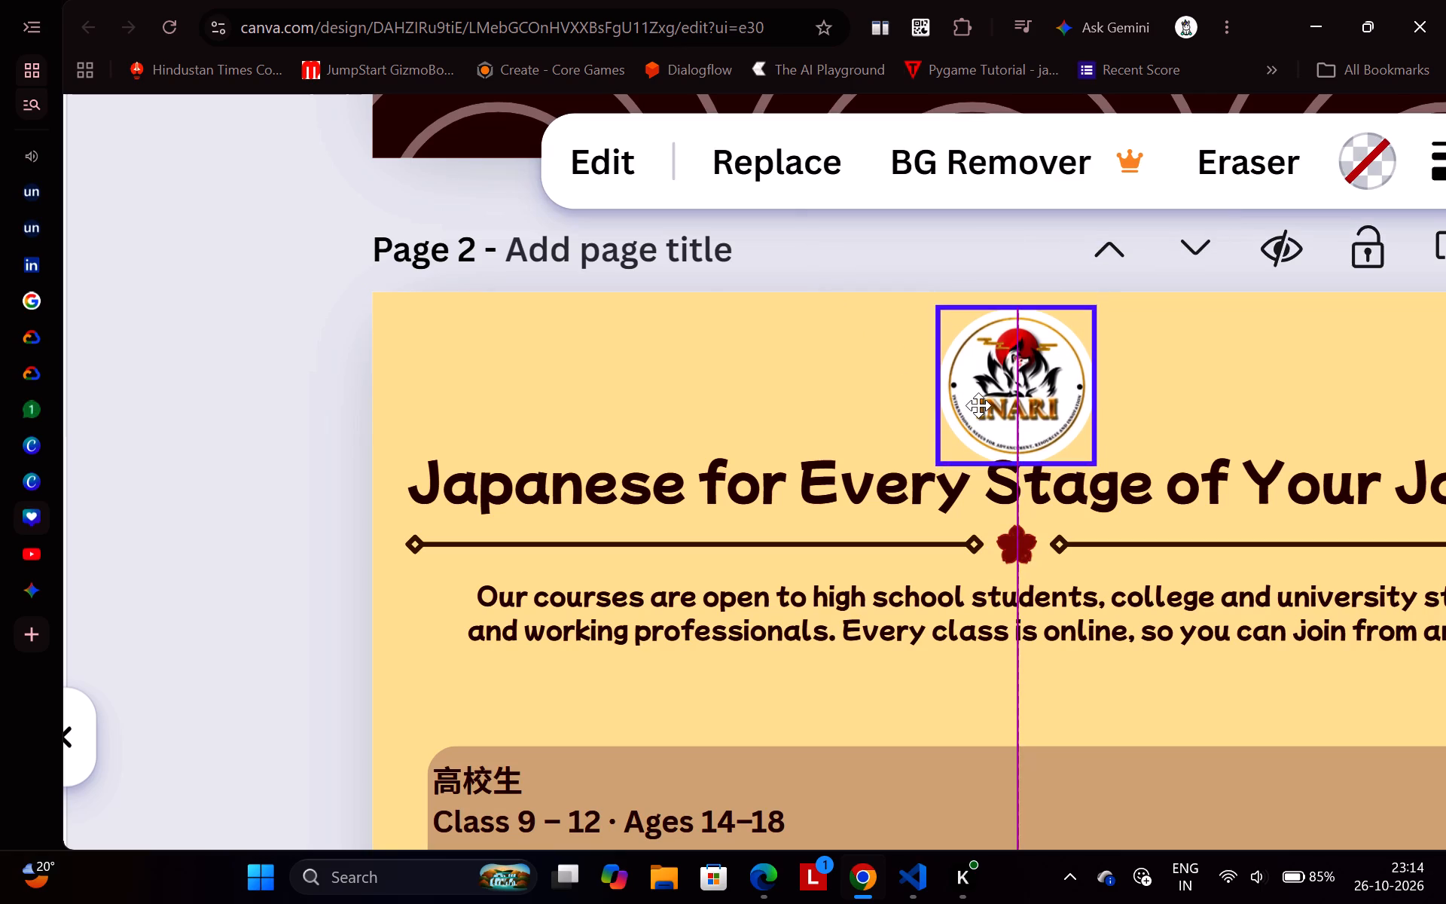
{"action": "left_click_drag", "start_coordinate": [978, 405], "coordinate": [978, 406]}
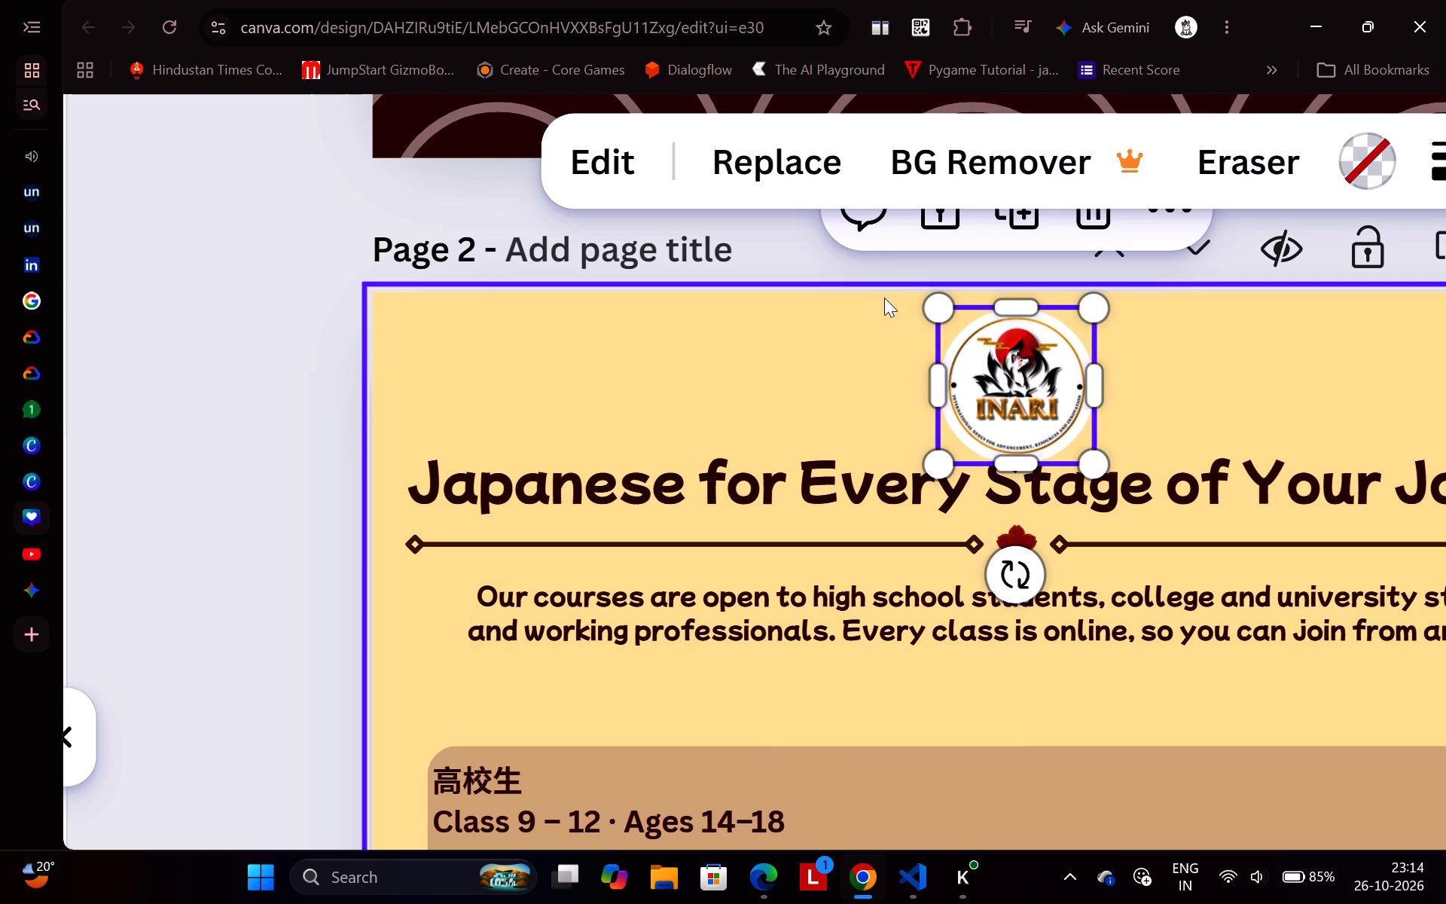
{"action": "left_click", "coordinate": [814, 250]}
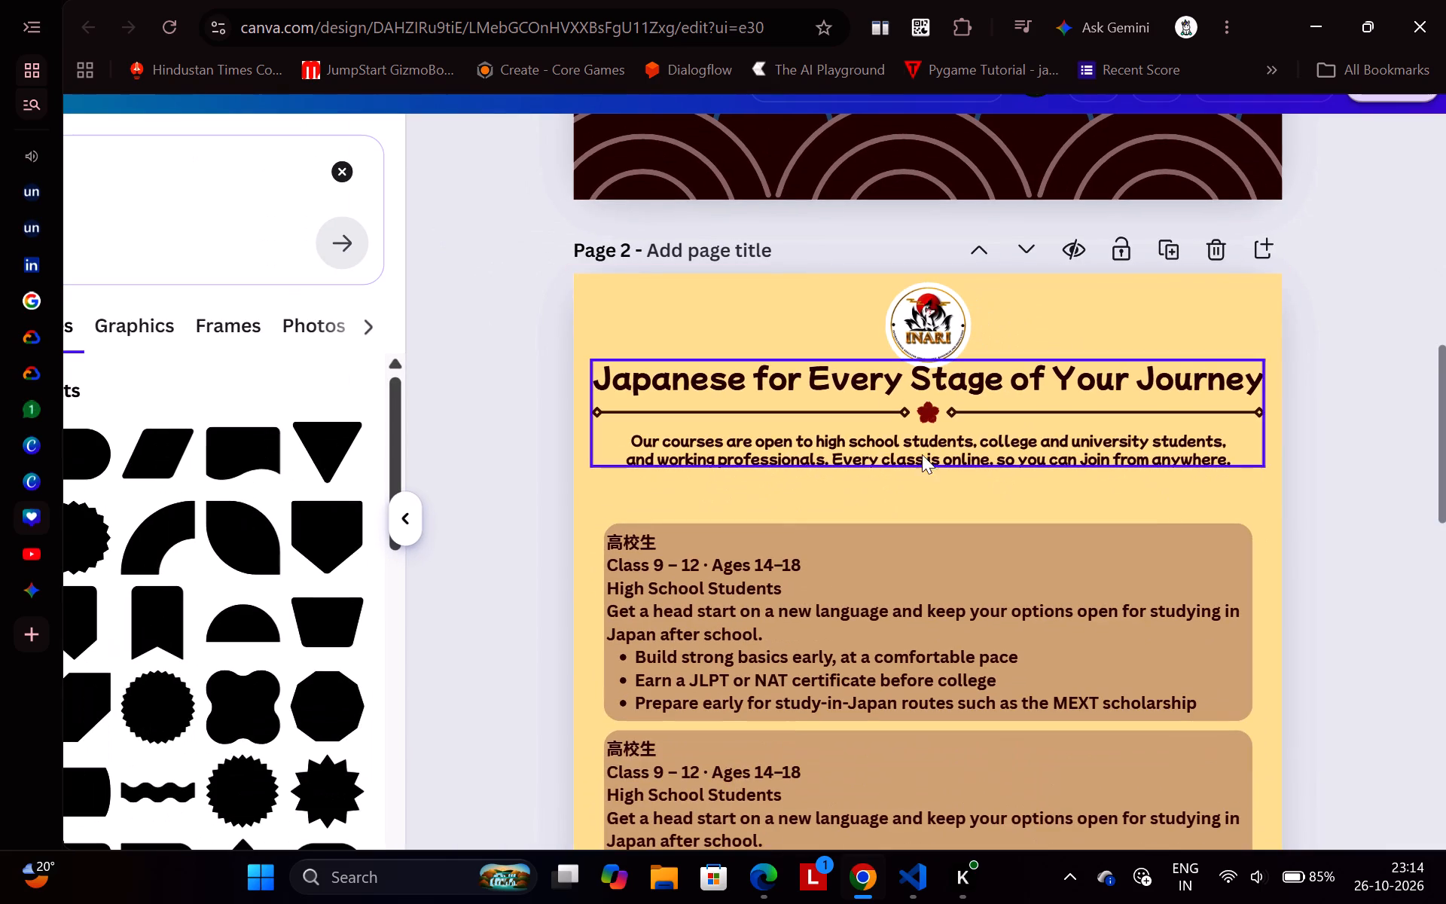
{"action": "left_click", "coordinate": [950, 316]}
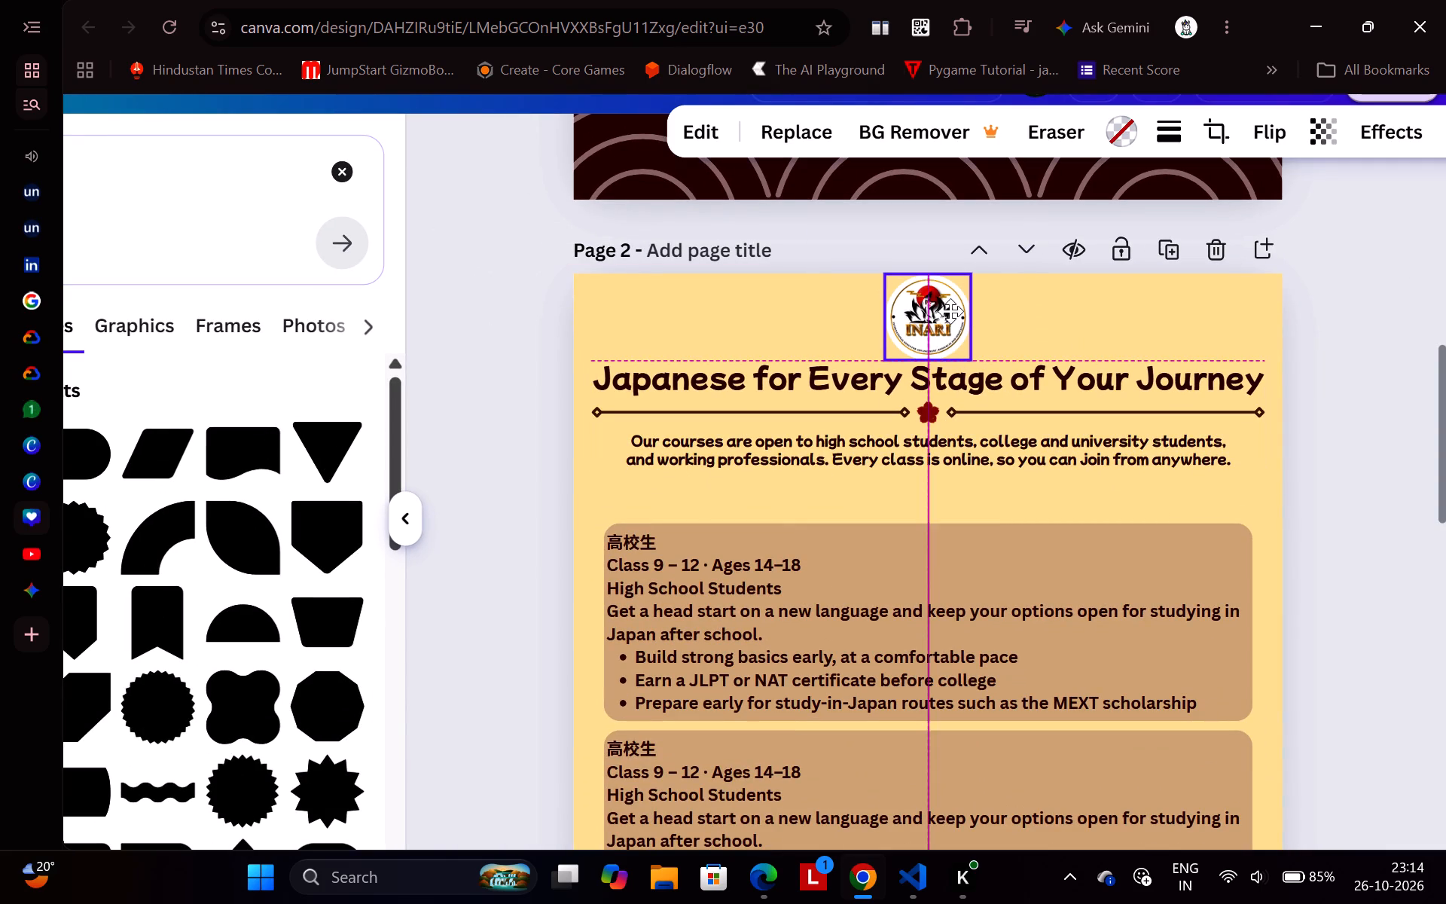
{"action": "left_click", "coordinate": [528, 307]}
Move all three tan cards up under the intro paragraph, leaving wider, equal gaps between them.
{"action": "scroll", "coordinate": [528, 307], "scroll_direction": "down", "scroll_amount": 1}
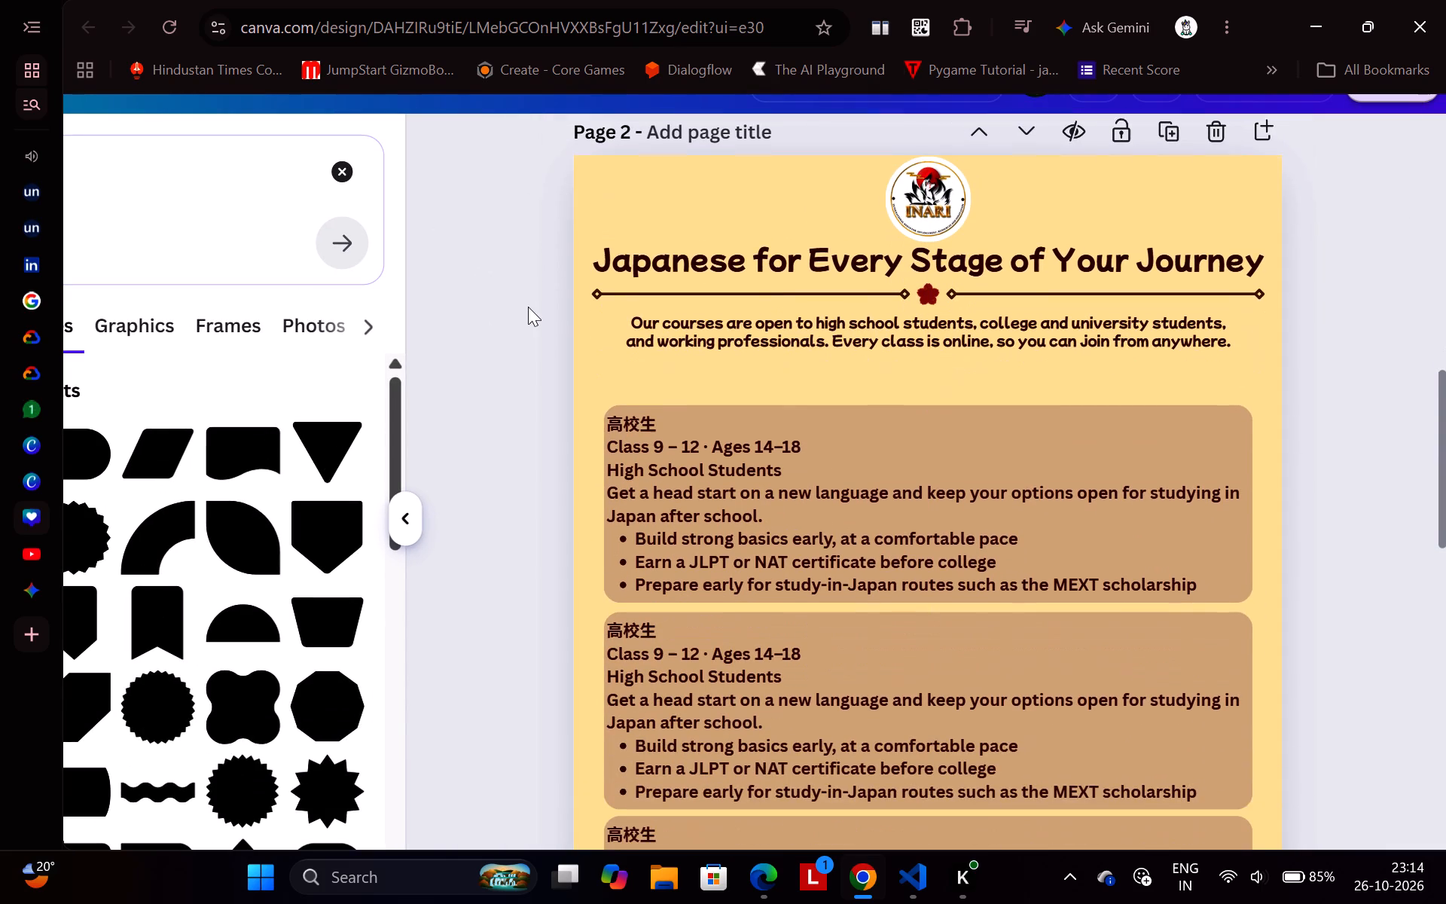
{"action": "scroll", "coordinate": [528, 307], "scroll_direction": "down", "scroll_amount": 1}
{"action": "left_click_drag", "start_coordinate": [807, 457], "coordinate": [808, 418]}
{"action": "scroll", "coordinate": [827, 523], "scroll_direction": "down", "scroll_amount": 1}
{"action": "left_click_drag", "start_coordinate": [842, 648], "coordinate": [843, 617]}
{"action": "scroll", "coordinate": [843, 617], "scroll_direction": "down", "scroll_amount": 1}
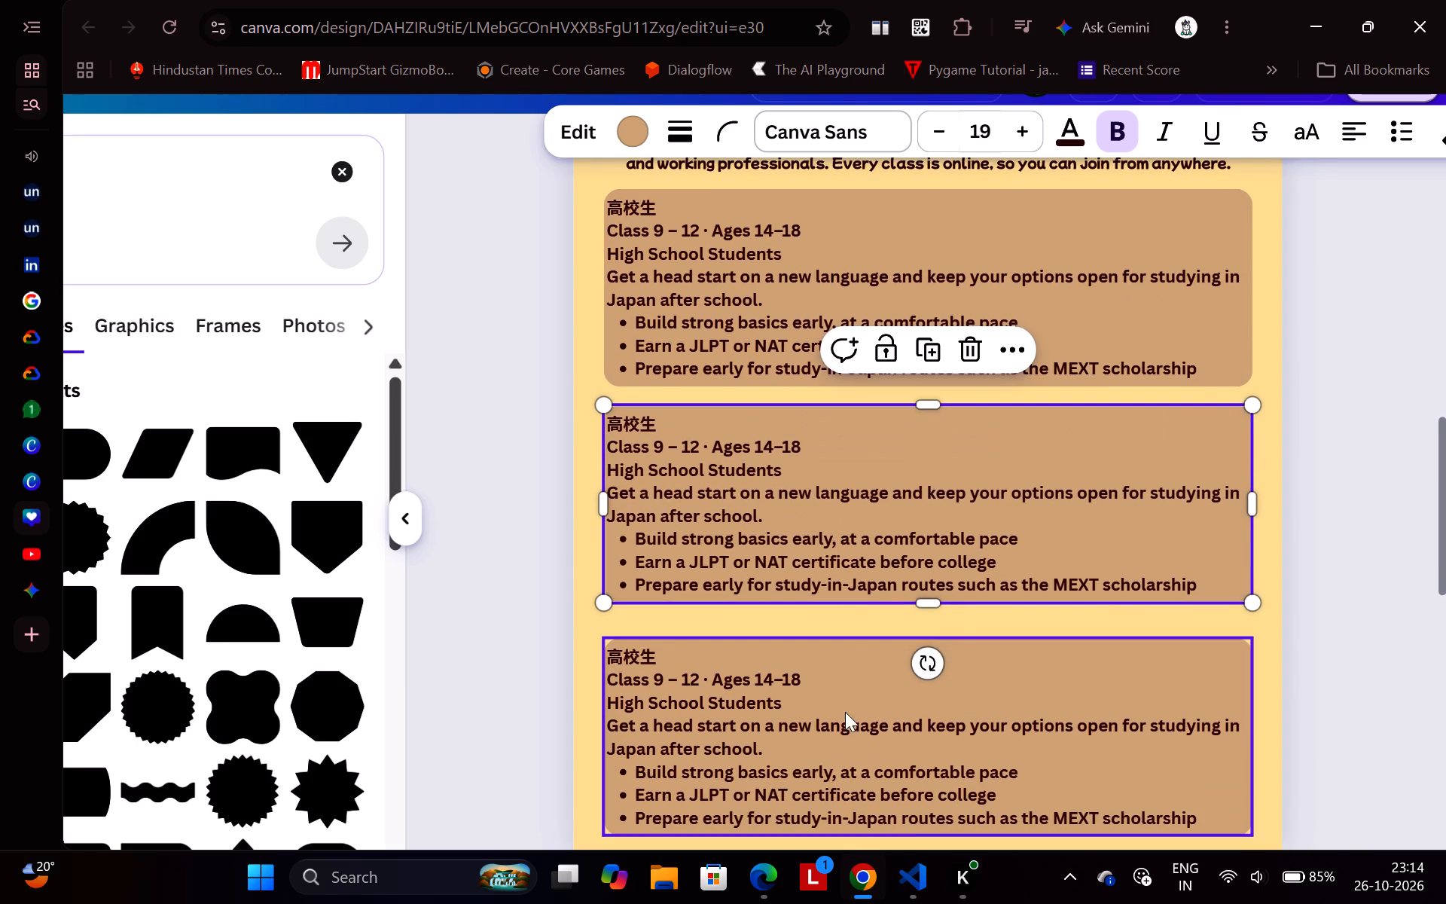
{"action": "left_click_drag", "start_coordinate": [826, 742], "coordinate": [831, 720]}
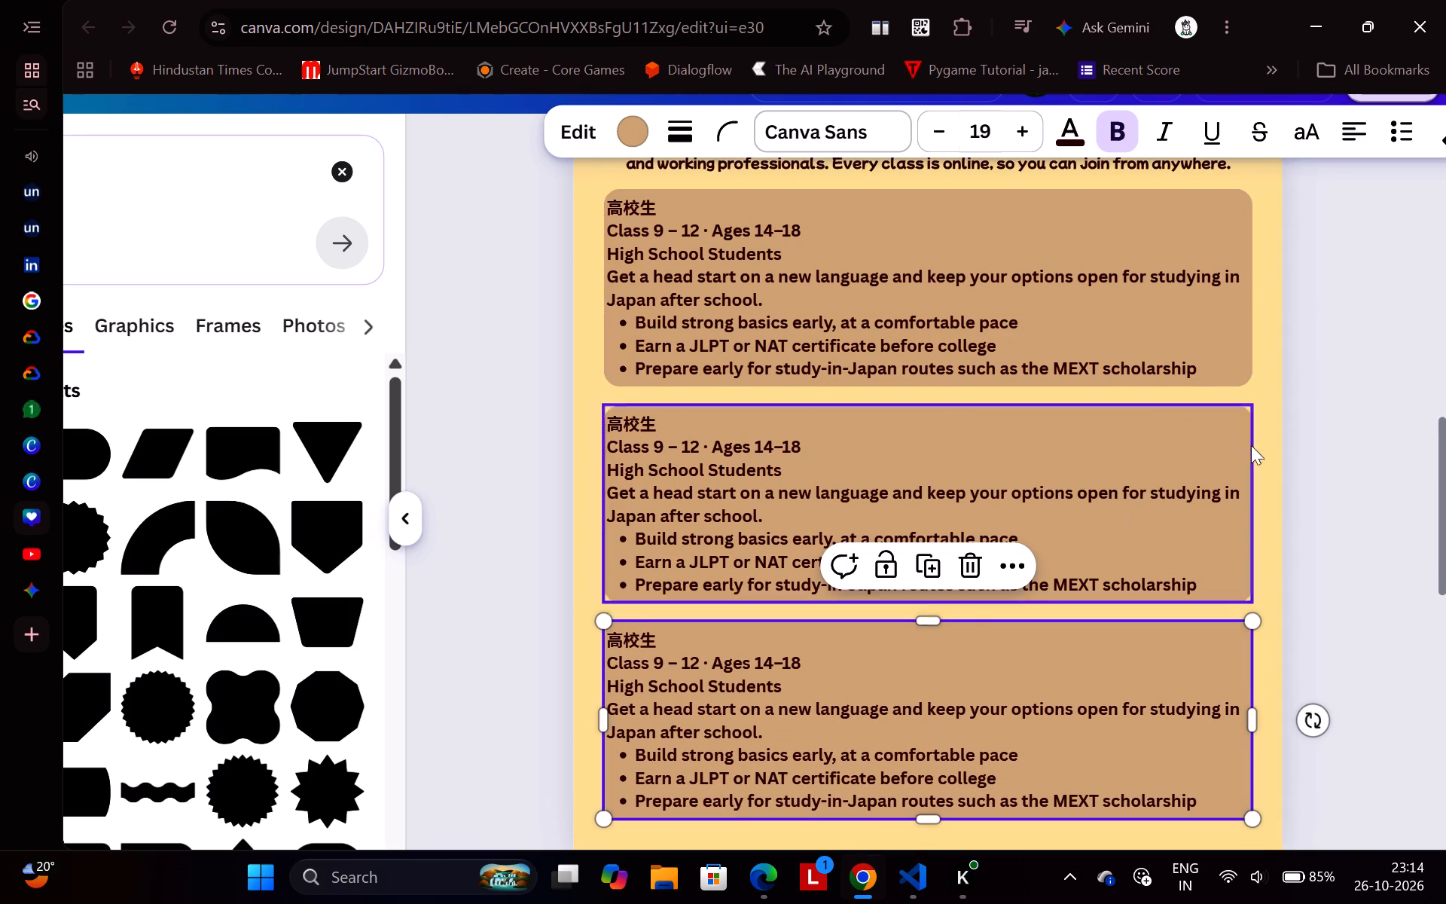
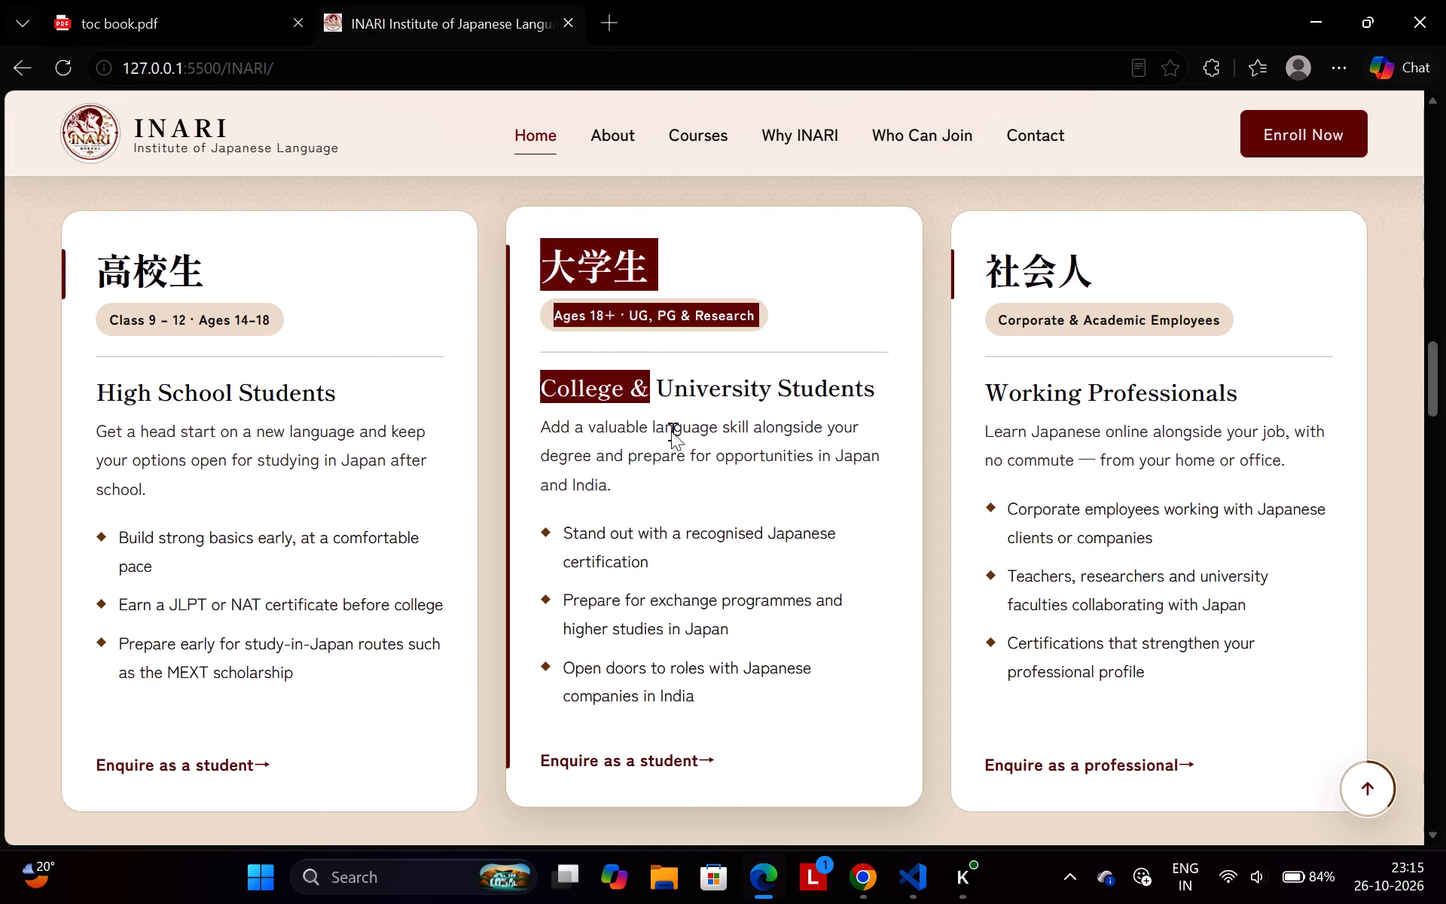
Replace the middle tan card's text with the INARI website's College & University Students content, putting the Ages 18+ line on its own line.
{"action": "left_click_drag", "start_coordinate": [671, 431], "coordinate": [710, 712]}
{"action": "key", "text": "ctrl+c"}
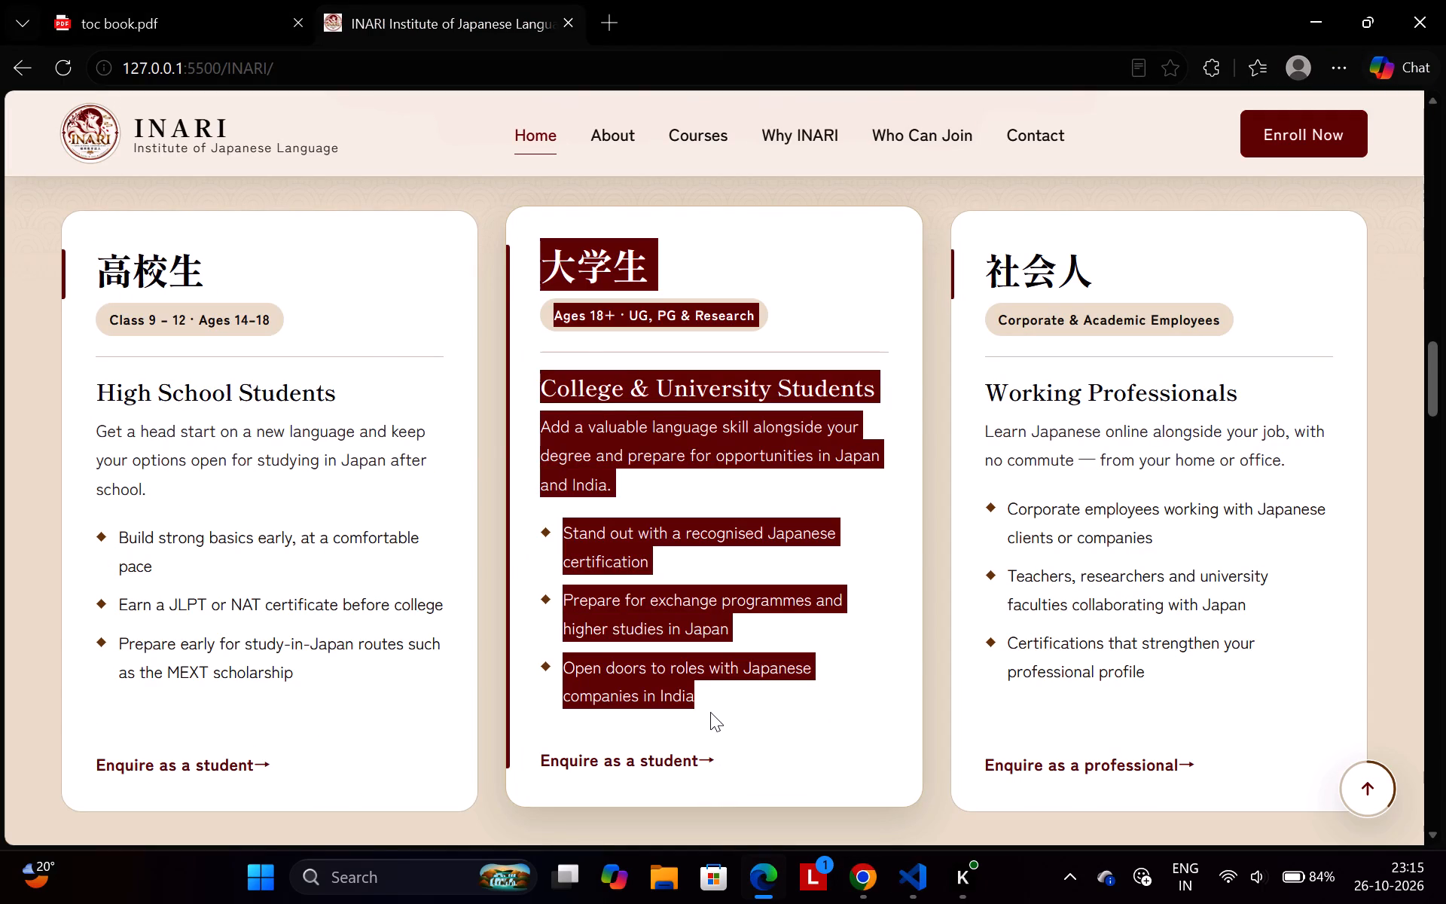
{"action": "key", "text": "alt+Tab"}
{"action": "left_click", "coordinate": [872, 518]}
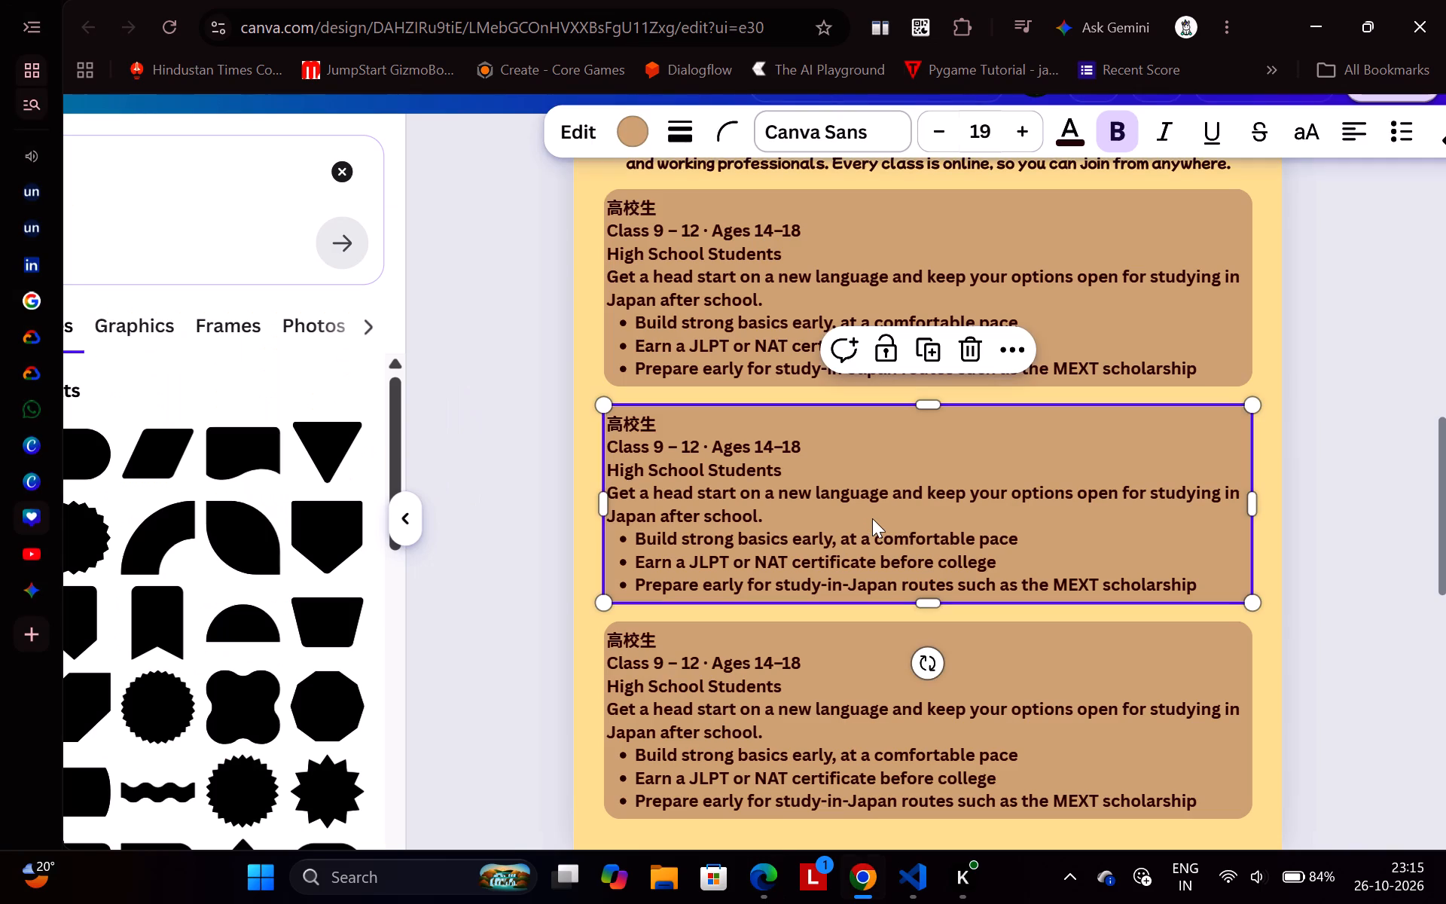
{"action": "left_click", "coordinate": [914, 531]}
{"action": "key", "text": "ctrl+a"}
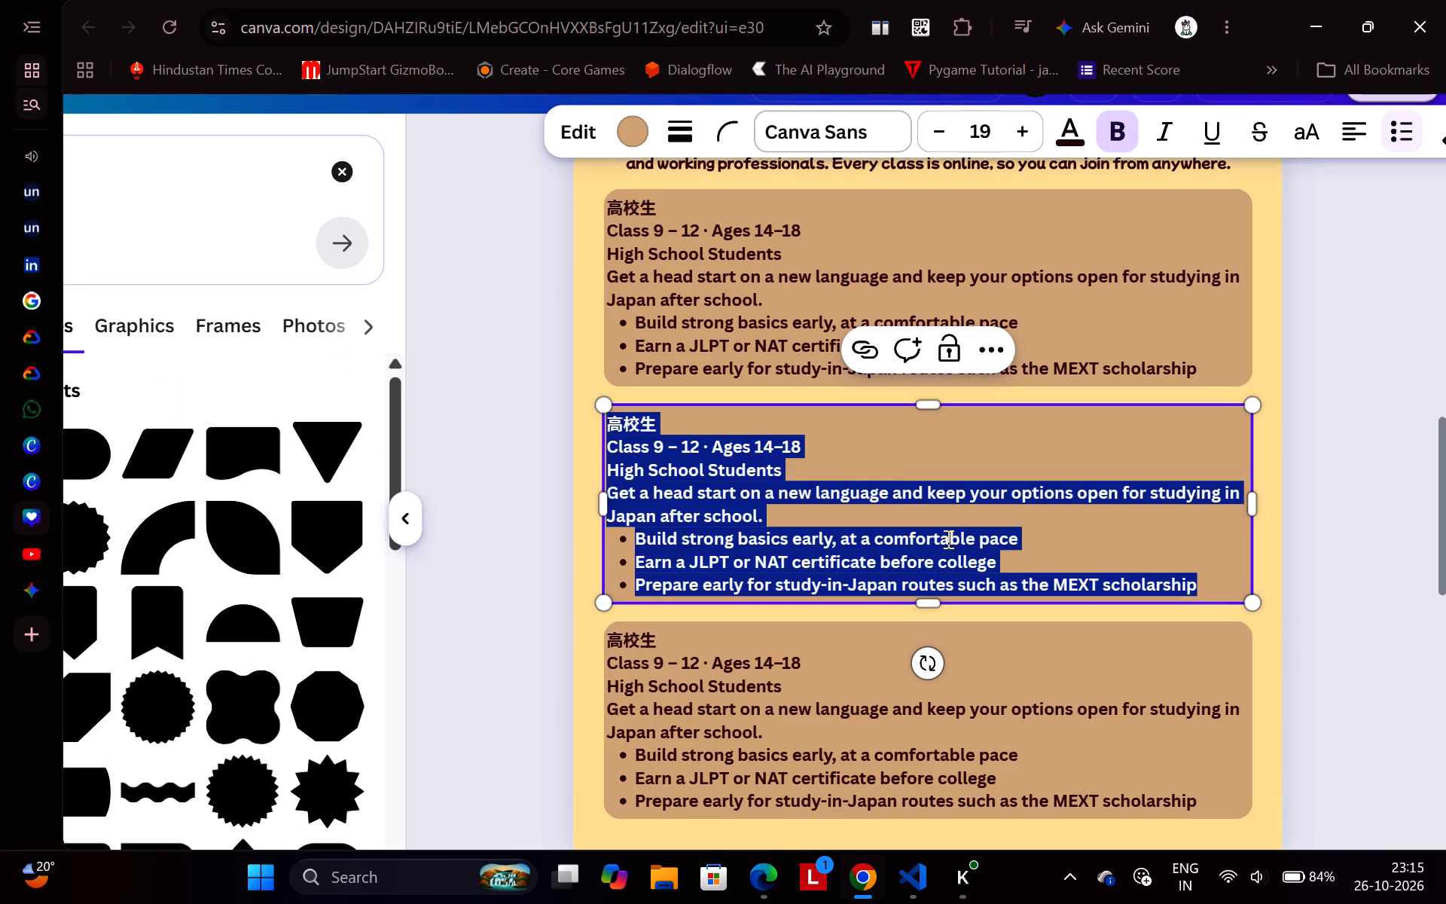
{"action": "key", "text": "ctrl+v"}
{"action": "key", "text": "BackSpace"}
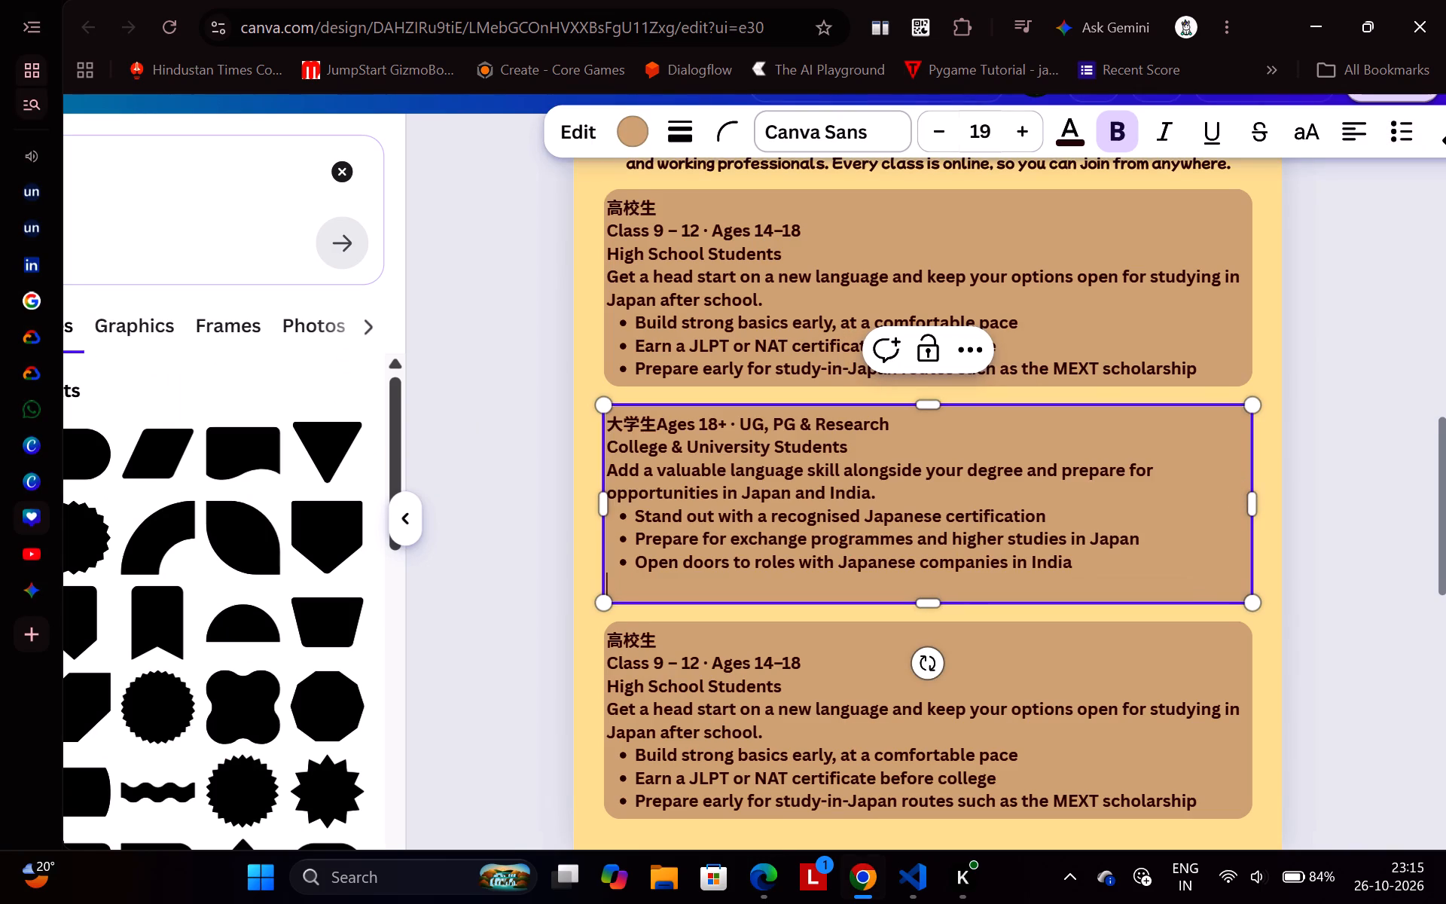
{"action": "key", "text": "BackSpace"}
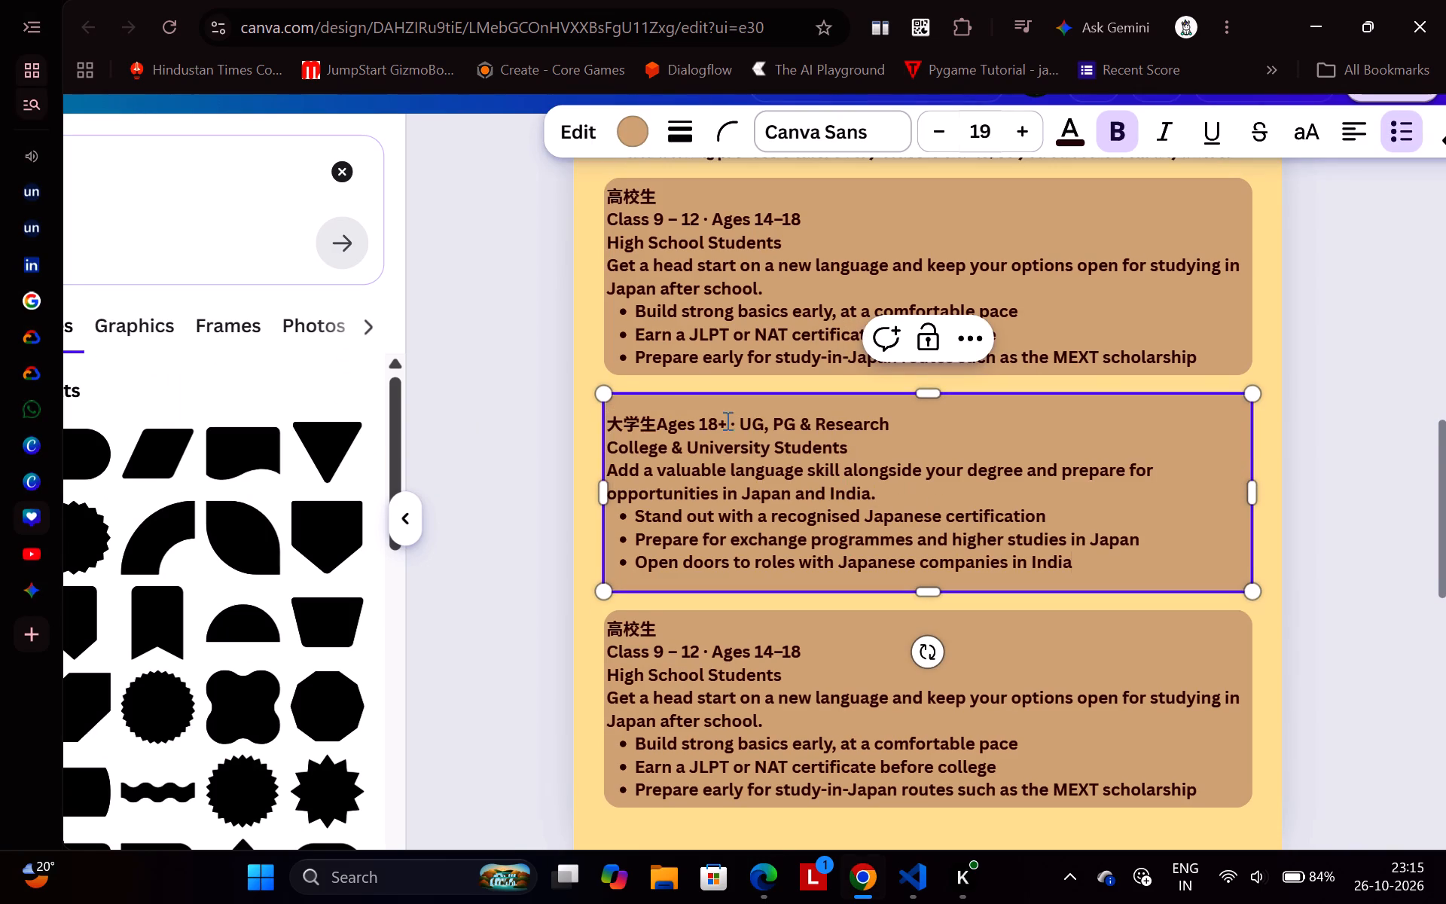
{"action": "left_click", "coordinate": [660, 416]}
{"action": "key", "text": "Return"}
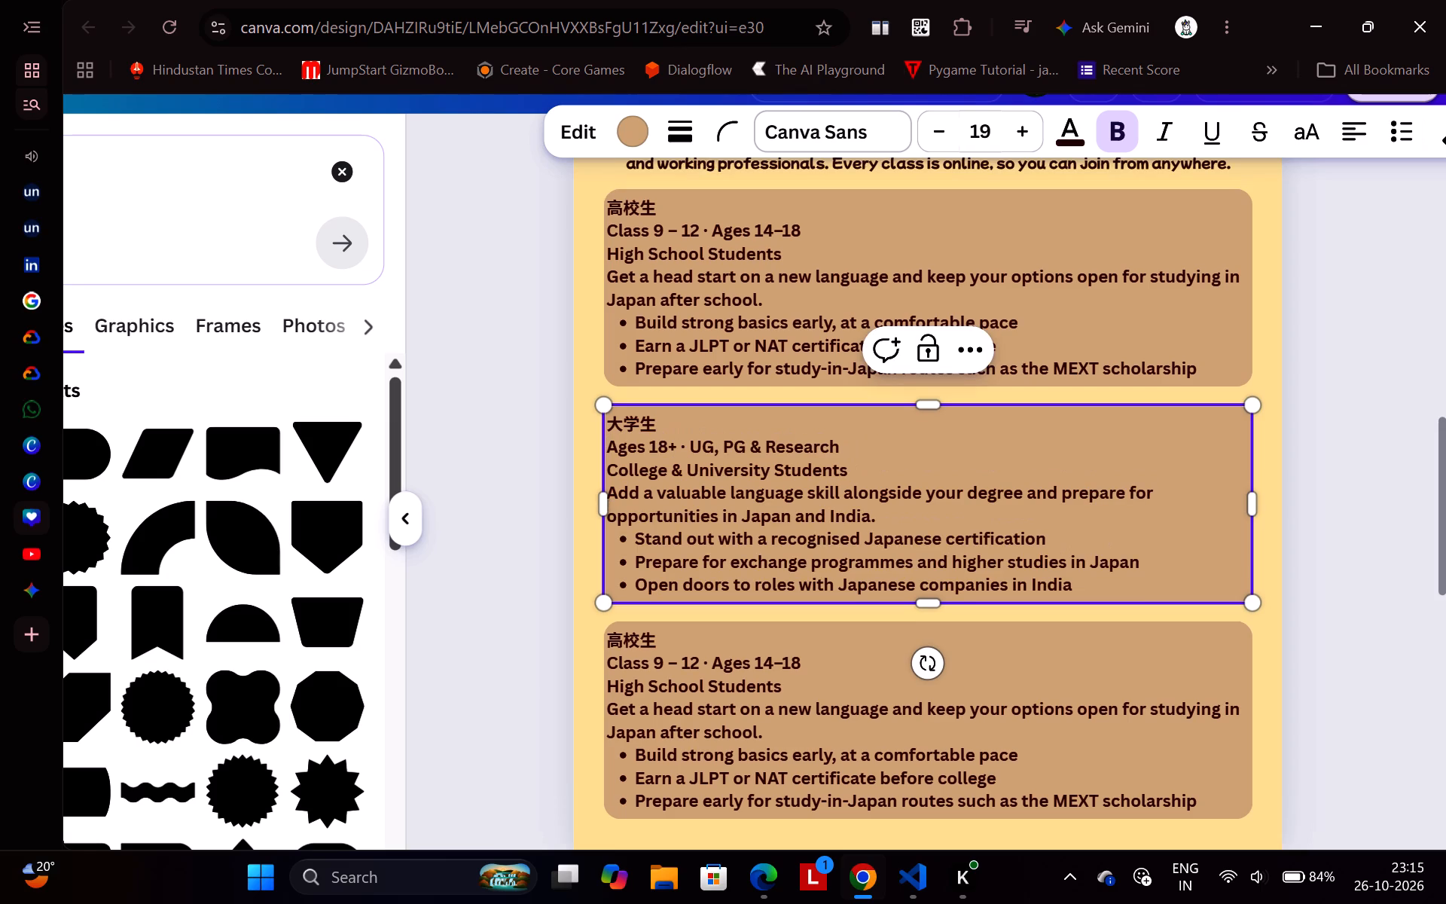
Switch to the INARI website for the Working Professionals text needed in the bottom tan card.
{"action": "scroll", "coordinate": [738, 476], "scroll_direction": "down", "scroll_amount": 1}
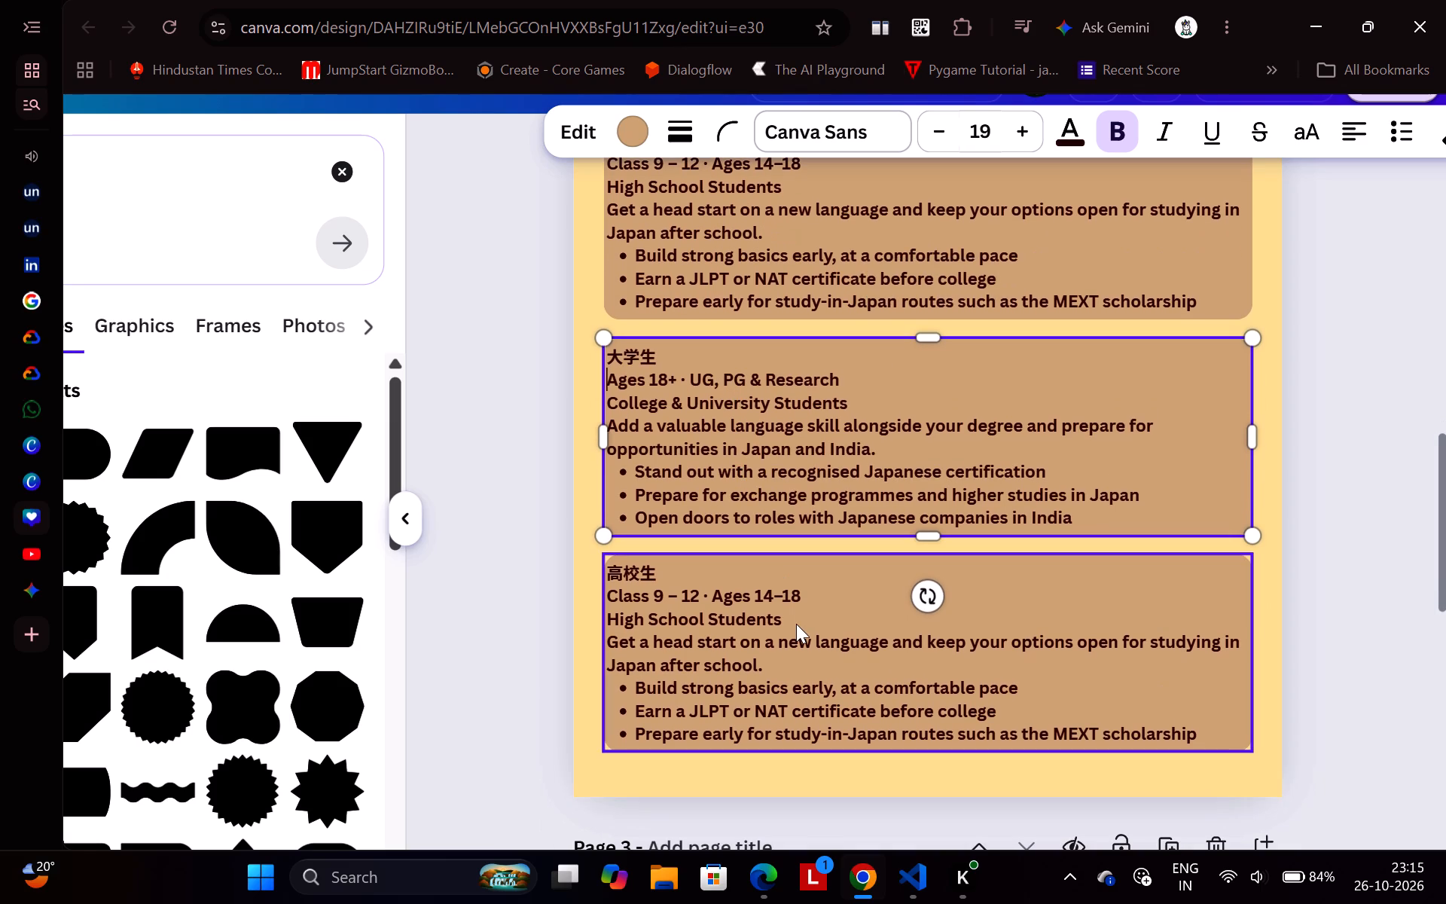
{"action": "key", "text": "alt+Tab"}
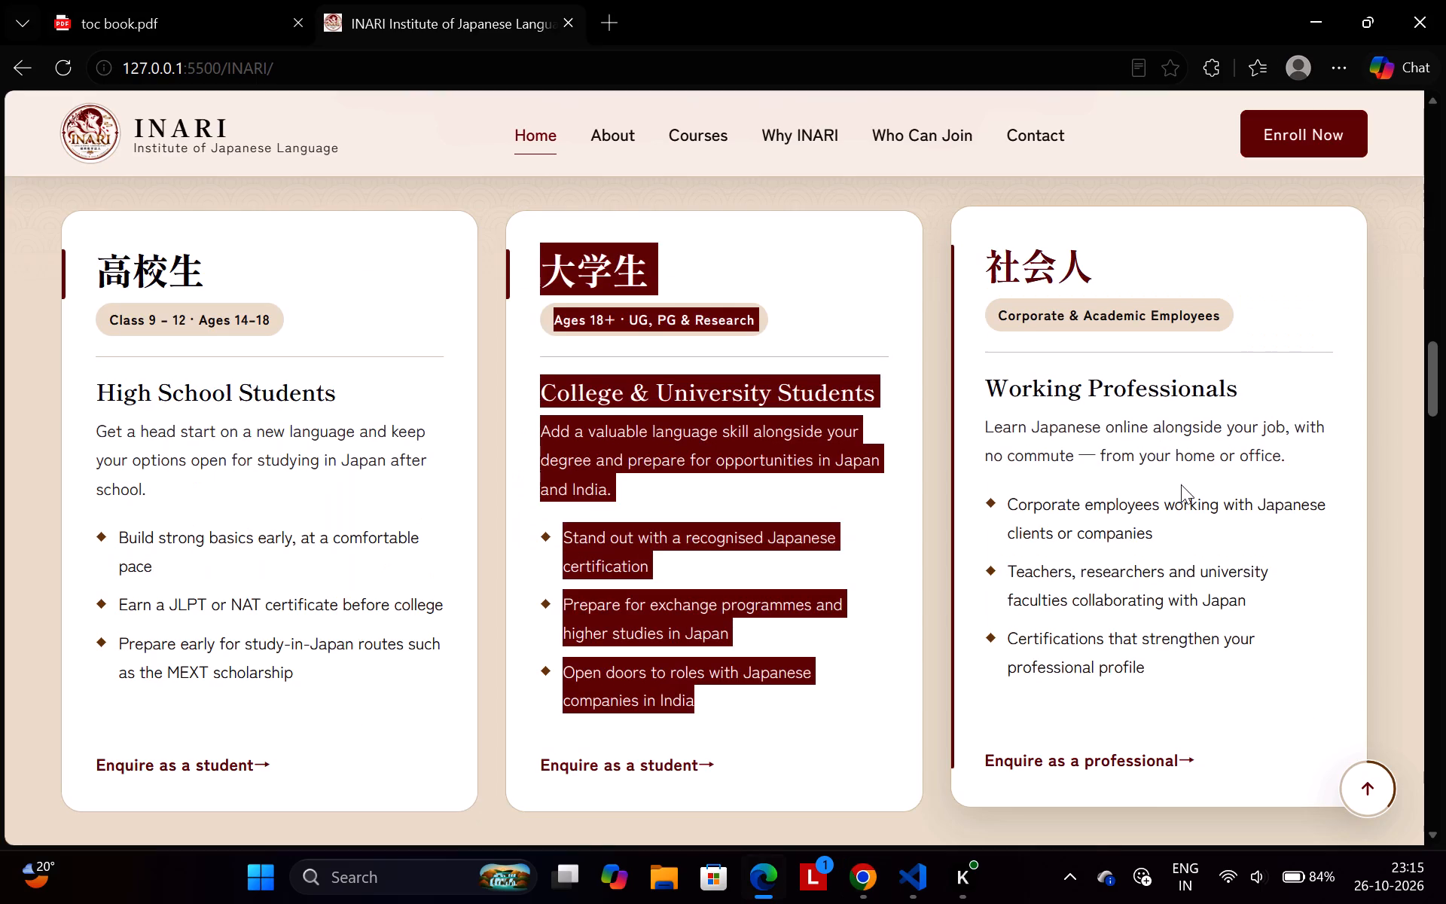
Copy the website's Working Professionals card text, from the 社会人 heading through the last bullet, "Certifications that strengthen your professional profile".
{"action": "left_click", "coordinate": [1181, 484]}
{"action": "left_click_drag", "start_coordinate": [991, 263], "coordinate": [1167, 617]}
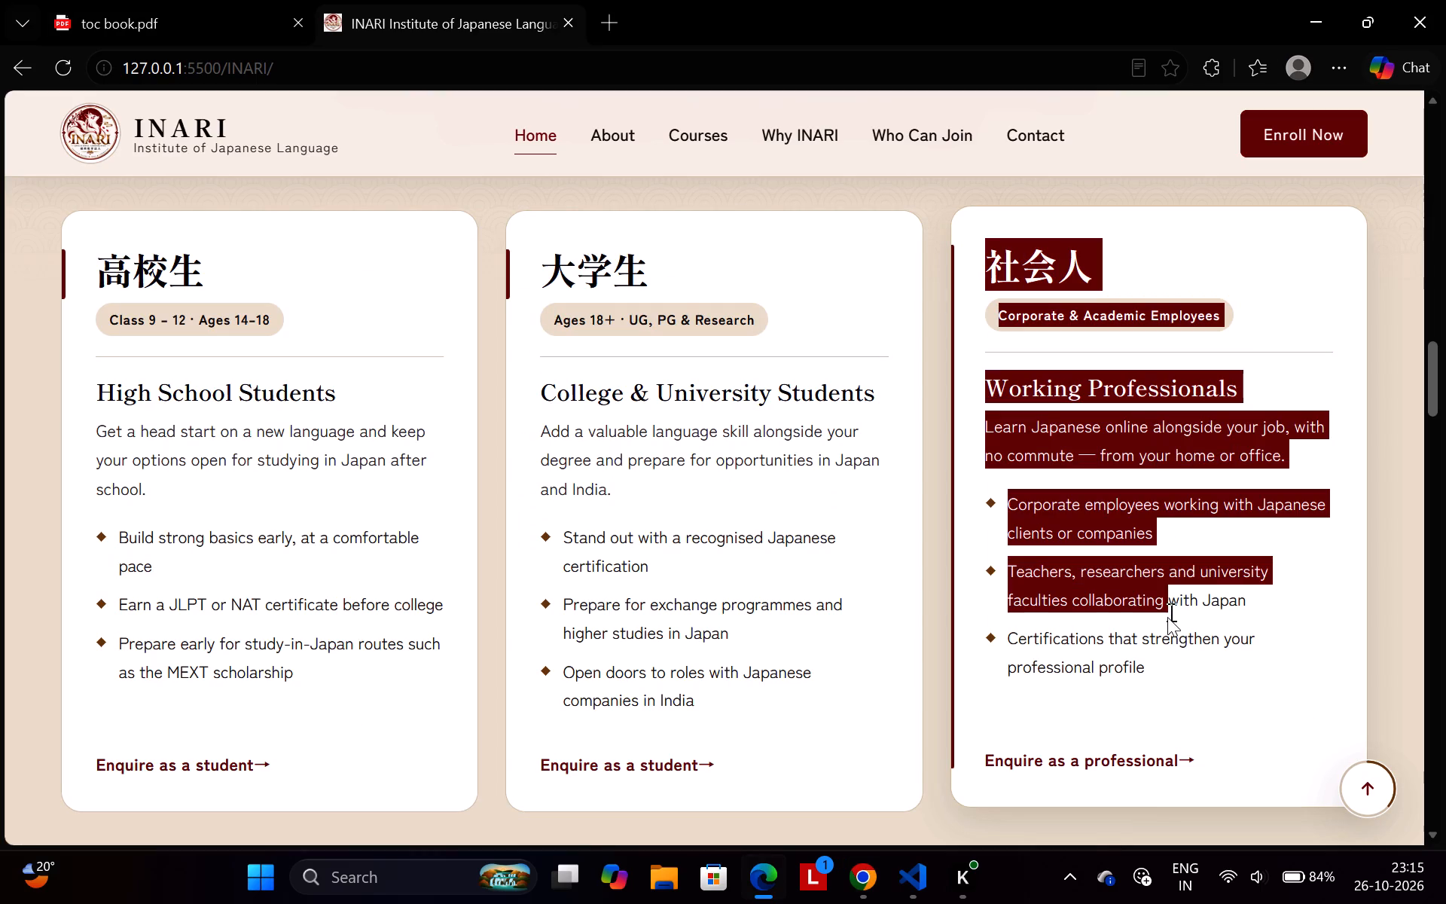
{"action": "left_click_drag", "start_coordinate": [1167, 617], "coordinate": [1146, 666]}
{"action": "key", "text": "ctrl+c"}
Back in Canva, replace the bottom tan card's text with the copied content, without a trailing empty bullet and with "Corporate & Academic Employees" on its own line.
{"action": "key", "text": "alt+Tab"}
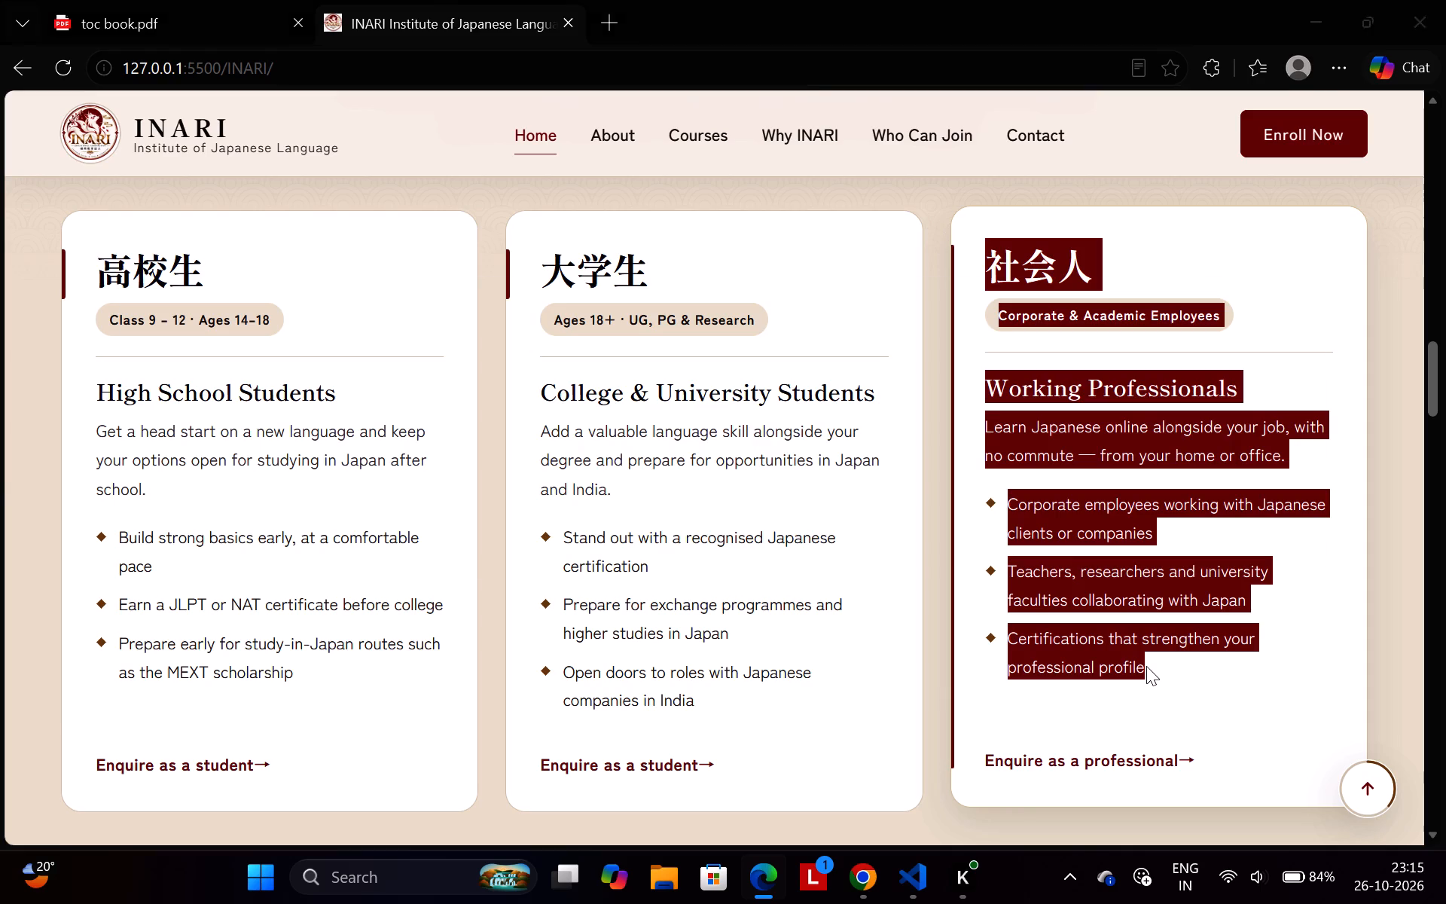
{"action": "left_click", "coordinate": [1020, 646]}
{"action": "left_click", "coordinate": [986, 627]}
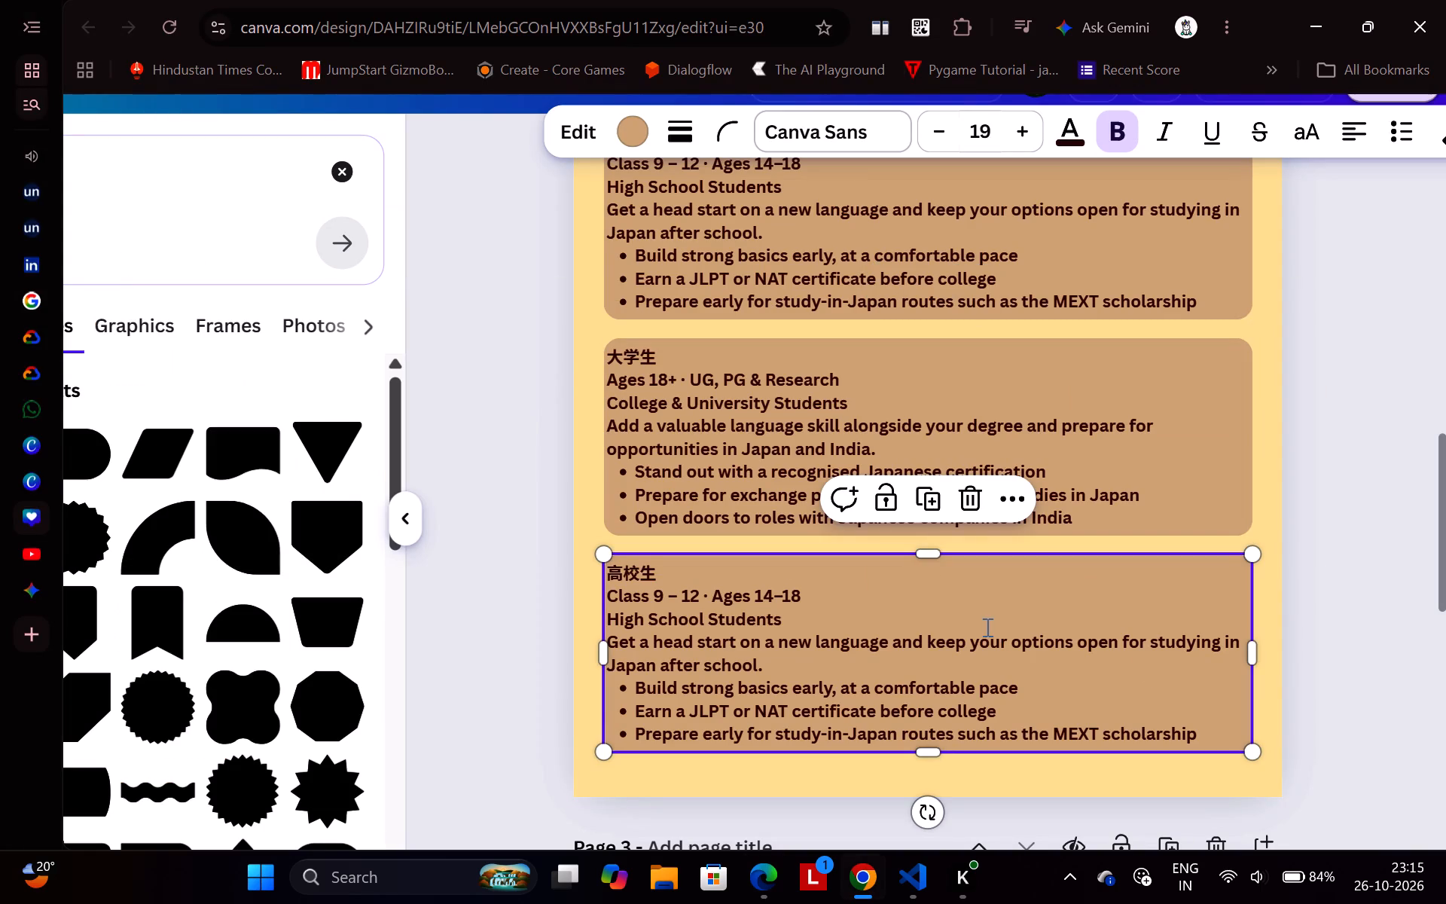
{"action": "key", "text": "ctrl+a"}
{"action": "key", "text": "ctrl+v"}
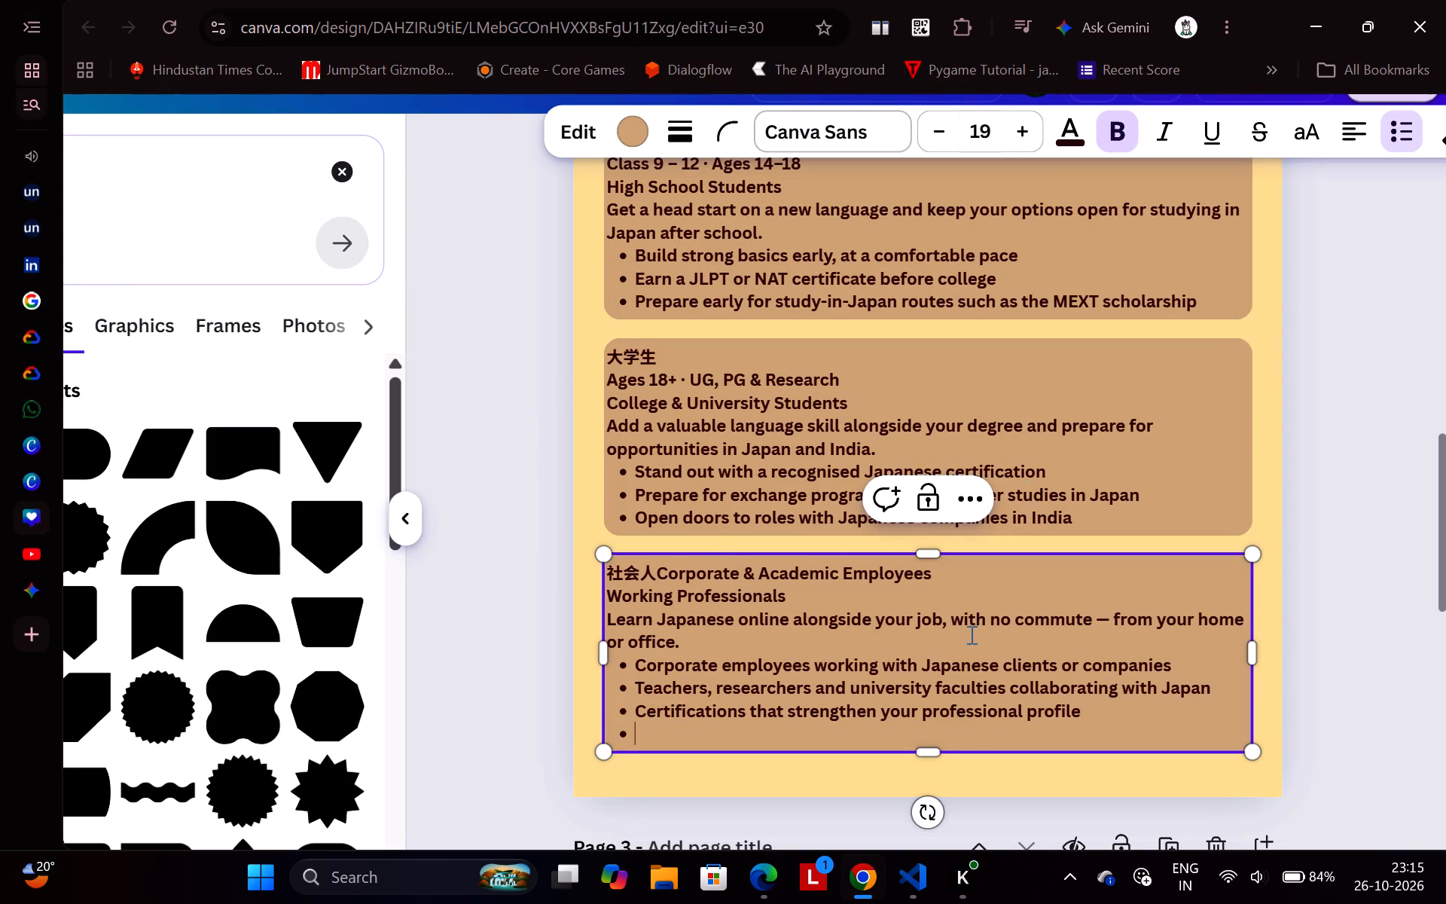
{"action": "key", "text": "BackSpace"}
{"action": "key", "text": "BackSpace"}
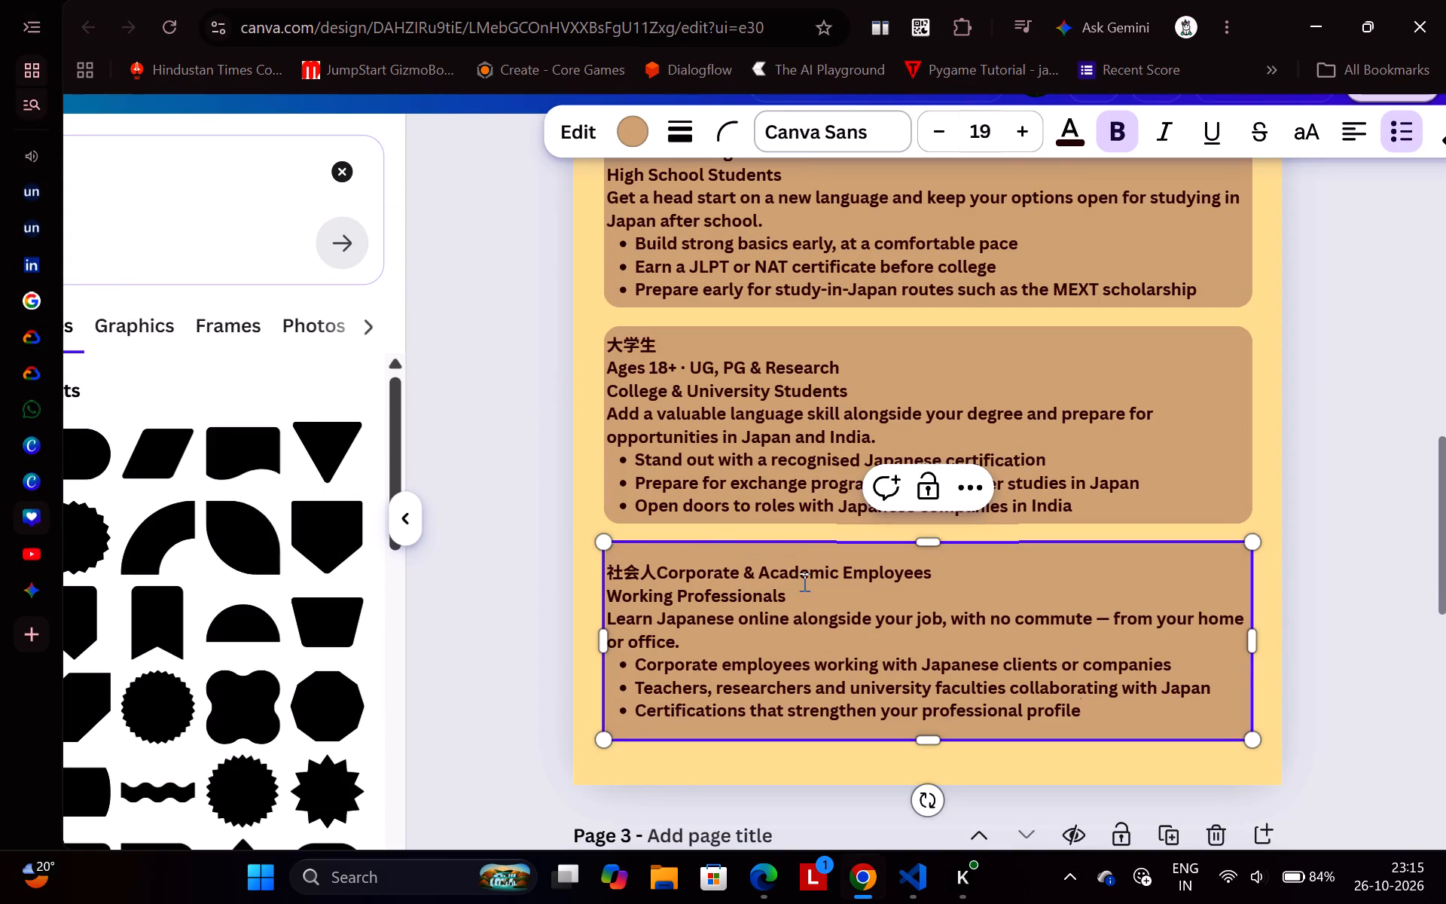
{"action": "left_click", "coordinate": [654, 569]}
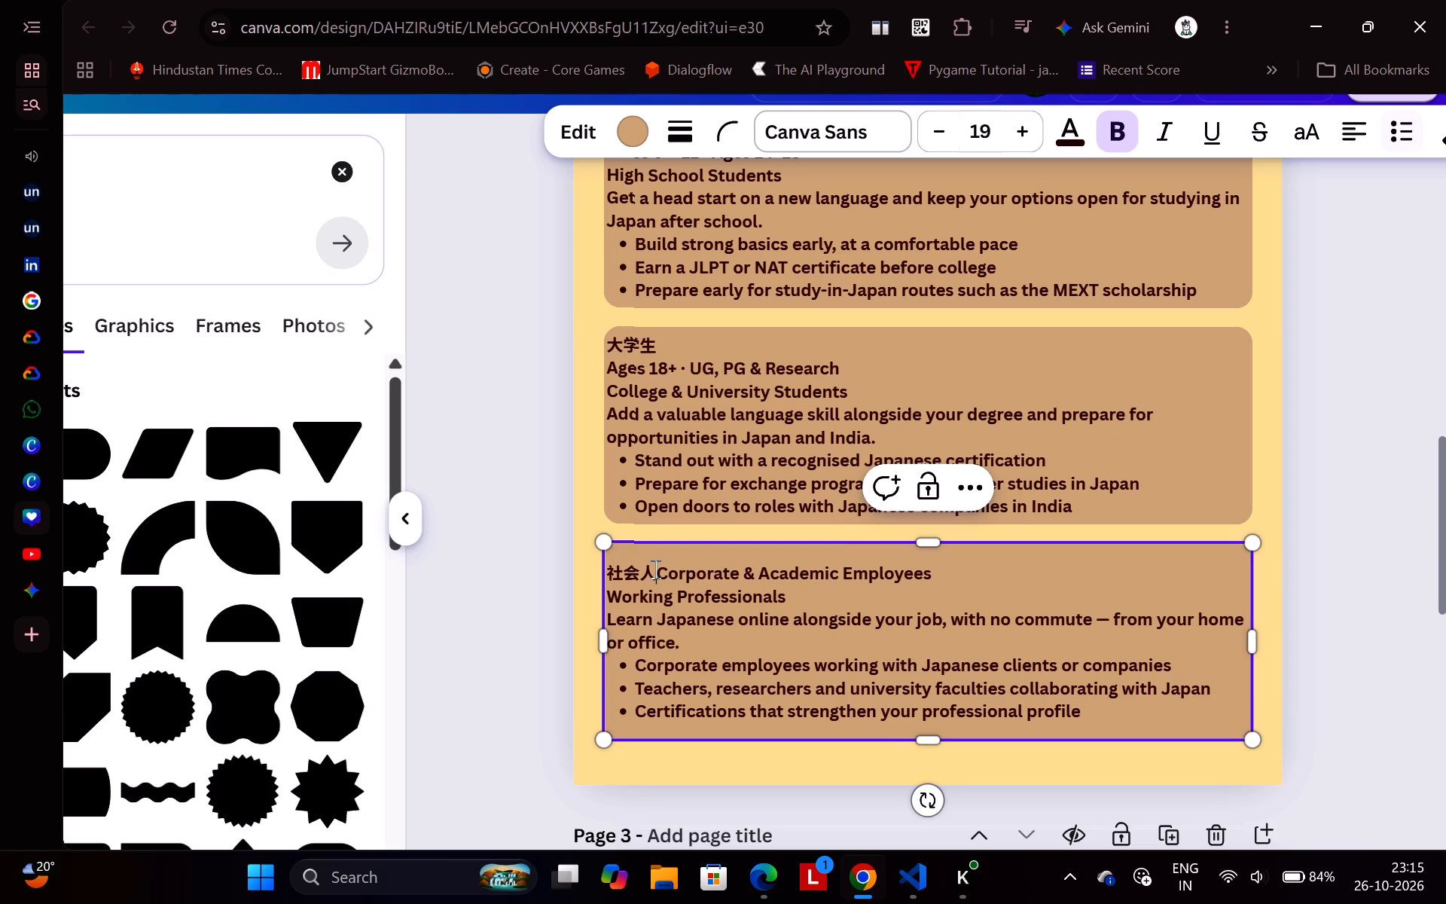
{"action": "key", "text": "Return"}
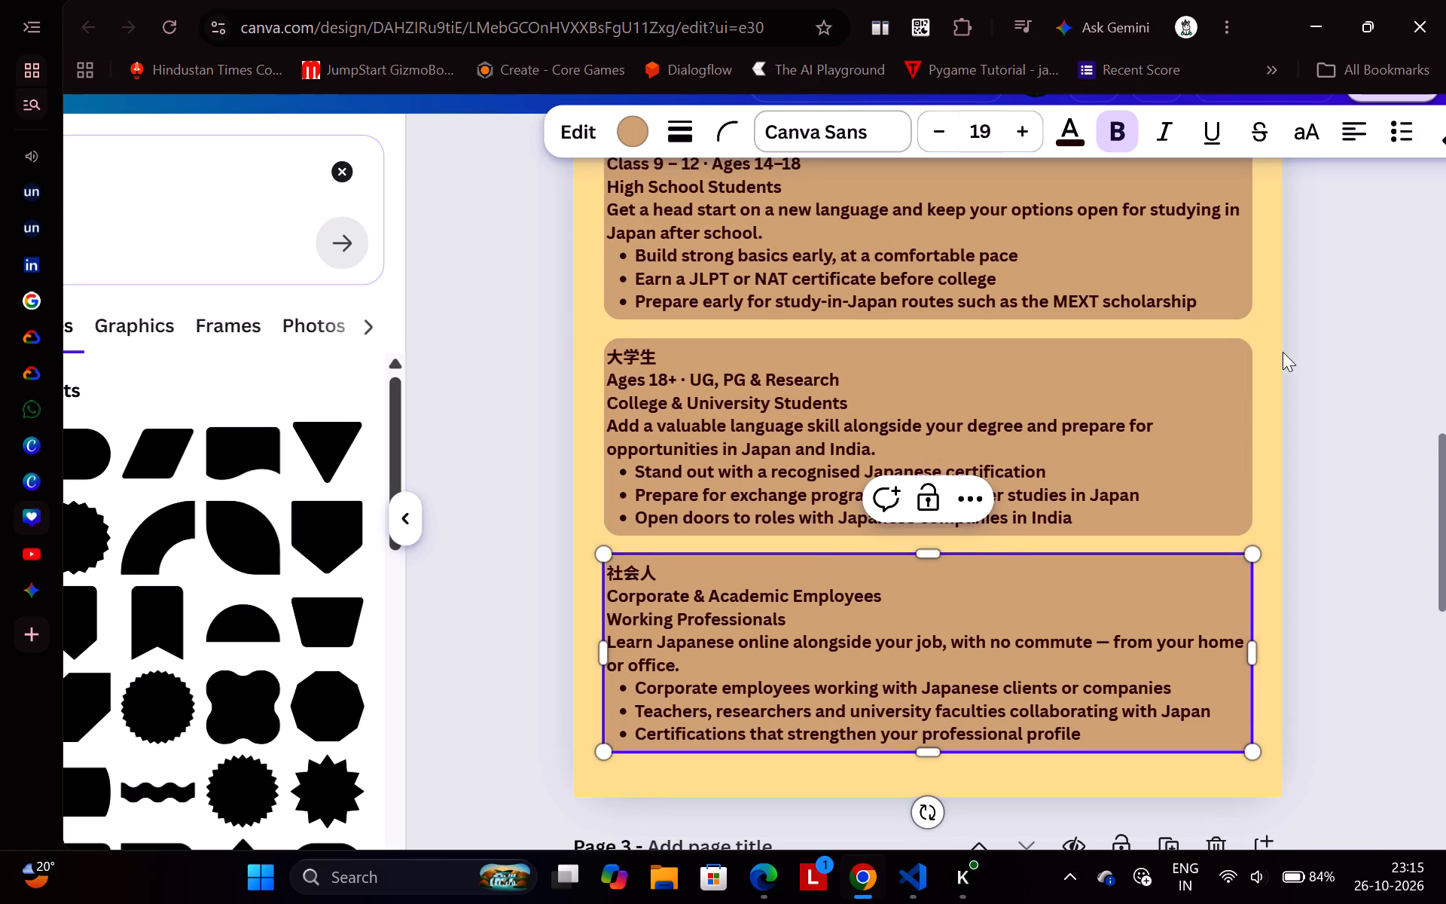
{"action": "left_click", "coordinate": [1314, 392]}
{"action": "scroll", "coordinate": [1314, 392], "scroll_direction": "up", "scroll_amount": 1}
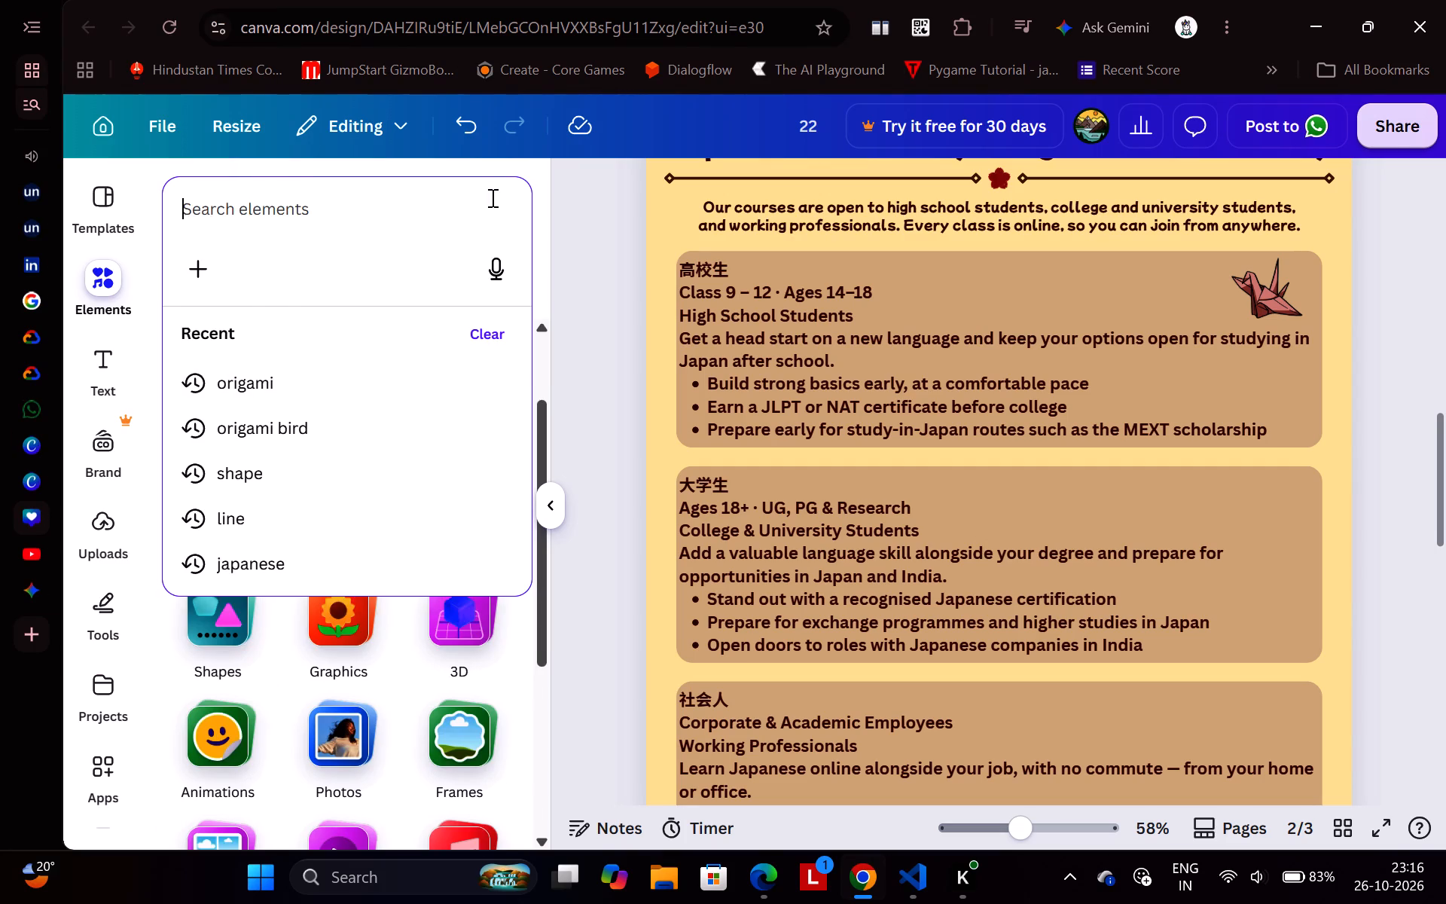
{"action": "type", "text": "mount"}
{"action": "key", "text": "space"}
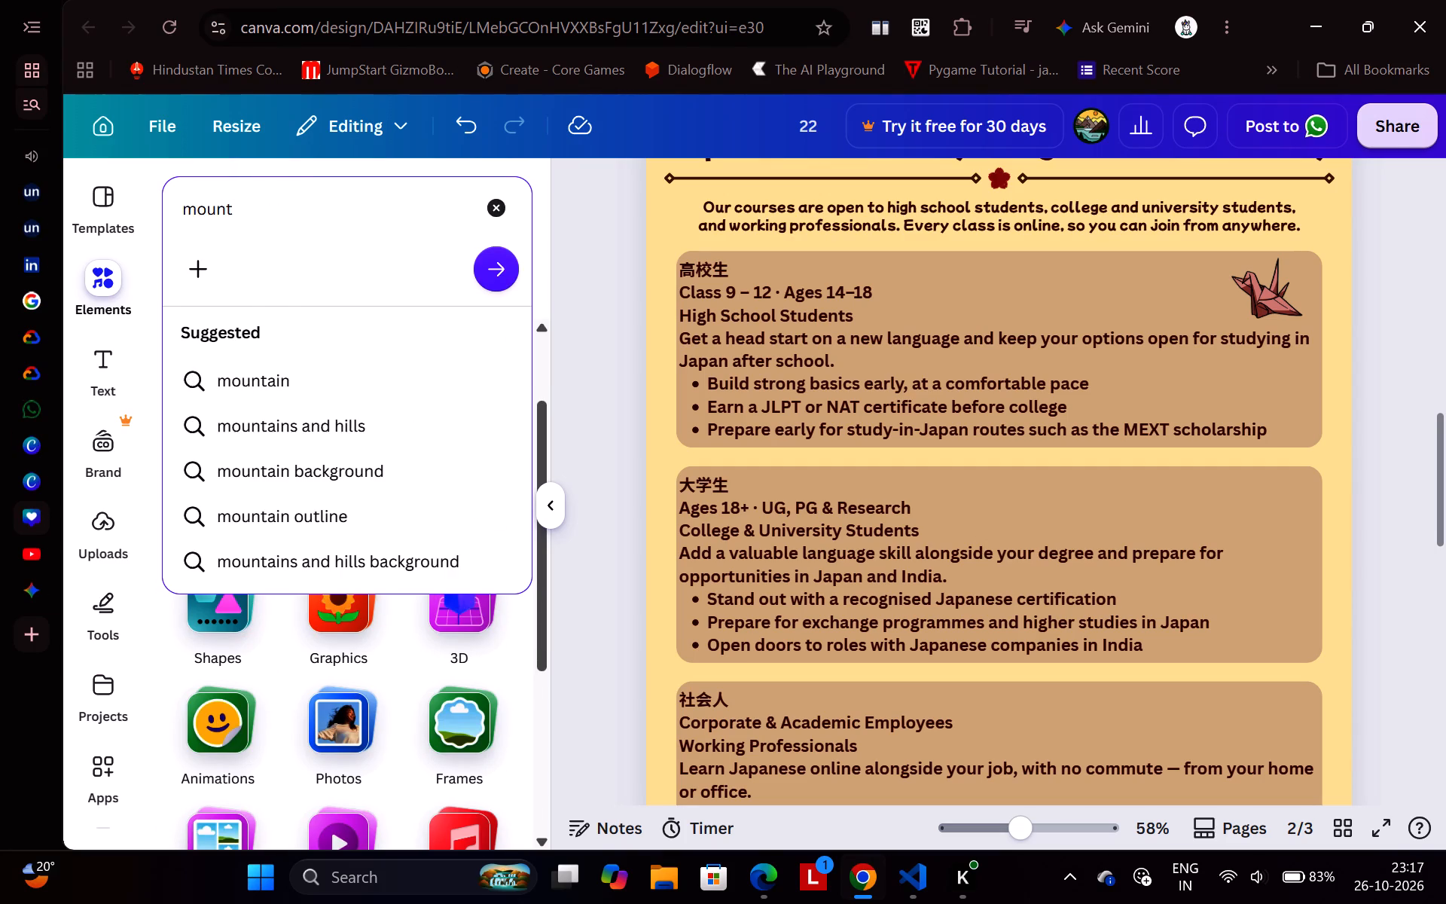
{"action": "type", "text": "fugi"}
{"action": "key", "text": "Return"}
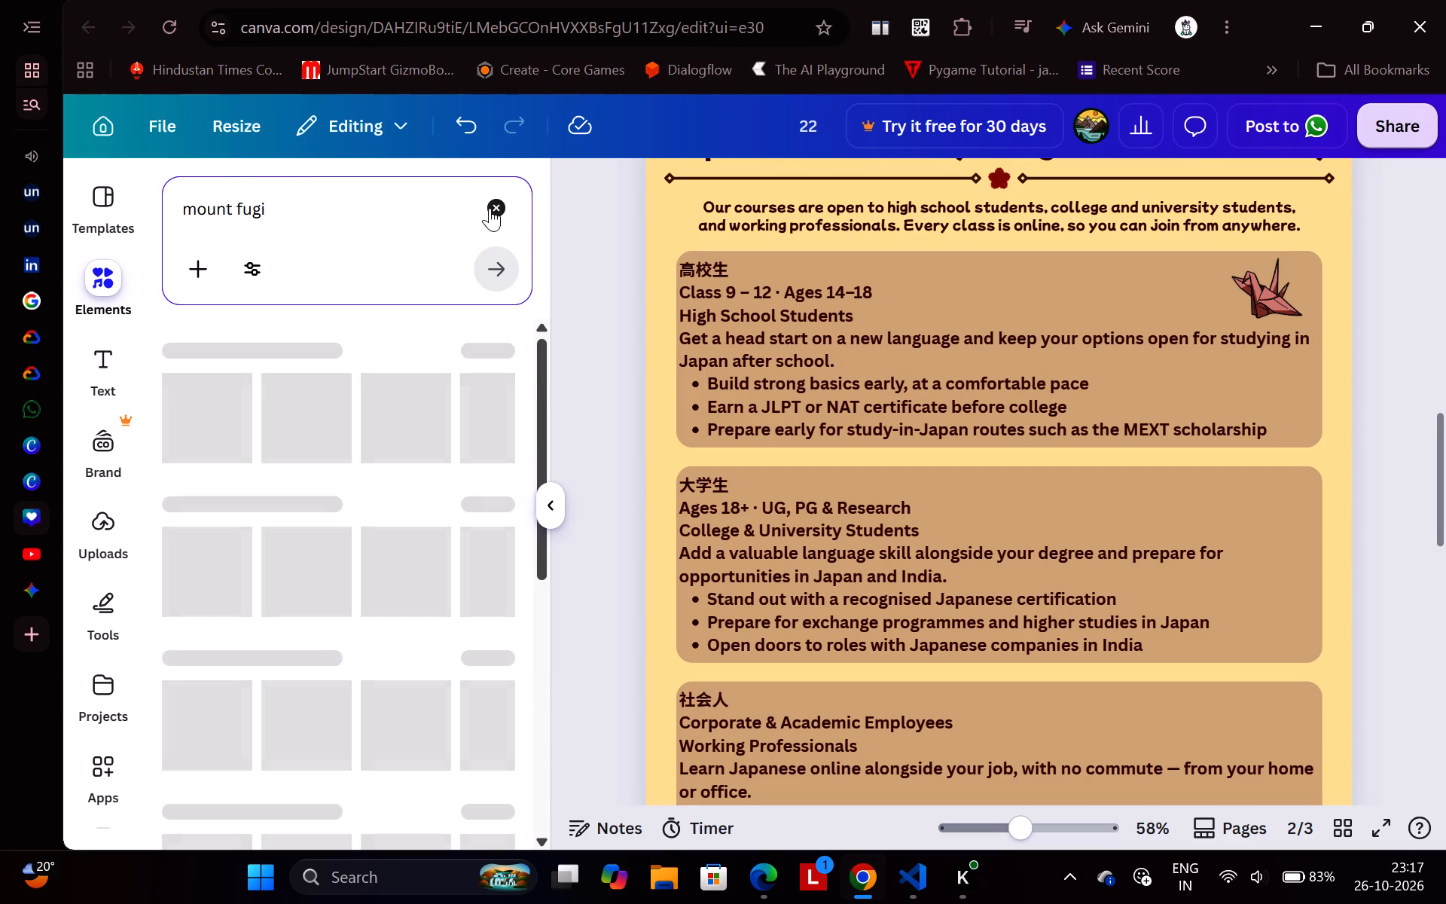
{"action": "left_click", "coordinate": [494, 484]}
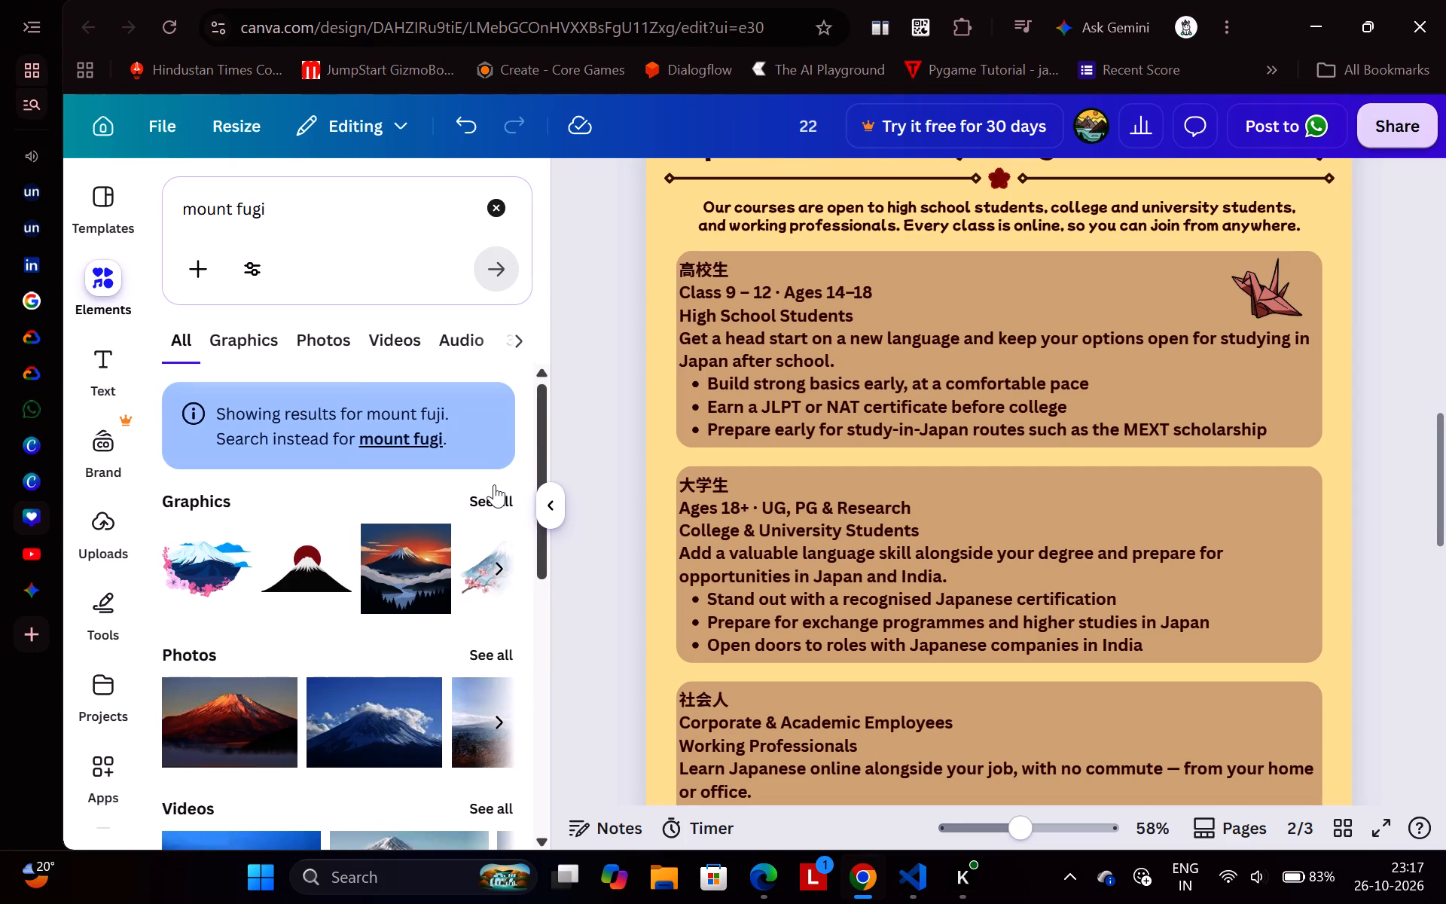
{"action": "scroll", "coordinate": [405, 533], "scroll_direction": "down", "scroll_amount": 1}
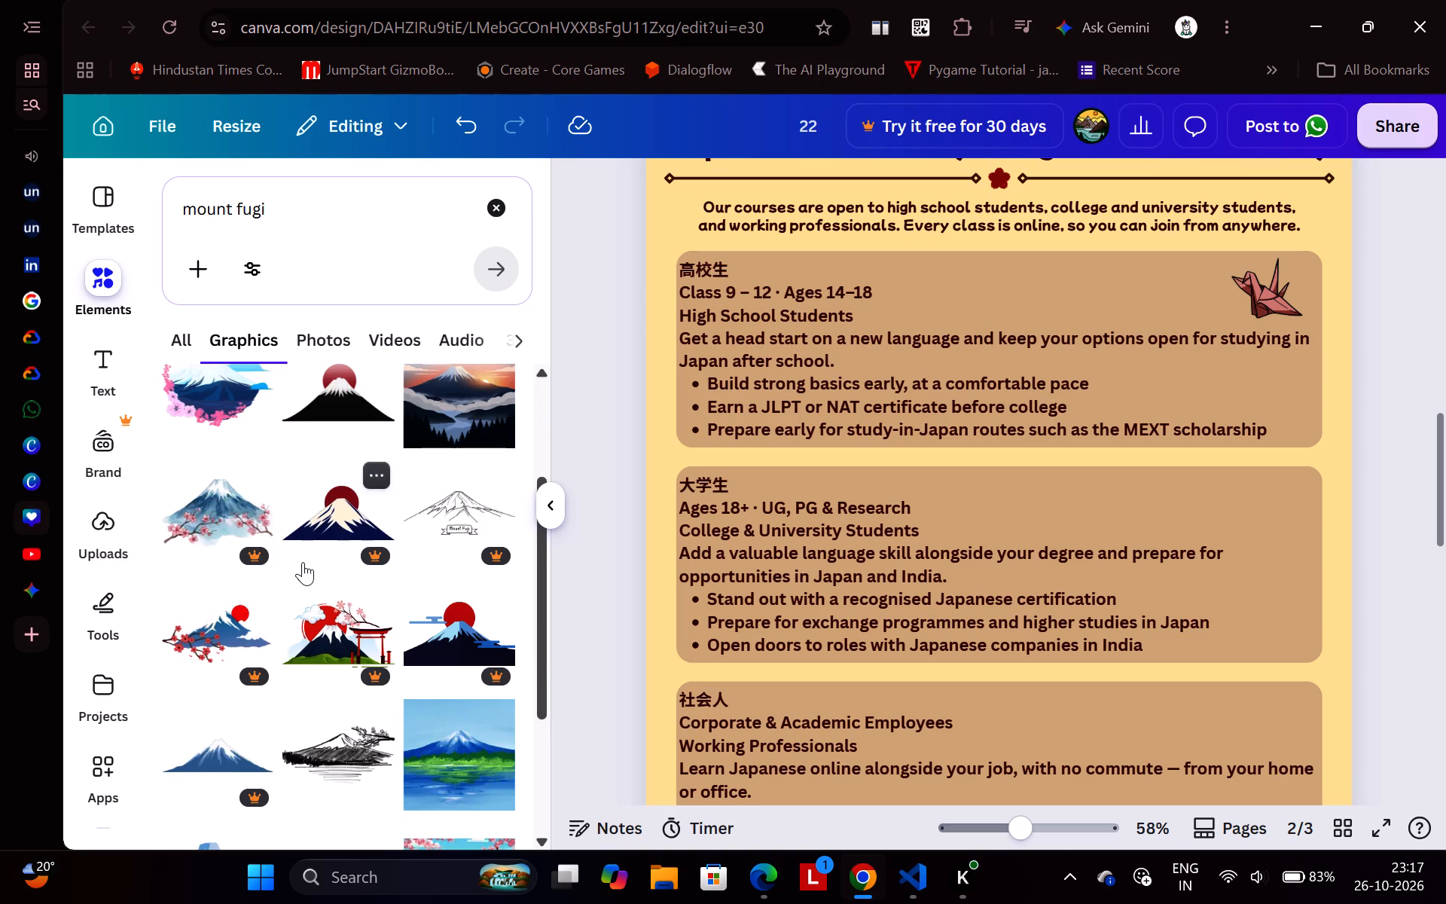
{"action": "scroll", "coordinate": [303, 562], "scroll_direction": "up", "scroll_amount": 1}
{"action": "scroll", "coordinate": [334, 598], "scroll_direction": "down", "scroll_amount": 2}
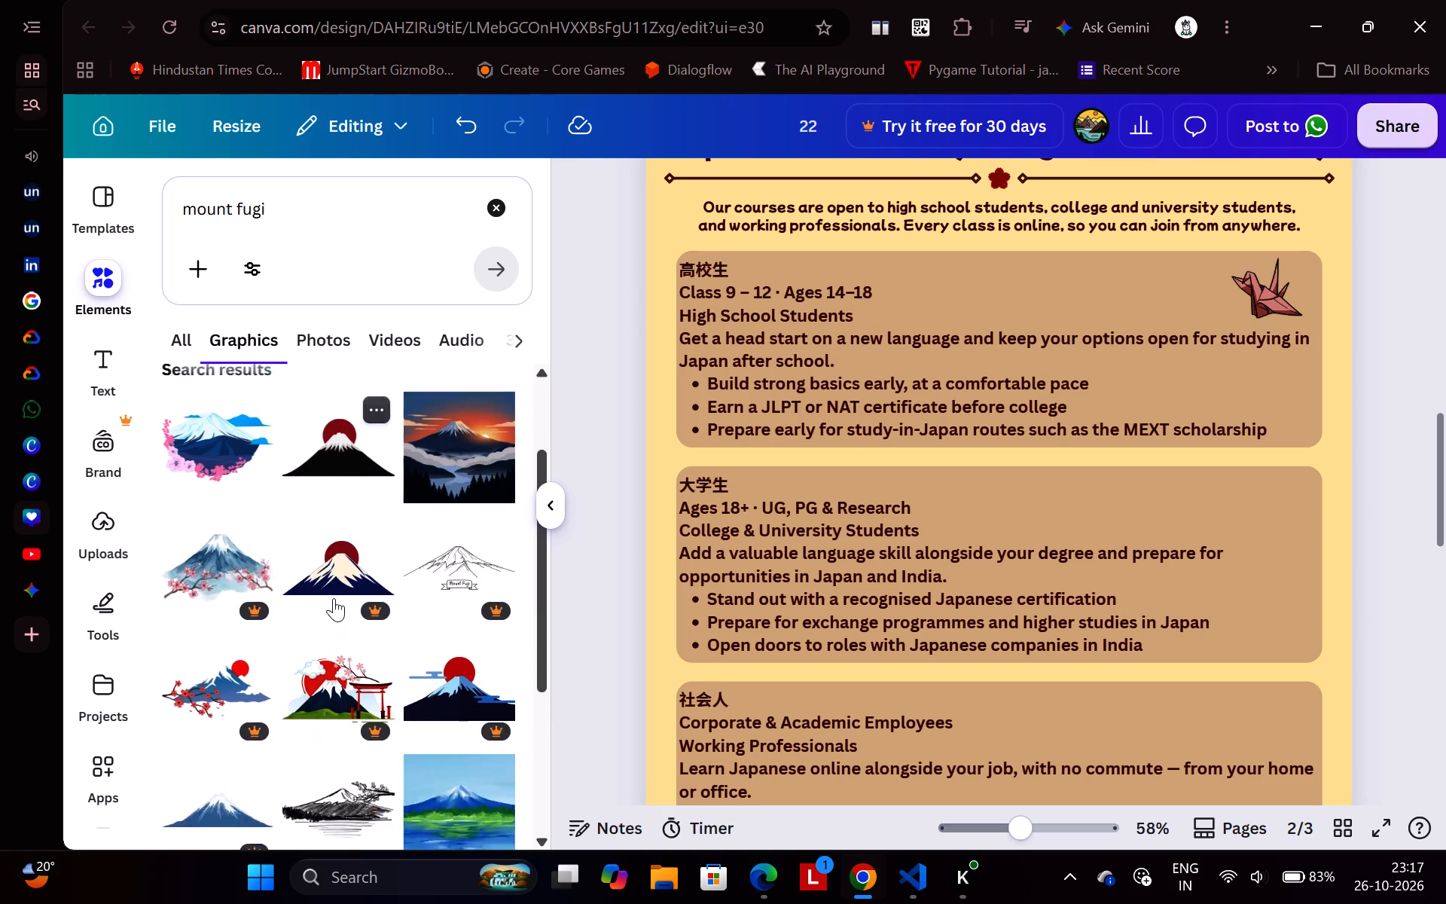
{"action": "scroll", "coordinate": [334, 598], "scroll_direction": "down", "scroll_amount": 2}
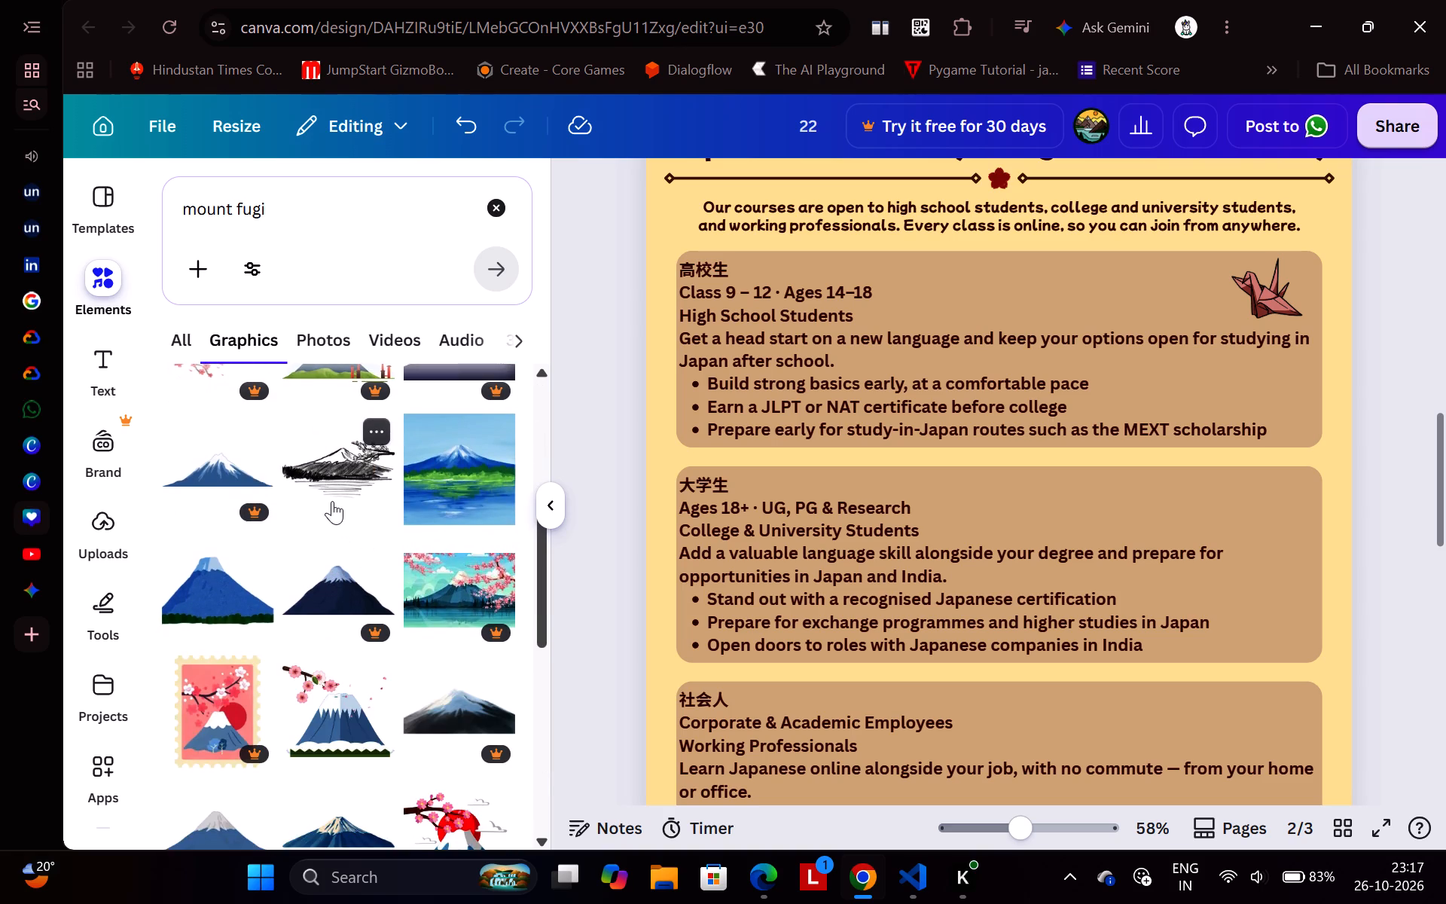
{"action": "left_click", "coordinate": [349, 494]}
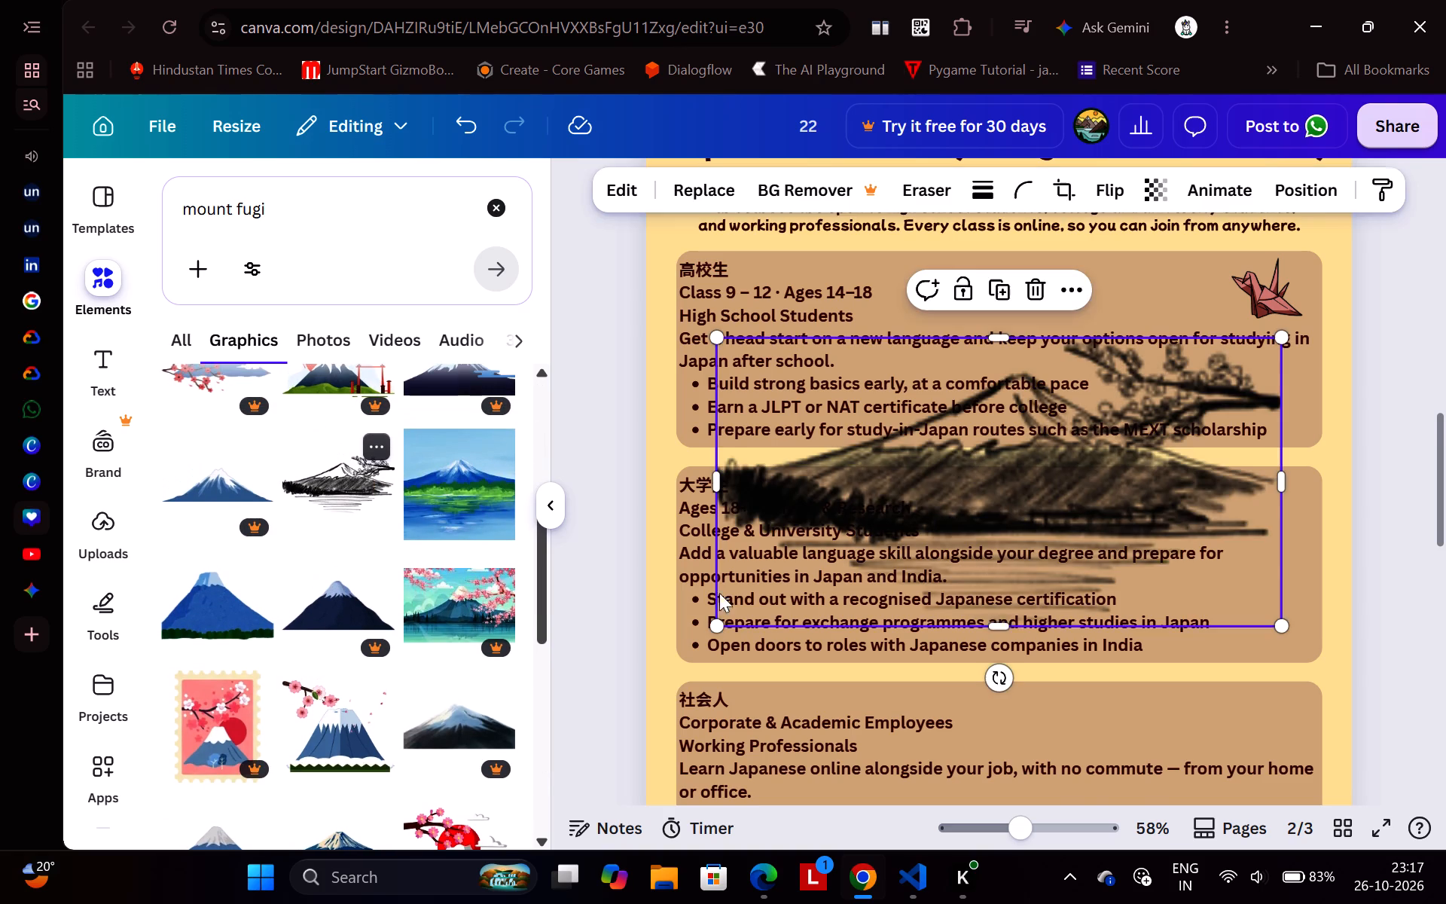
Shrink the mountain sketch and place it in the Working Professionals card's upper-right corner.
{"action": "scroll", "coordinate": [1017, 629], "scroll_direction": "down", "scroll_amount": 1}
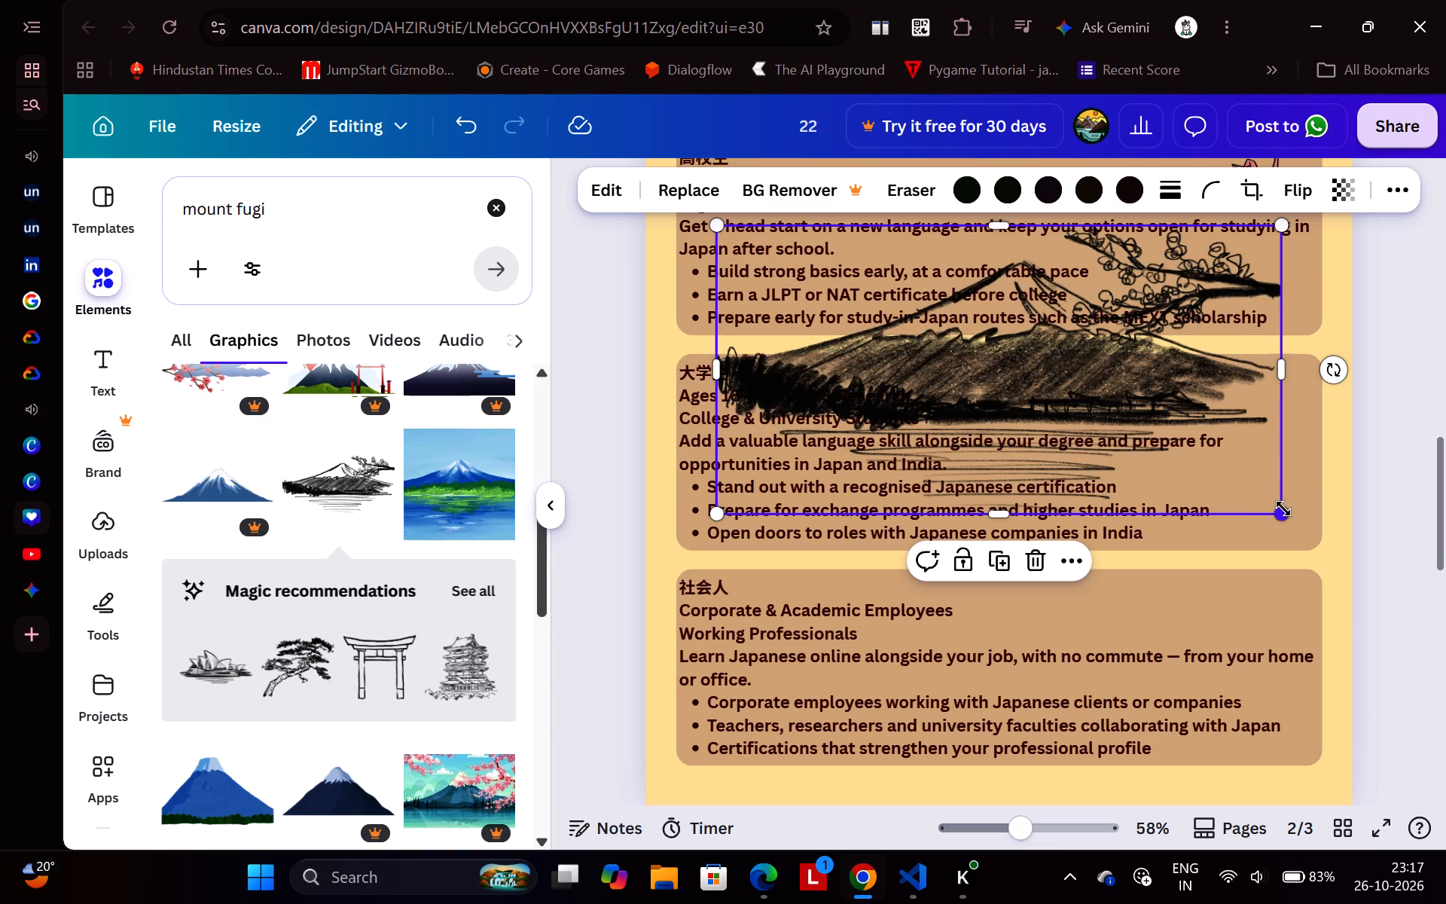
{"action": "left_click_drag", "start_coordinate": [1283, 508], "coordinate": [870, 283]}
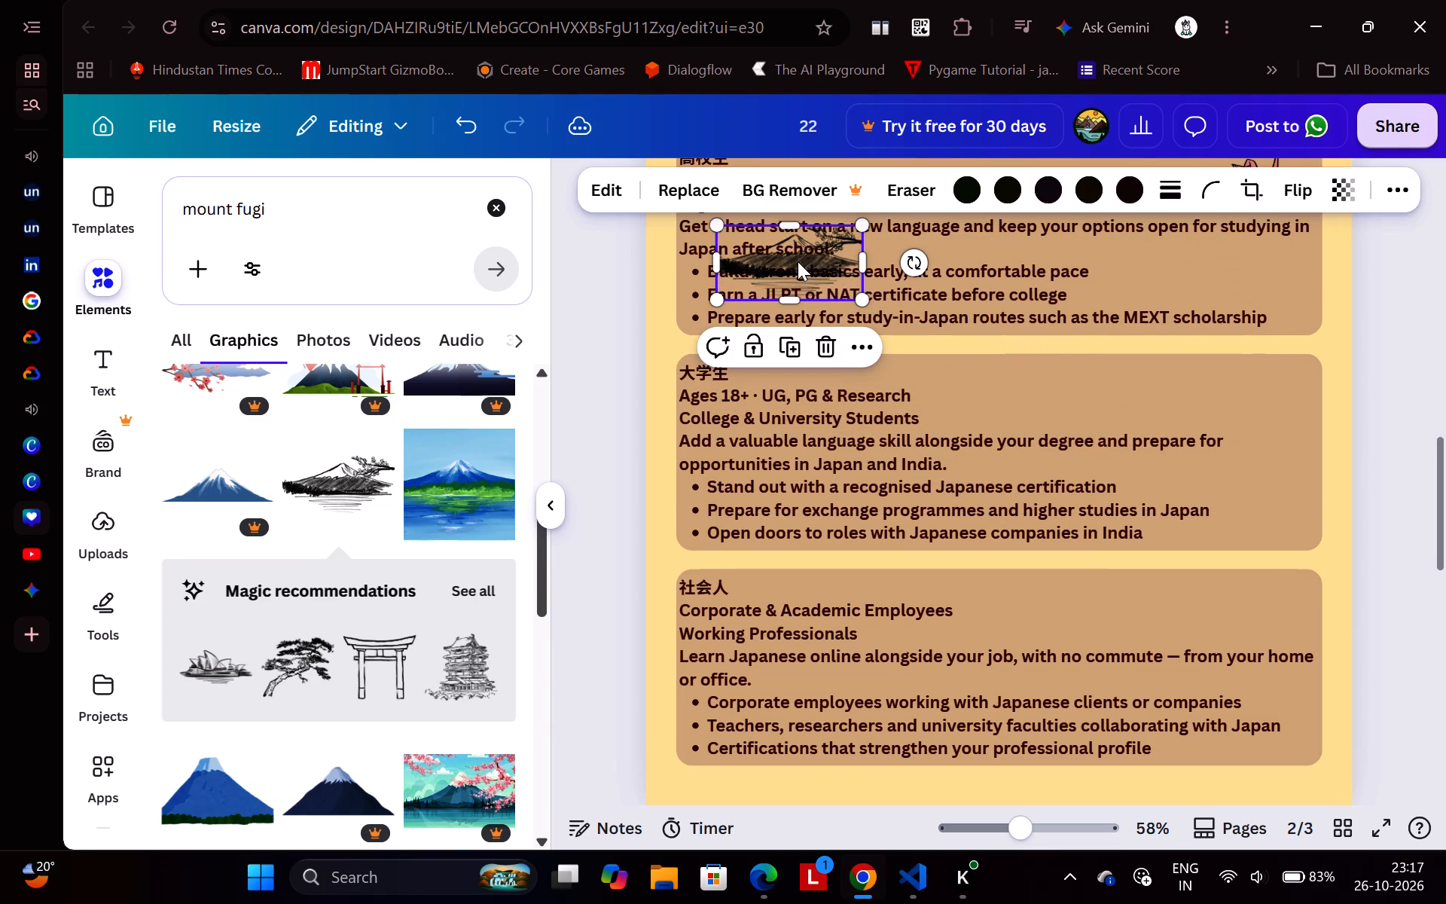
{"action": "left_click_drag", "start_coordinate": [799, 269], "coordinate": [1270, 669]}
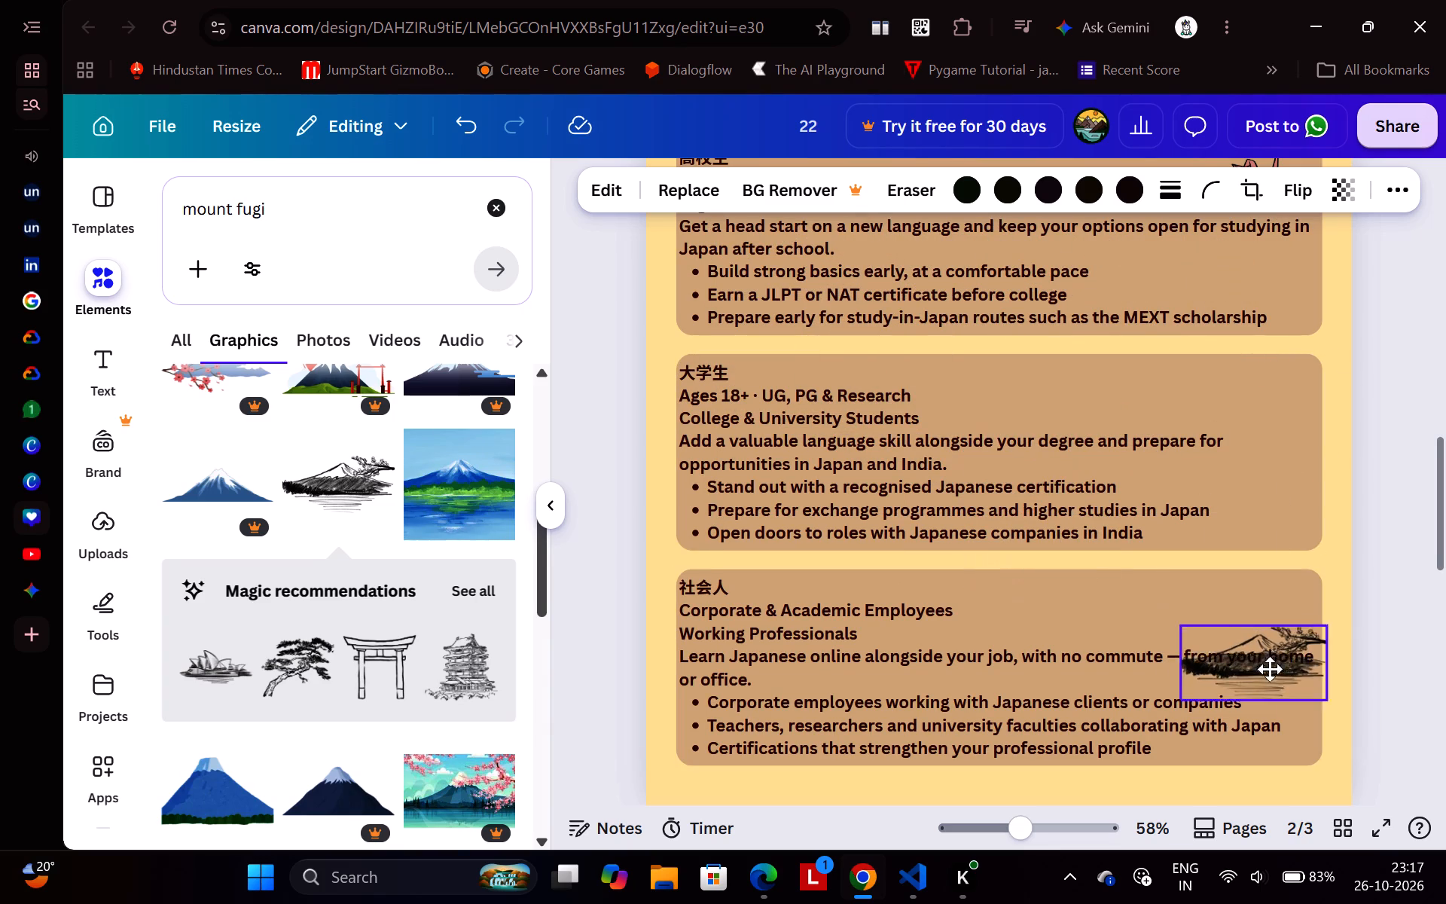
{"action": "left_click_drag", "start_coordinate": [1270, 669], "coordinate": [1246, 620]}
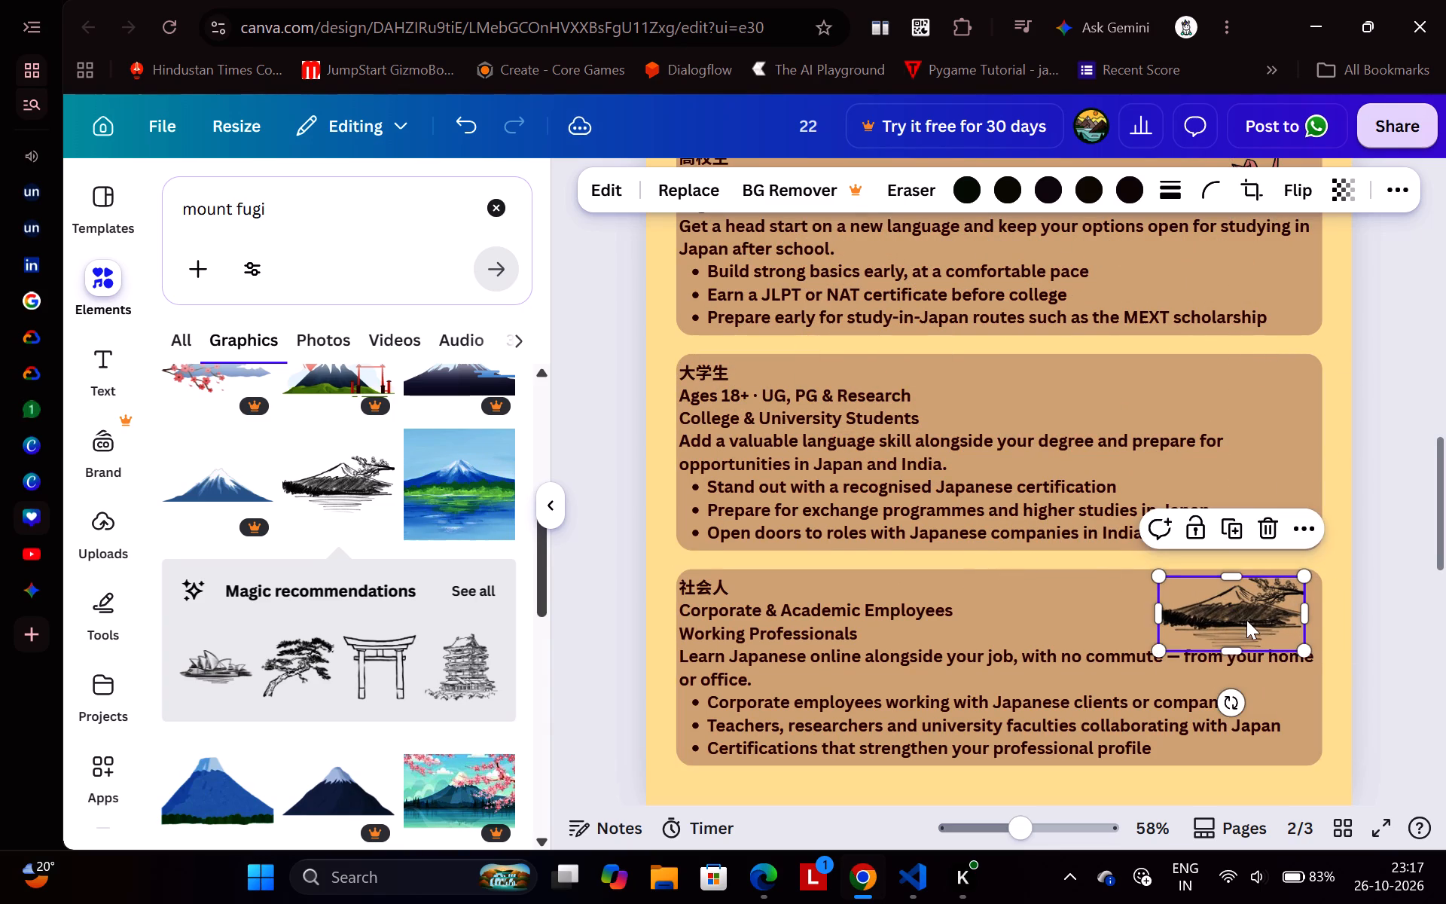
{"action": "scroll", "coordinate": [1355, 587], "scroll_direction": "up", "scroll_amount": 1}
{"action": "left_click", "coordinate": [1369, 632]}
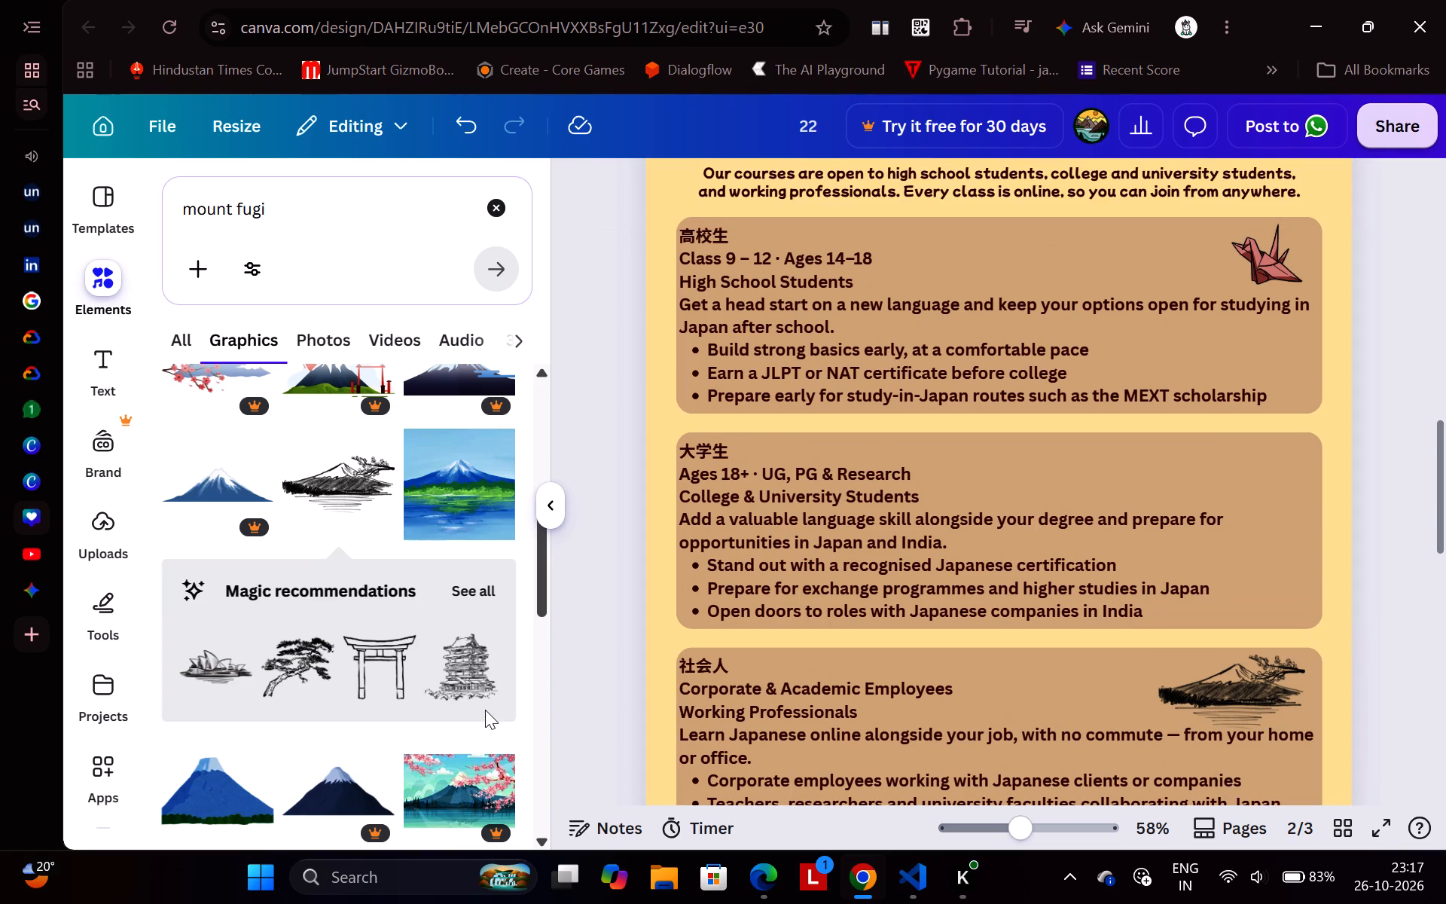
Open all magic recommendations for the mountain sketch and add the black outlined torii gate to page 2.
{"action": "left_click", "coordinate": [469, 591]}
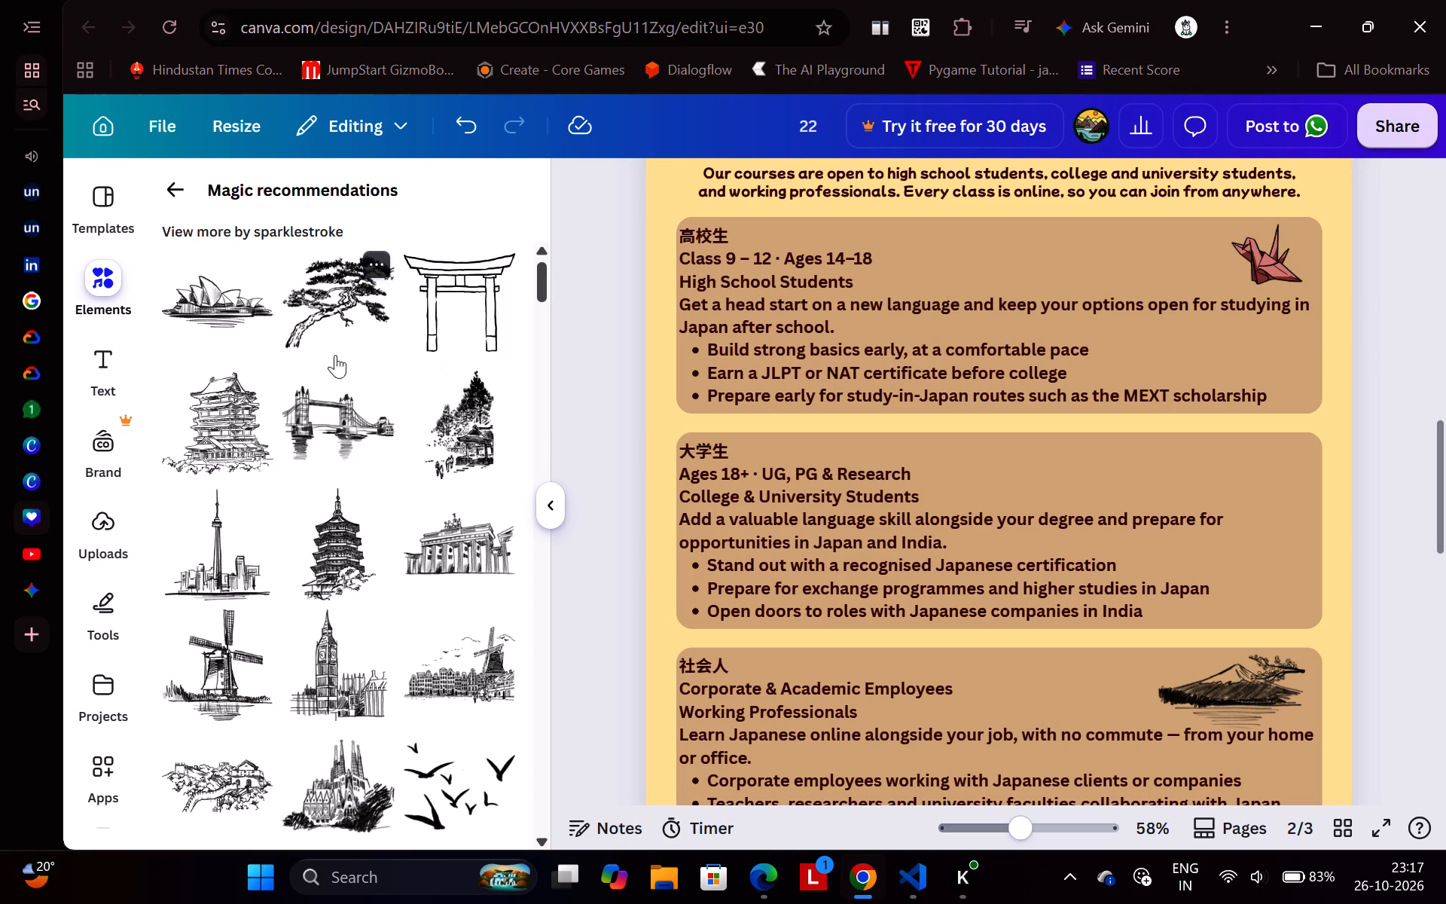
{"action": "scroll", "coordinate": [332, 478], "scroll_direction": "down", "scroll_amount": 1}
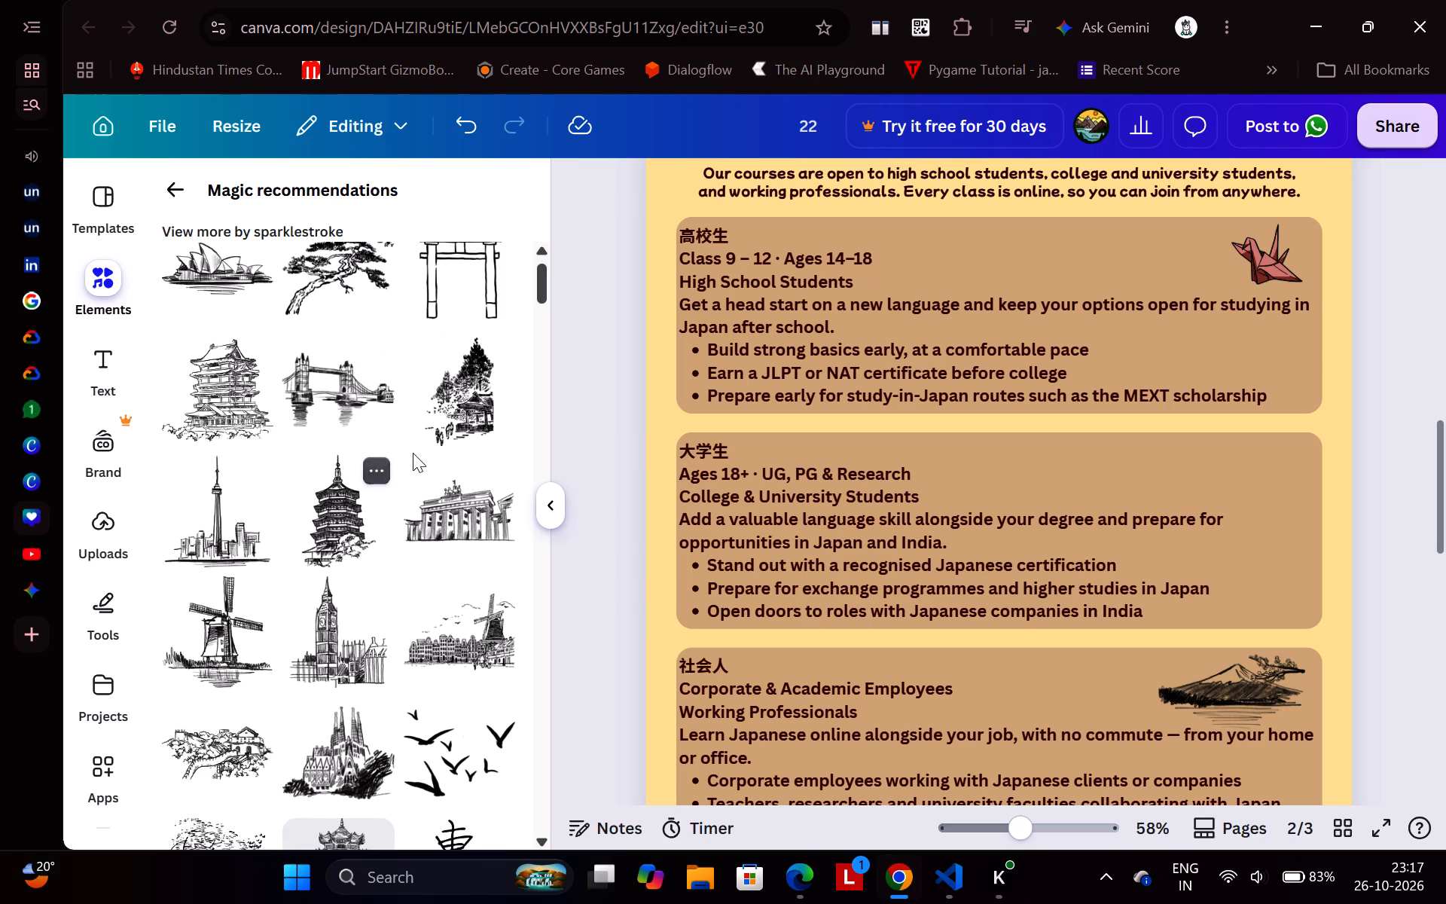
{"action": "scroll", "coordinate": [413, 453], "scroll_direction": "up", "scroll_amount": 1}
{"action": "left_click", "coordinate": [457, 332]}
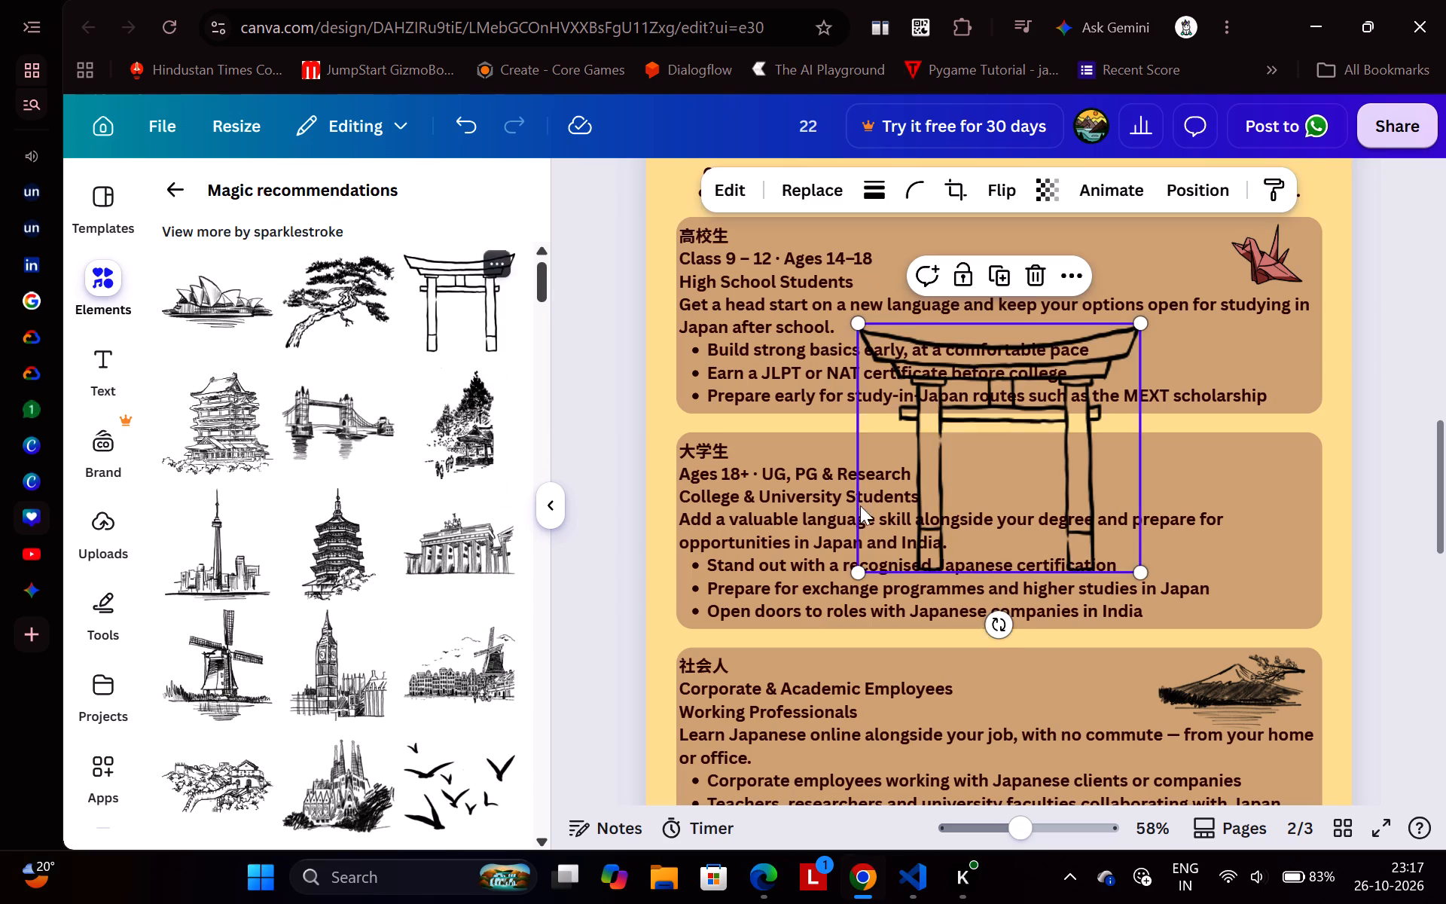
Shrink the torii gate to about 141 by 124 and place it in the College & University Students card's upper-right corner.
{"action": "left_click_drag", "start_coordinate": [1142, 573], "coordinate": [954, 402]}
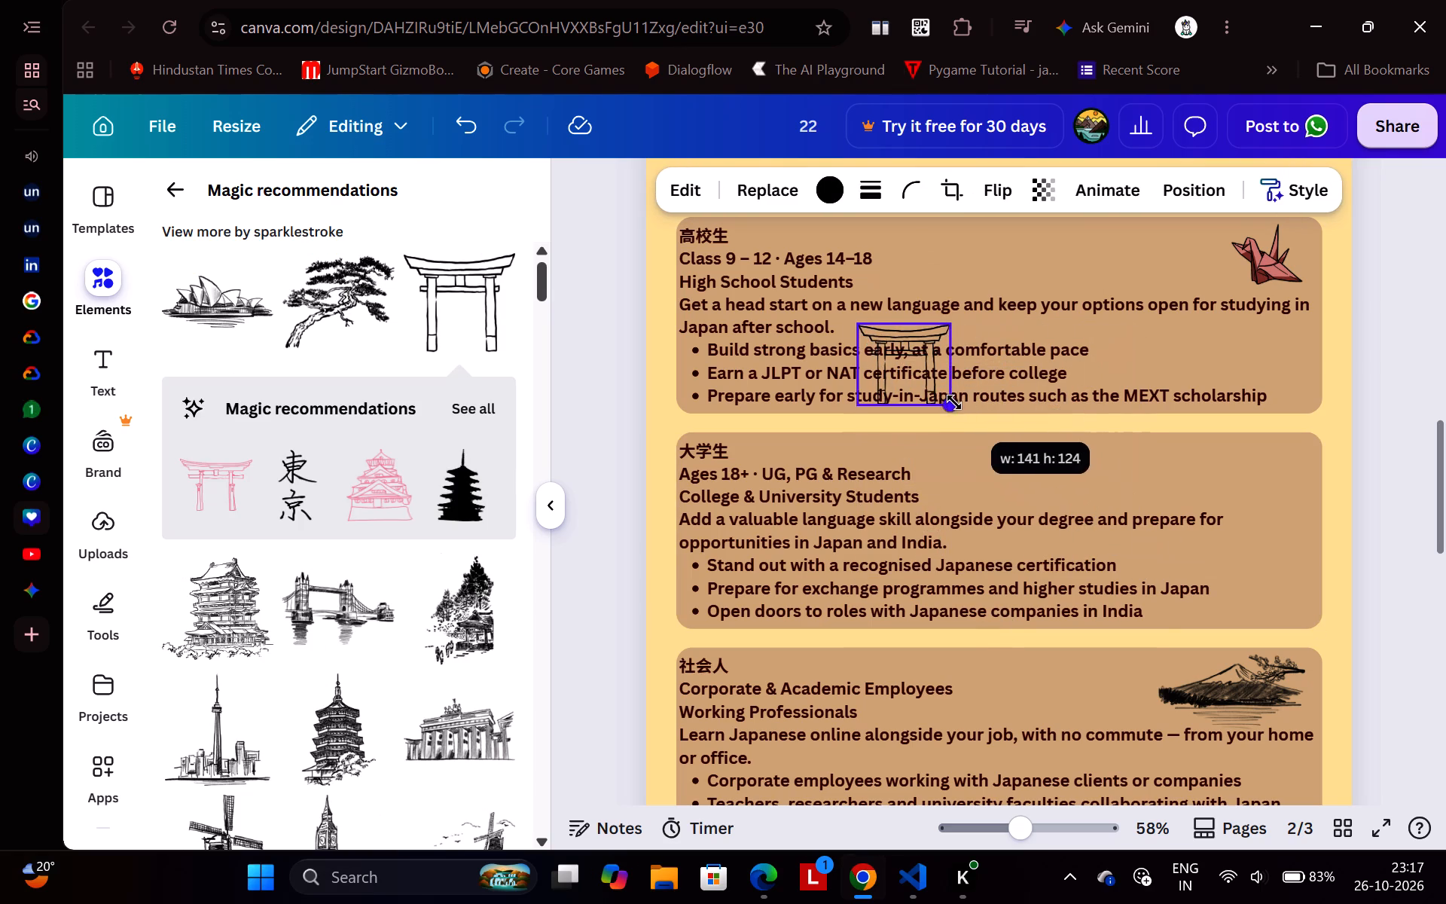
{"action": "left_click_drag", "start_coordinate": [954, 402], "coordinate": [954, 405]}
{"action": "left_click_drag", "start_coordinate": [902, 382], "coordinate": [1266, 498]}
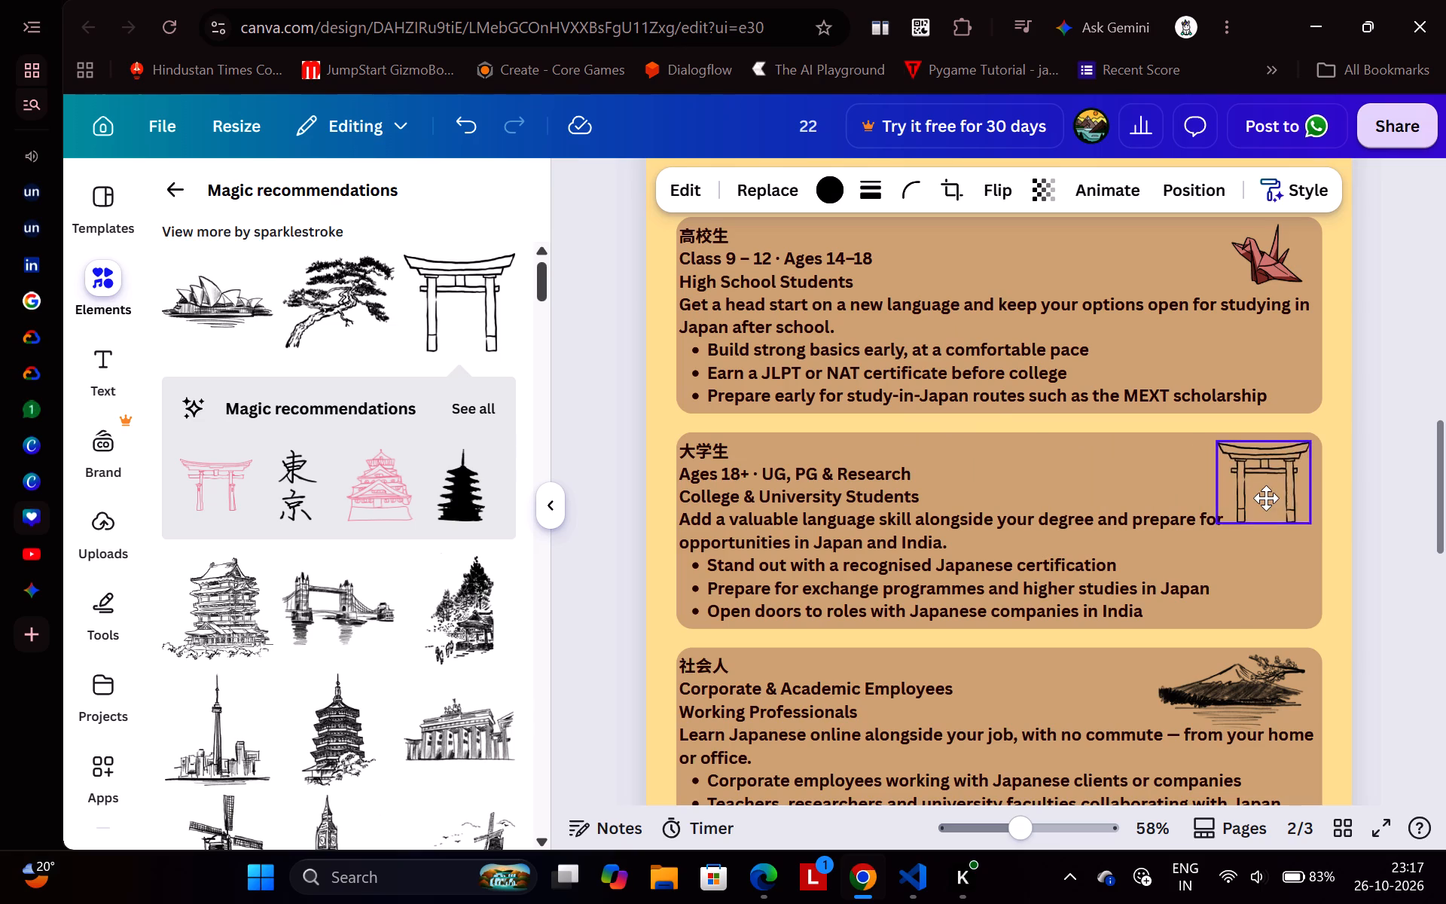
{"action": "left_click_drag", "start_coordinate": [1266, 498], "coordinate": [1258, 498]}
Try the mountain sketch at a smaller size in the Working Professionals card, and delete it from the page.
{"action": "left_click", "coordinate": [1240, 692]}
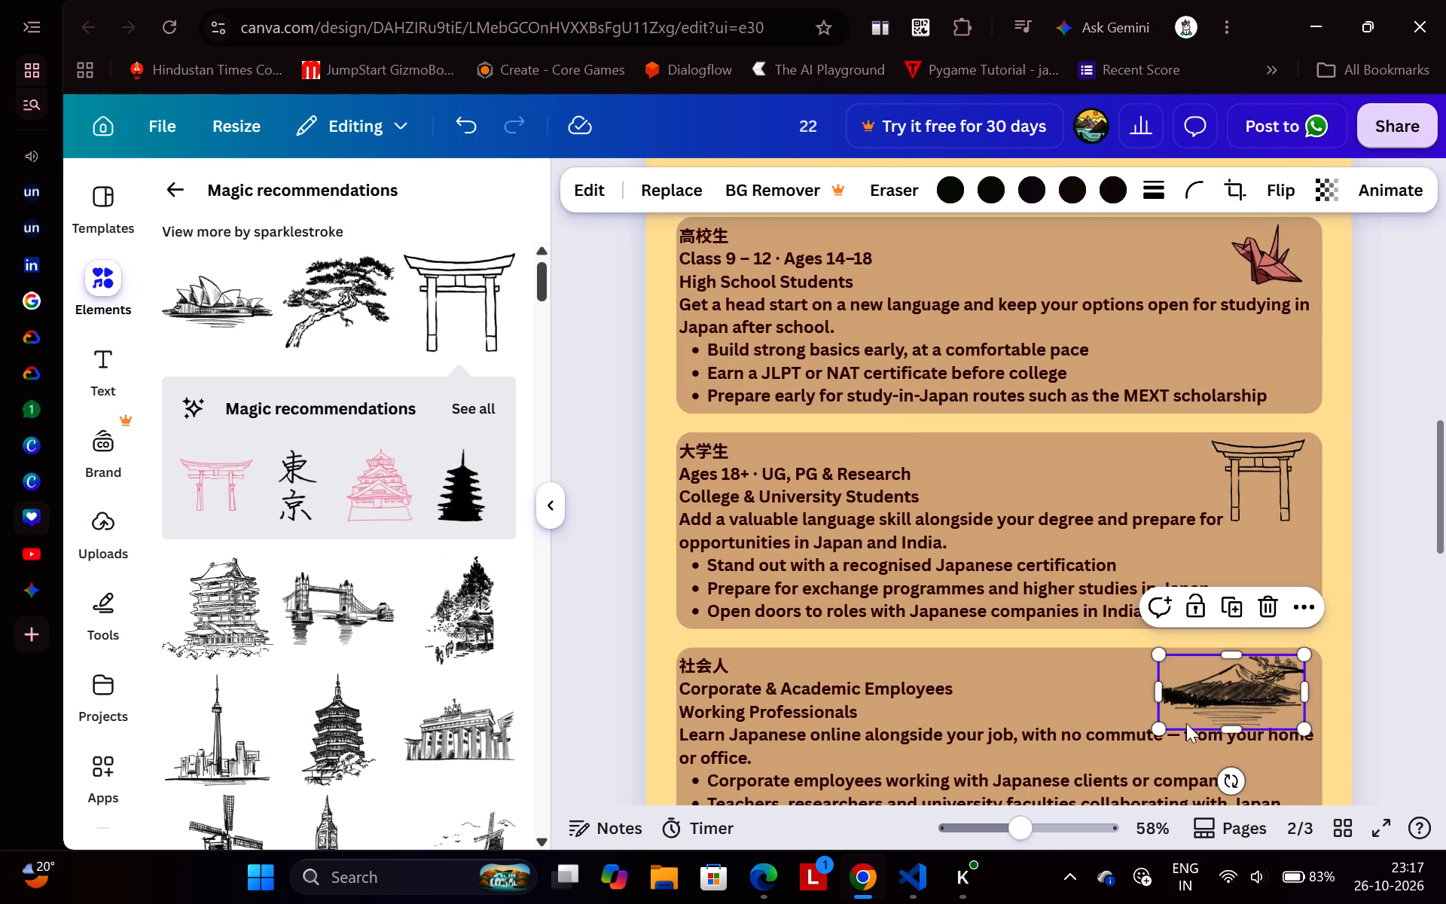
{"action": "left_click_drag", "start_coordinate": [1161, 725], "coordinate": [1224, 701]}
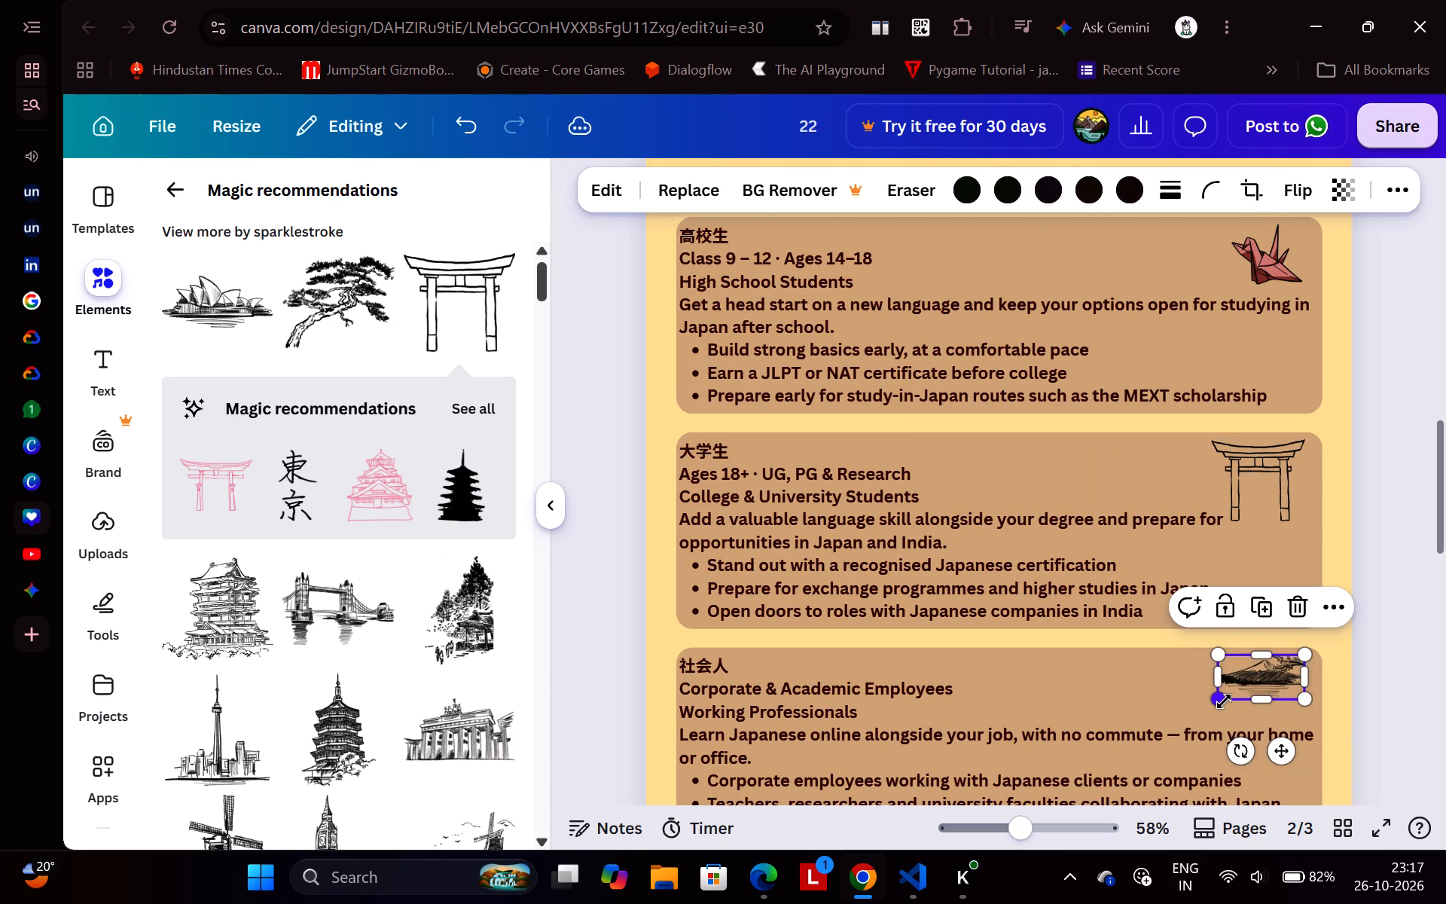
{"action": "key", "text": "Delete"}
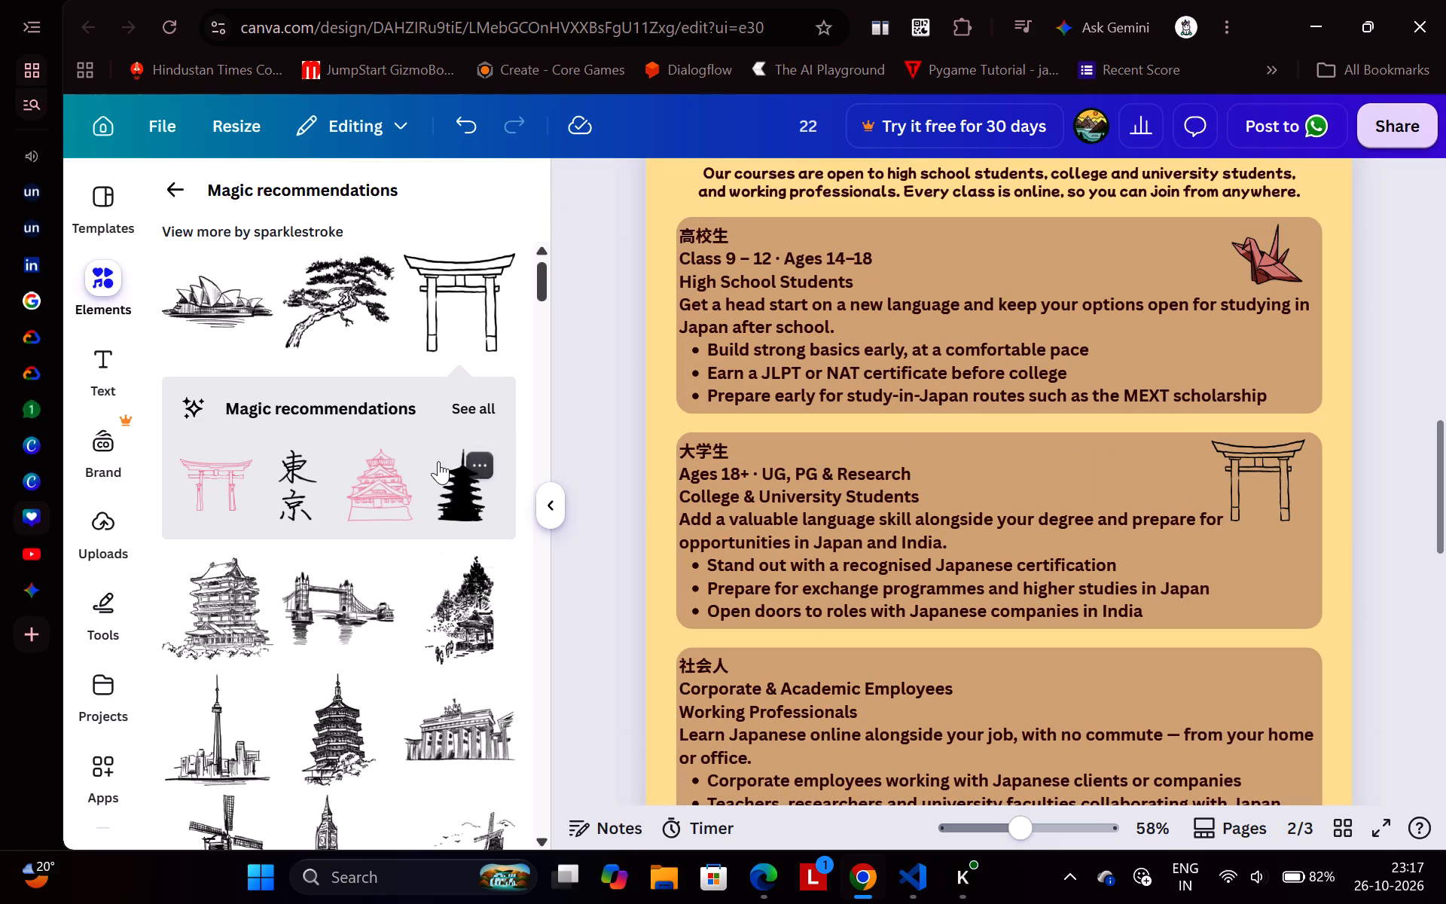
Browse the magic recommendations for another Japanese-themed illustration for the Working Professionals card.
{"action": "scroll", "coordinate": [438, 461], "scroll_direction": "up", "scroll_amount": 2}
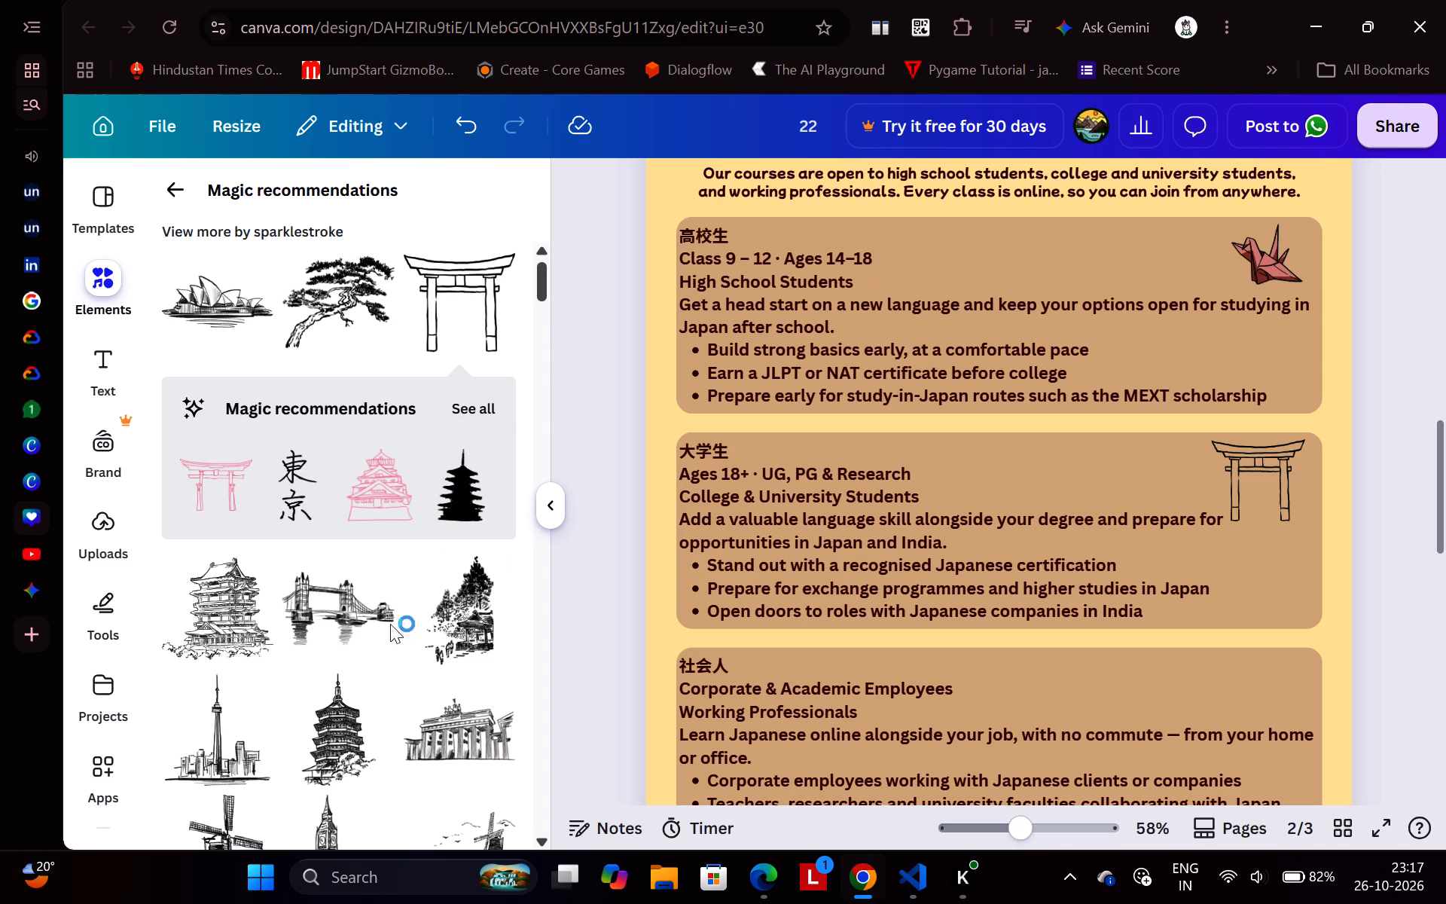
{"action": "scroll", "coordinate": [389, 625], "scroll_direction": "down", "scroll_amount": 2}
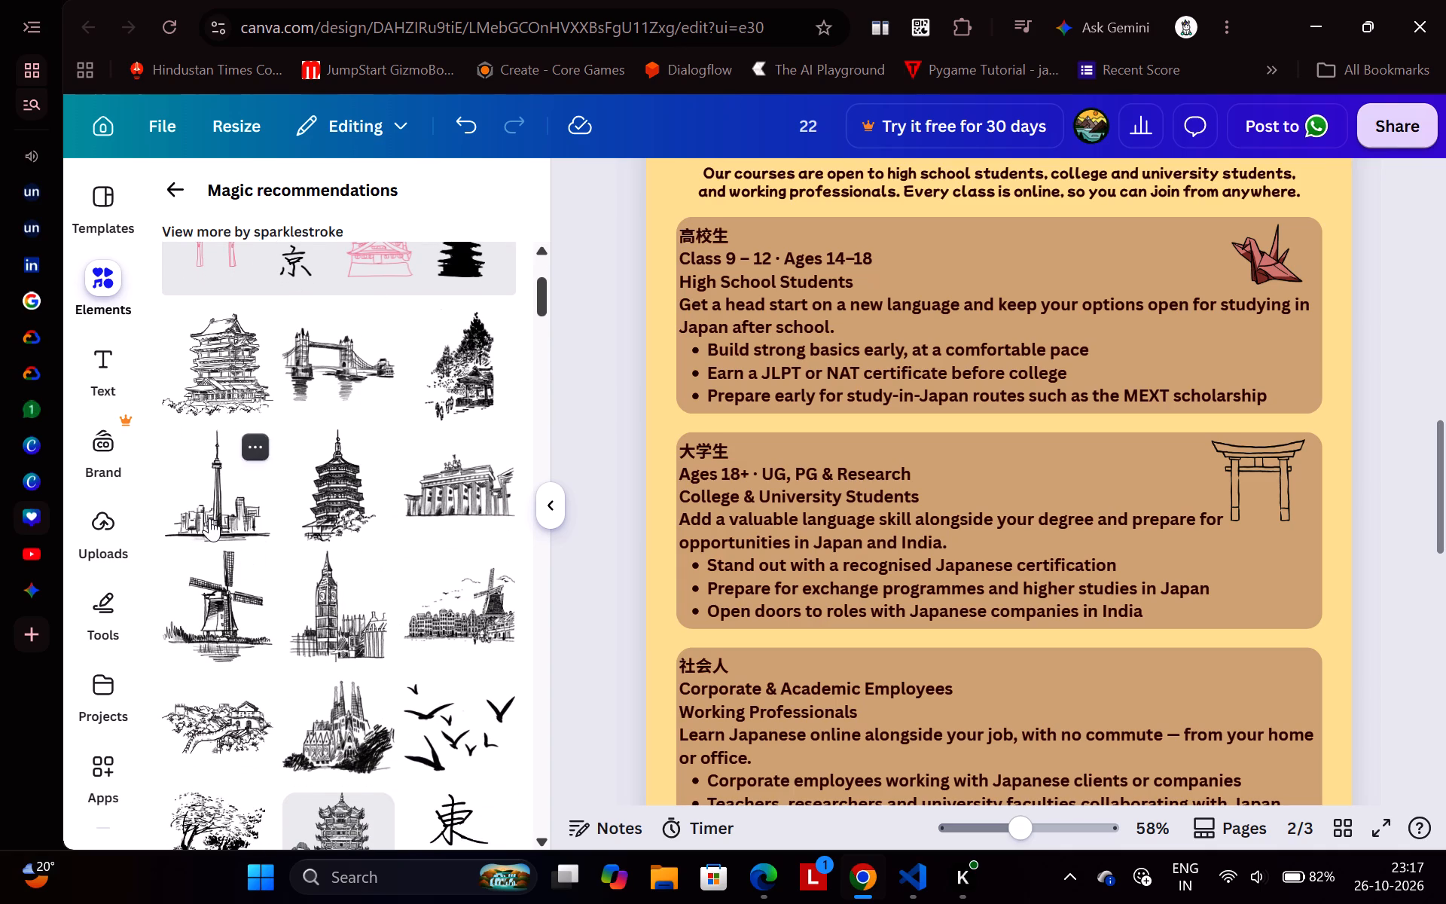
{"action": "scroll", "coordinate": [209, 518], "scroll_direction": "down", "scroll_amount": 2}
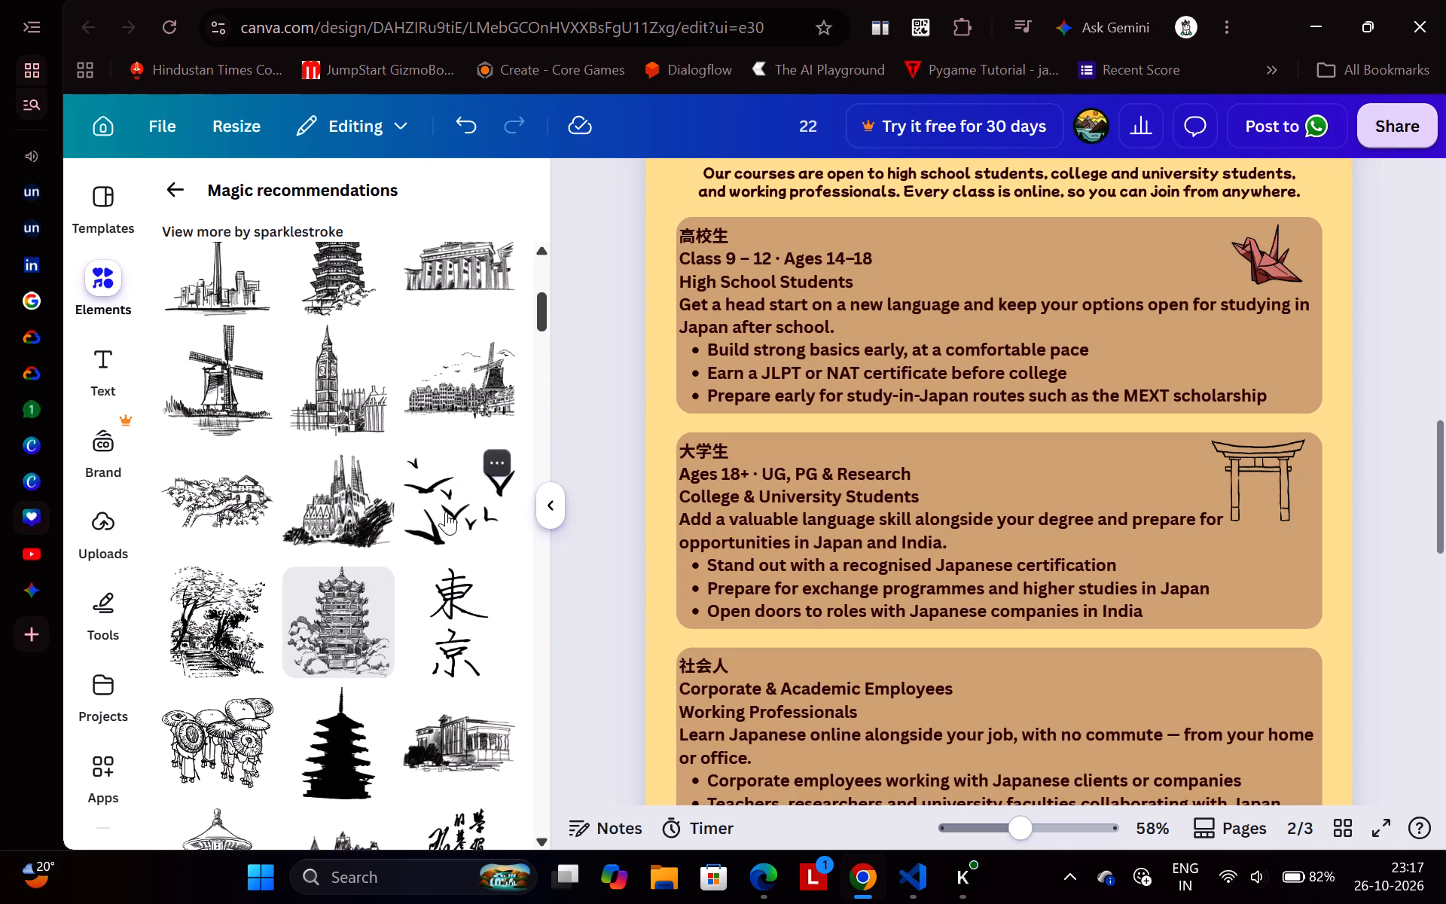
{"action": "scroll", "coordinate": [446, 512], "scroll_direction": "down", "scroll_amount": 3}
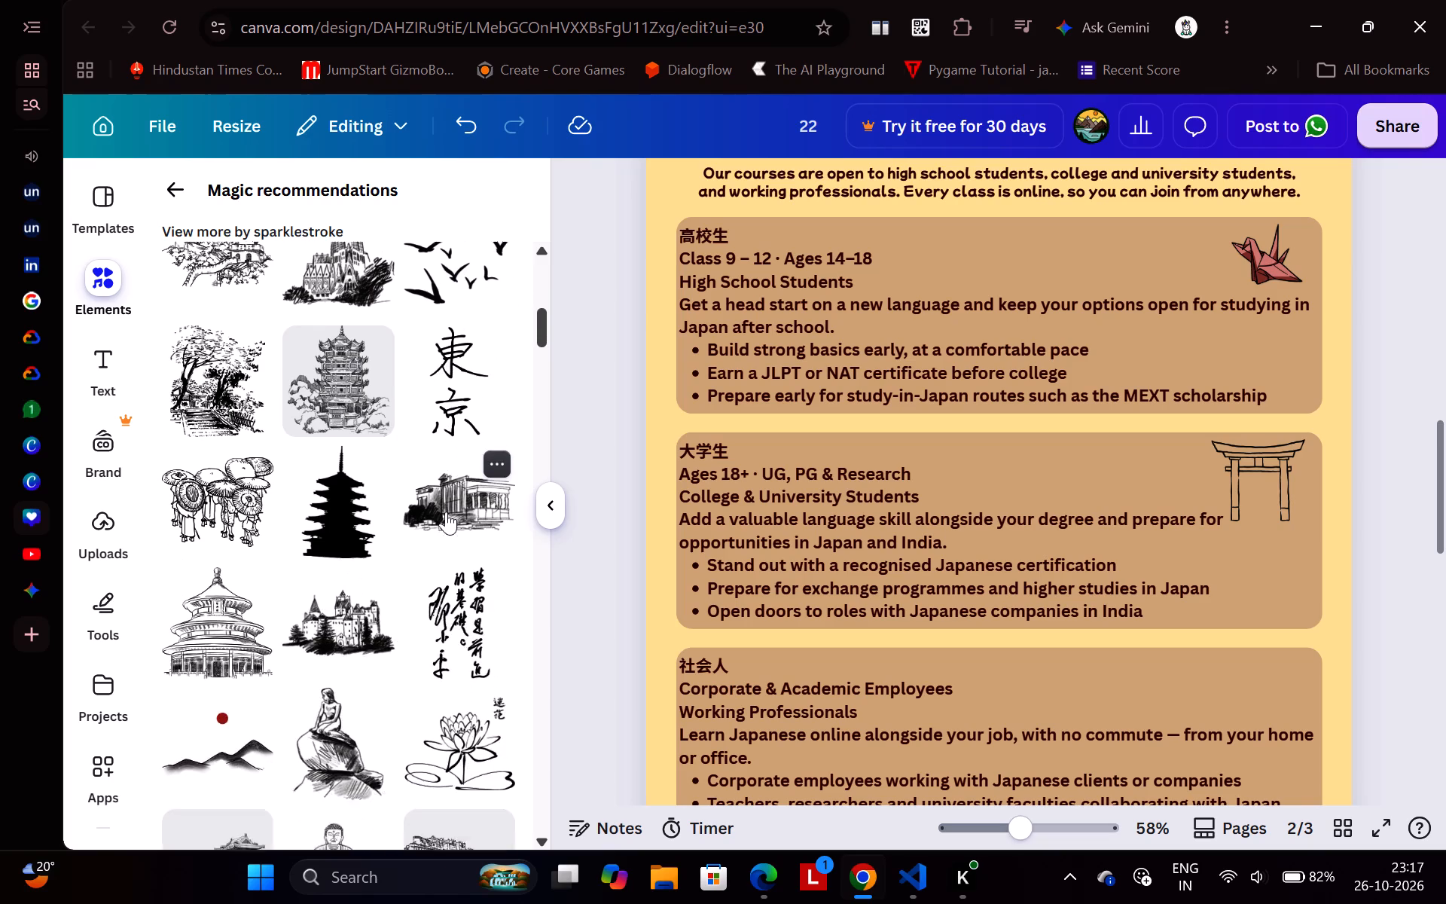
{"action": "scroll", "coordinate": [446, 512], "scroll_direction": "down", "scroll_amount": 2}
{"action": "scroll", "coordinate": [380, 587], "scroll_direction": "down", "scroll_amount": 1}
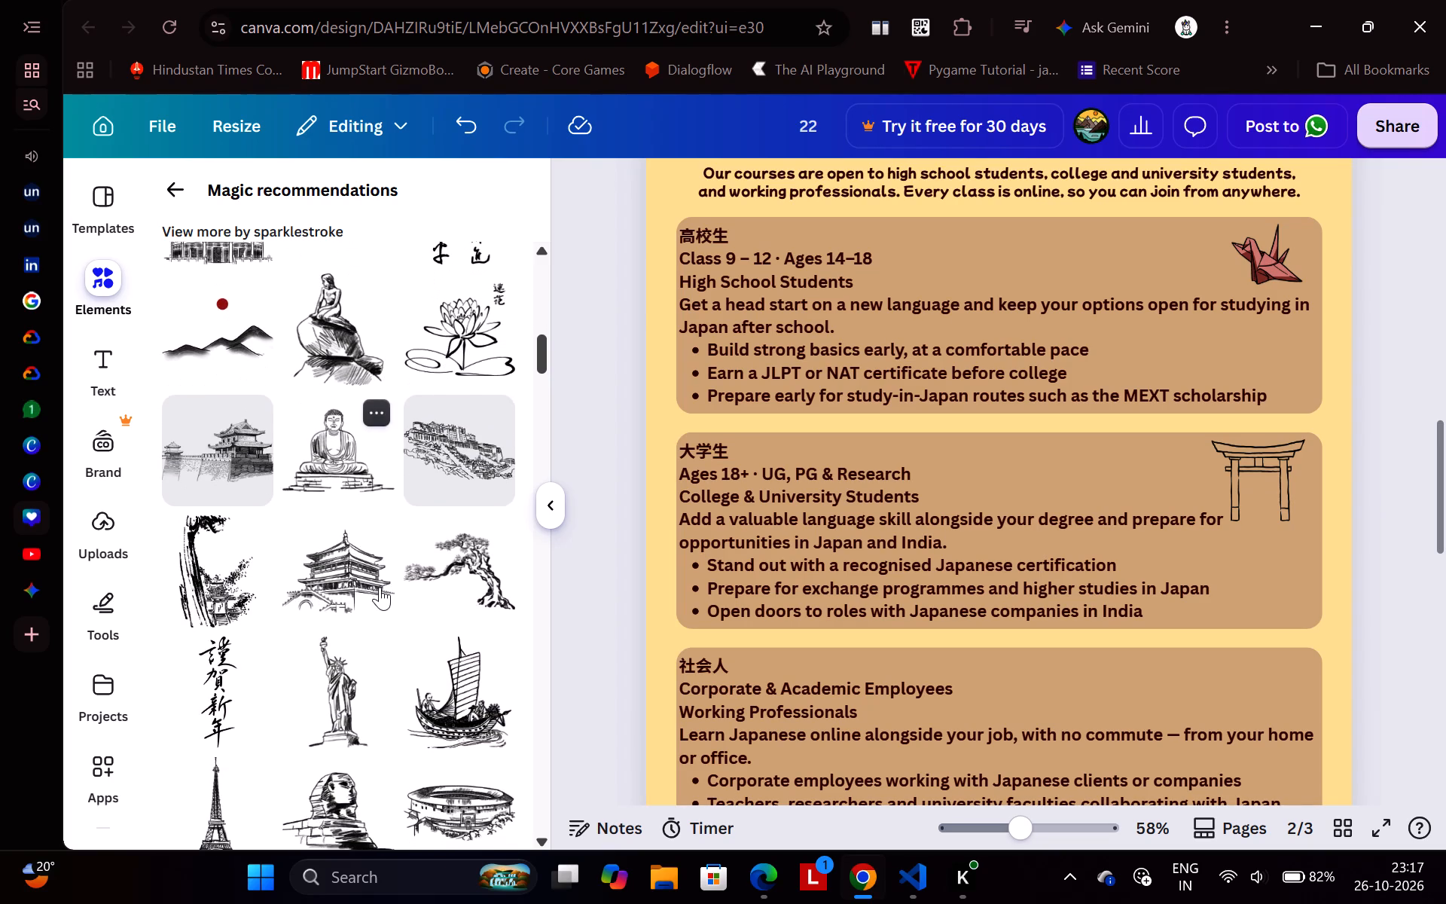
{"action": "scroll", "coordinate": [432, 621], "scroll_direction": "down", "scroll_amount": 2}
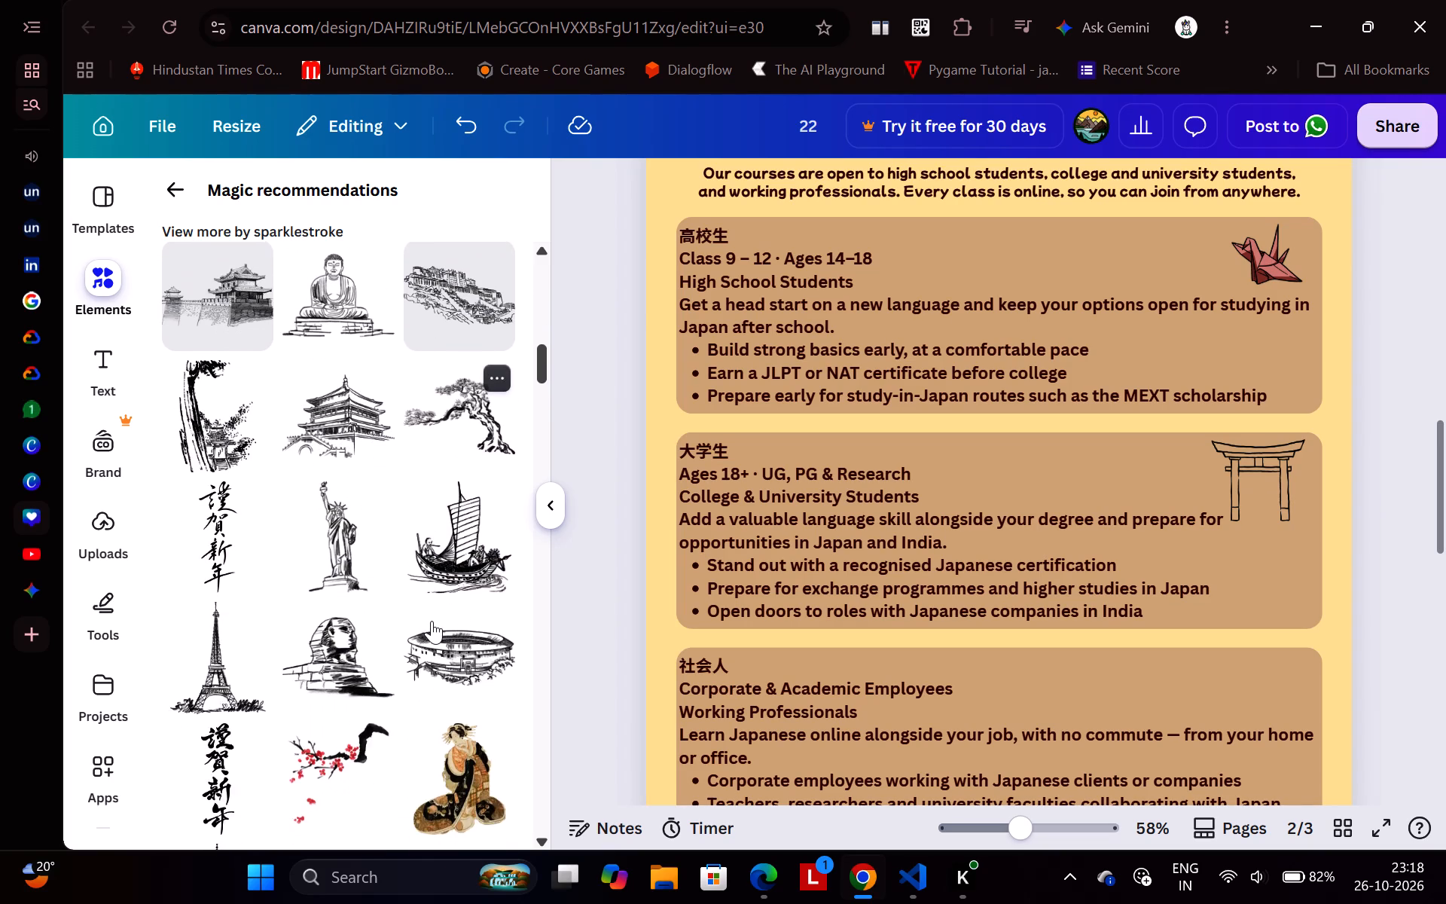
{"action": "scroll", "coordinate": [432, 621], "scroll_direction": "down", "scroll_amount": 2}
{"action": "scroll", "coordinate": [402, 685], "scroll_direction": "down", "scroll_amount": 1}
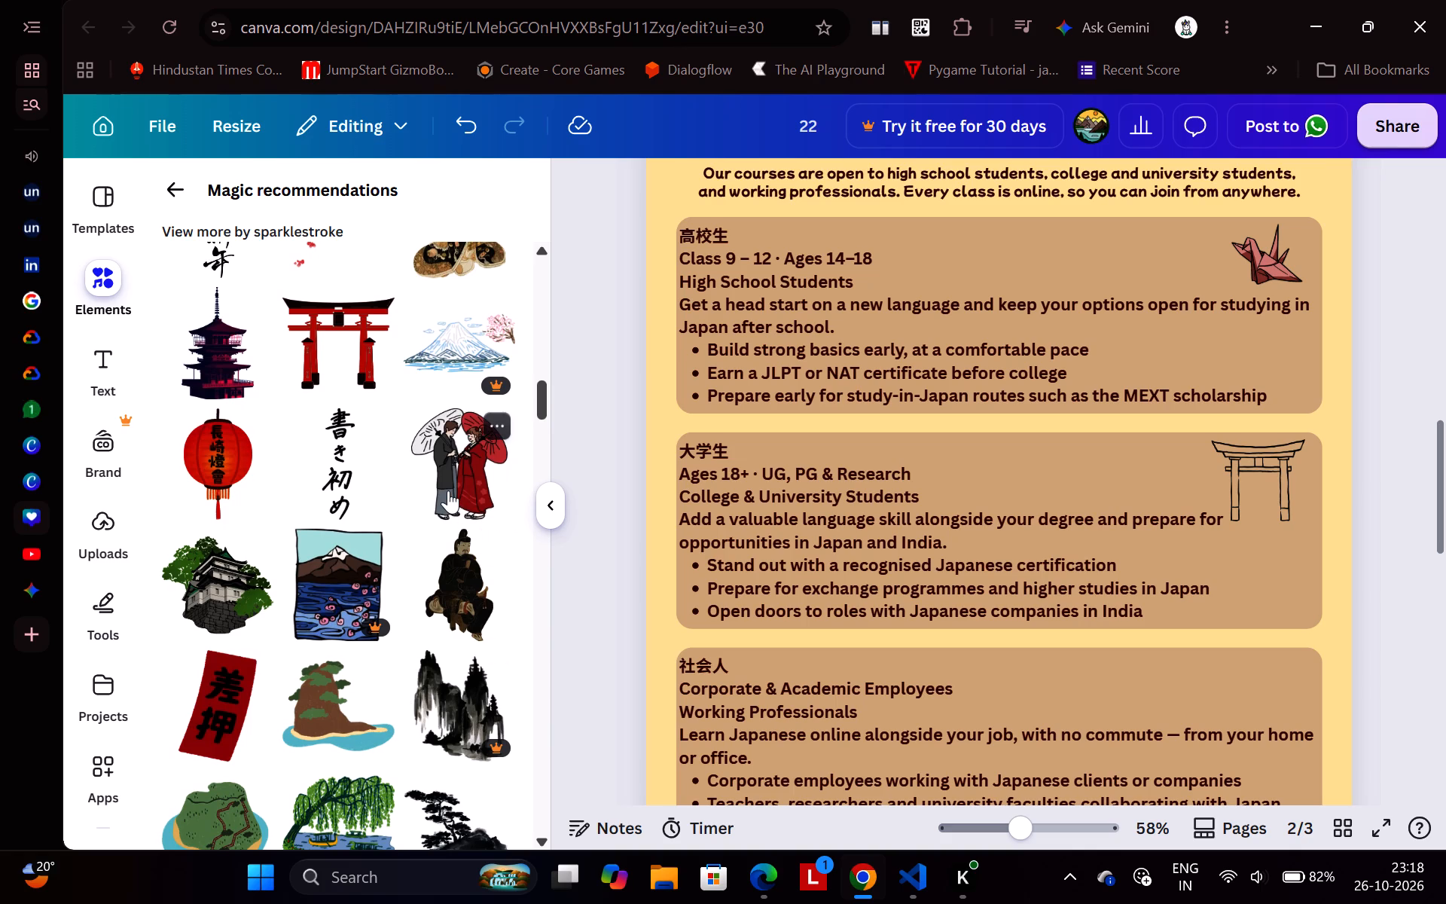
{"action": "scroll", "coordinate": [448, 490], "scroll_direction": "down", "scroll_amount": 2}
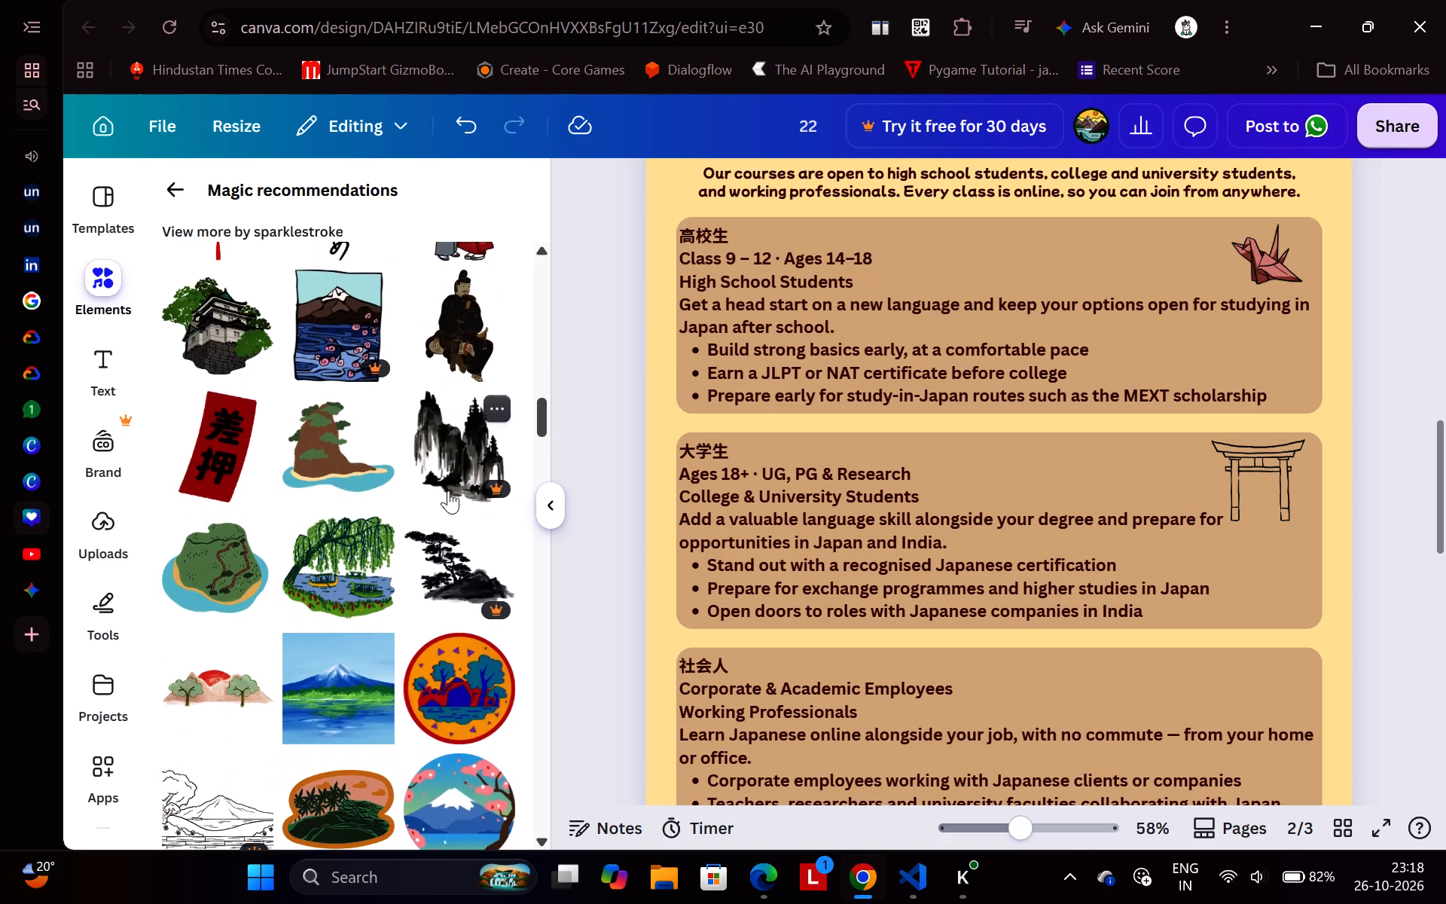
{"action": "scroll", "coordinate": [448, 490], "scroll_direction": "down", "scroll_amount": 3}
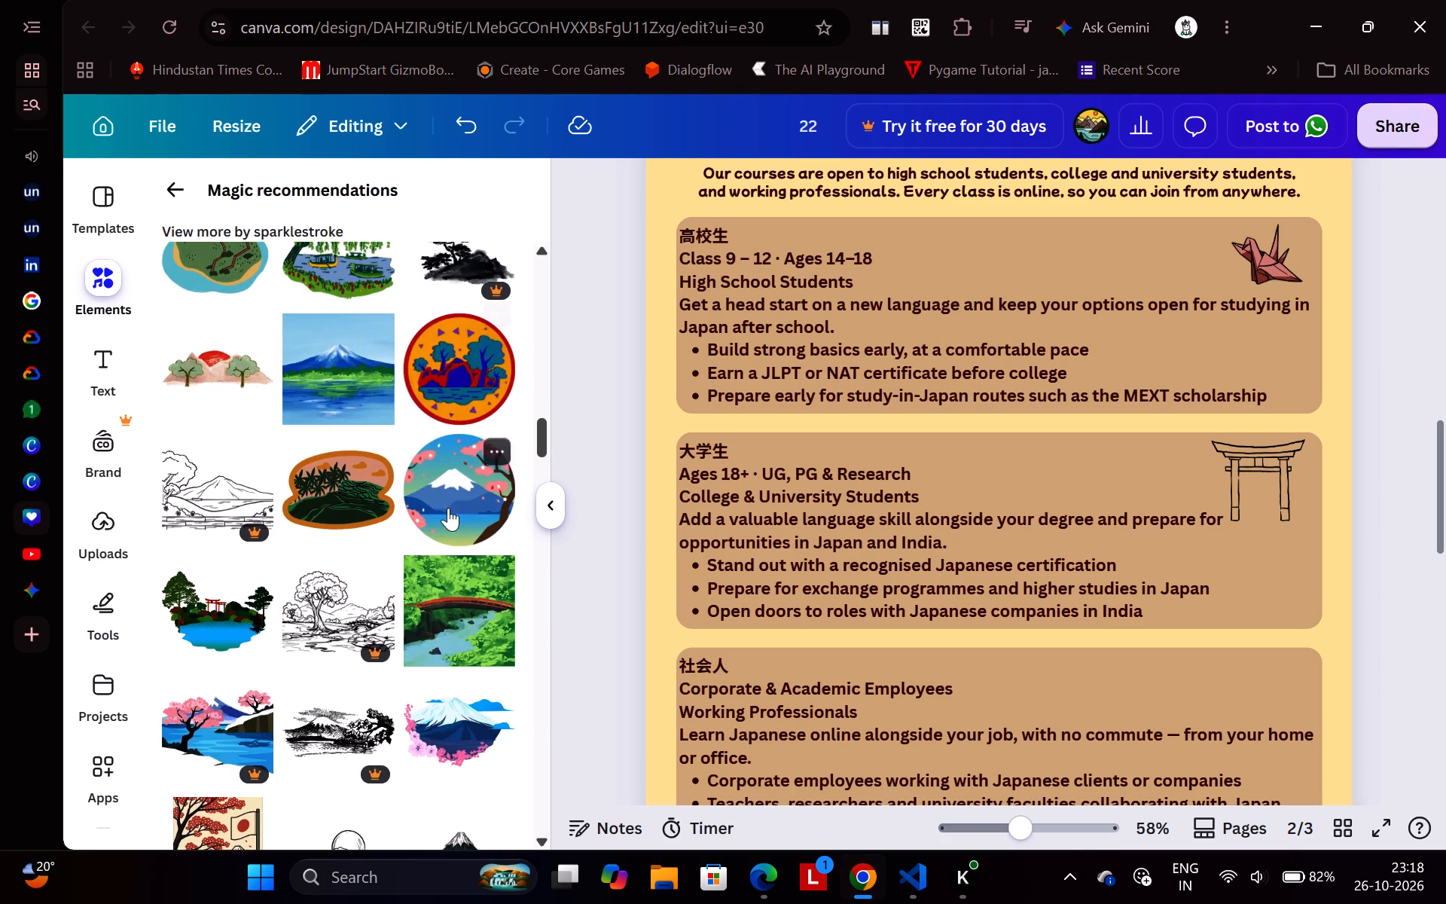
{"action": "scroll", "coordinate": [445, 582], "scroll_direction": "down", "scroll_amount": 2}
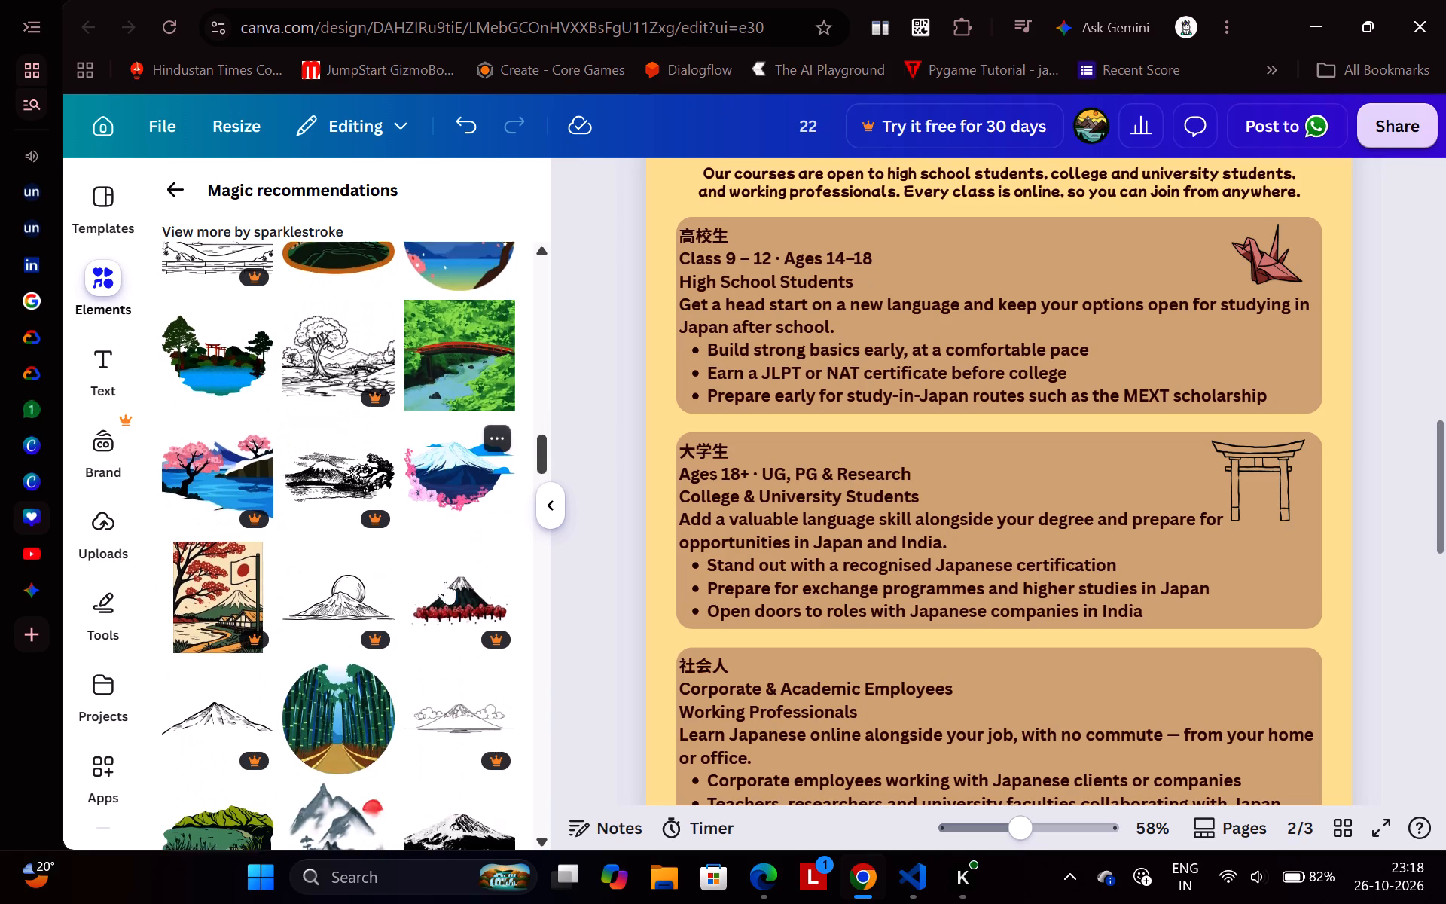
{"action": "scroll", "coordinate": [445, 582], "scroll_direction": "down", "scroll_amount": 2}
{"action": "scroll", "coordinate": [445, 582], "scroll_direction": "up", "scroll_amount": 12}
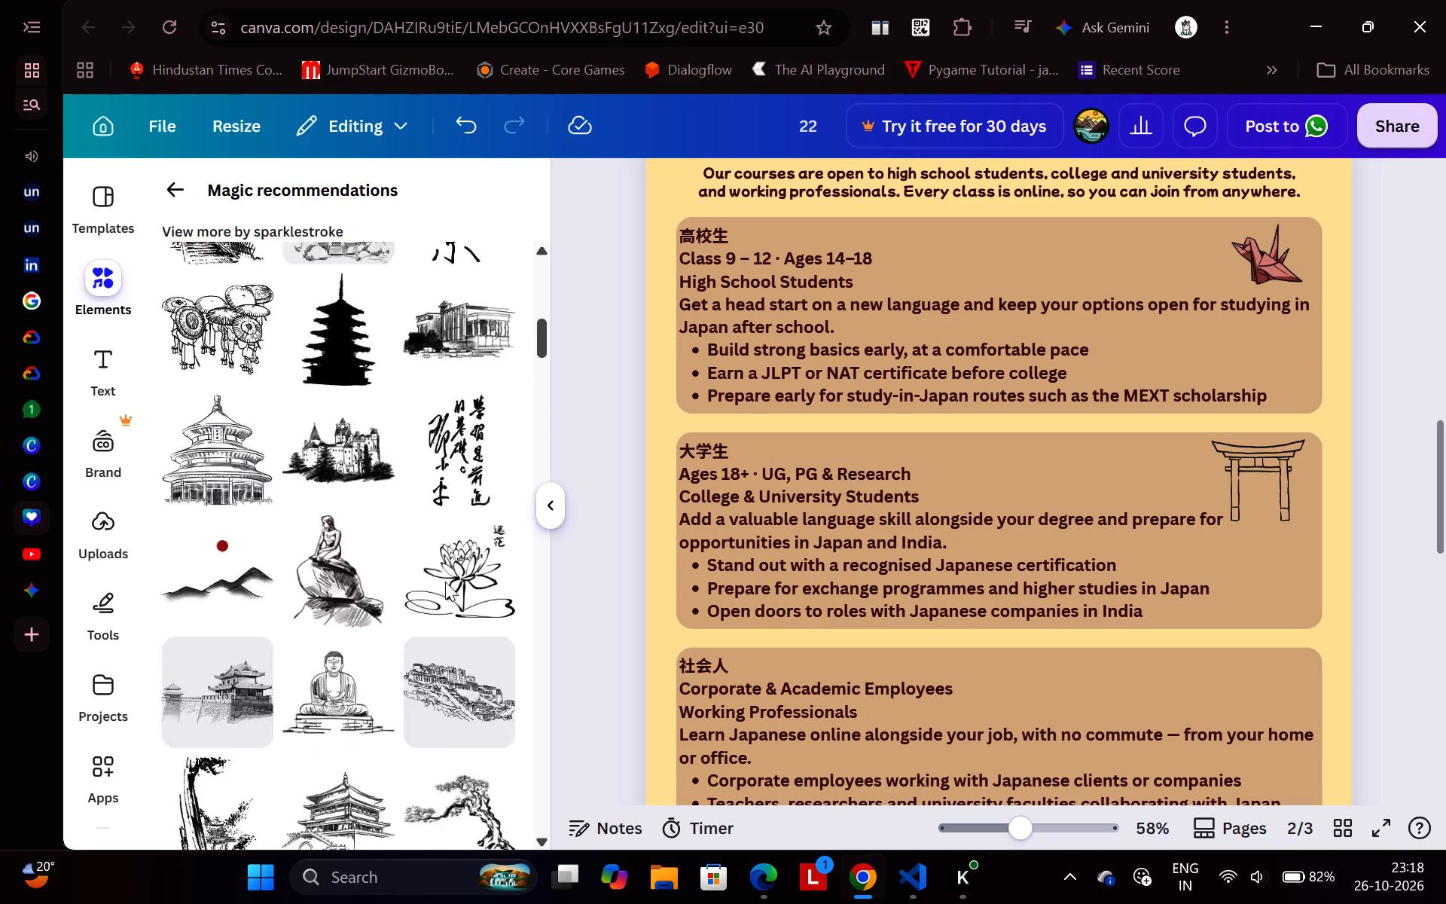
{"action": "scroll", "coordinate": [445, 582], "scroll_direction": "up", "scroll_amount": 7}
Open all magic recommendations for the outlined torii gate and add the black multi-storey Japanese castle sketch to page 2.
{"action": "left_click", "coordinate": [461, 412]}
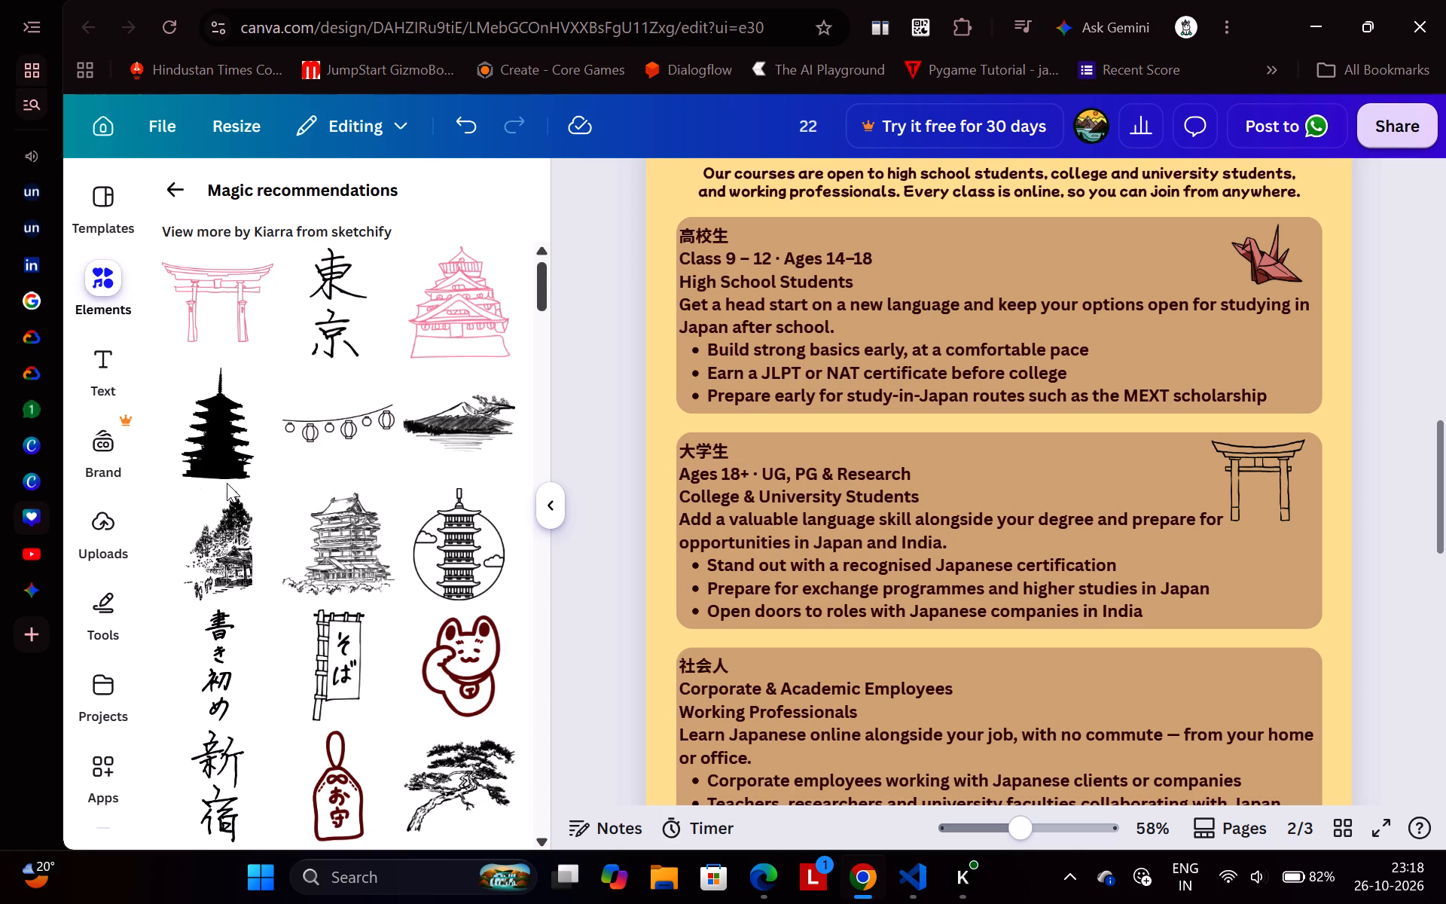
{"action": "left_click", "coordinate": [340, 569]}
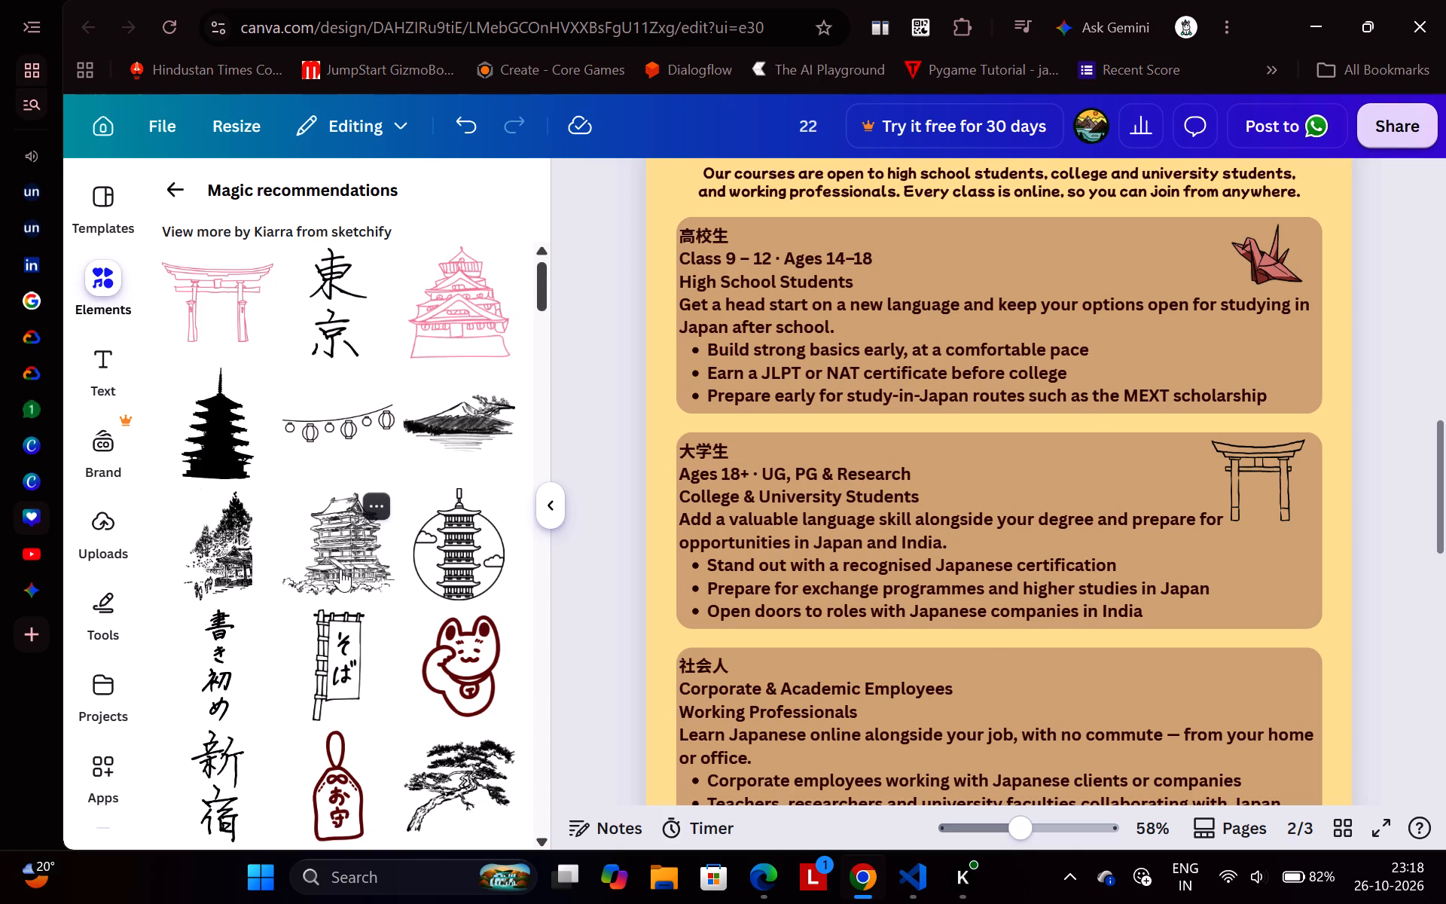
Shrink the castle sketch and place it in the Working Professionals card's upper-right corner, clear of the course description.
{"action": "left_click_drag", "start_coordinate": [1136, 571], "coordinate": [972, 422]}
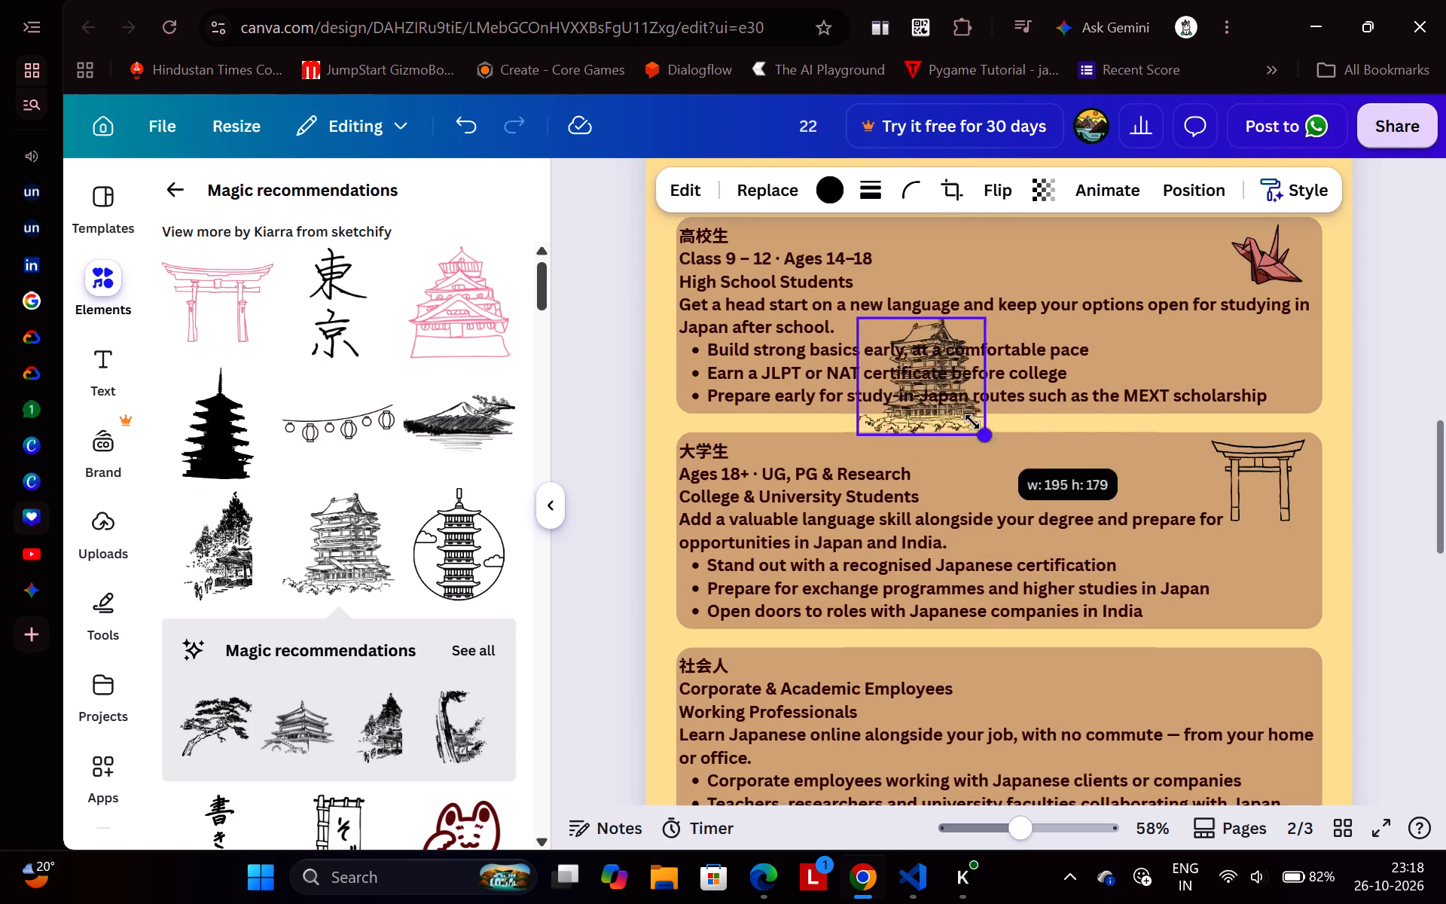
{"action": "left_click_drag", "start_coordinate": [972, 422], "coordinate": [930, 396]}
{"action": "left_click_drag", "start_coordinate": [900, 329], "coordinate": [1213, 600]}
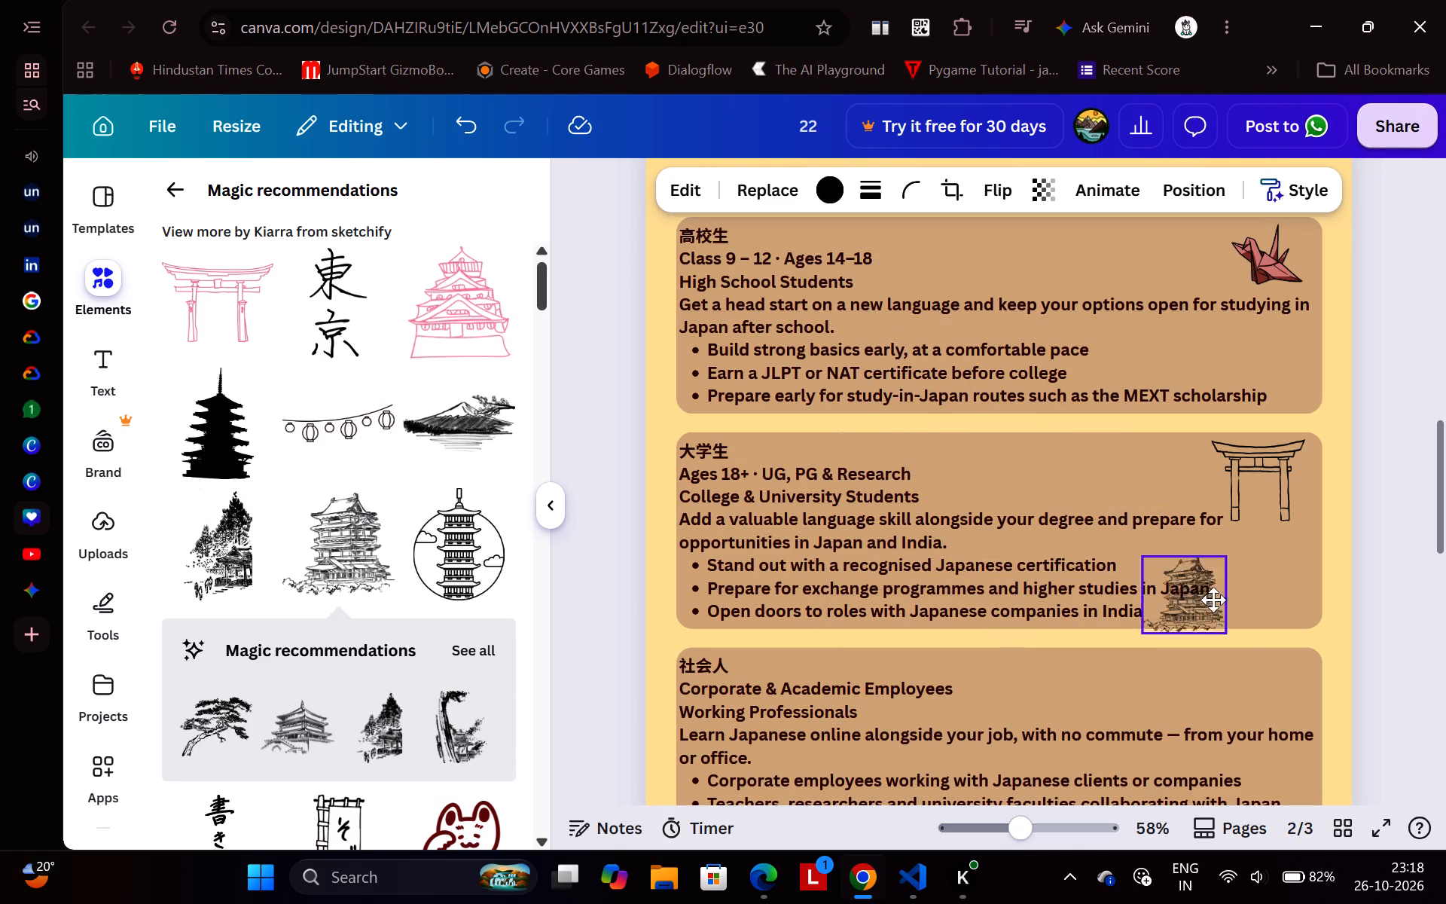
{"action": "left_click_drag", "start_coordinate": [1213, 600], "coordinate": [1267, 664]}
{"action": "left_click", "coordinate": [1378, 492]}
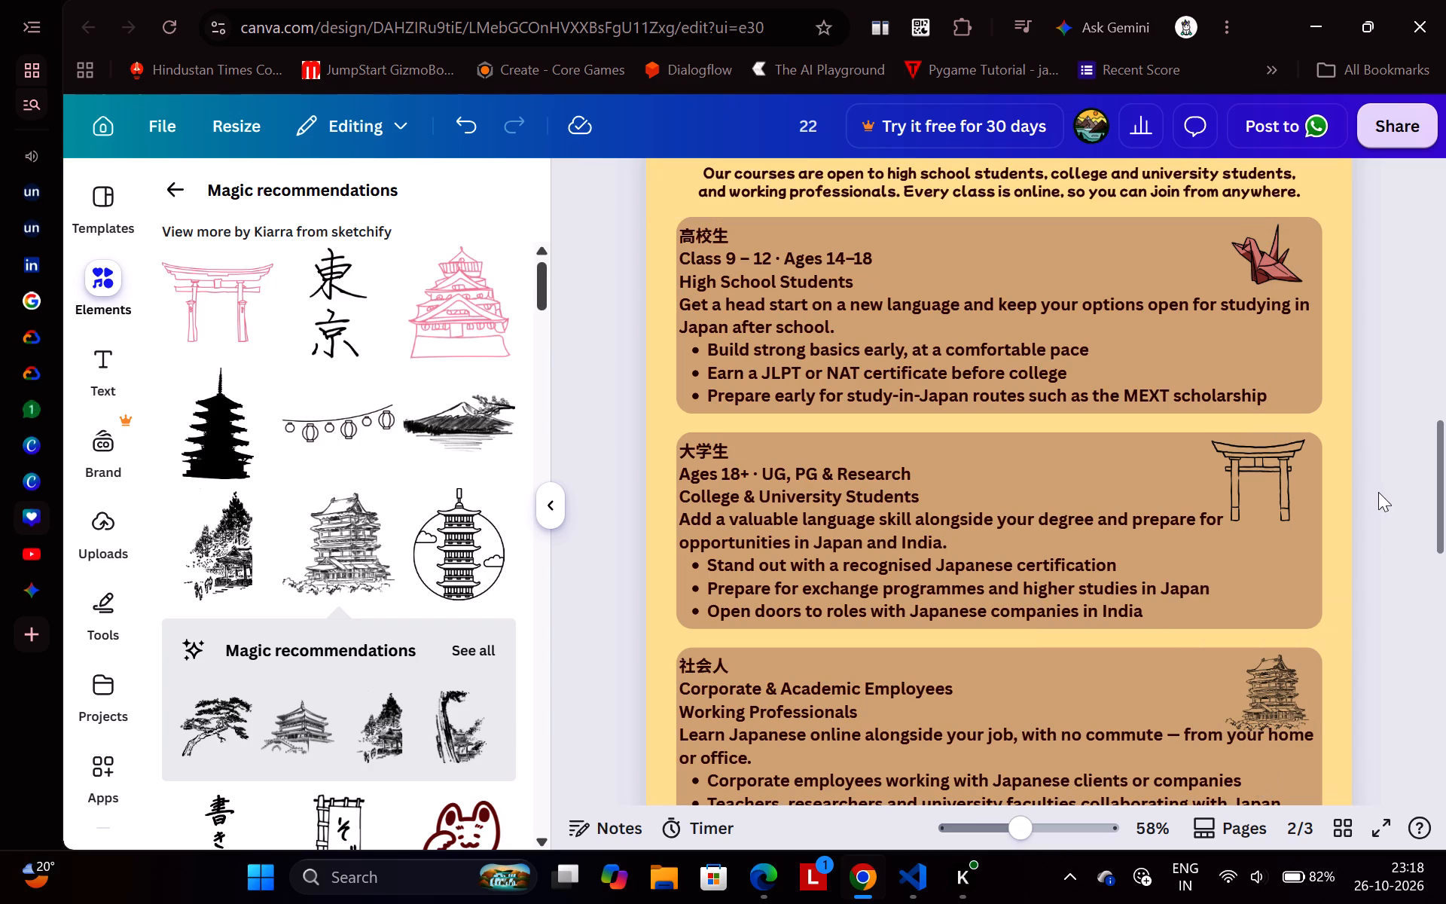
{"action": "left_click", "coordinate": [1269, 686]}
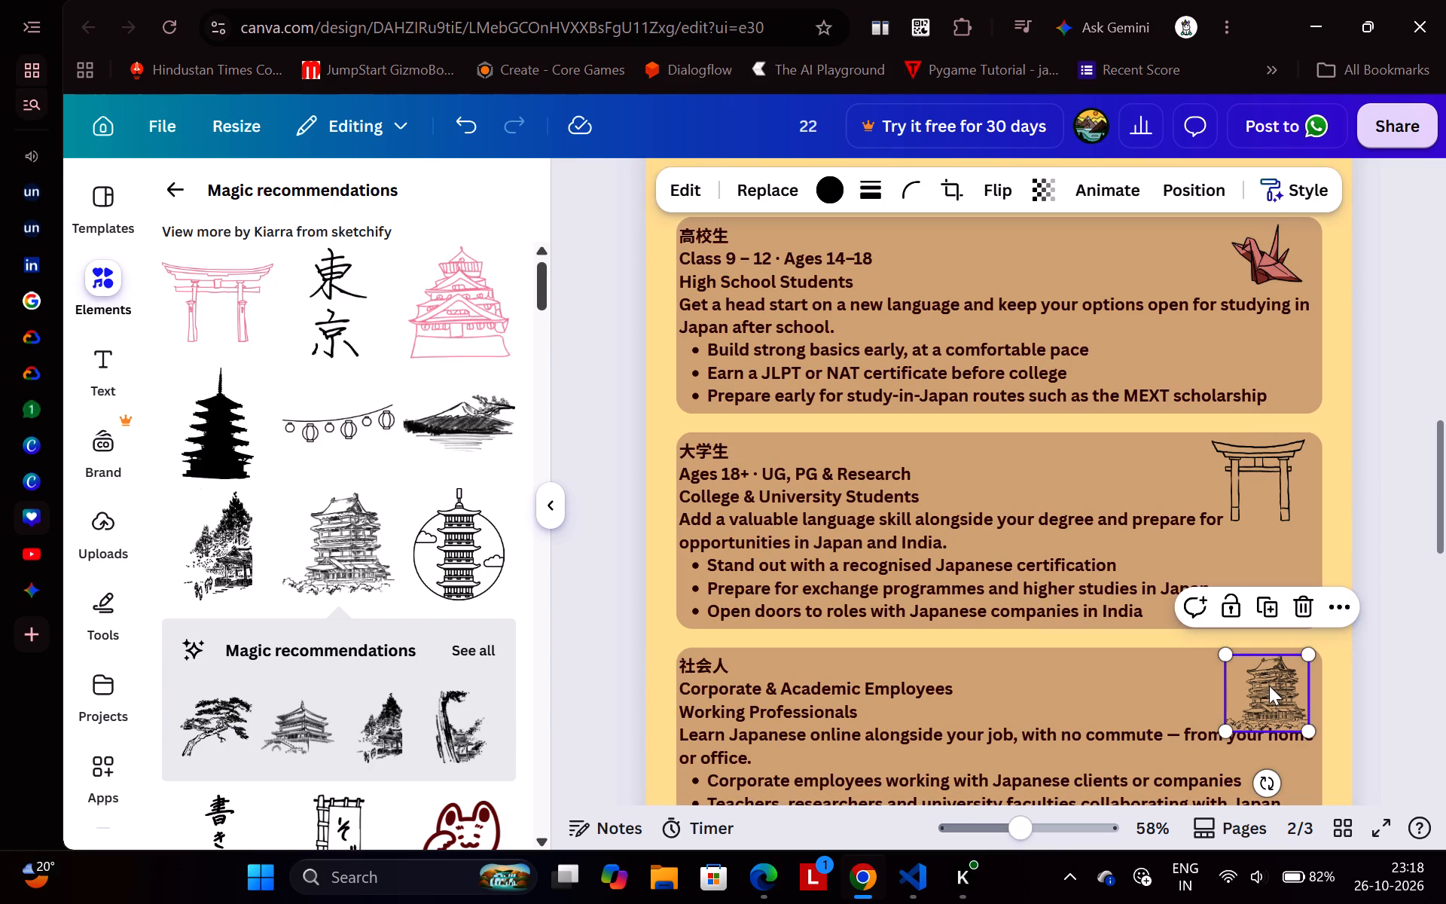
{"action": "left_click_drag", "start_coordinate": [1304, 726], "coordinate": [1296, 717]}
{"action": "left_click", "coordinate": [1264, 698]}
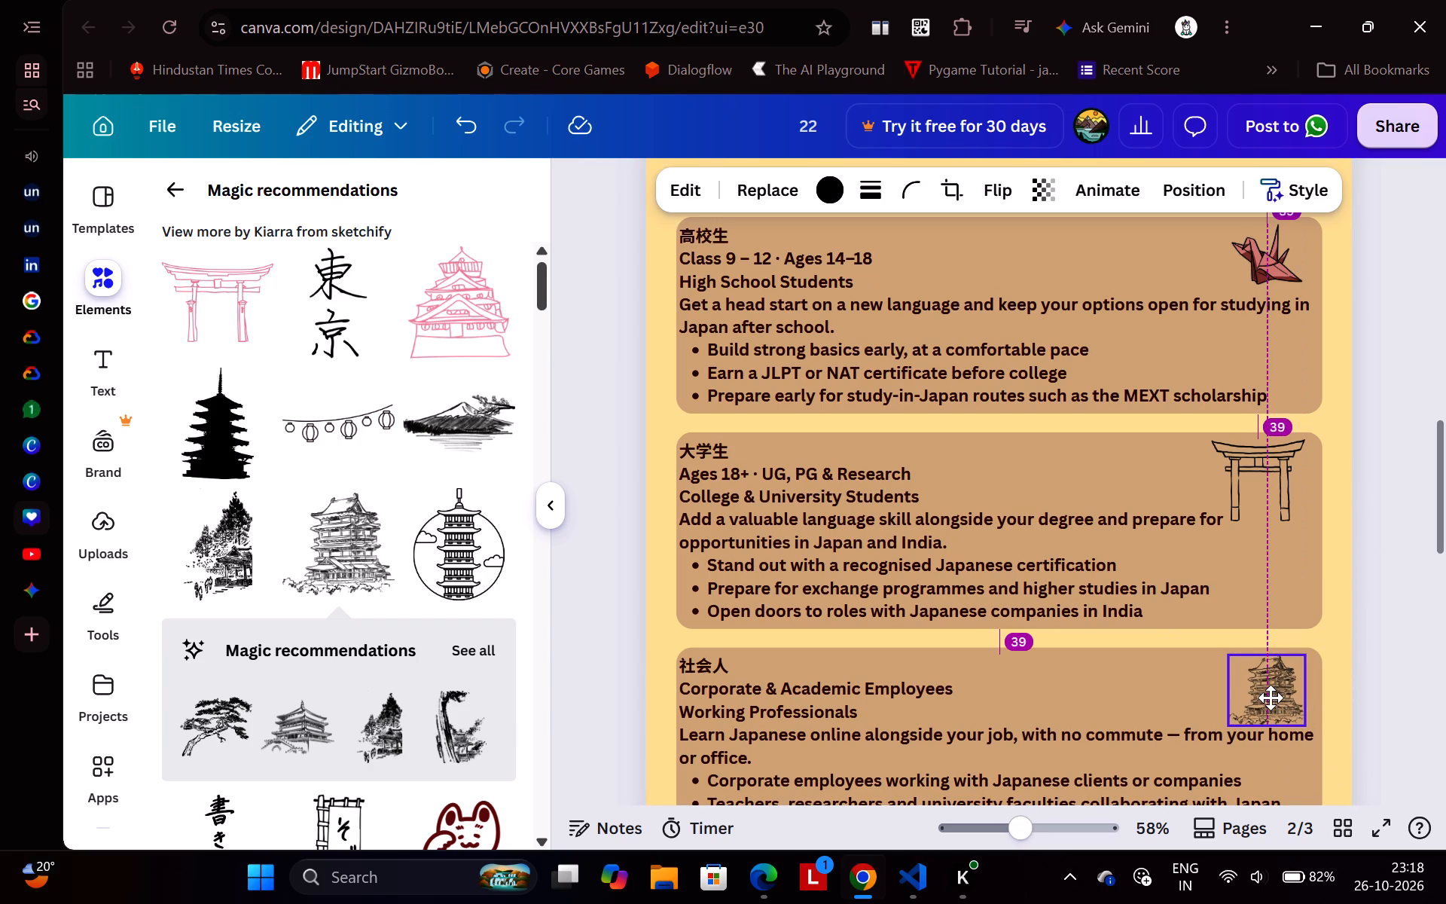
{"action": "left_click", "coordinate": [1392, 606]}
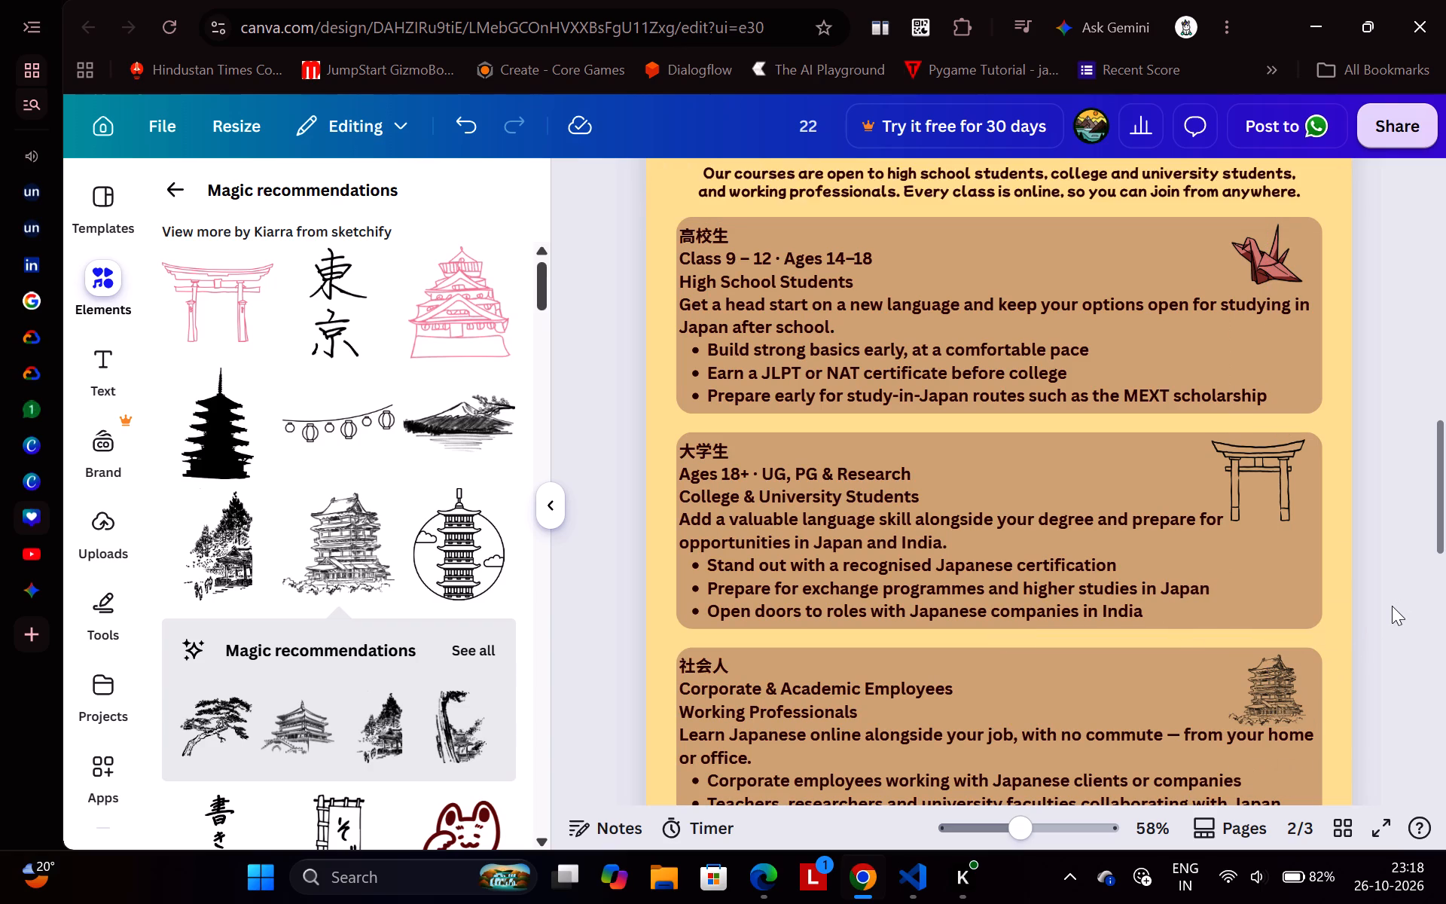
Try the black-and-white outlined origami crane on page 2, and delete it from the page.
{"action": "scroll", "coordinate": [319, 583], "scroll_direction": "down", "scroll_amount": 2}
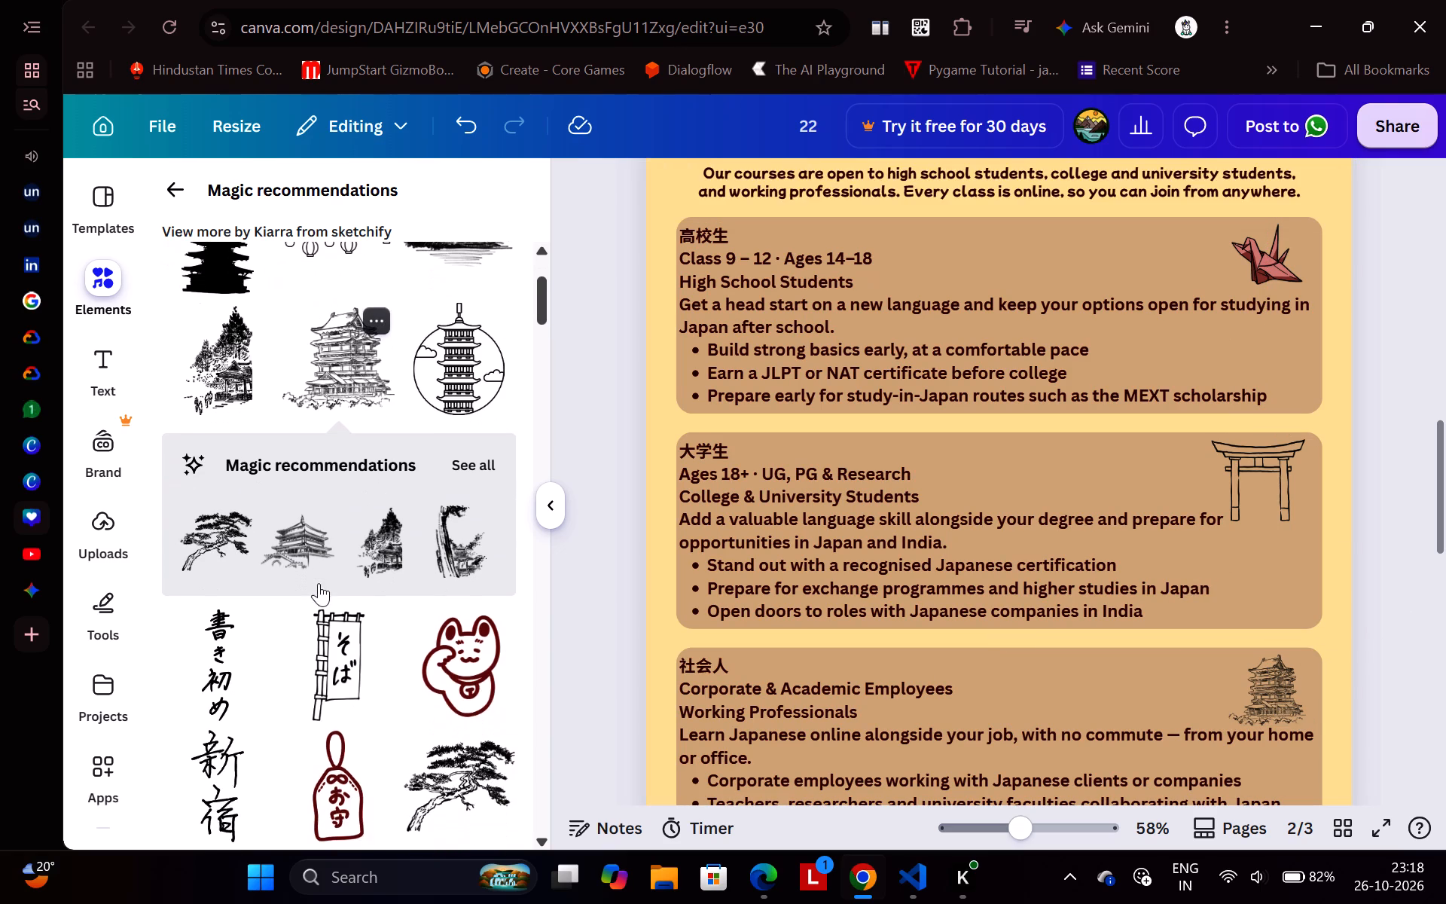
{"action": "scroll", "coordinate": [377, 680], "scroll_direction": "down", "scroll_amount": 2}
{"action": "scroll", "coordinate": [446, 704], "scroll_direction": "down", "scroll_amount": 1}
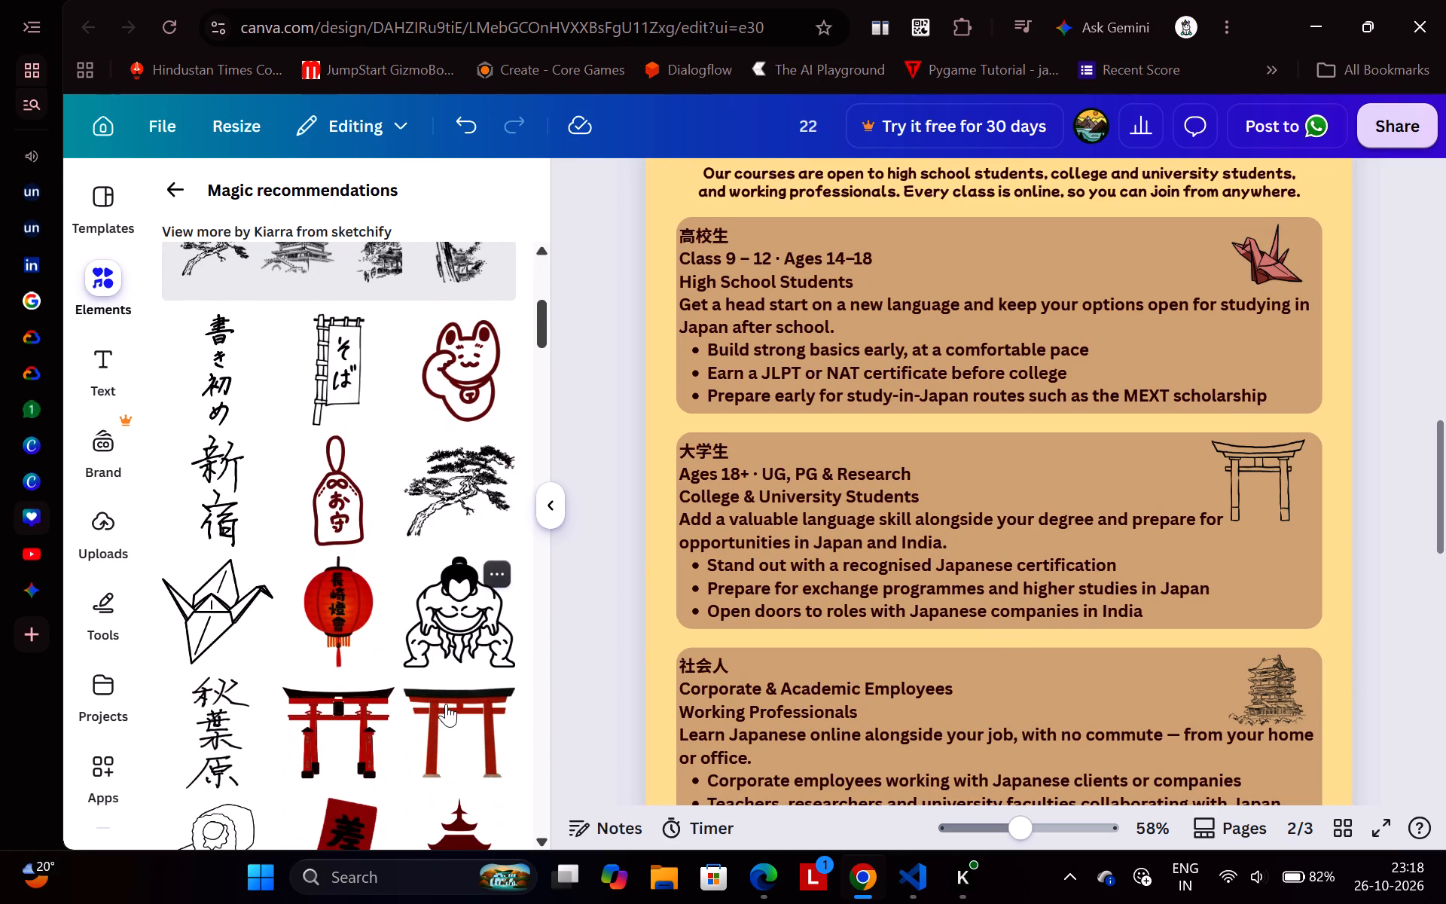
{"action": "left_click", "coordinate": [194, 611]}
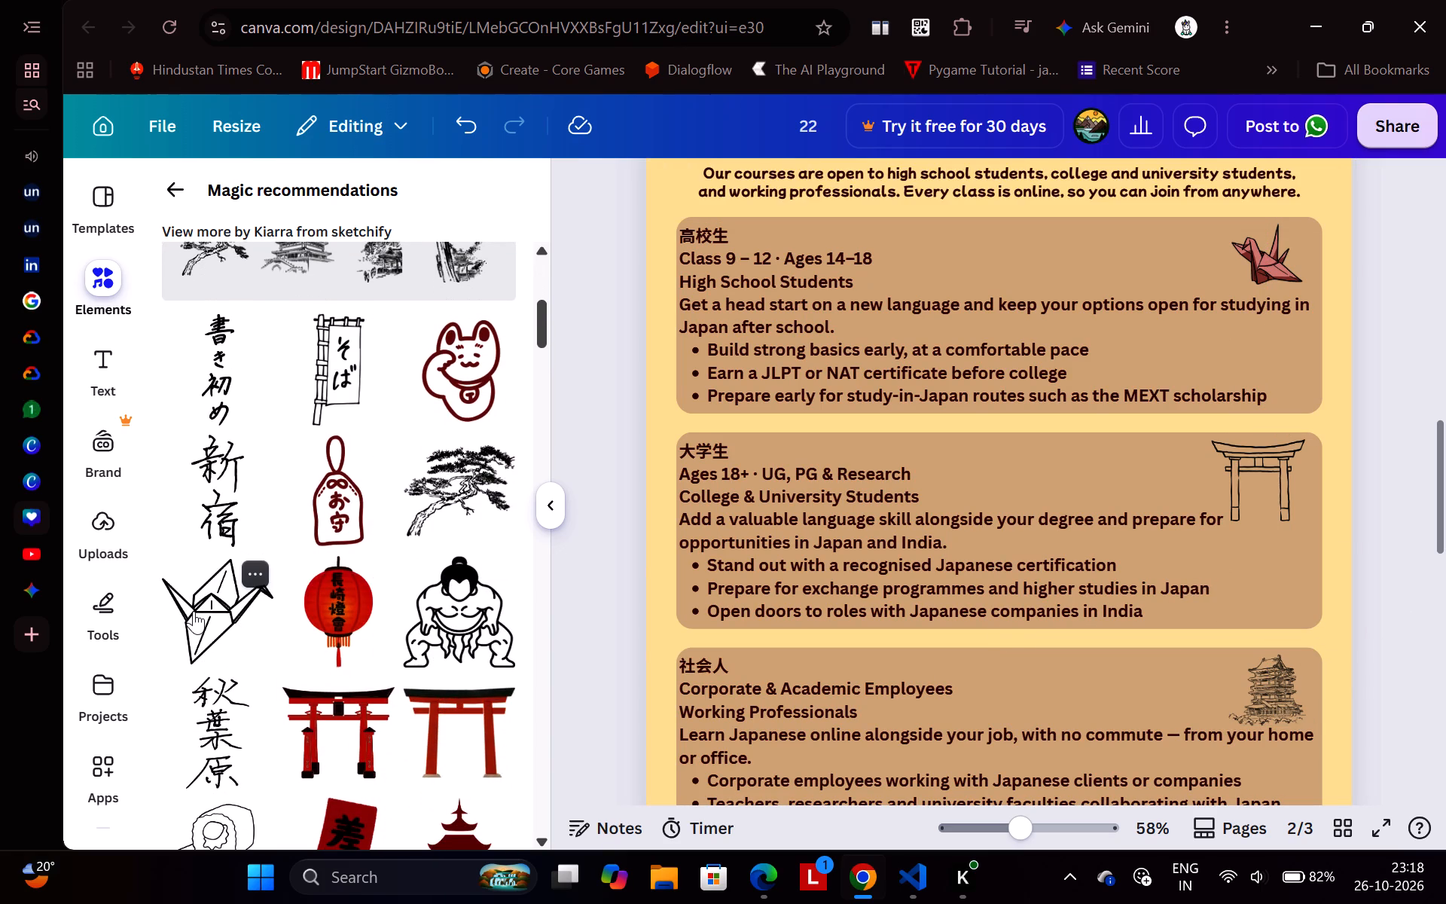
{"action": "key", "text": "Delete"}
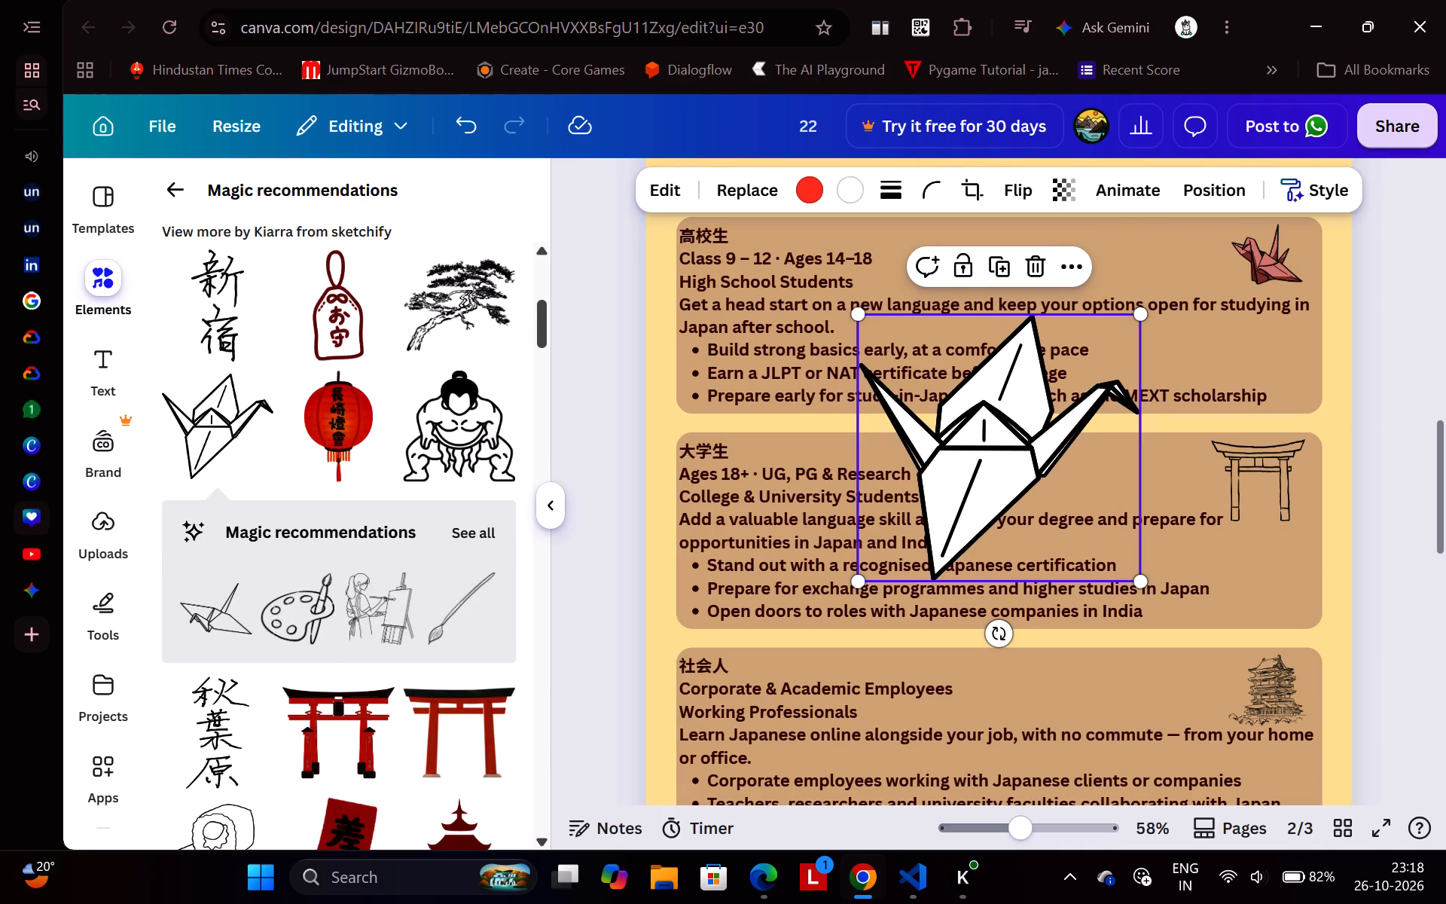
Browse the full list of magic recommendations for further Japanese-themed illustrations suited to the course cards.
{"action": "scroll", "coordinate": [365, 682], "scroll_direction": "down", "scroll_amount": 3}
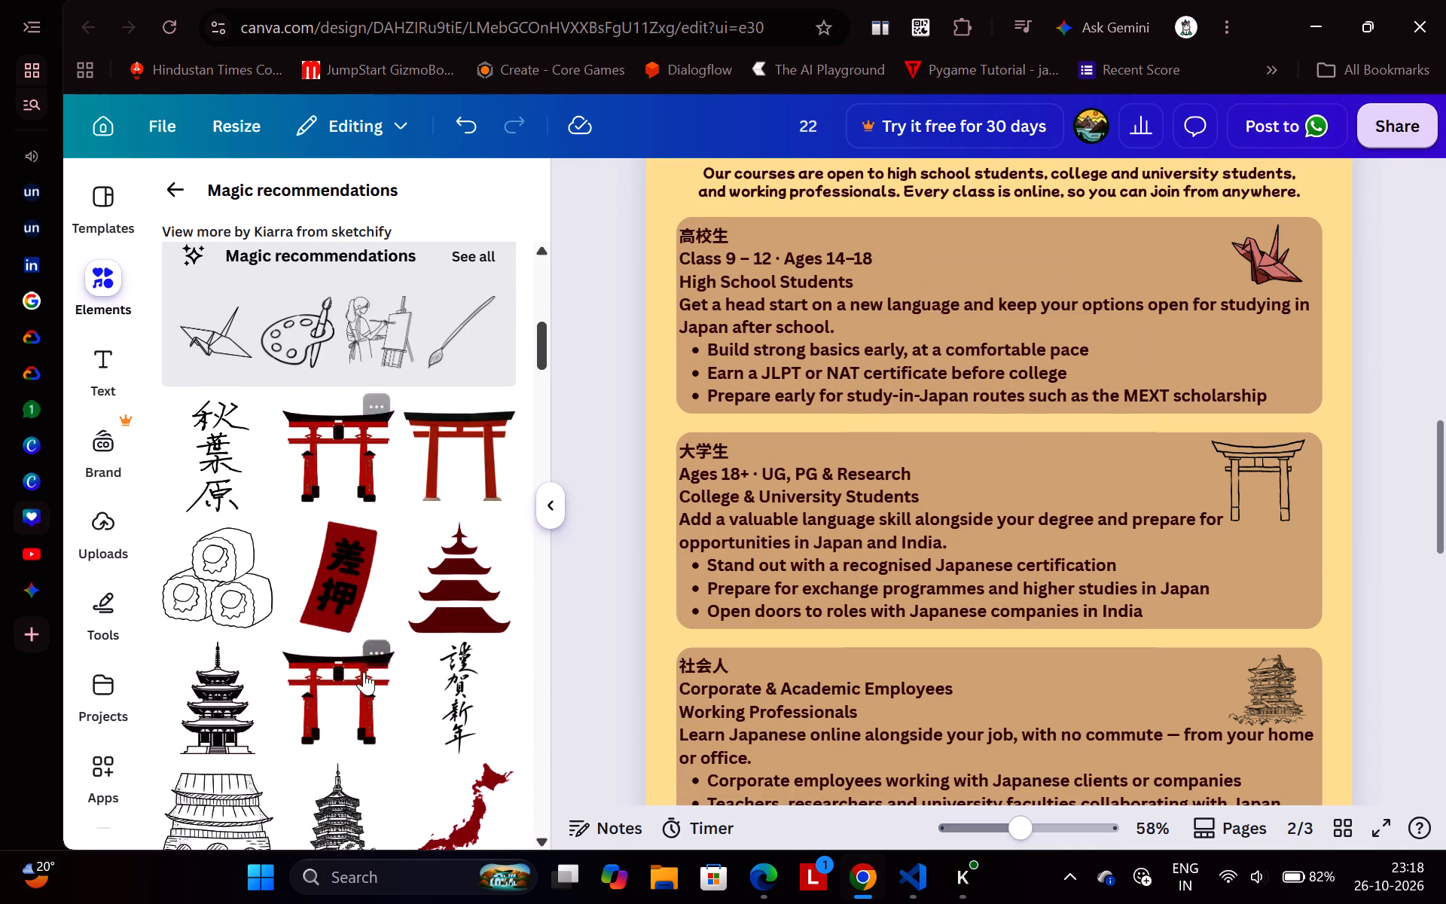
{"action": "scroll", "coordinate": [356, 612], "scroll_direction": "down", "scroll_amount": 5}
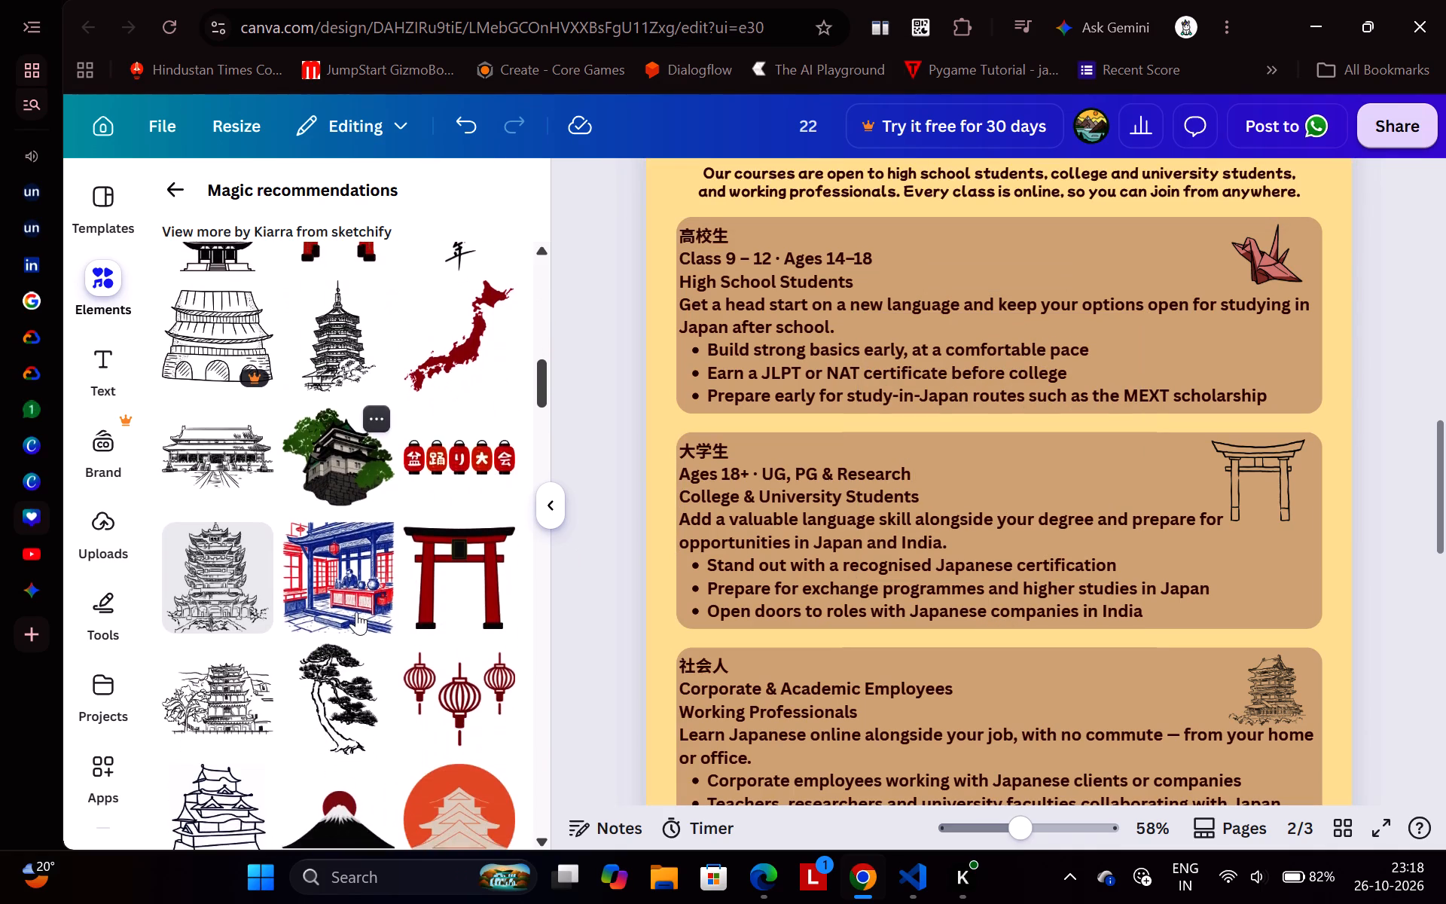
{"action": "scroll", "coordinate": [356, 612], "scroll_direction": "down", "scroll_amount": 2}
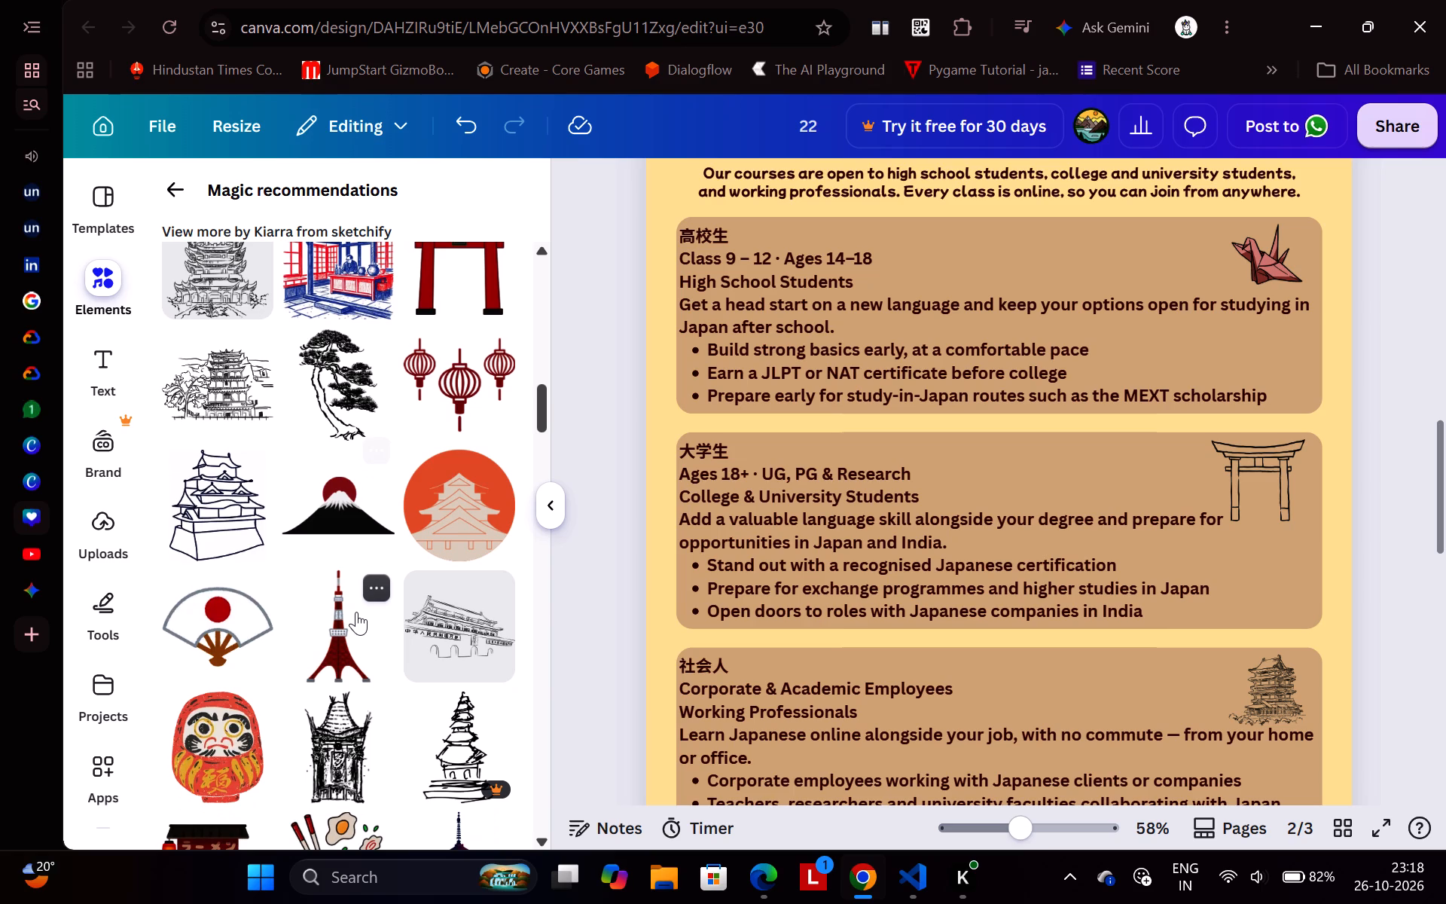
{"action": "scroll", "coordinate": [356, 612], "scroll_direction": "down", "scroll_amount": 3}
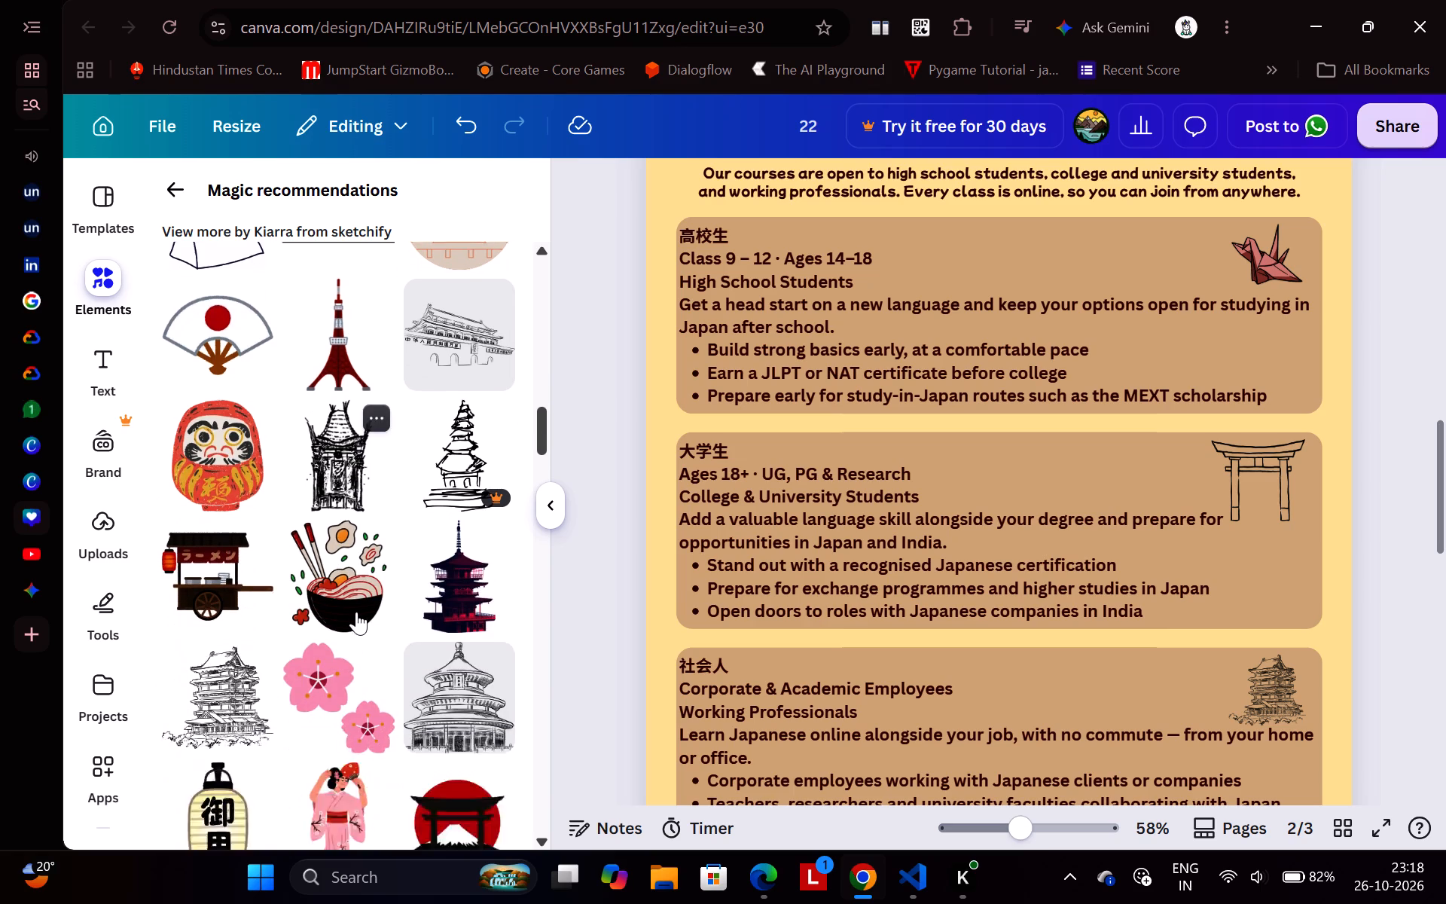
{"action": "scroll", "coordinate": [356, 612], "scroll_direction": "down", "scroll_amount": 3}
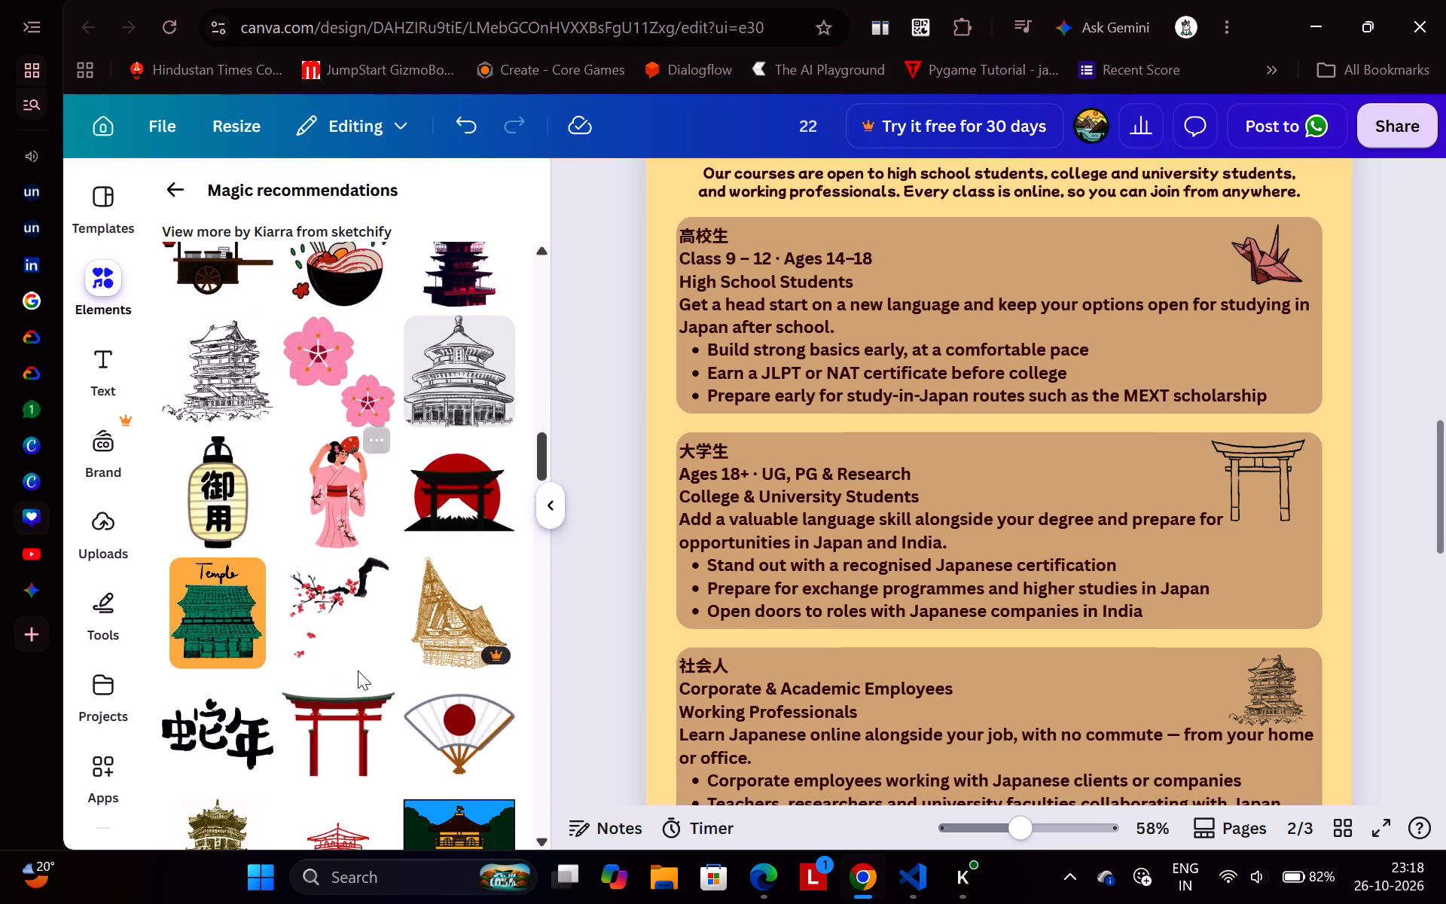
{"action": "scroll", "coordinate": [358, 670], "scroll_direction": "down", "scroll_amount": 4}
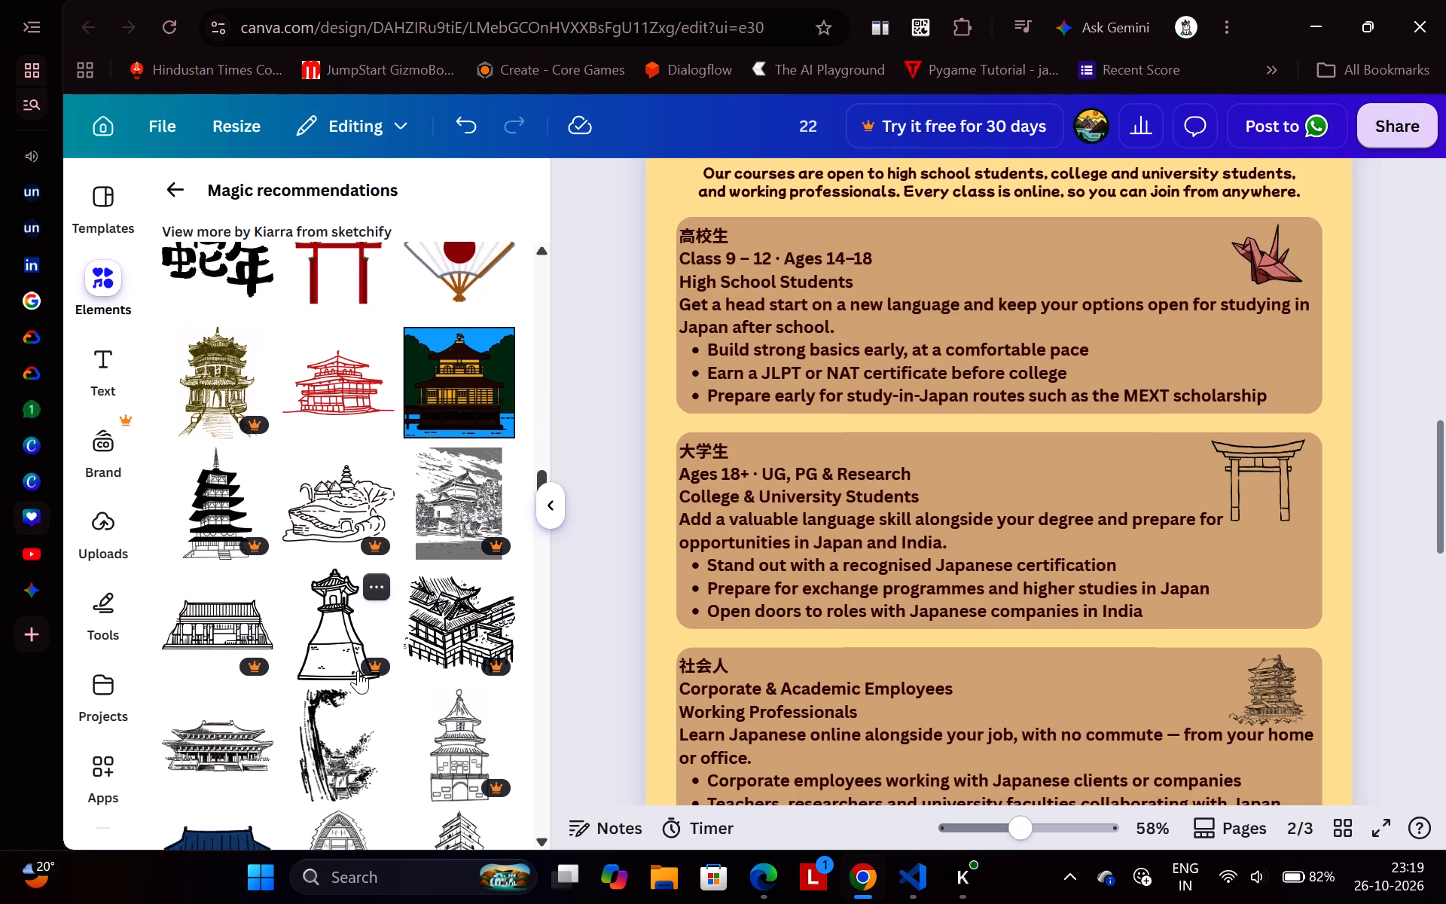
{"action": "scroll", "coordinate": [358, 670], "scroll_direction": "down", "scroll_amount": 3}
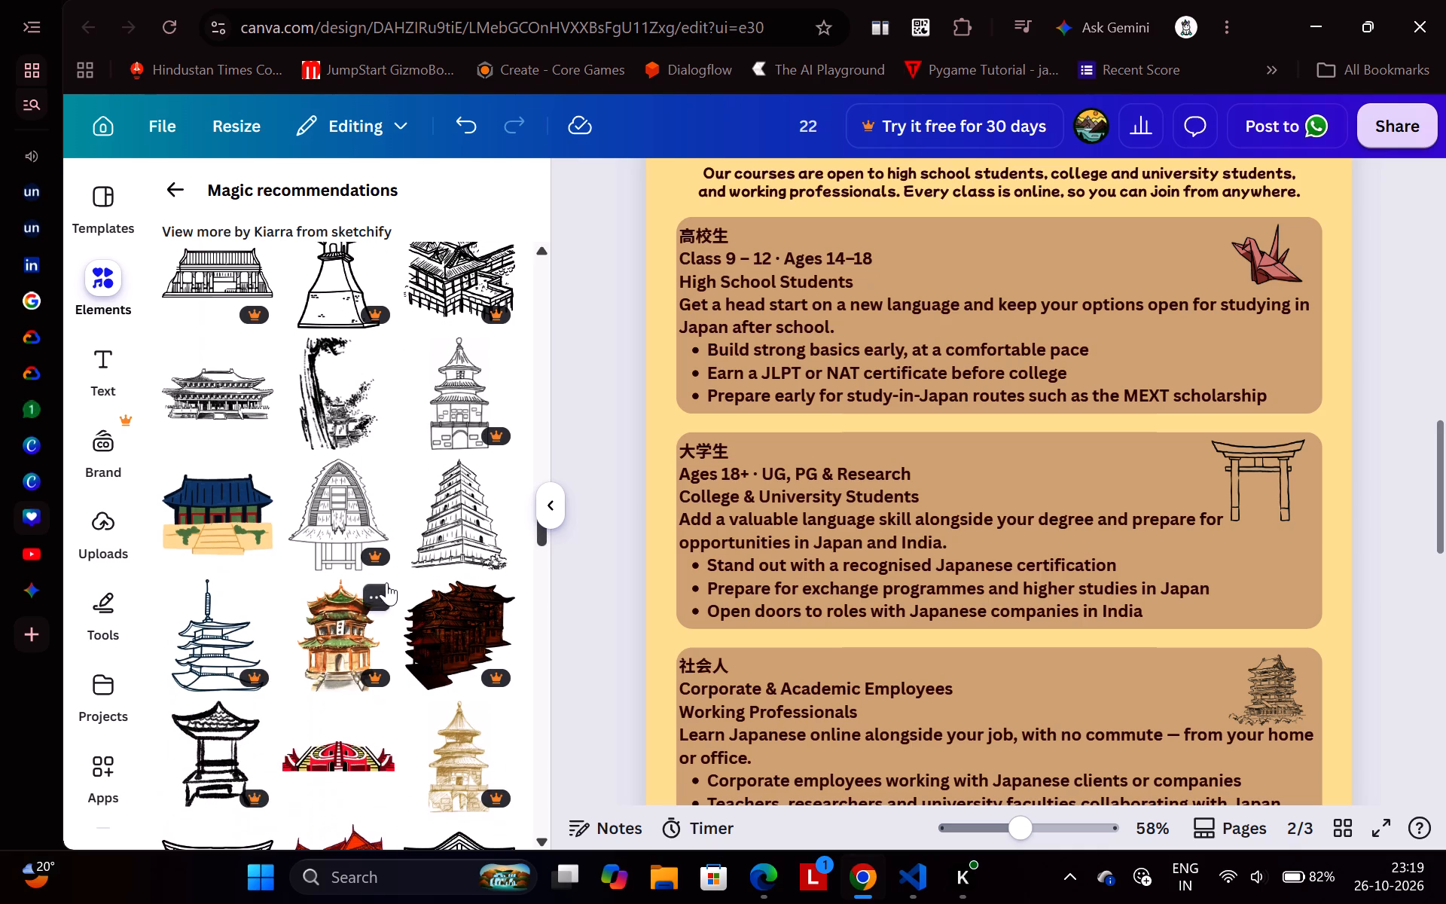
{"action": "scroll", "coordinate": [386, 579], "scroll_direction": "up", "scroll_amount": 8}
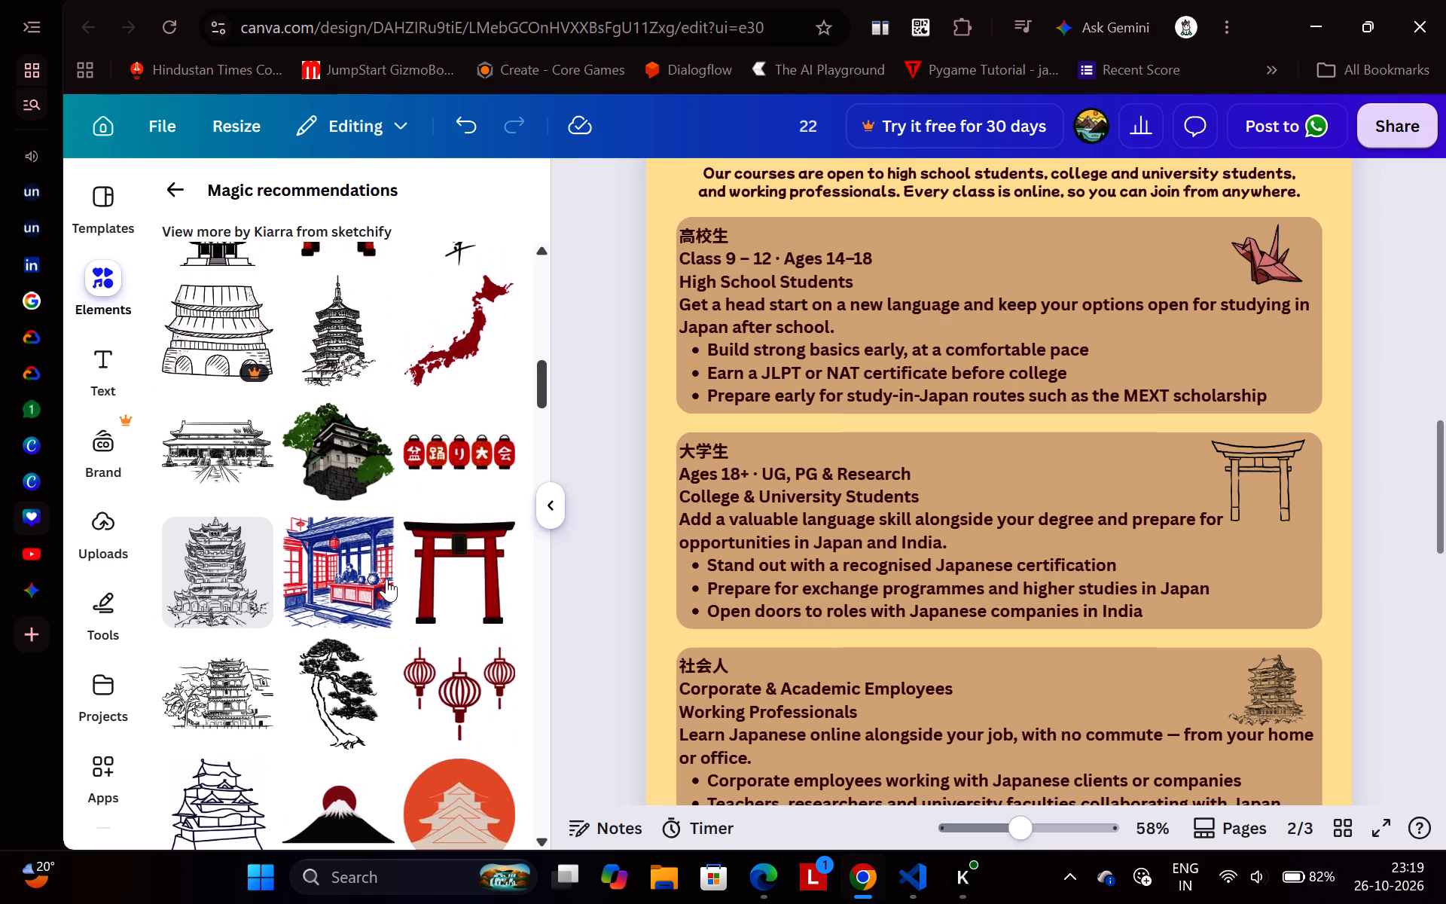
{"action": "scroll", "coordinate": [386, 579], "scroll_direction": "up", "scroll_amount": 1}
{"action": "scroll", "coordinate": [473, 531], "scroll_direction": "up", "scroll_amount": 1}
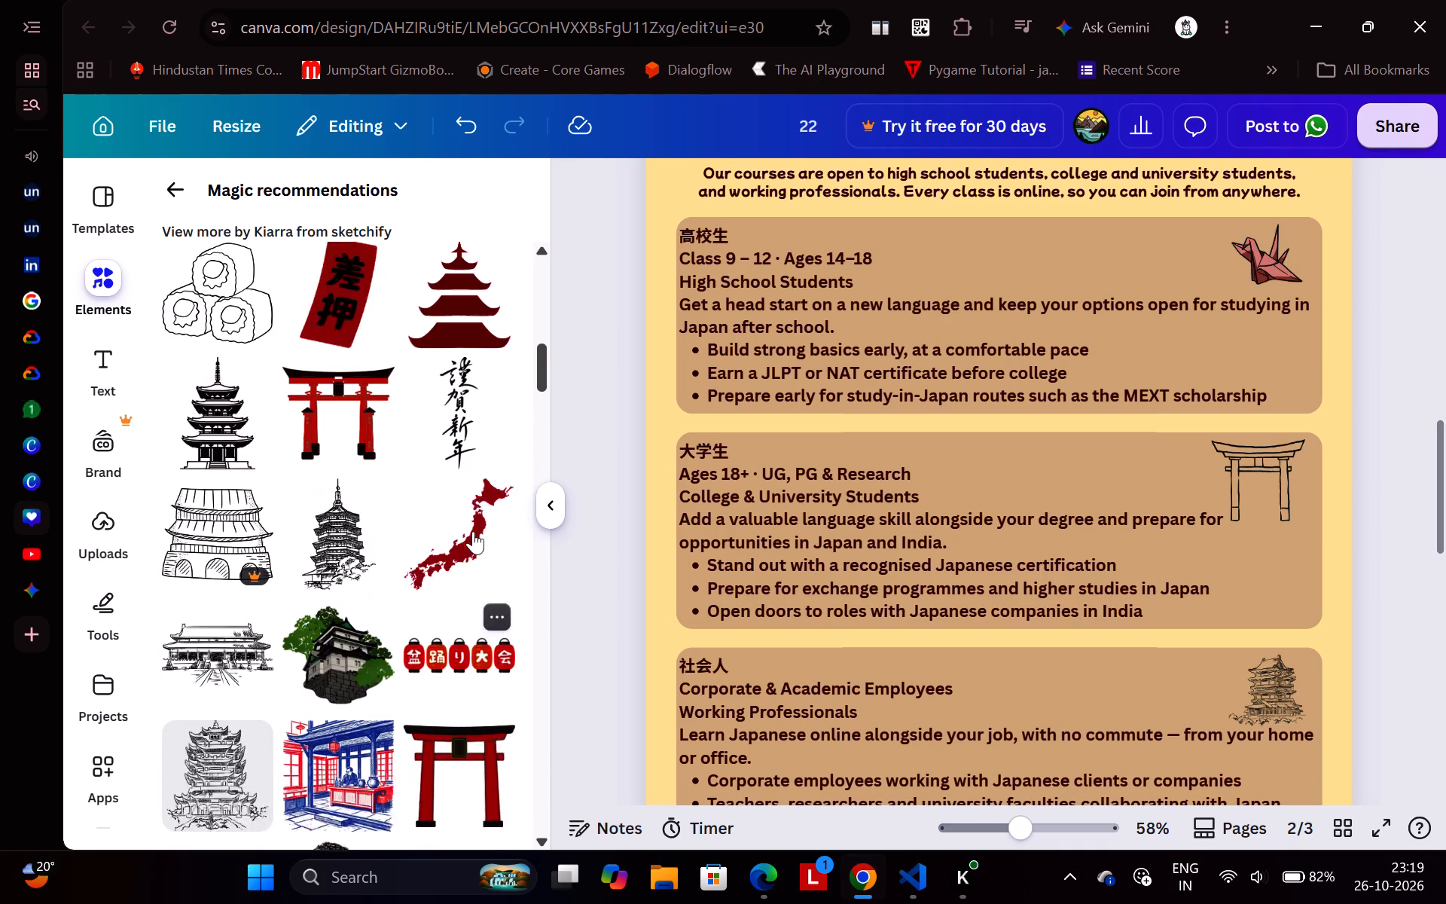
{"action": "scroll", "coordinate": [473, 531], "scroll_direction": "up", "scroll_amount": 3}
{"action": "scroll", "coordinate": [368, 563], "scroll_direction": "up", "scroll_amount": 1}
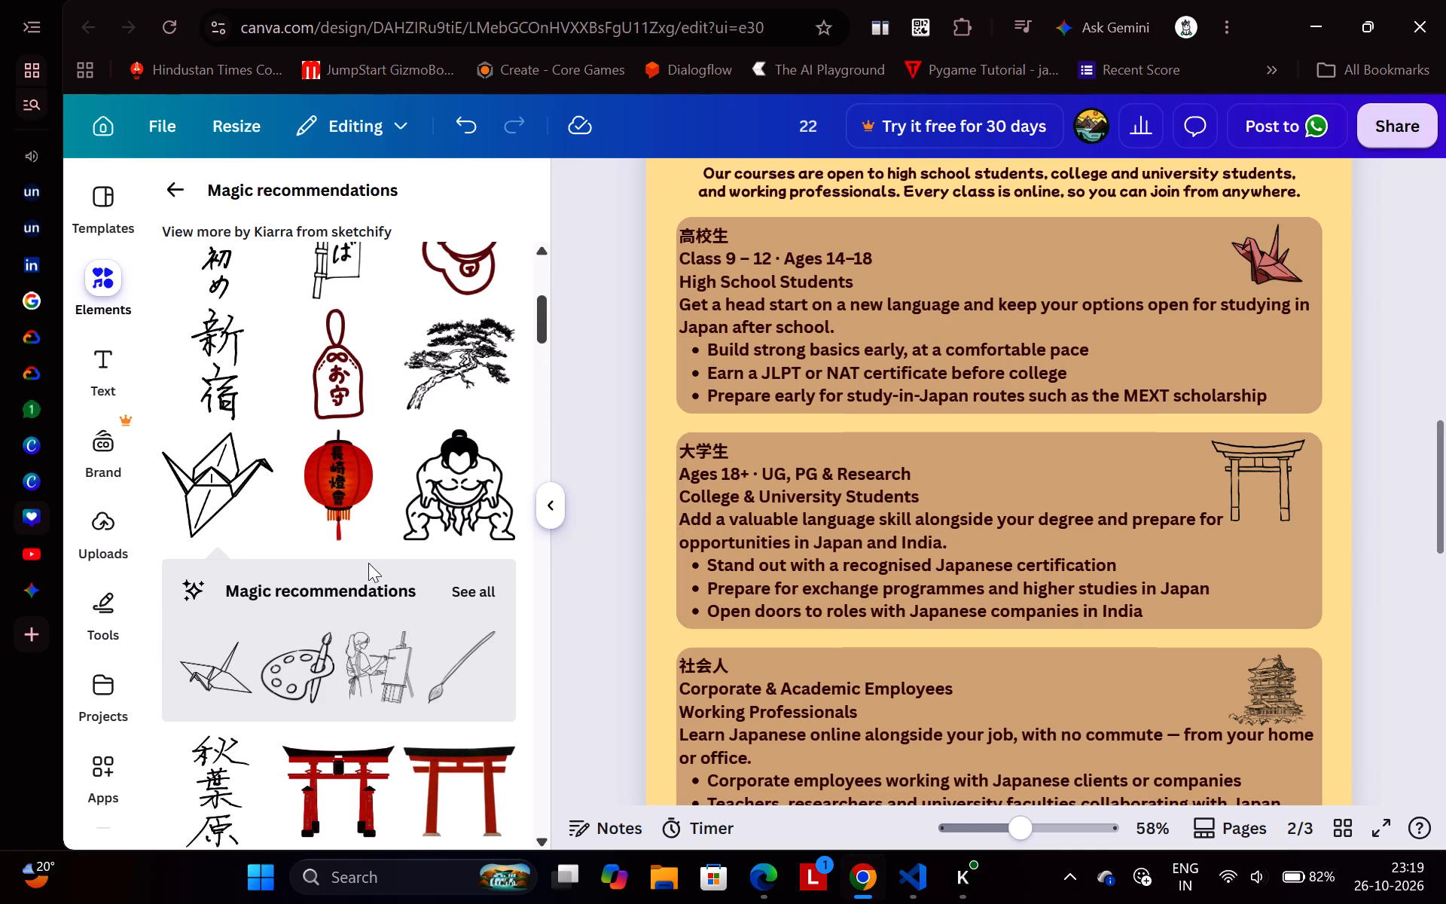
{"action": "scroll", "coordinate": [368, 563], "scroll_direction": "up", "scroll_amount": 3}
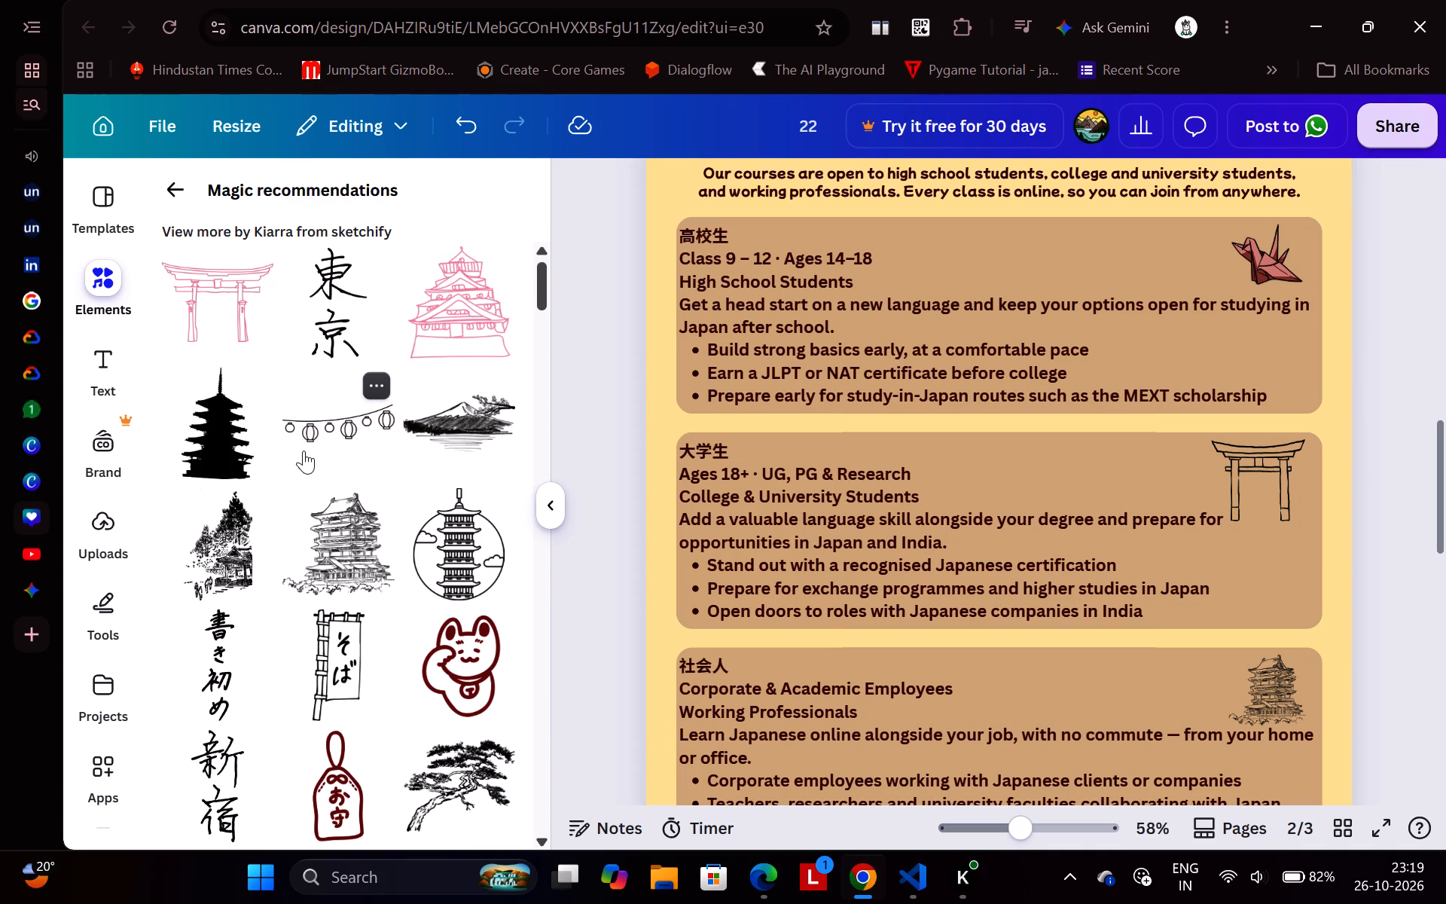
{"action": "scroll", "coordinate": [304, 450], "scroll_direction": "down", "scroll_amount": 11}
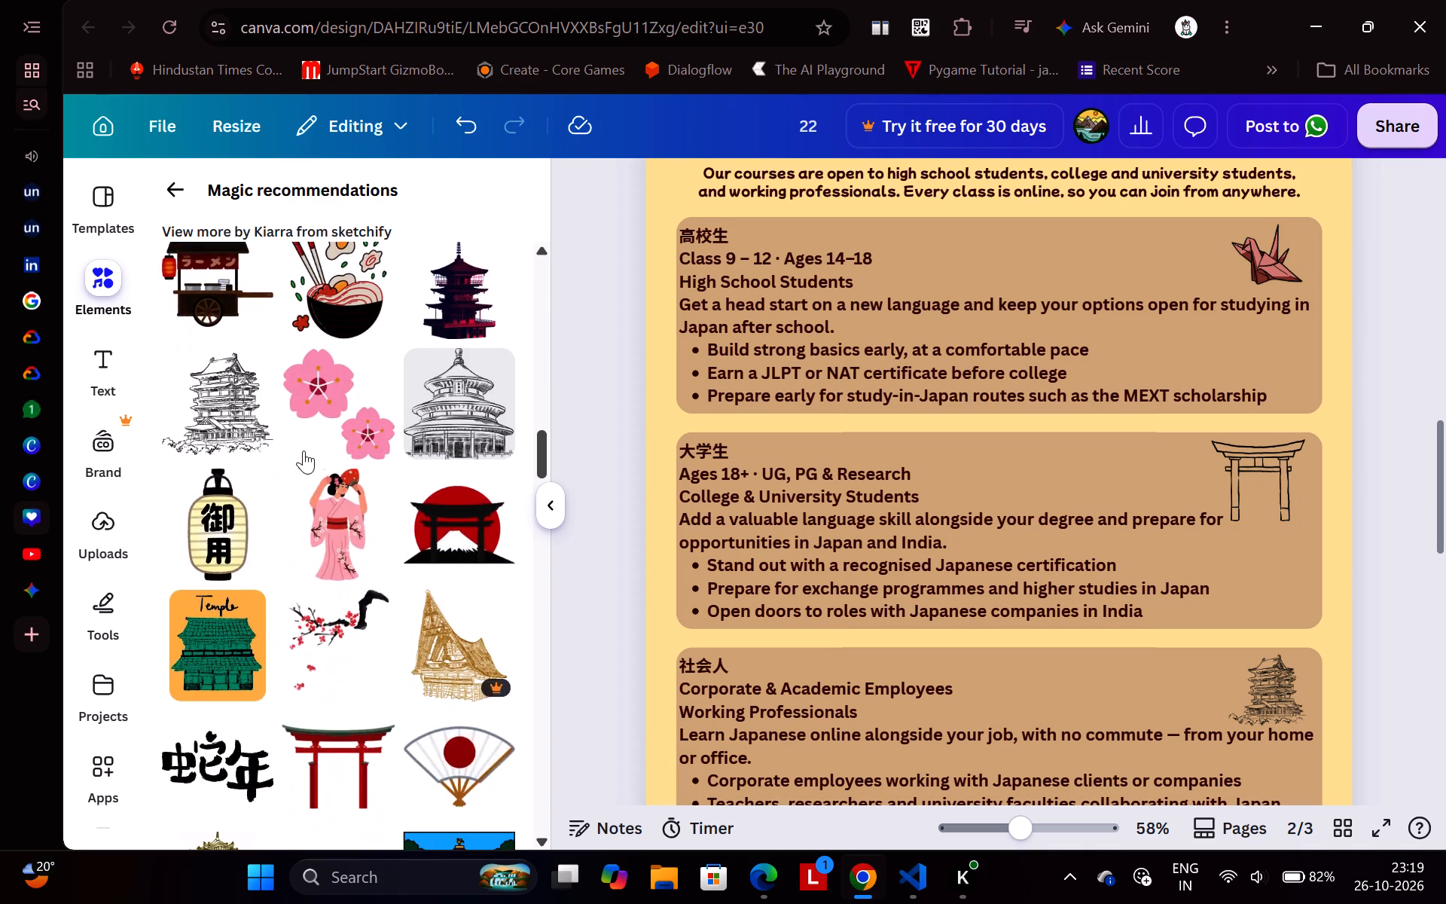
{"action": "scroll", "coordinate": [304, 450], "scroll_direction": "down", "scroll_amount": 1}
{"action": "scroll", "coordinate": [304, 450], "scroll_direction": "up", "scroll_amount": 2}
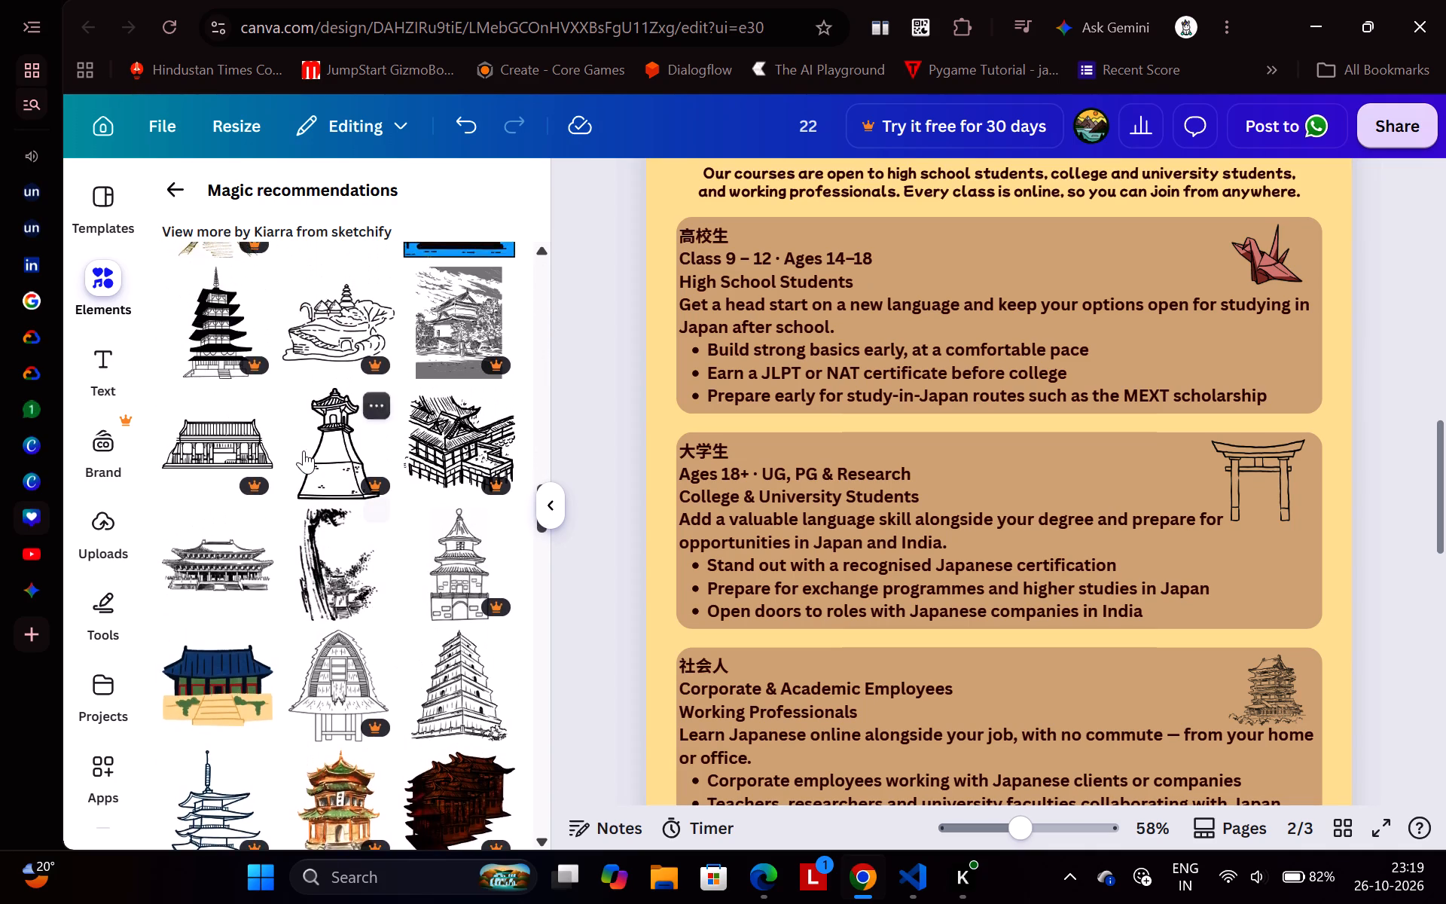
{"action": "scroll", "coordinate": [304, 450], "scroll_direction": "up", "scroll_amount": 4}
{"action": "scroll", "coordinate": [304, 450], "scroll_direction": "down", "scroll_amount": 2}
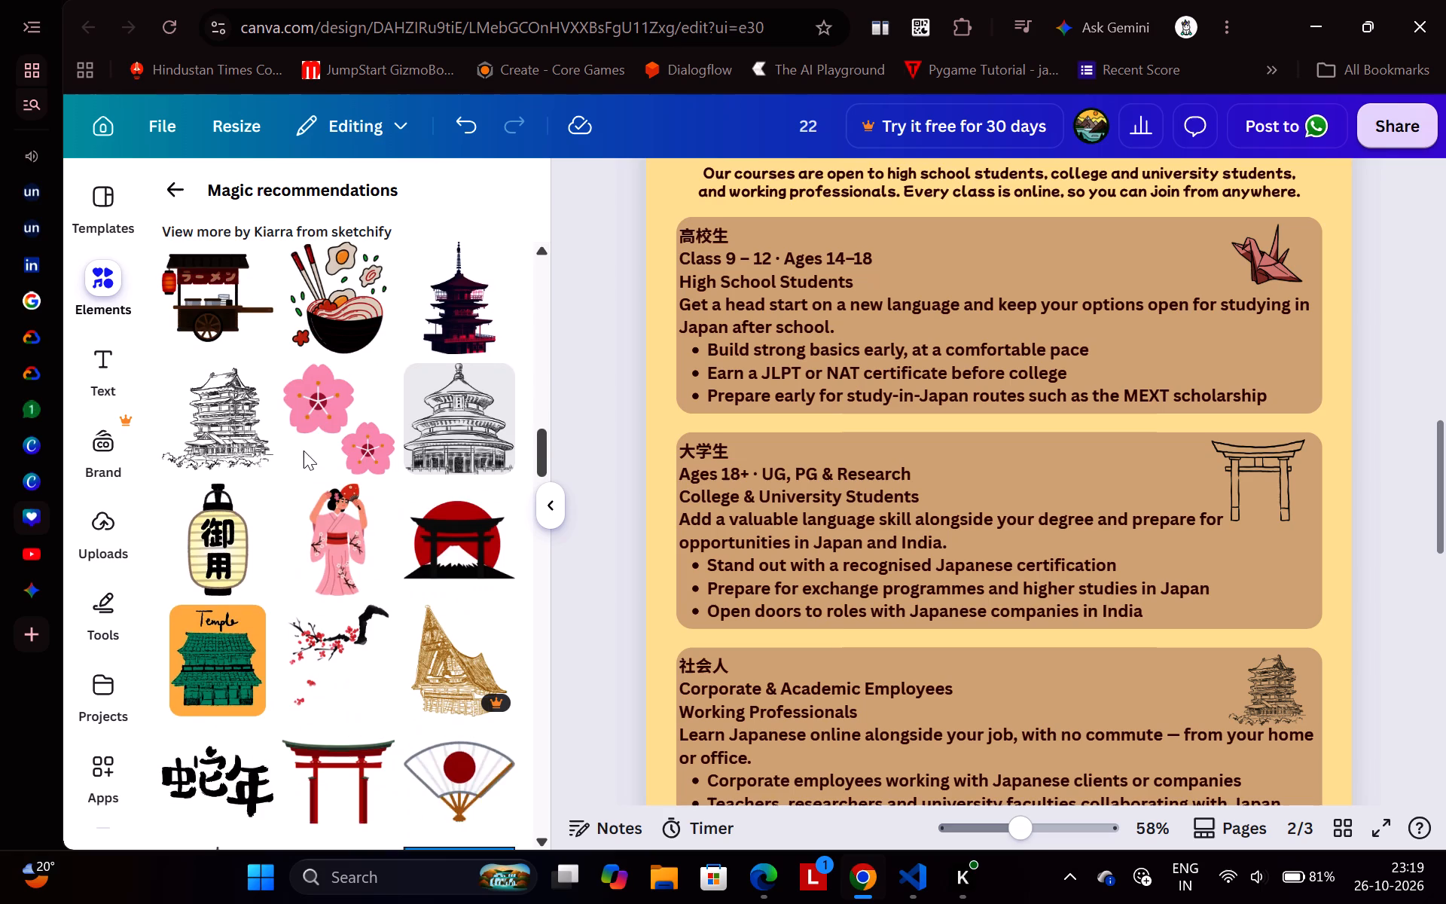
{"action": "scroll", "coordinate": [304, 450], "scroll_direction": "down", "scroll_amount": 6}
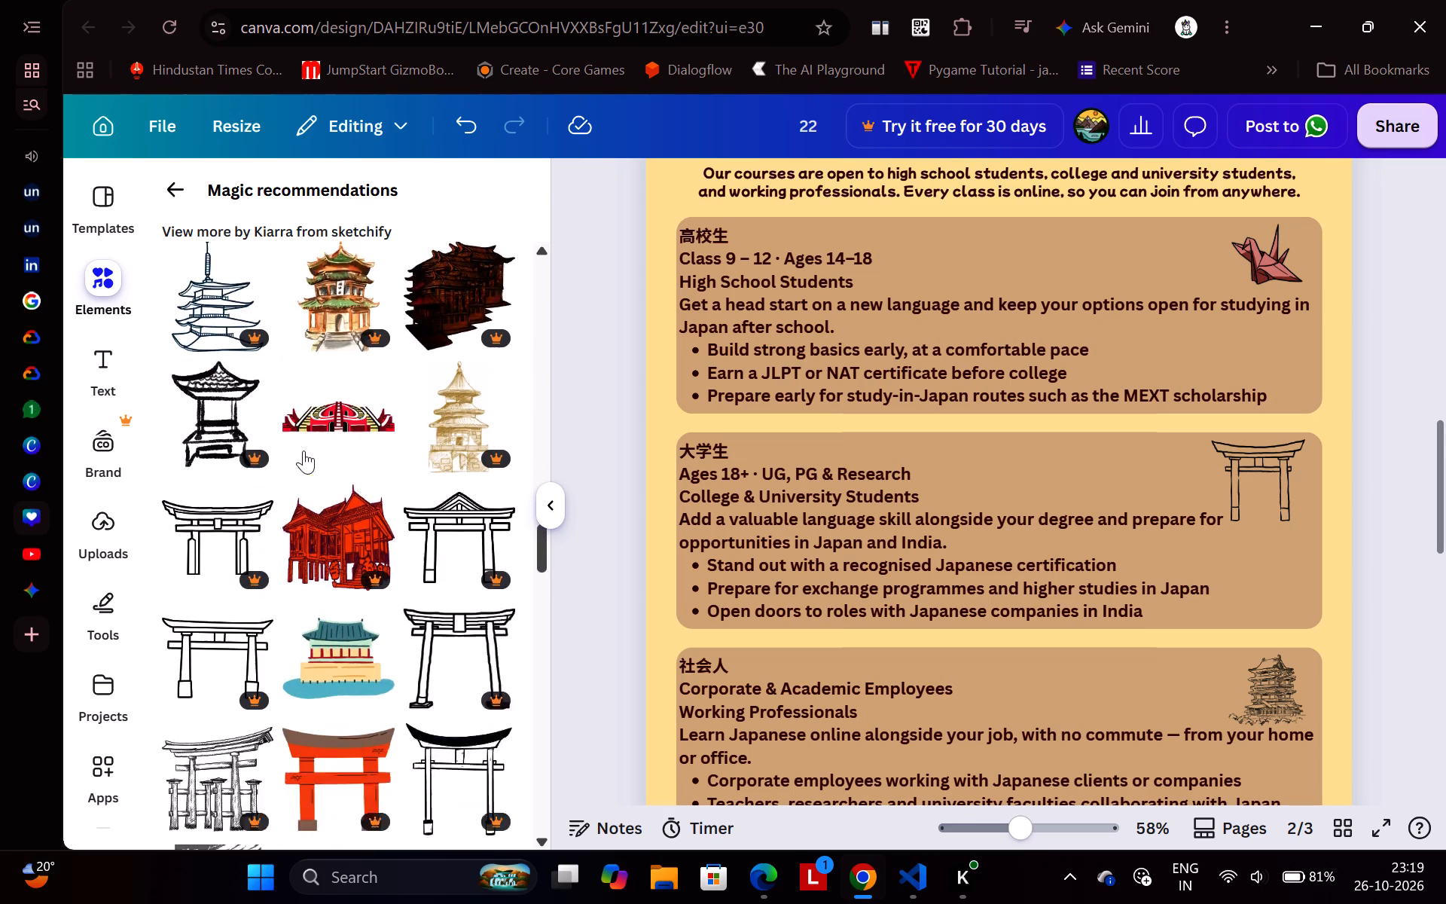
{"action": "scroll", "coordinate": [304, 450], "scroll_direction": "down", "scroll_amount": 4}
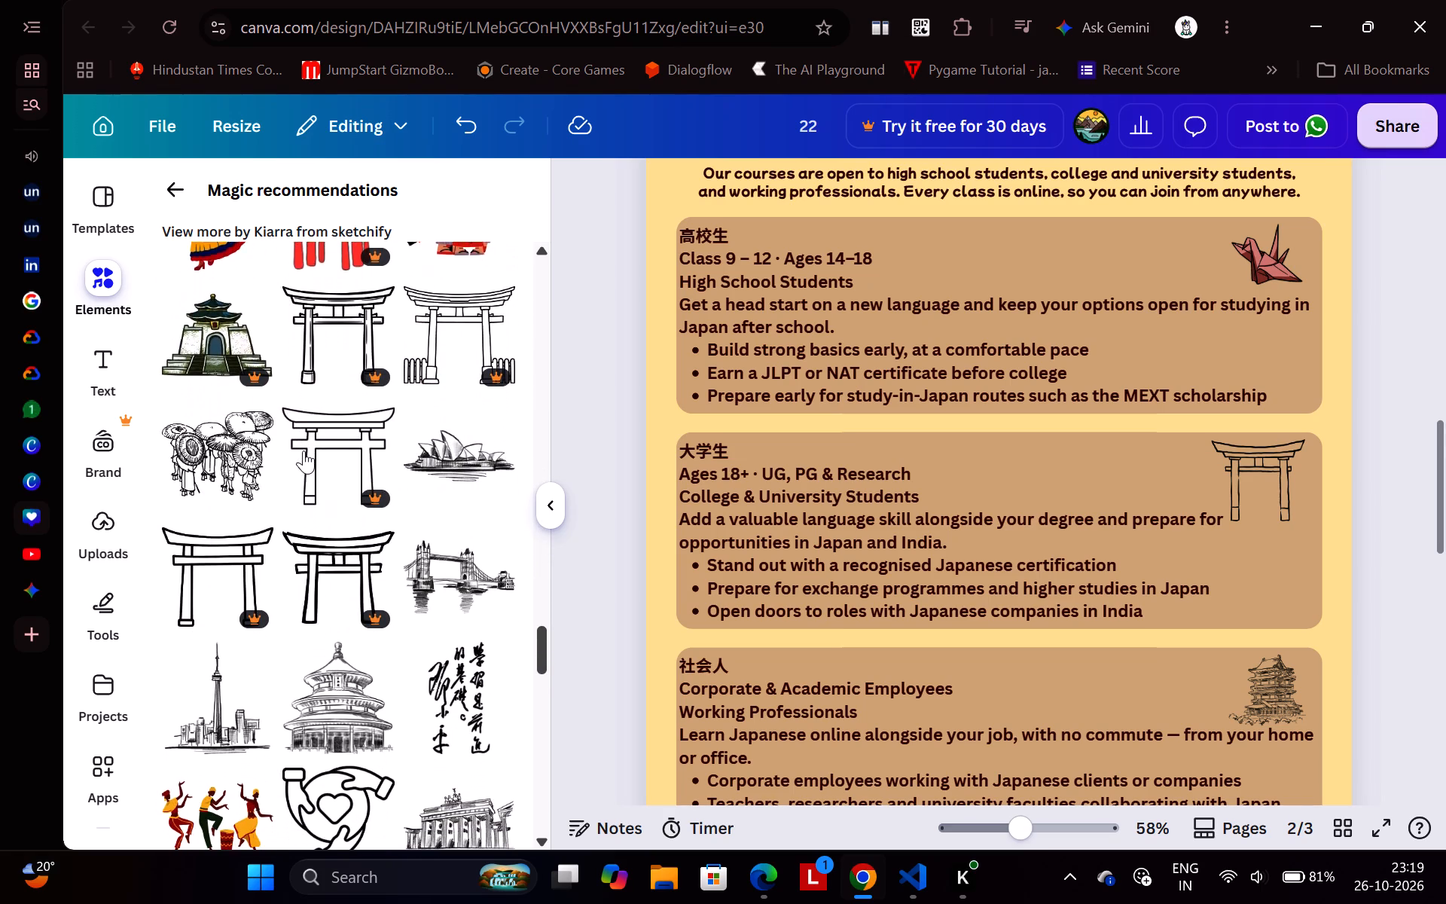
{"action": "scroll", "coordinate": [327, 536], "scroll_direction": "up", "scroll_amount": 1}
{"action": "scroll", "coordinate": [327, 536], "scroll_direction": "down", "scroll_amount": 4}
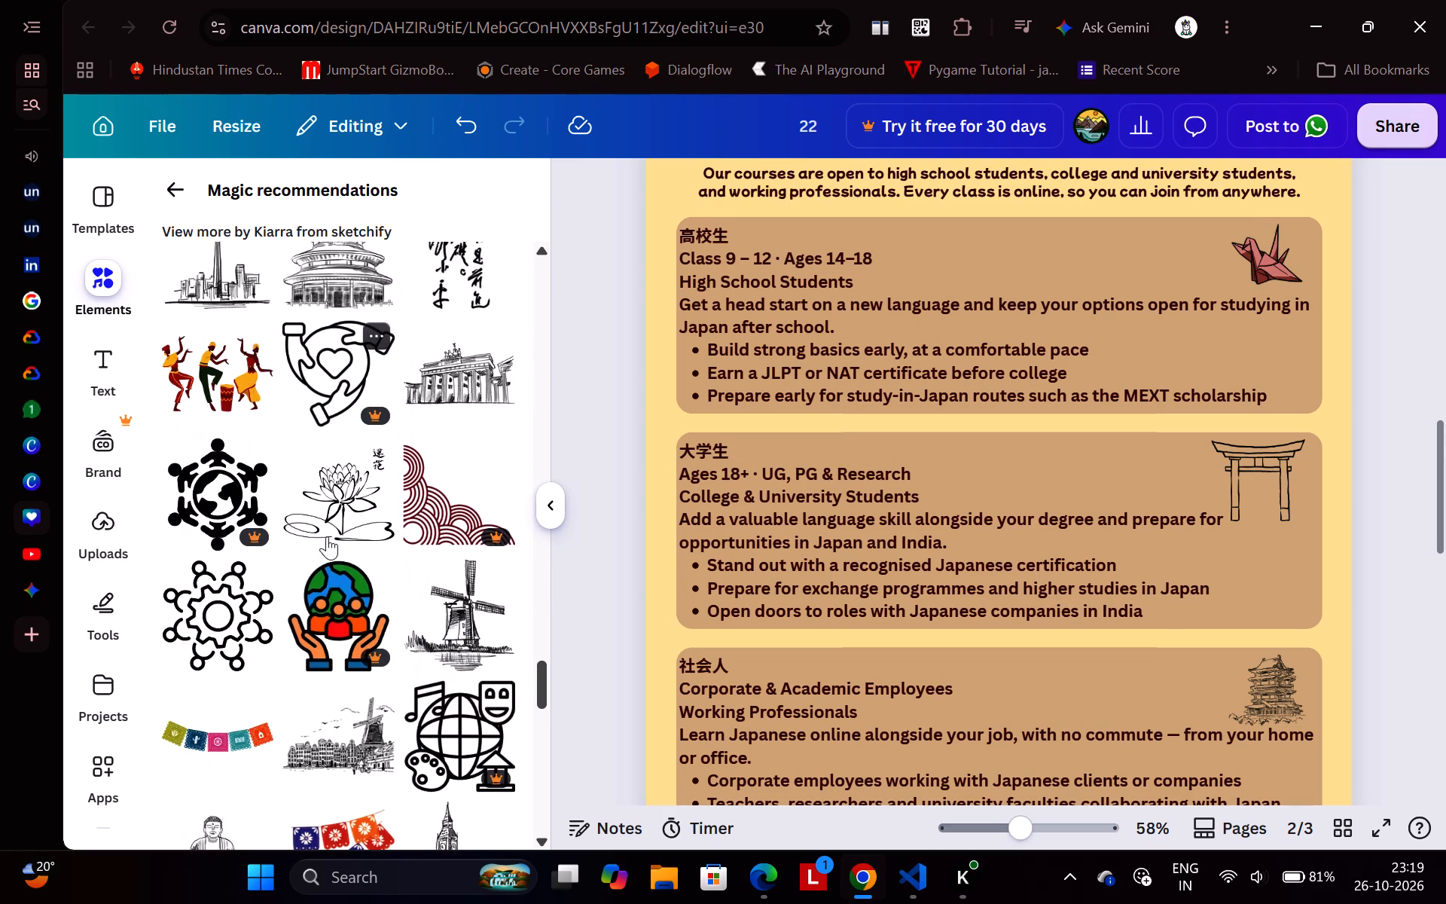
{"action": "scroll", "coordinate": [327, 536], "scroll_direction": "down", "scroll_amount": 8}
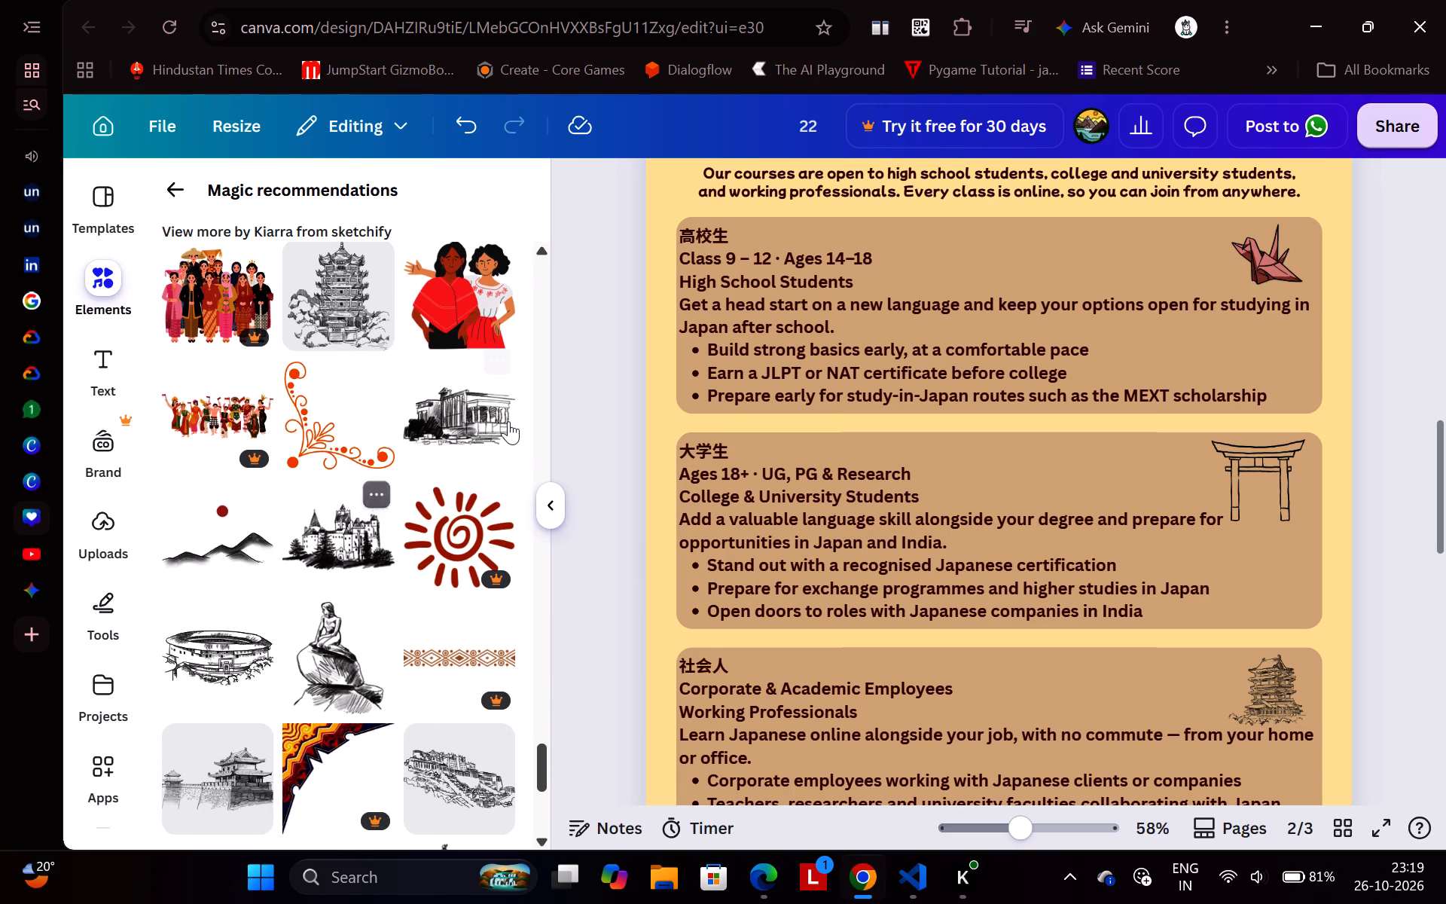
{"action": "scroll", "coordinate": [511, 415], "scroll_direction": "down", "scroll_amount": 3}
{"action": "scroll", "coordinate": [288, 662], "scroll_direction": "down", "scroll_amount": 2}
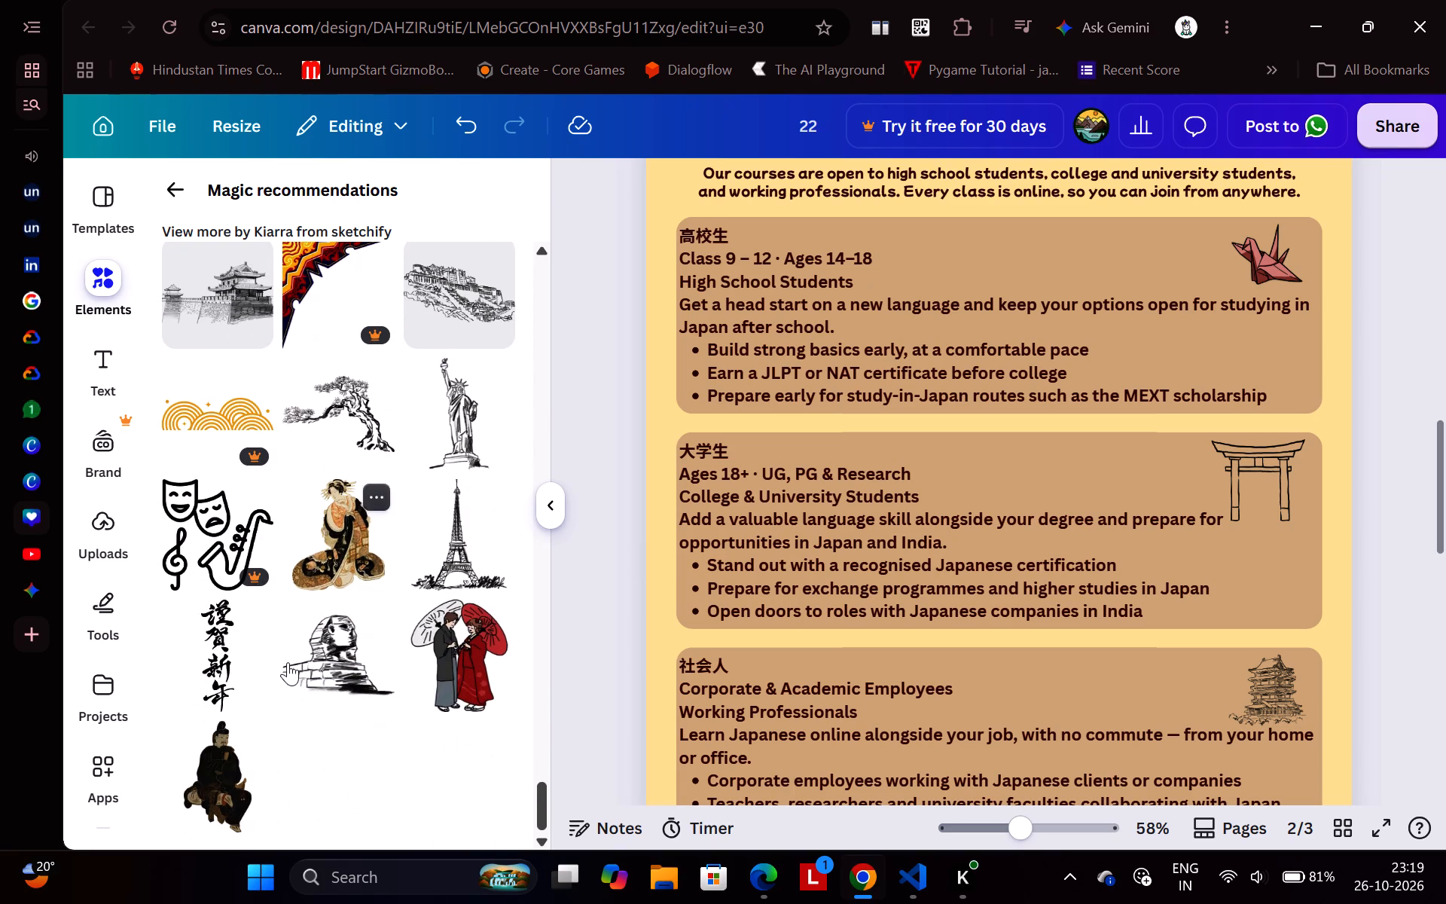
{"action": "left_click", "coordinate": [613, 571]}
{"action": "left_click", "coordinate": [613, 571]}
Shrink the hand-holding-chopsticks illustration on page 3 and place it near the page's lower-left edge.
{"action": "scroll", "coordinate": [613, 571], "scroll_direction": "up", "scroll_amount": 4}
{"action": "scroll", "coordinate": [613, 571], "scroll_direction": "down", "scroll_amount": 5}
{"action": "scroll", "coordinate": [788, 494], "scroll_direction": "up", "scroll_amount": 3}
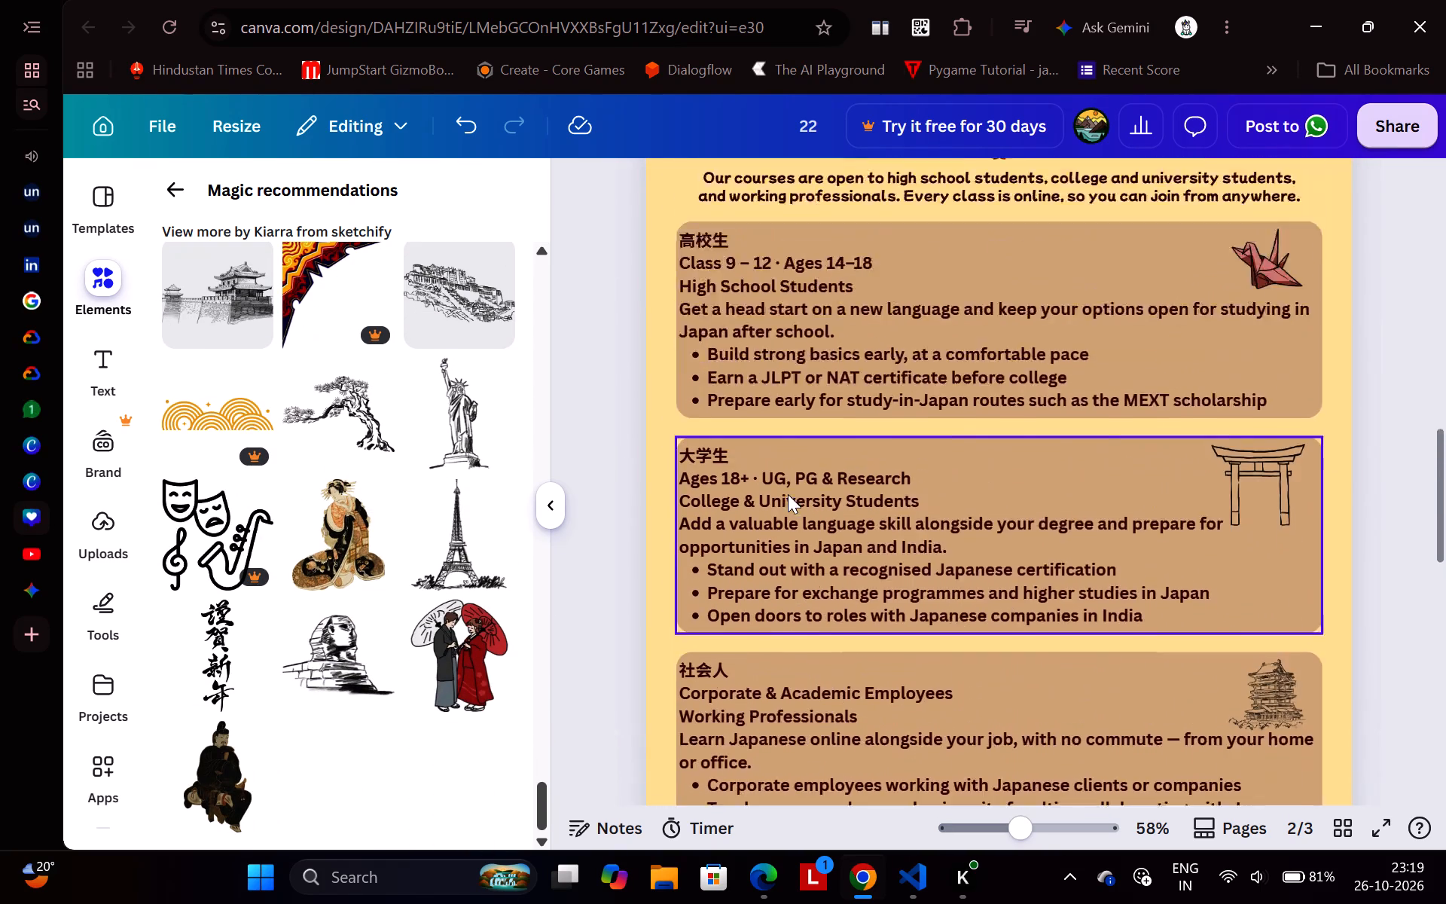
{"action": "scroll", "coordinate": [788, 494], "scroll_direction": "up", "scroll_amount": 5}
{"action": "scroll", "coordinate": [788, 494], "scroll_direction": "down", "scroll_amount": 9}
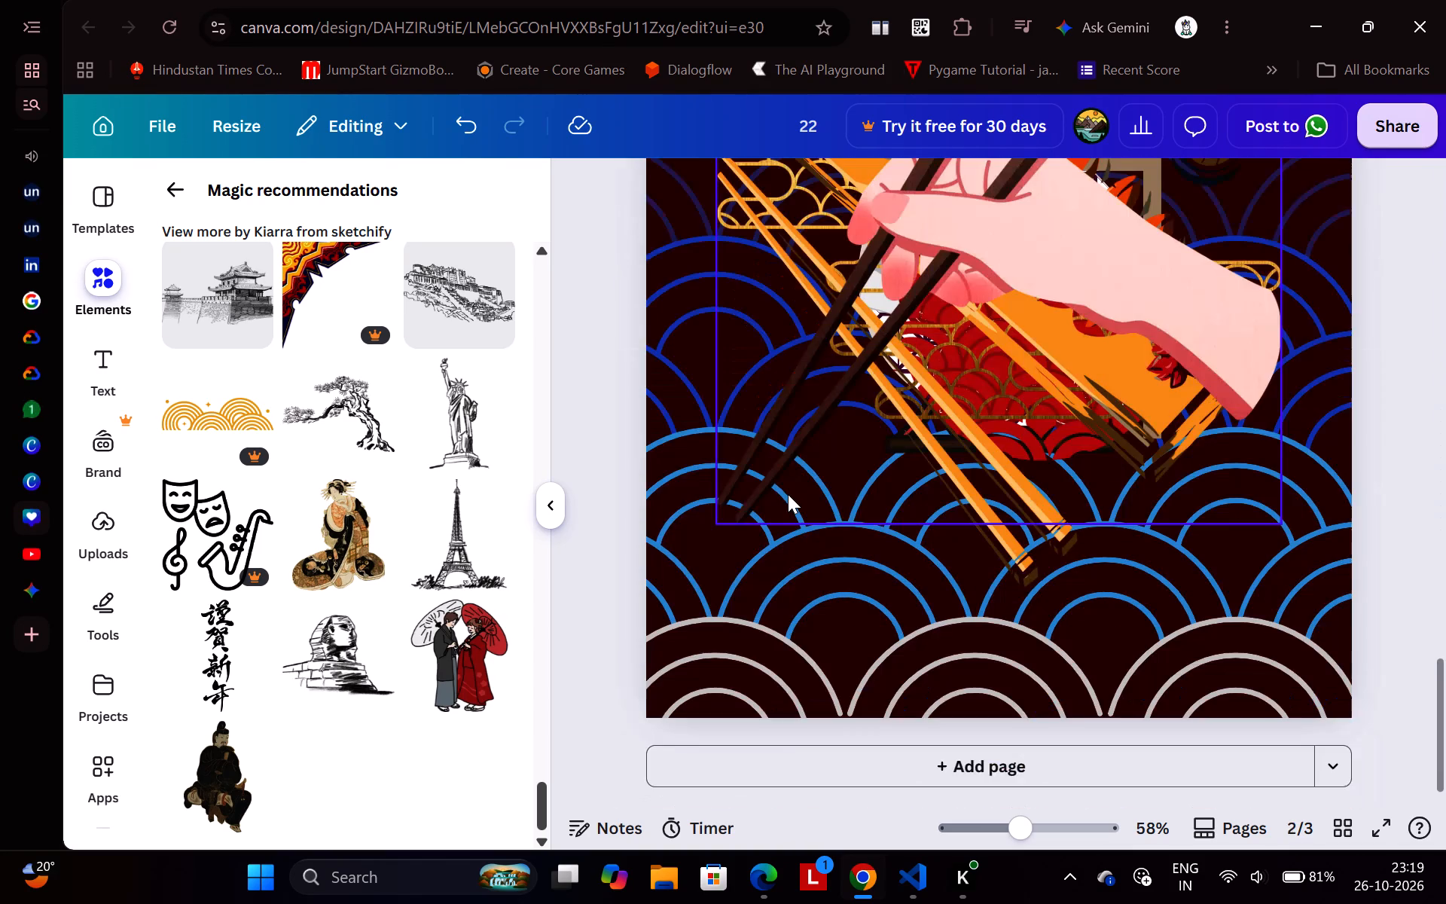
{"action": "scroll", "coordinate": [788, 494], "scroll_direction": "up", "scroll_amount": 2}
{"action": "left_click", "coordinate": [866, 457]}
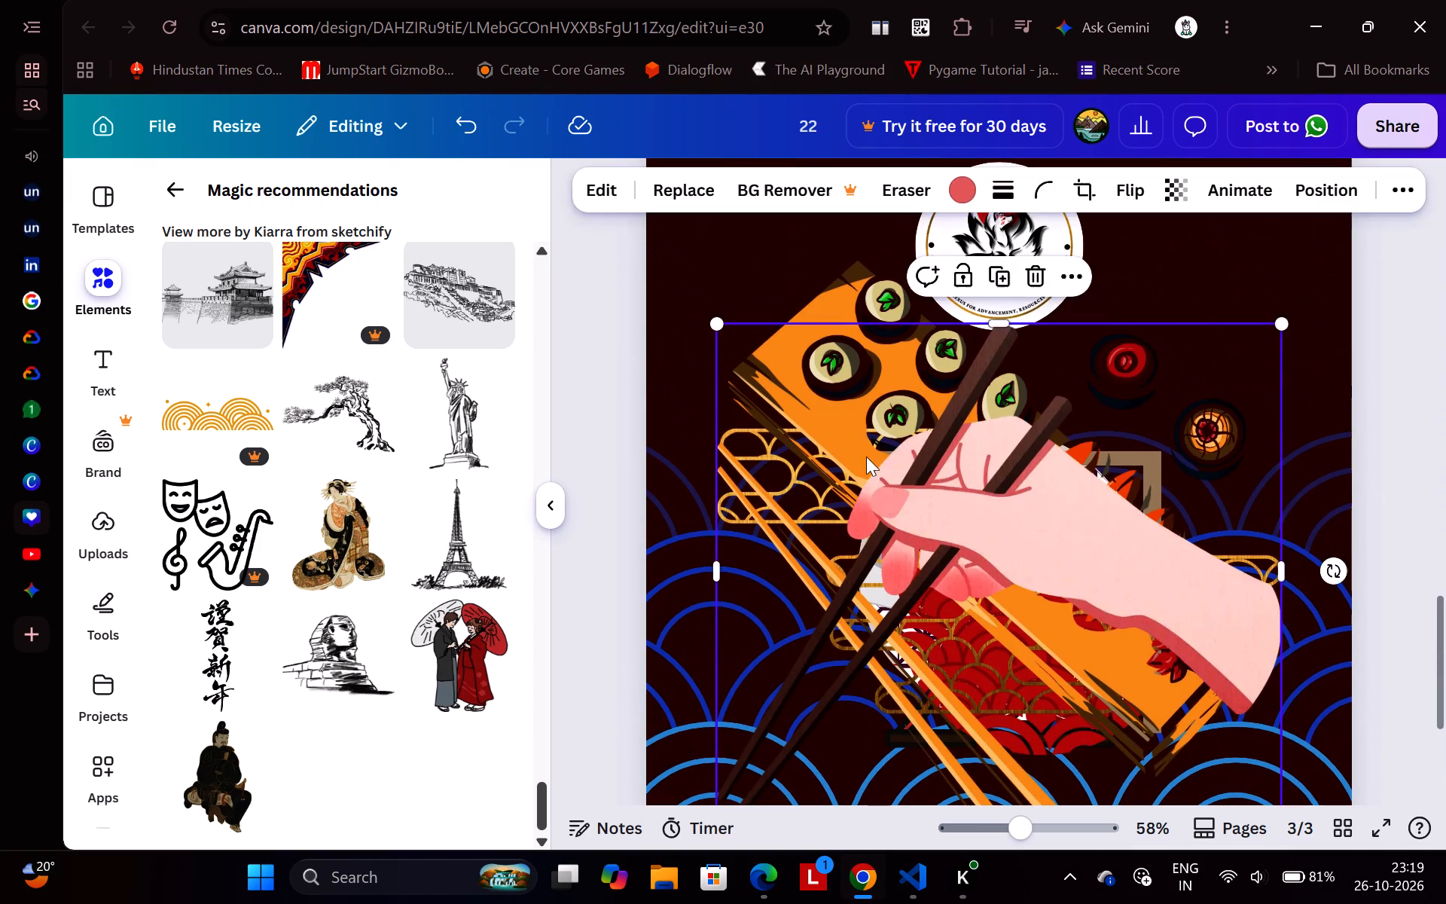
{"action": "scroll", "coordinate": [866, 457], "scroll_direction": "down", "scroll_amount": 1}
{"action": "left_click_drag", "start_coordinate": [1281, 658], "coordinate": [1272, 651]}
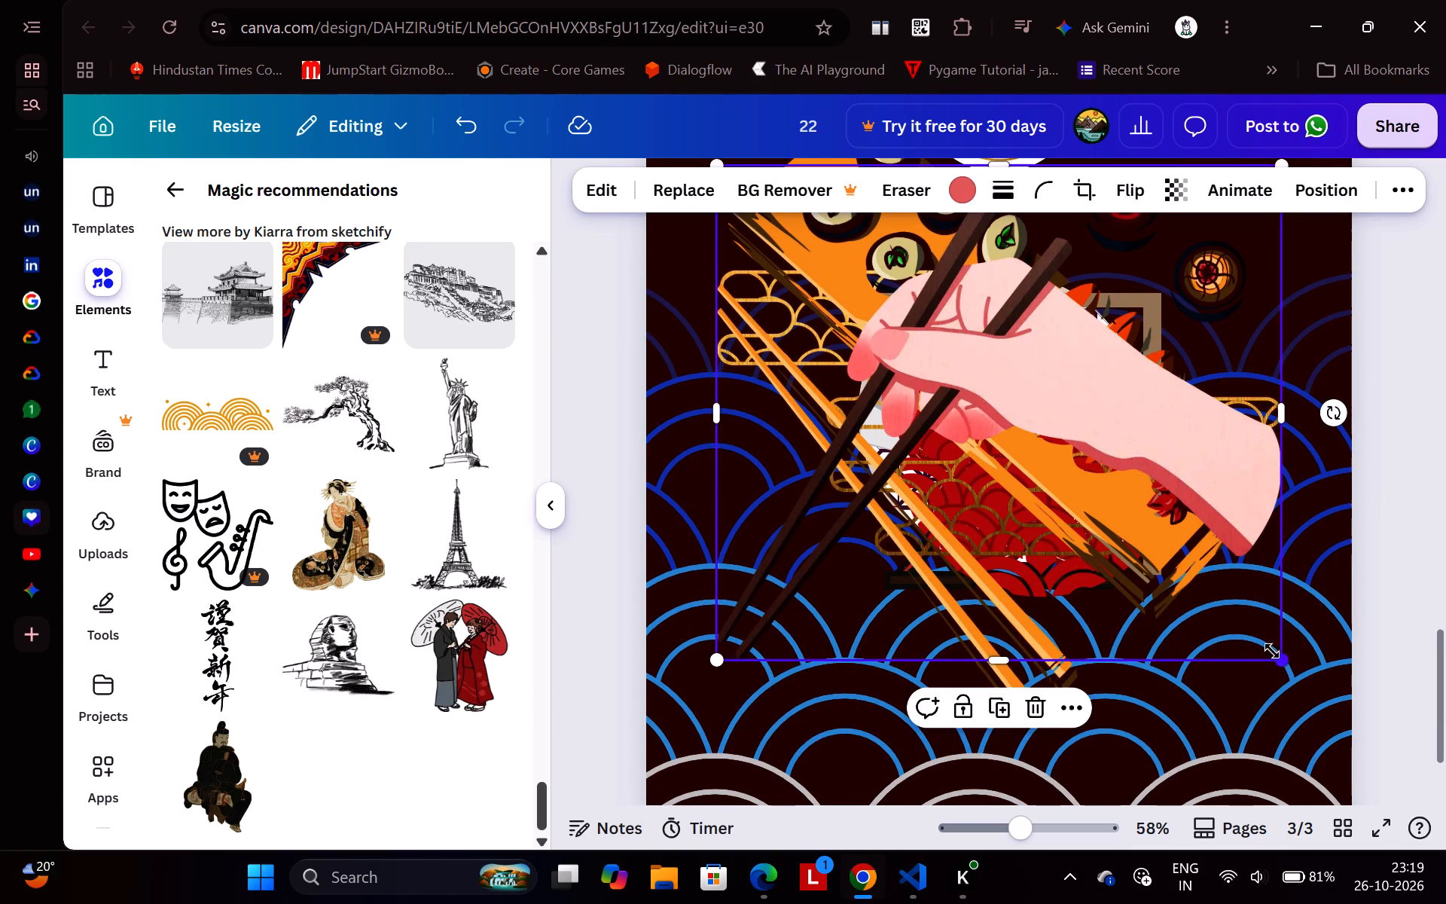
{"action": "left_click_drag", "start_coordinate": [1272, 651], "coordinate": [948, 371]}
{"action": "left_click_drag", "start_coordinate": [868, 286], "coordinate": [825, 658]}
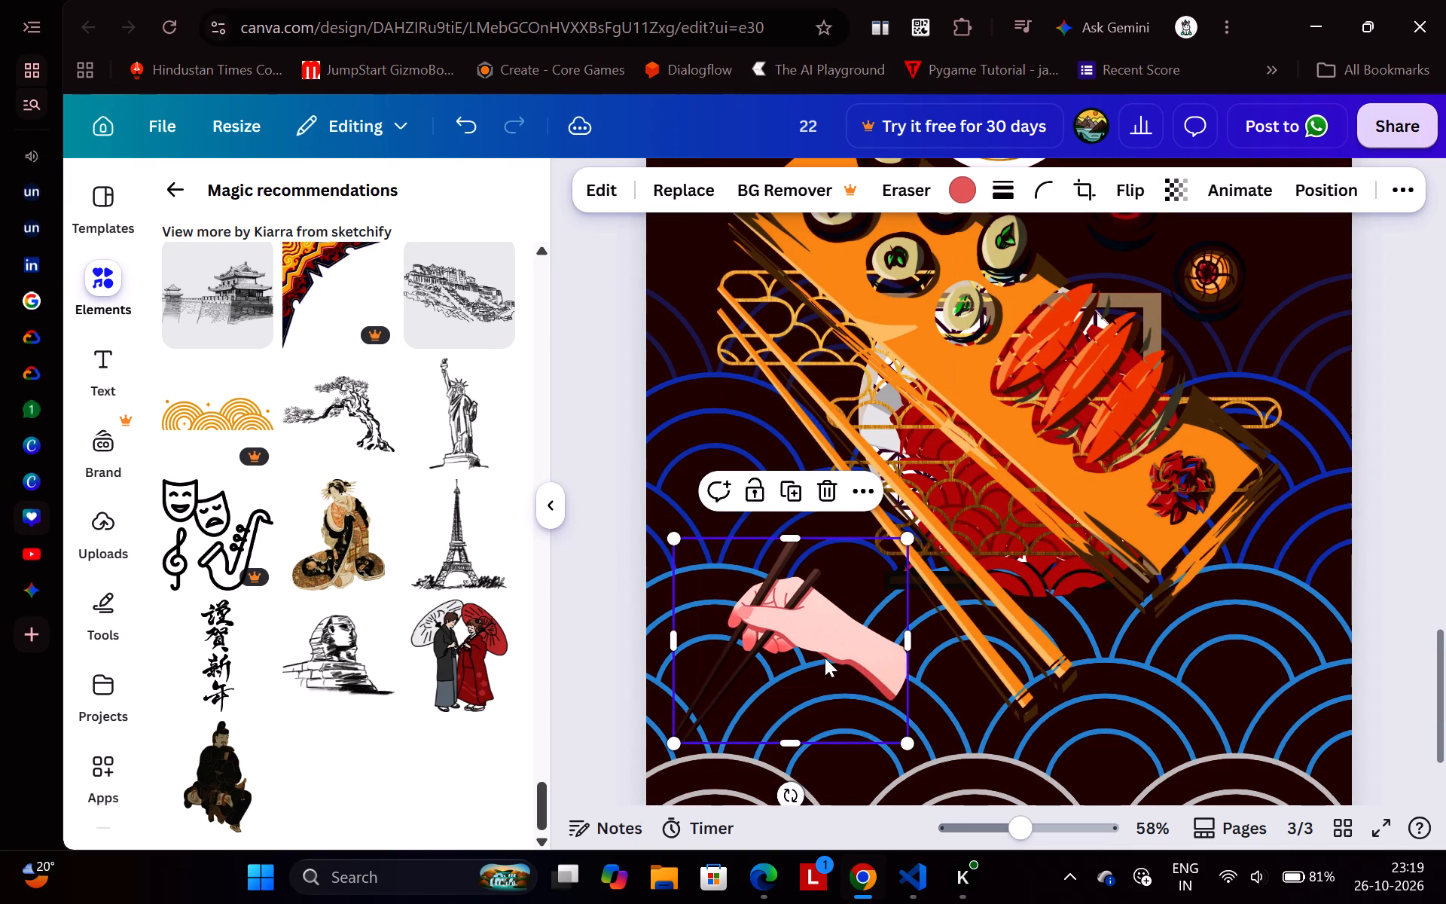
Shrink the sushi platter on page 3 to about half its size and place it in the page's lower-right corner.
{"action": "left_click", "coordinate": [1070, 430]}
{"action": "left_click_drag", "start_coordinate": [1280, 724], "coordinate": [987, 397]}
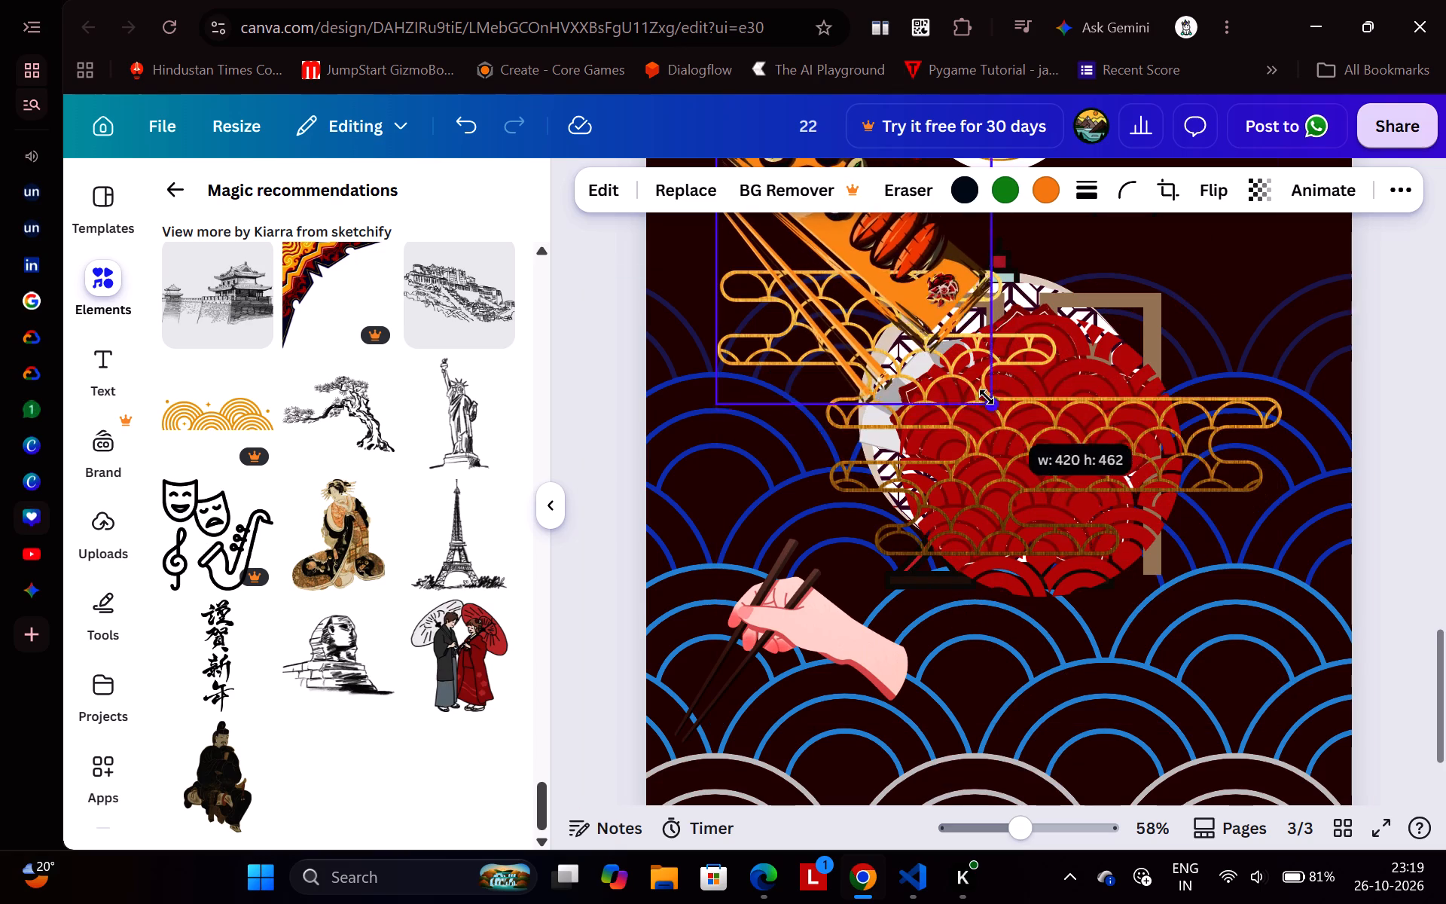
{"action": "left_click_drag", "start_coordinate": [987, 397], "coordinate": [986, 395]}
{"action": "left_click_drag", "start_coordinate": [889, 226], "coordinate": [1235, 671]}
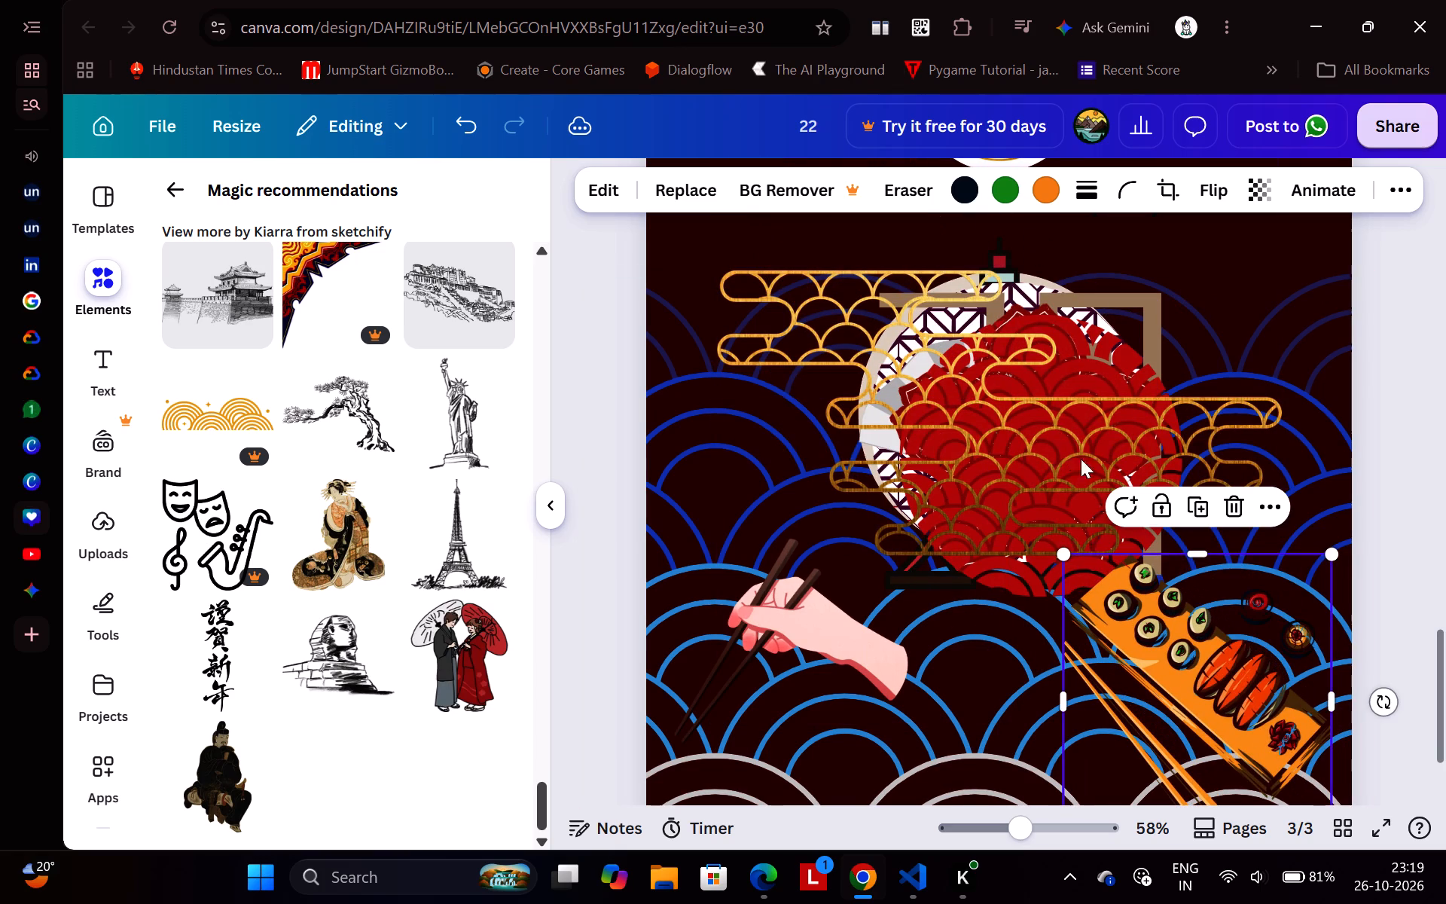
Shrink the golden cloud pattern on page 3 and place it near the left edge, just below the INARI logo's level.
{"action": "left_click", "coordinate": [1063, 448]}
{"action": "left_click_drag", "start_coordinate": [1281, 555], "coordinate": [1263, 546]}
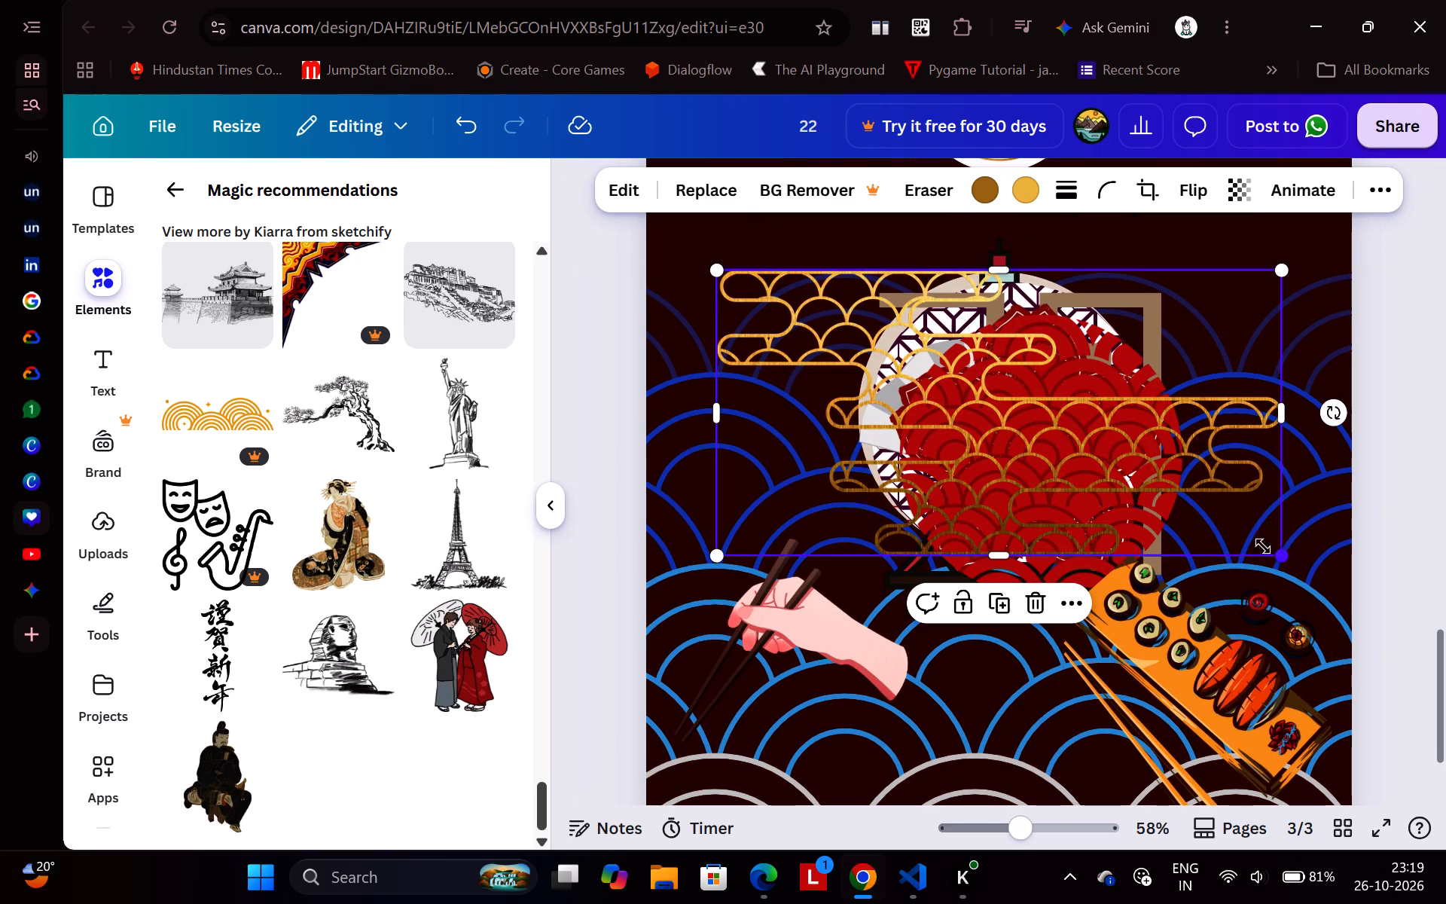
{"action": "left_click_drag", "start_coordinate": [1263, 546], "coordinate": [942, 340]}
{"action": "left_click_drag", "start_coordinate": [810, 310], "coordinate": [763, 197]}
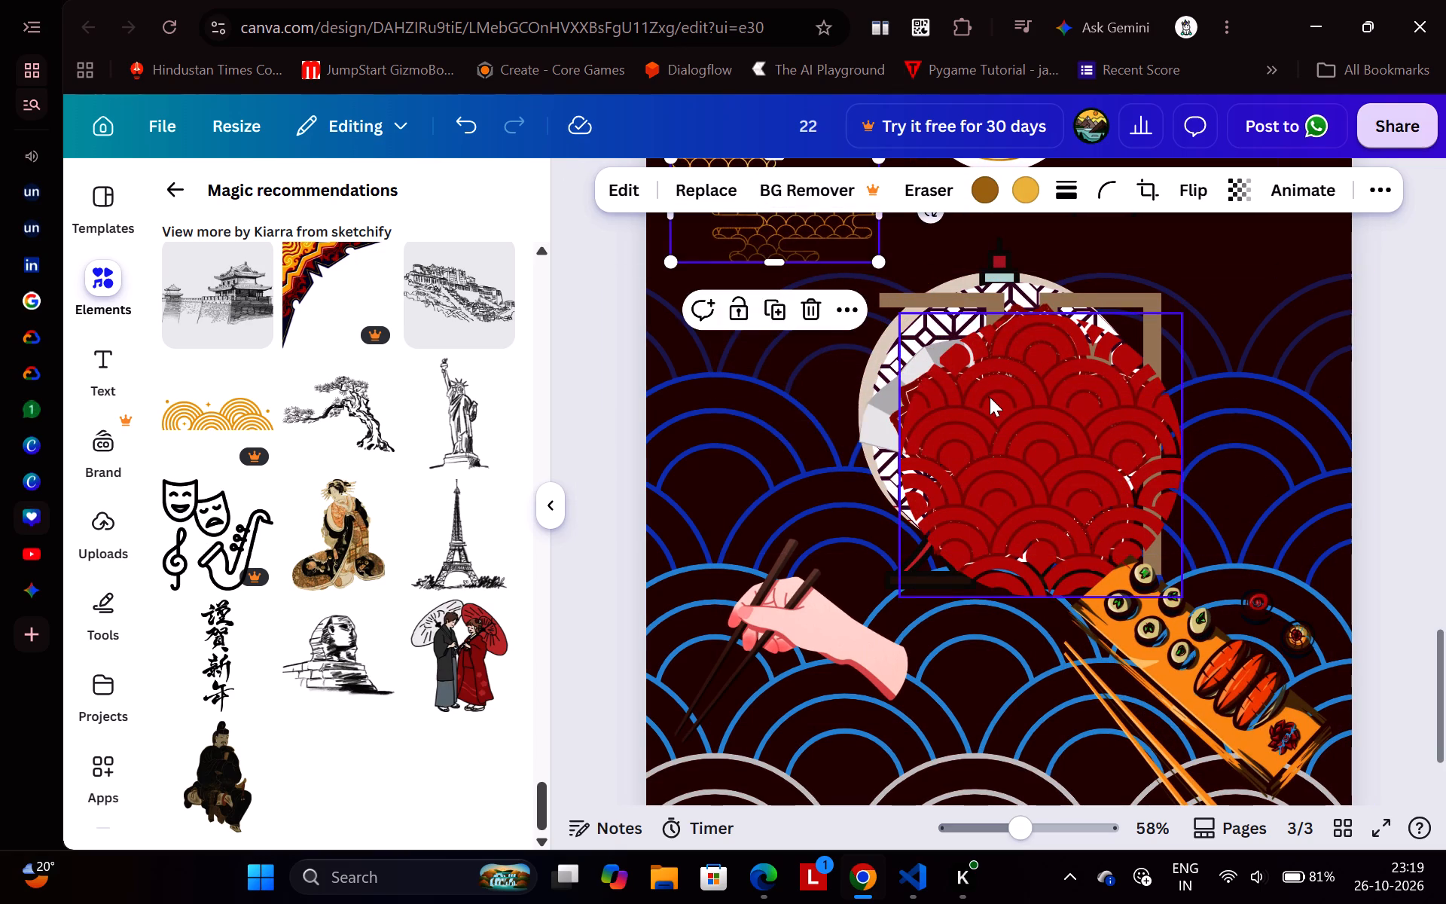
Spread out page 3's overlapping graphics: red wave circle to the left, blossom upper right, brown lattice right, grey fan below the white patterned circle.
{"action": "left_click_drag", "start_coordinate": [990, 397], "coordinate": [762, 365]}
{"action": "left_click_drag", "start_coordinate": [1095, 468], "coordinate": [1274, 349]}
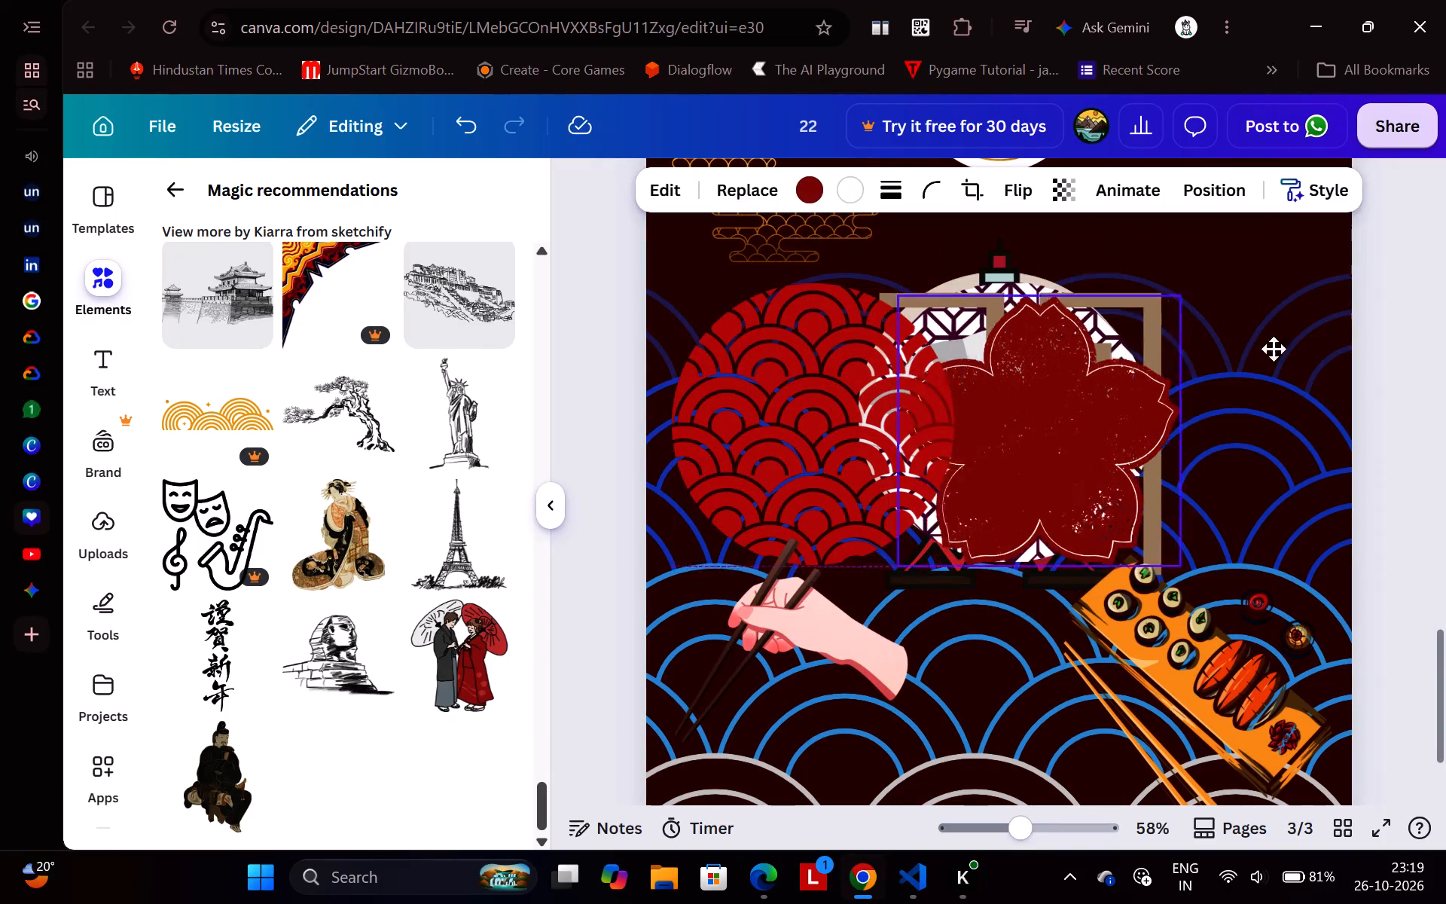
{"action": "left_click_drag", "start_coordinate": [1274, 349], "coordinate": [1283, 304]}
{"action": "left_click_drag", "start_coordinate": [1050, 414], "coordinate": [1231, 490]}
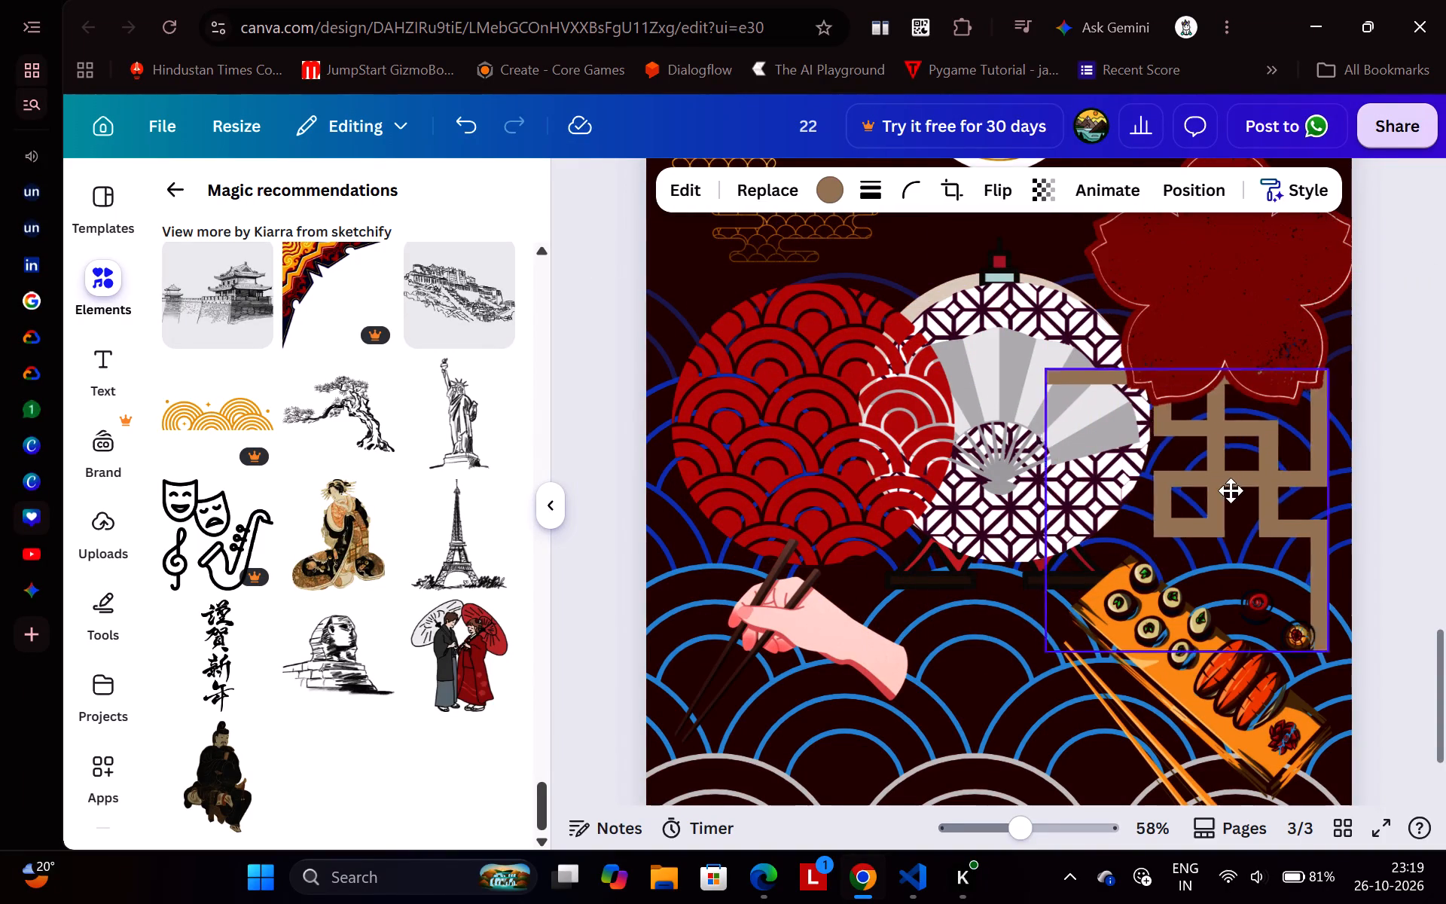
{"action": "left_click_drag", "start_coordinate": [1231, 490], "coordinate": [1231, 486]}
{"action": "left_click_drag", "start_coordinate": [983, 431], "coordinate": [974, 640]}
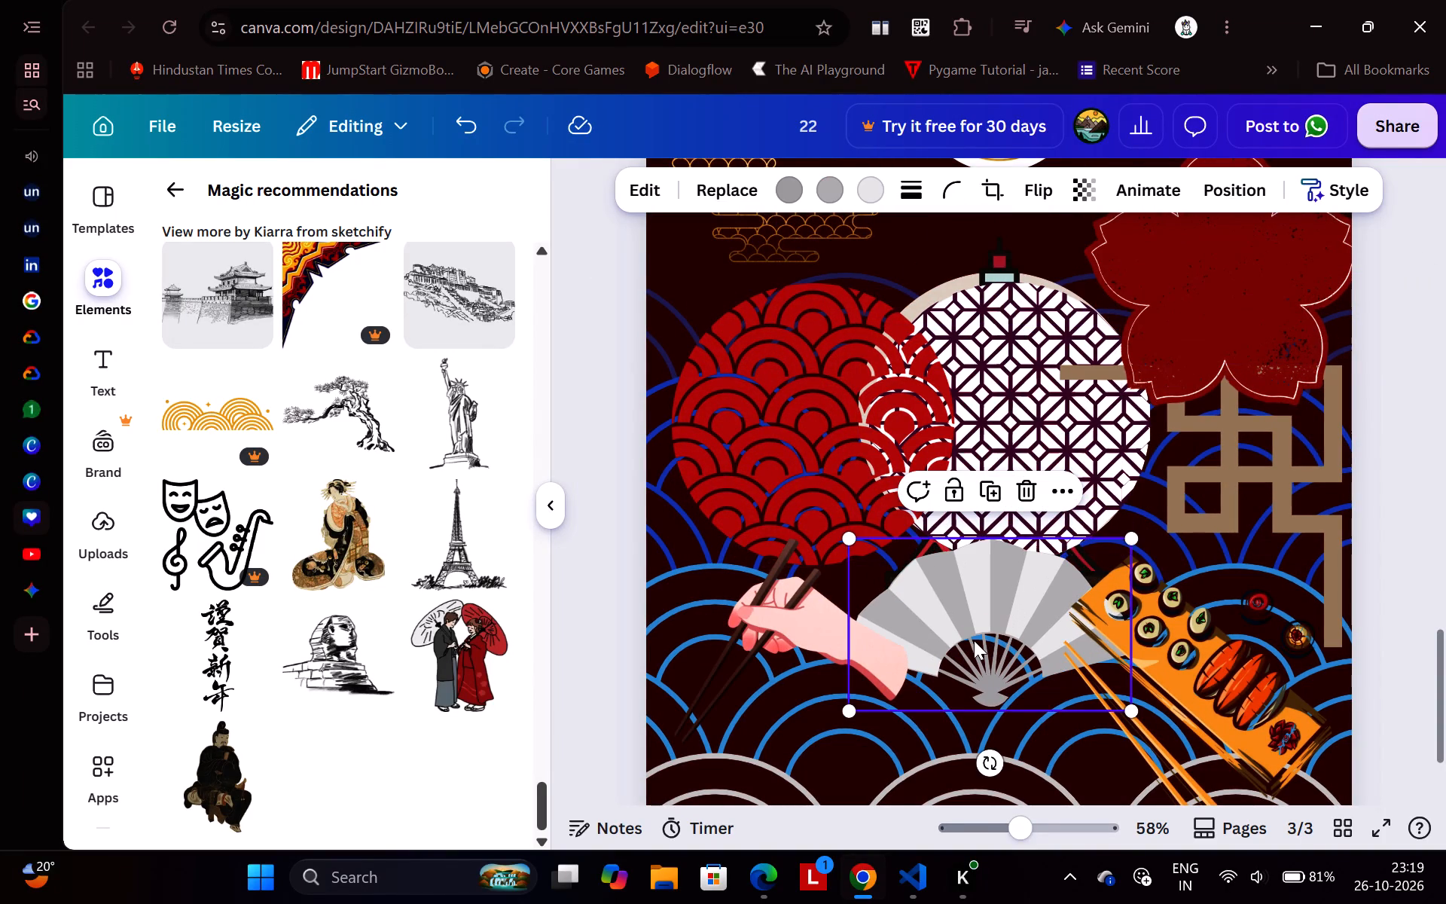
Copy the red wave-pattern circle from page 3 and paste it onto page 2.
{"action": "scroll", "coordinate": [974, 640], "scroll_direction": "up", "scroll_amount": 5}
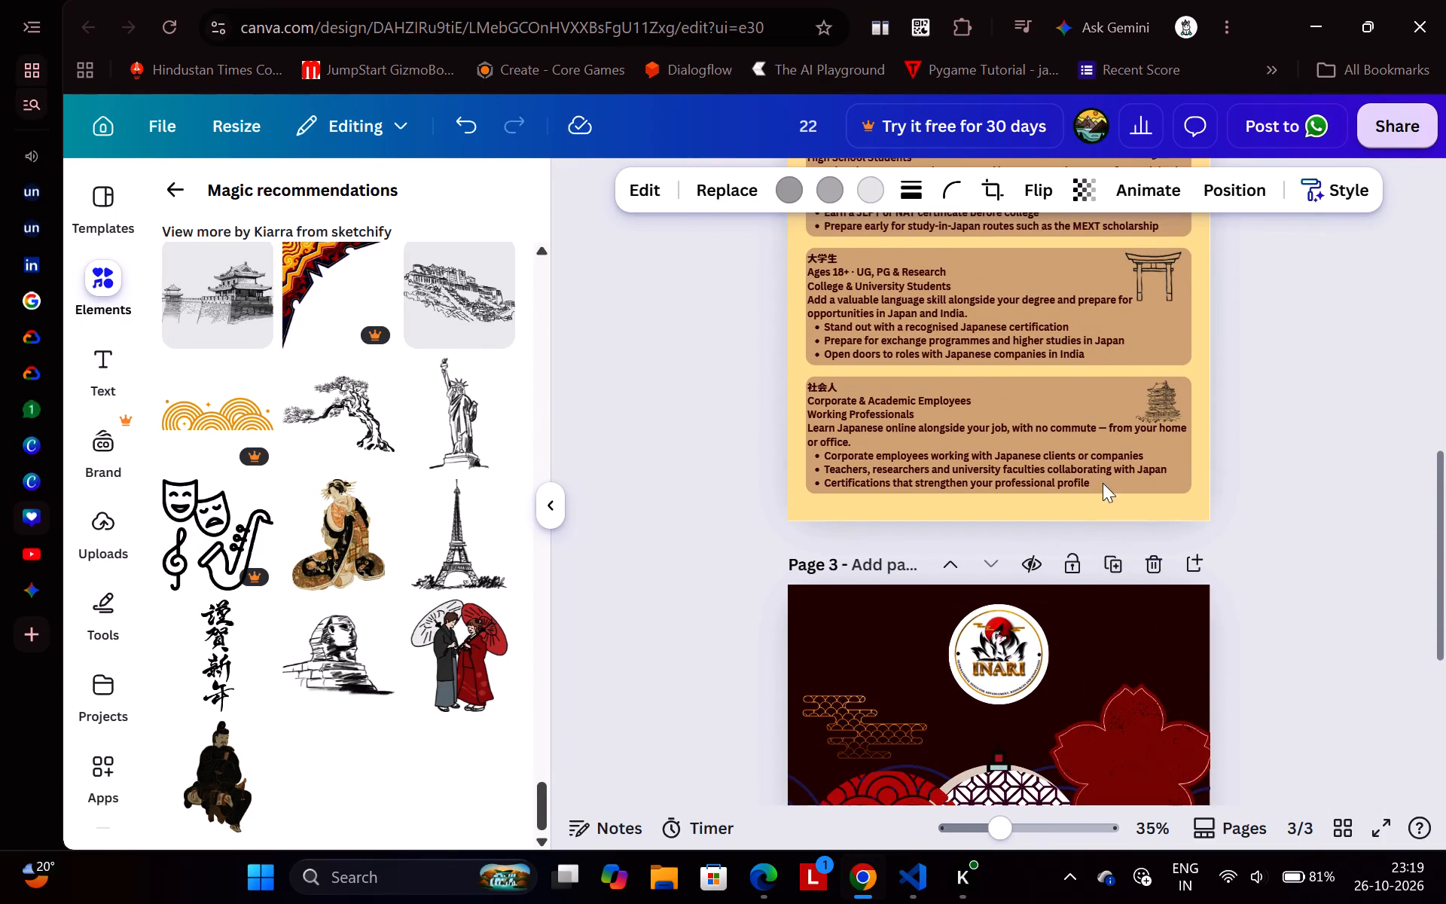
{"action": "scroll", "coordinate": [1098, 472], "scroll_direction": "down", "scroll_amount": 1}
{"action": "scroll", "coordinate": [1098, 472], "scroll_direction": "up", "scroll_amount": 2}
{"action": "scroll", "coordinate": [1098, 472], "scroll_direction": "down", "scroll_amount": 3}
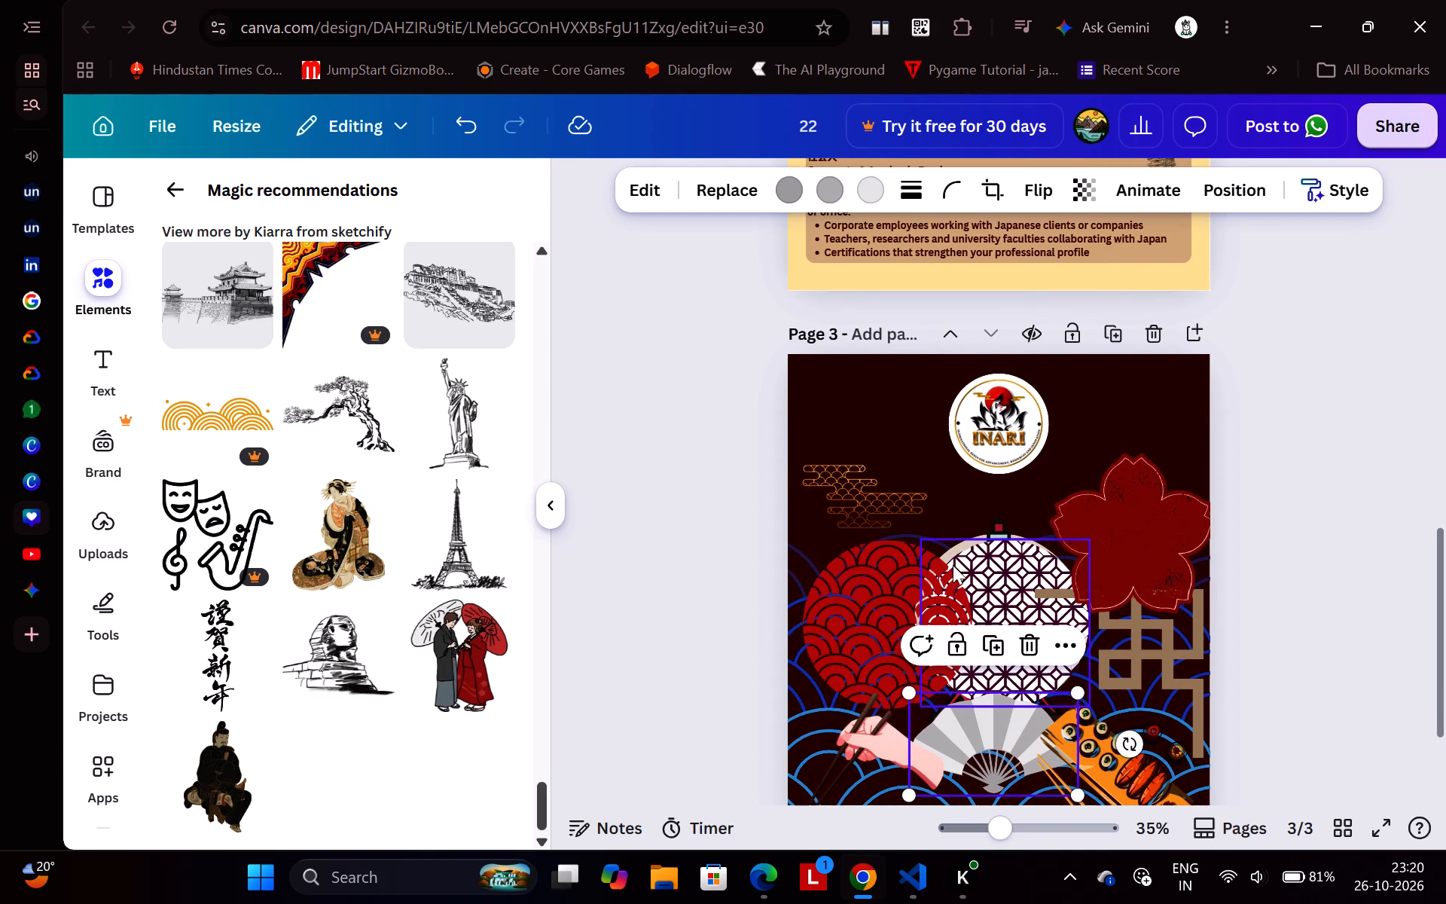
{"action": "left_click", "coordinate": [892, 607]}
{"action": "key", "text": "ctrl+c"}
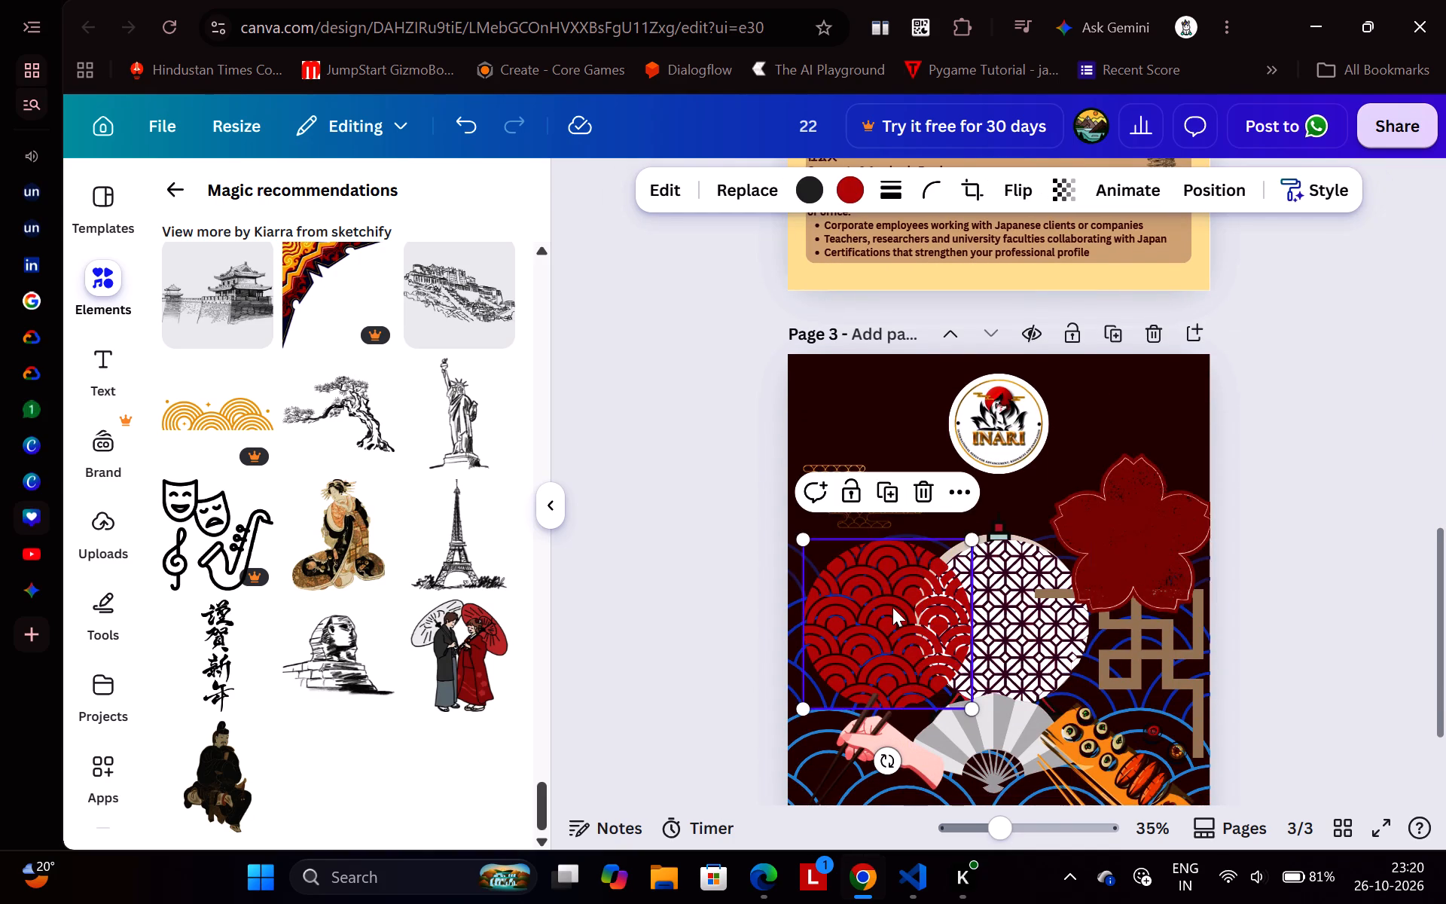
{"action": "scroll", "coordinate": [892, 607], "scroll_direction": "up", "scroll_amount": 2}
{"action": "left_click", "coordinate": [975, 432]}
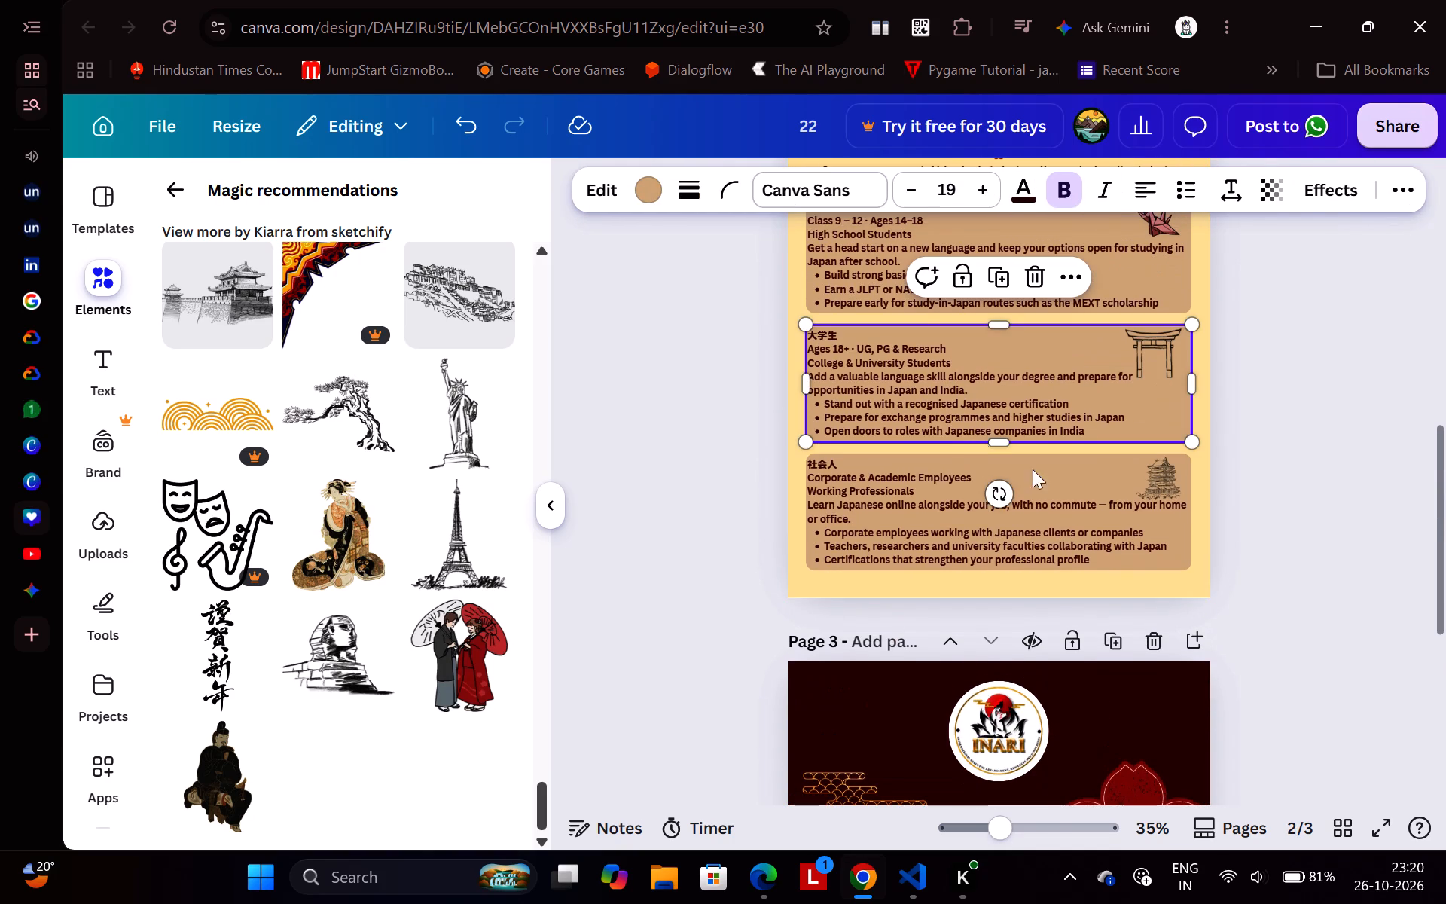
{"action": "left_click", "coordinate": [1198, 585]}
{"action": "key", "text": "ctrl+v"}
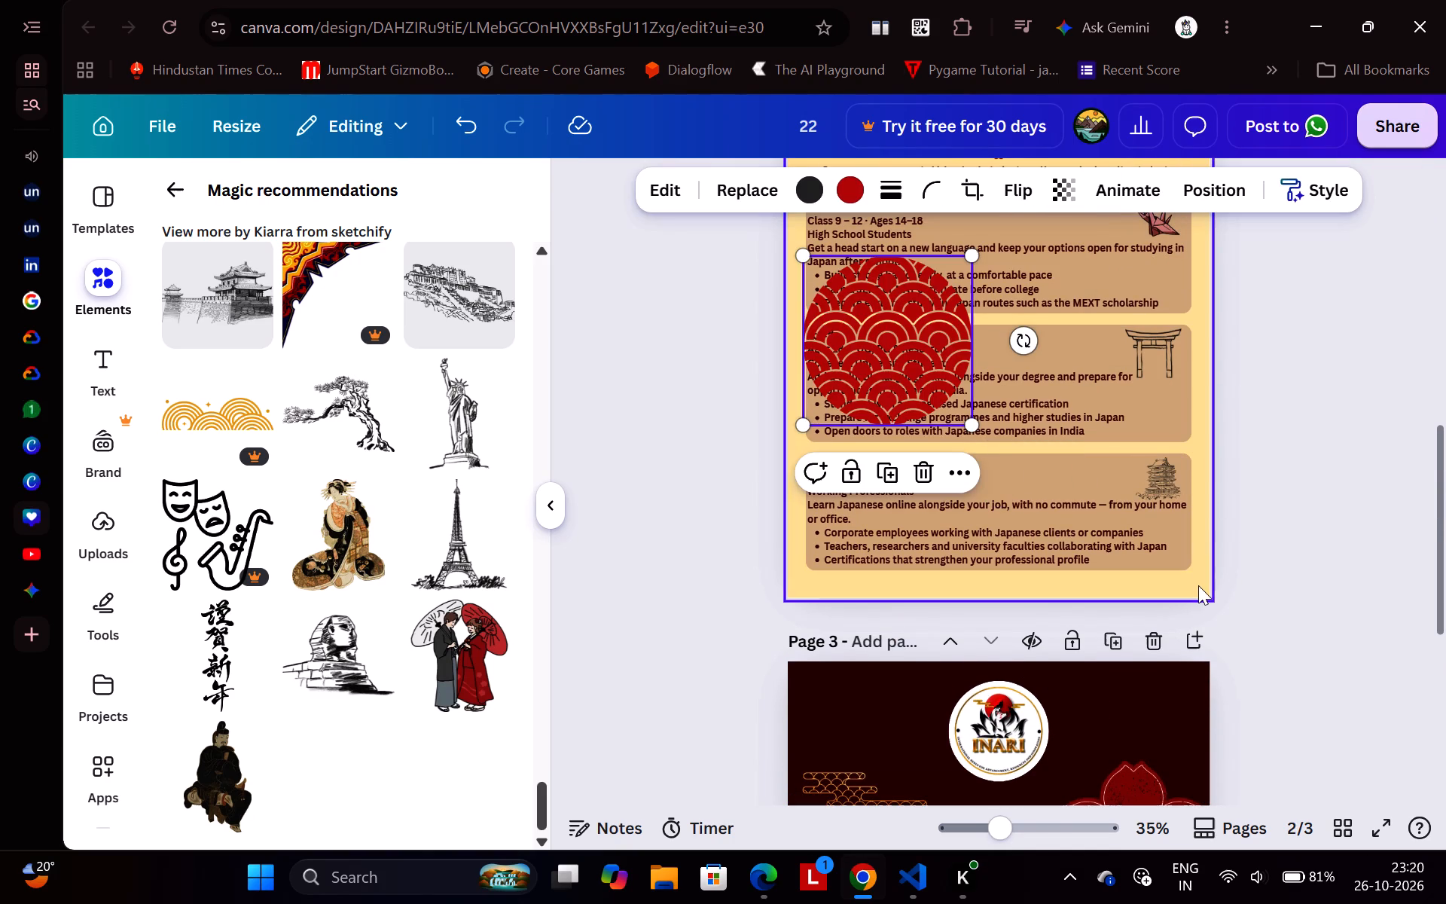
Enlarge the red wave circle on page 2 to about 804 px wide and move it over the middle of the course cards.
{"action": "scroll", "coordinate": [889, 352], "scroll_direction": "up", "scroll_amount": 1}
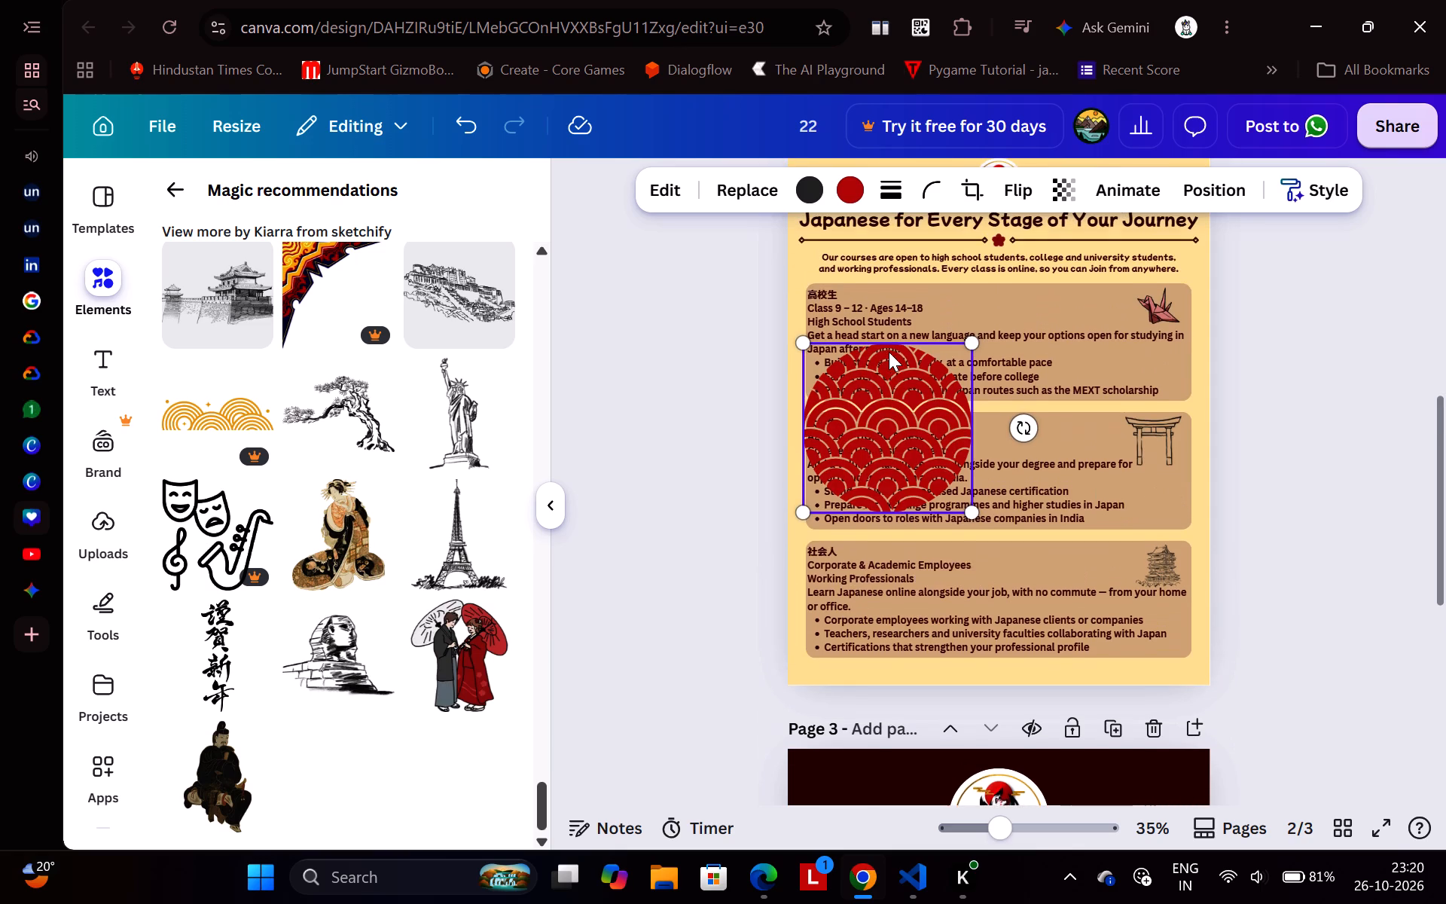
{"action": "left_click_drag", "start_coordinate": [971, 341], "coordinate": [1120, 249]}
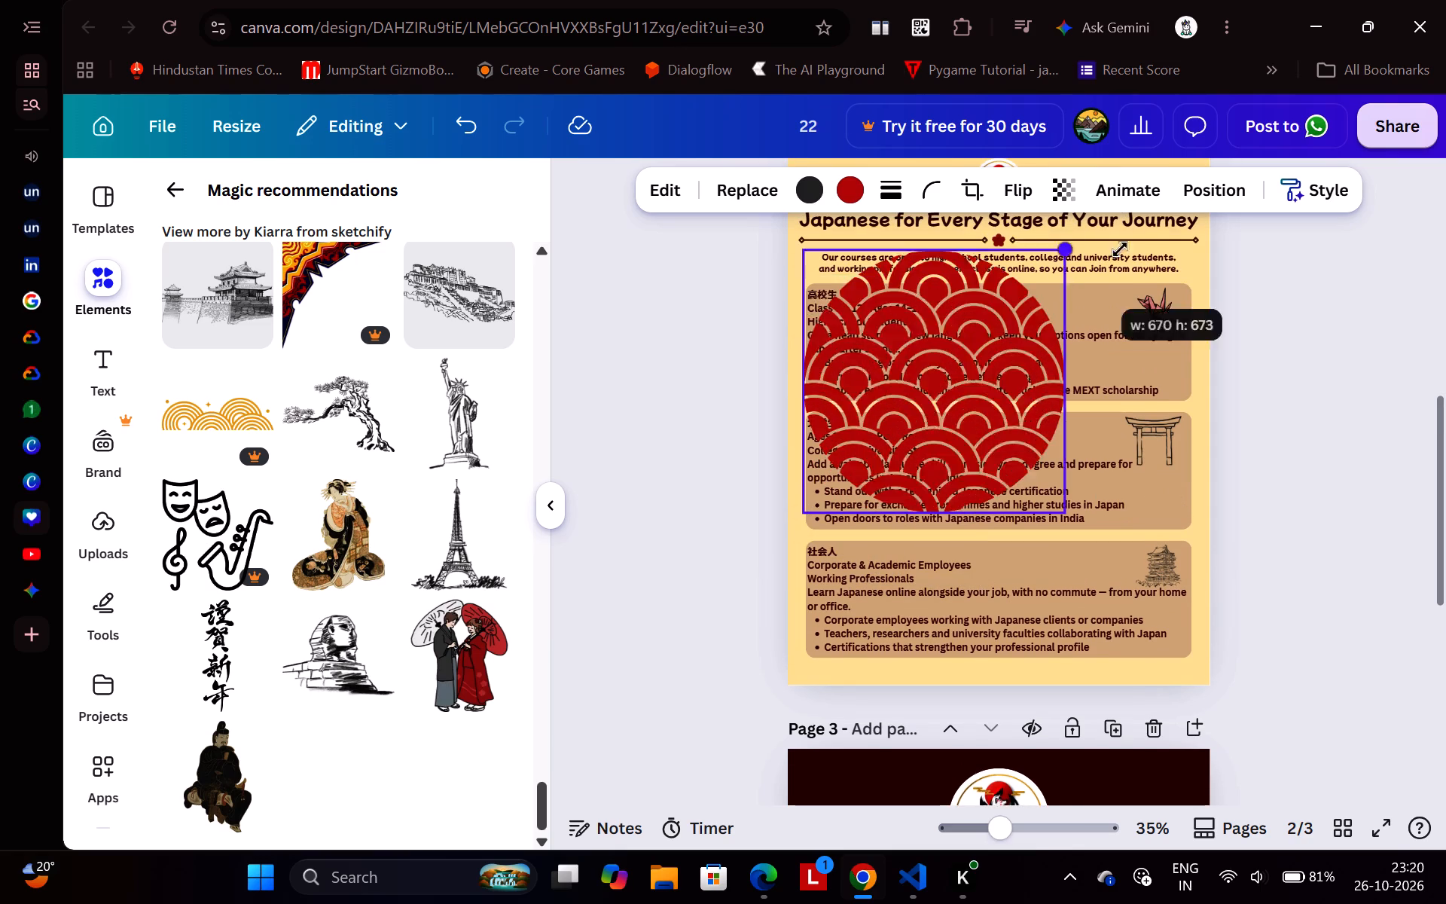
{"action": "left_click_drag", "start_coordinate": [1120, 249], "coordinate": [1155, 233]}
{"action": "left_click_drag", "start_coordinate": [981, 394], "coordinate": [1016, 504]}
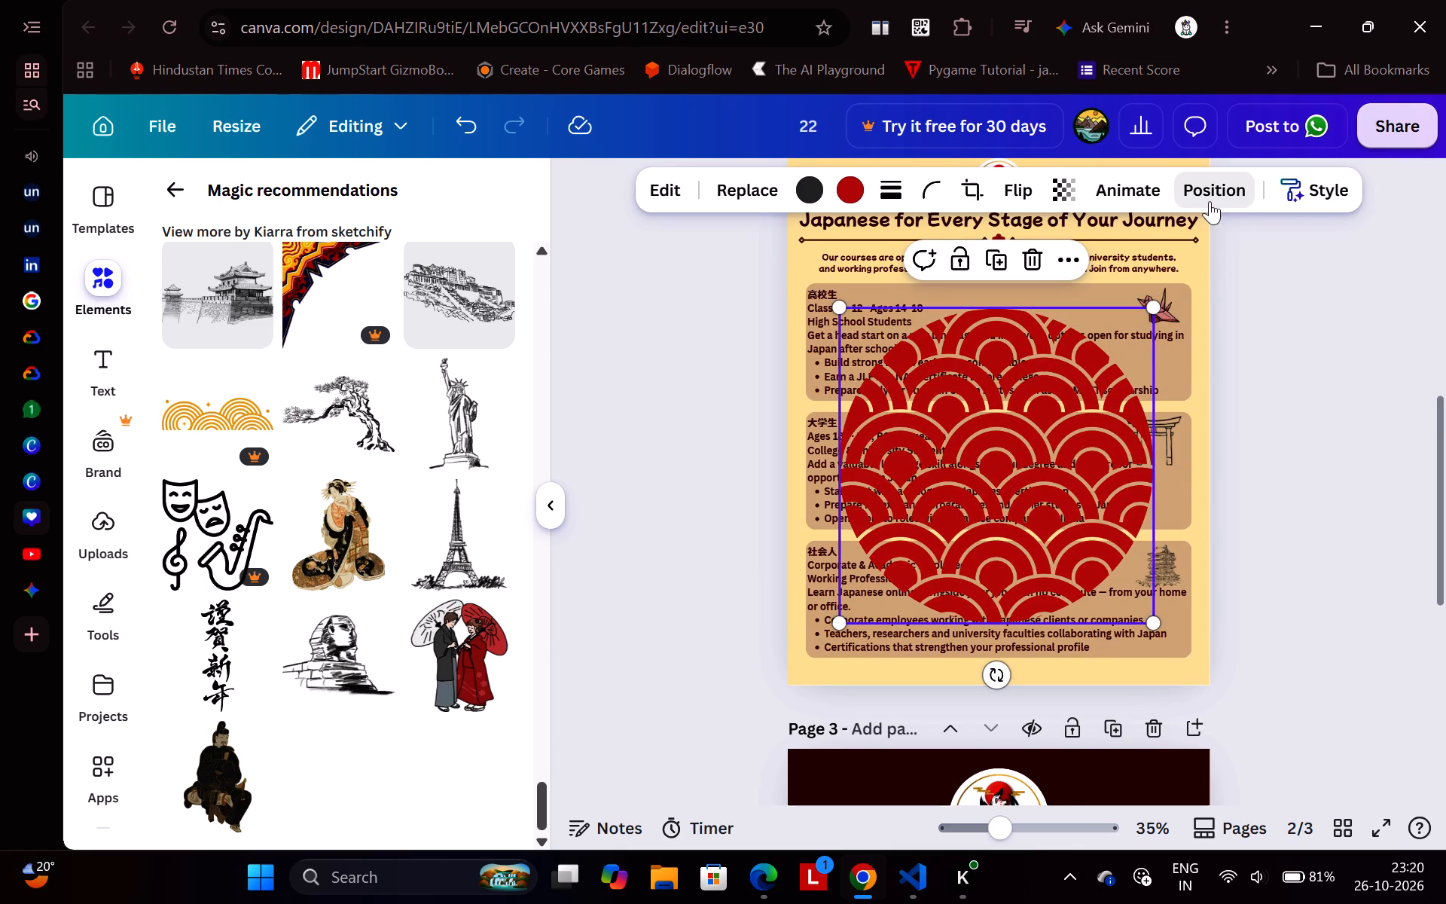
Send the red wave circle to the back, behind page 2's course cards.
{"action": "left_click", "coordinate": [1210, 201]}
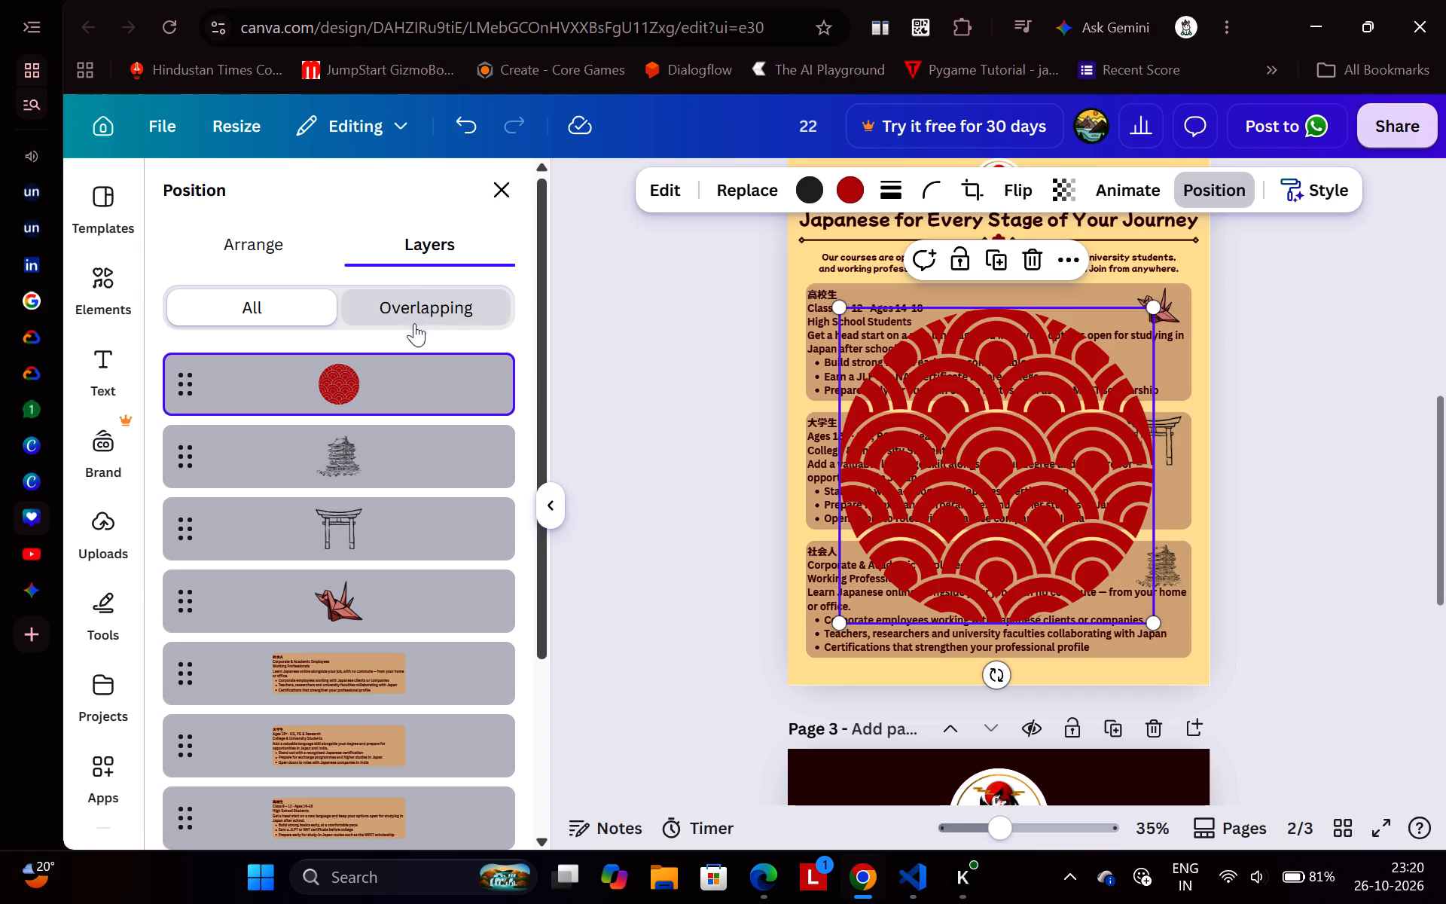
{"action": "left_click", "coordinate": [274, 251]}
{"action": "left_click", "coordinate": [435, 364]}
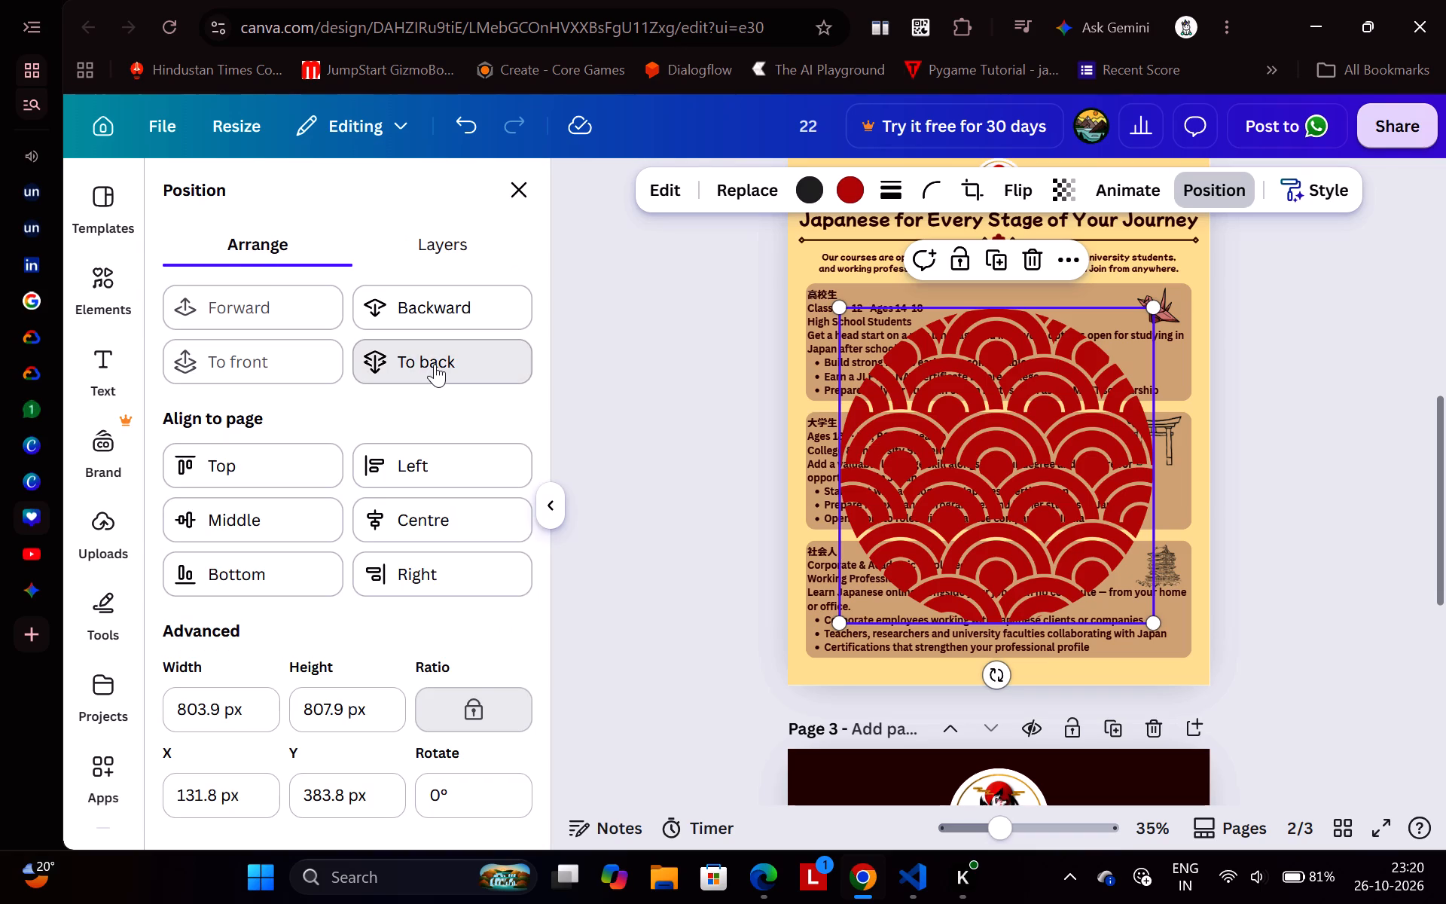
Enlarge the wave circle to about 974 px wide and align it behind the three cards at about X 46, Y 312 px.
{"action": "scroll", "coordinate": [1277, 416], "scroll_direction": "up", "scroll_amount": 1}
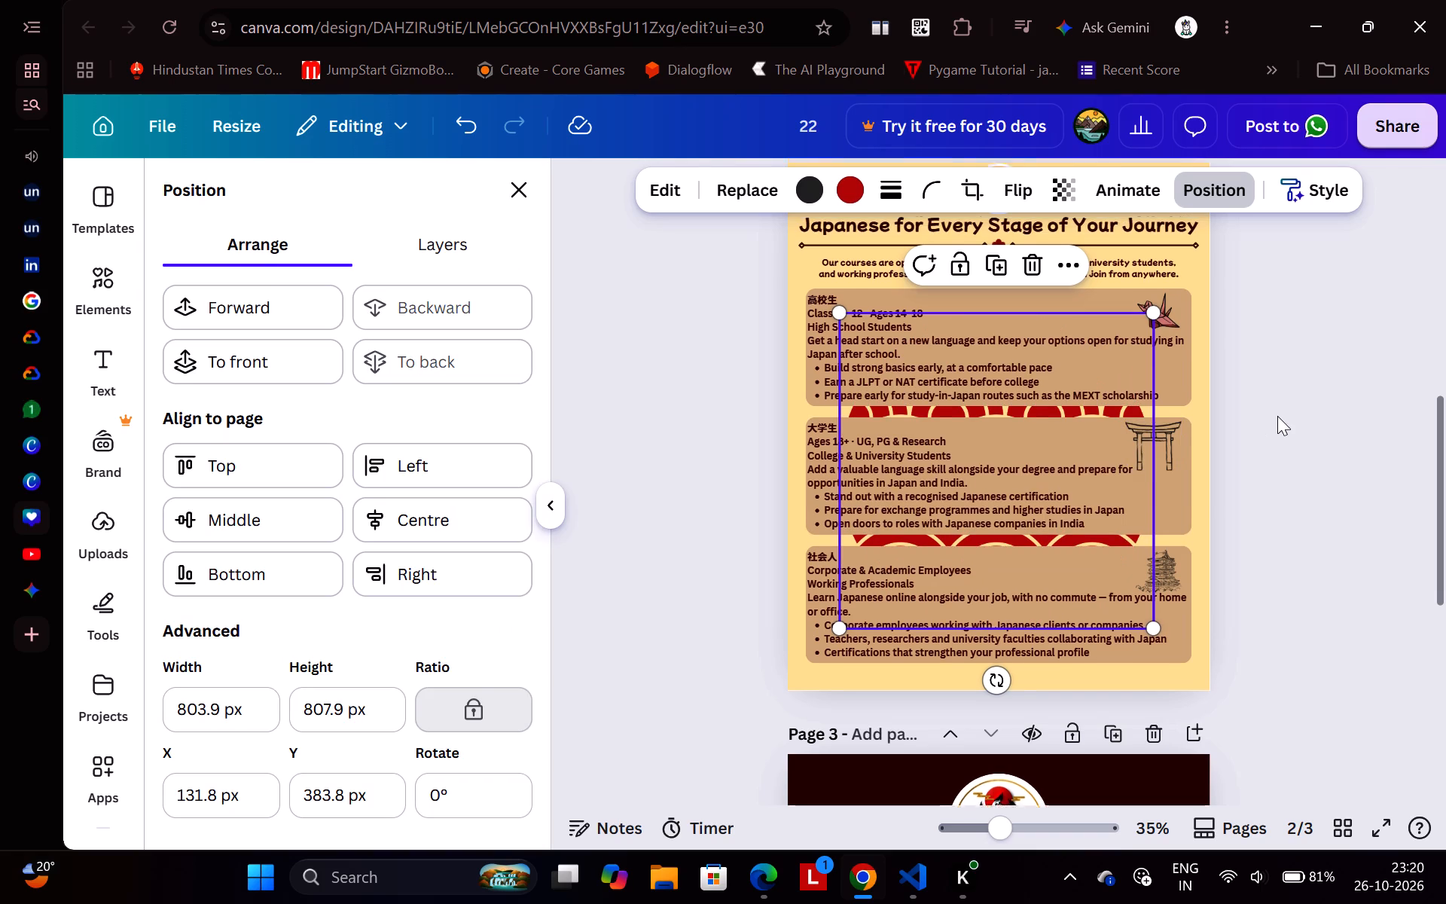
{"action": "scroll", "coordinate": [1277, 416], "scroll_direction": "up", "scroll_amount": 1}
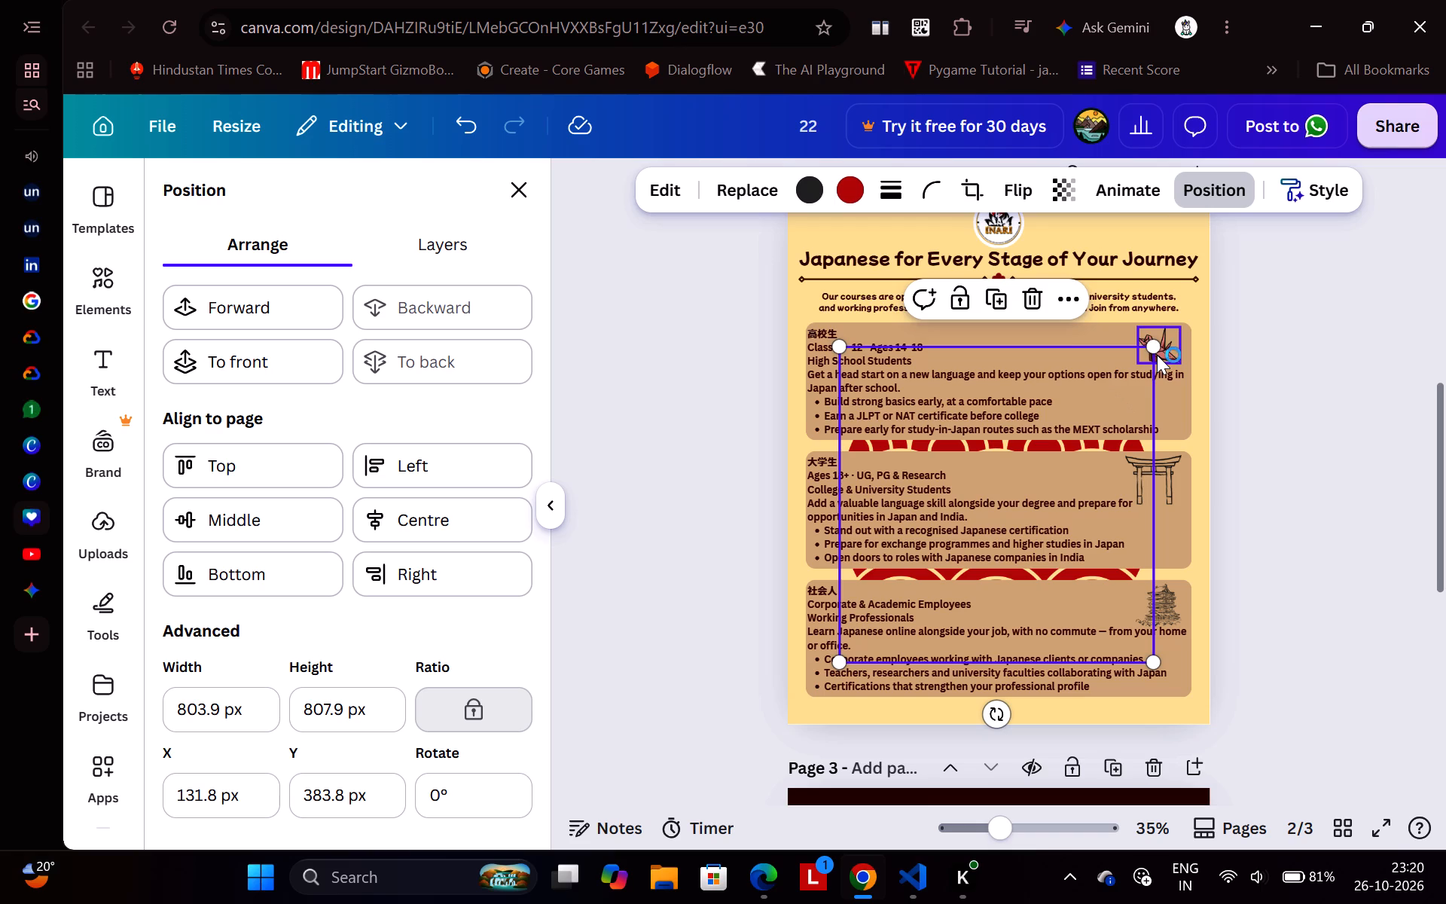
{"action": "left_click_drag", "start_coordinate": [1152, 352], "coordinate": [1220, 288]}
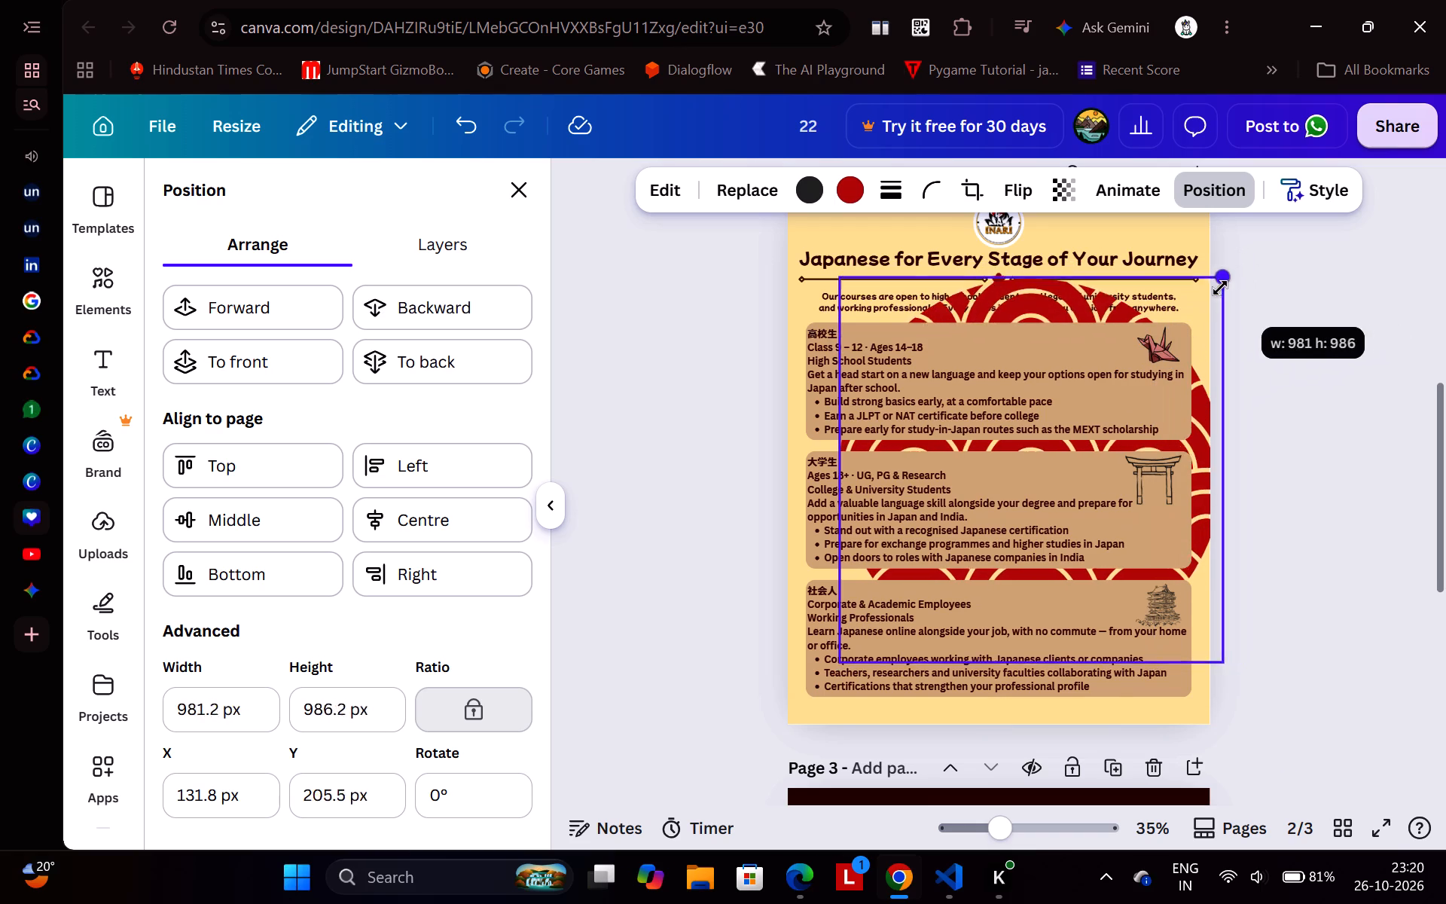
{"action": "left_click_drag", "start_coordinate": [1220, 288], "coordinate": [1215, 290]}
{"action": "left_click_drag", "start_coordinate": [1050, 295], "coordinate": [1016, 303]}
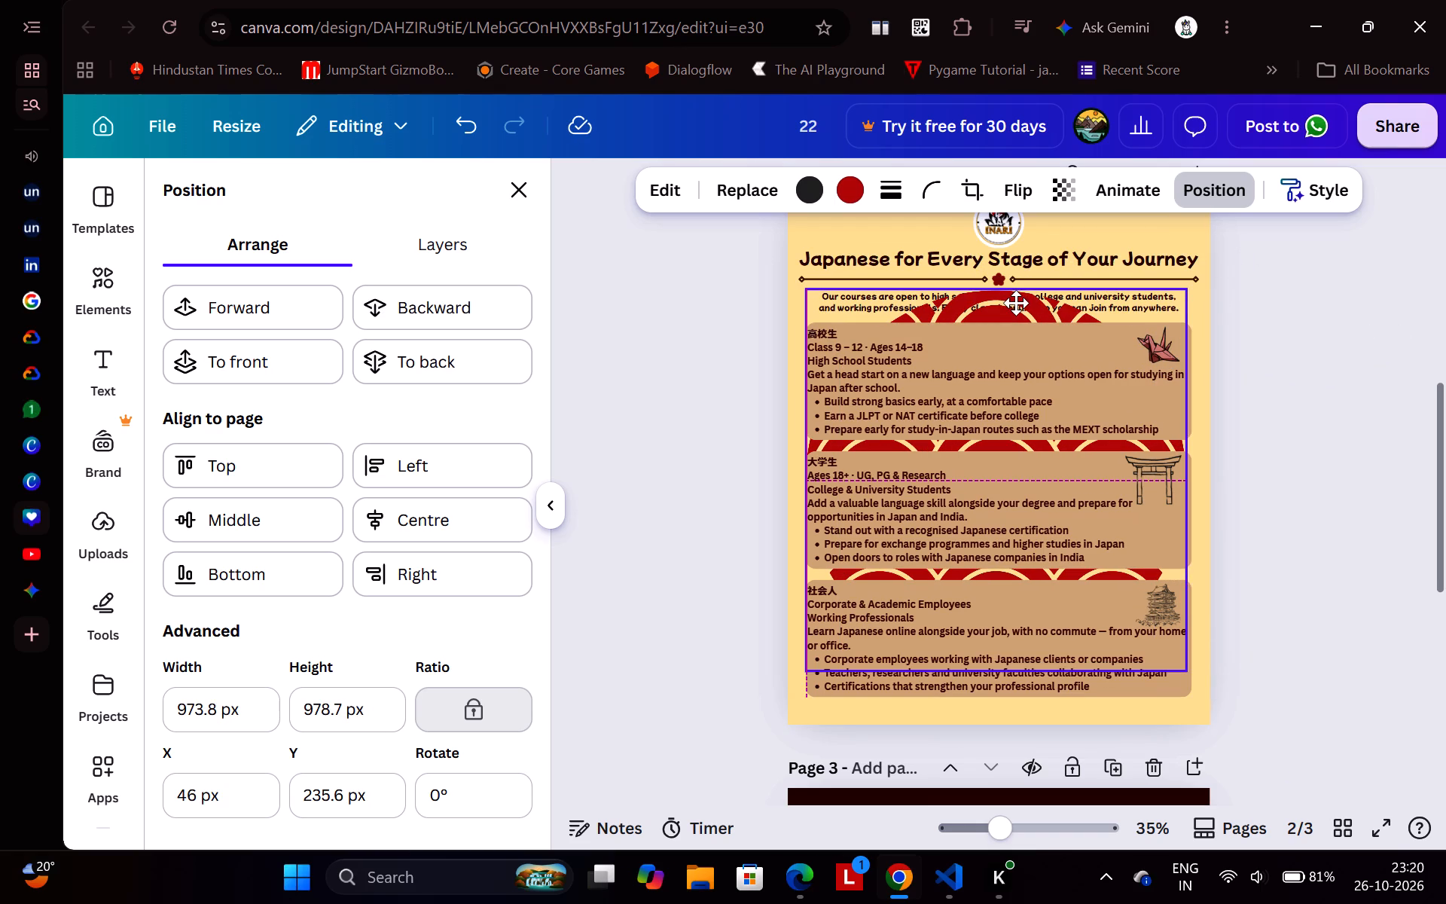
{"action": "left_click_drag", "start_coordinate": [1016, 303], "coordinate": [1017, 322]}
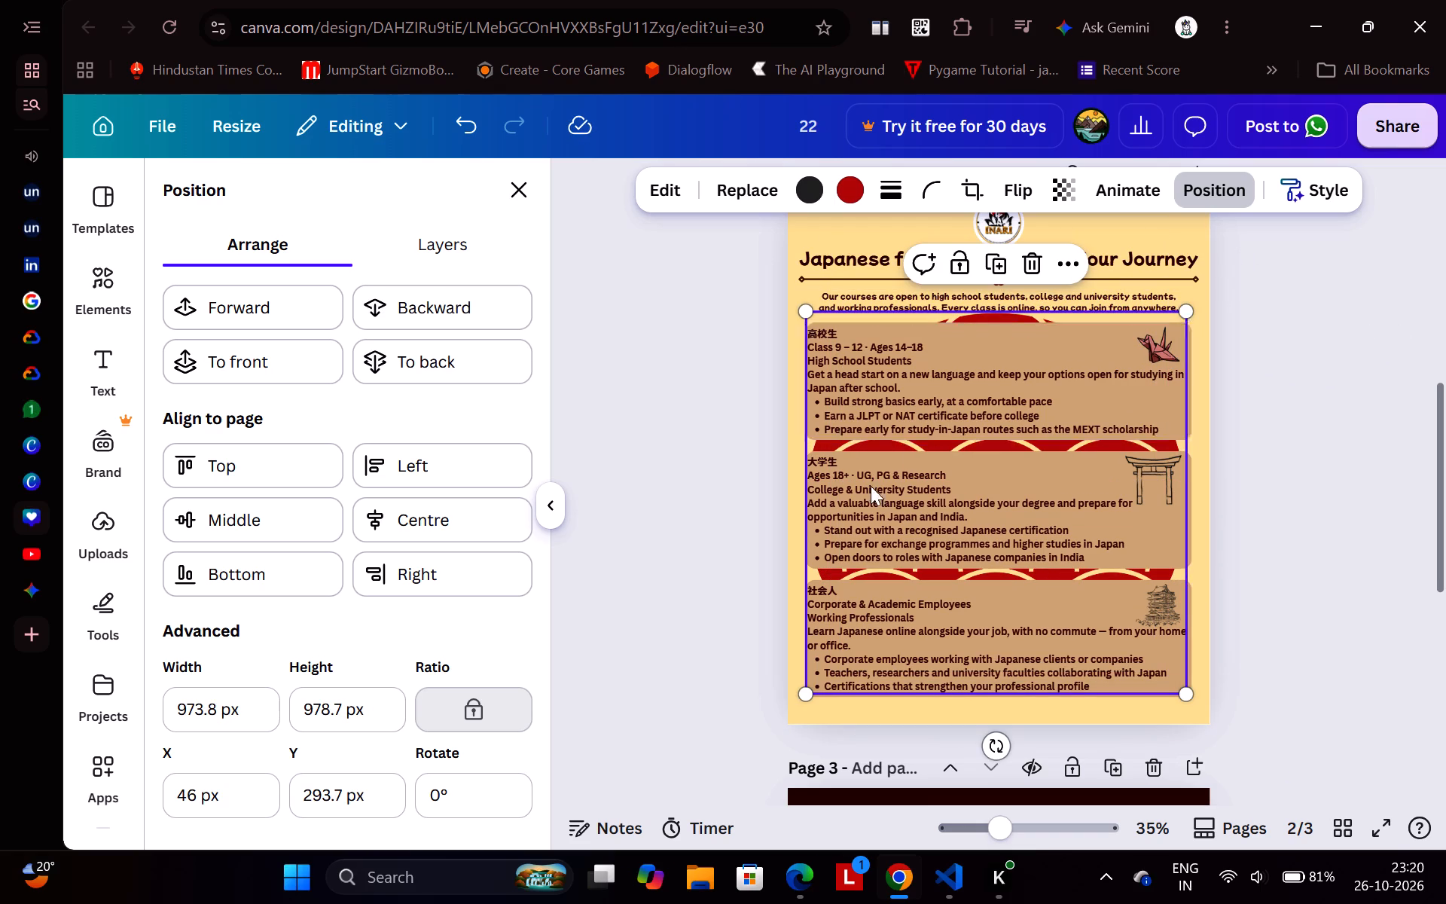
{"action": "left_click_drag", "start_coordinate": [1016, 315], "coordinate": [1017, 322]}
{"action": "left_click", "coordinate": [1269, 392]}
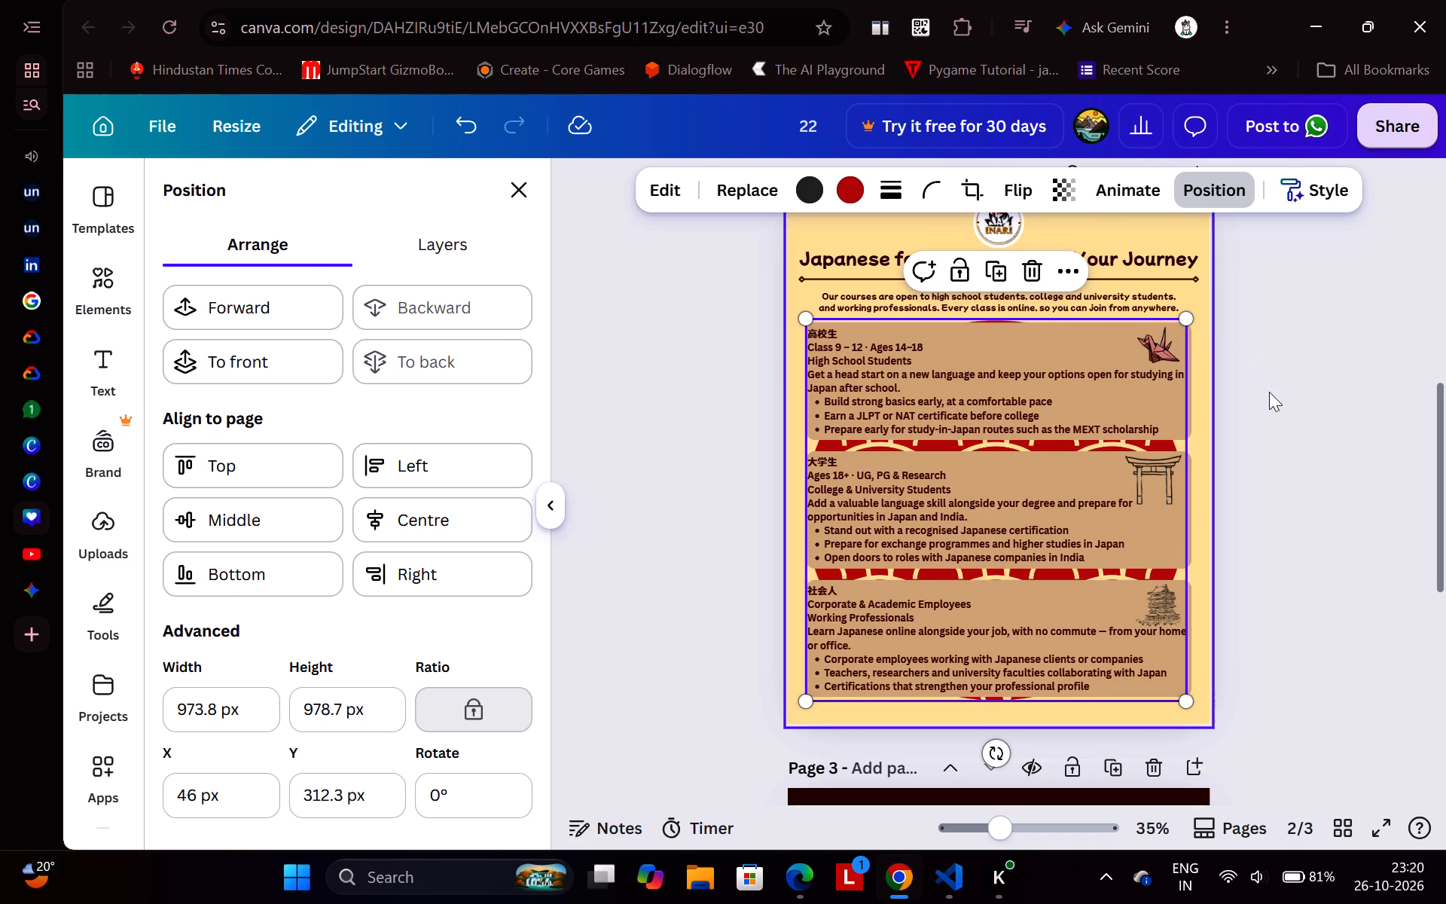
{"action": "left_click", "coordinate": [1269, 392]}
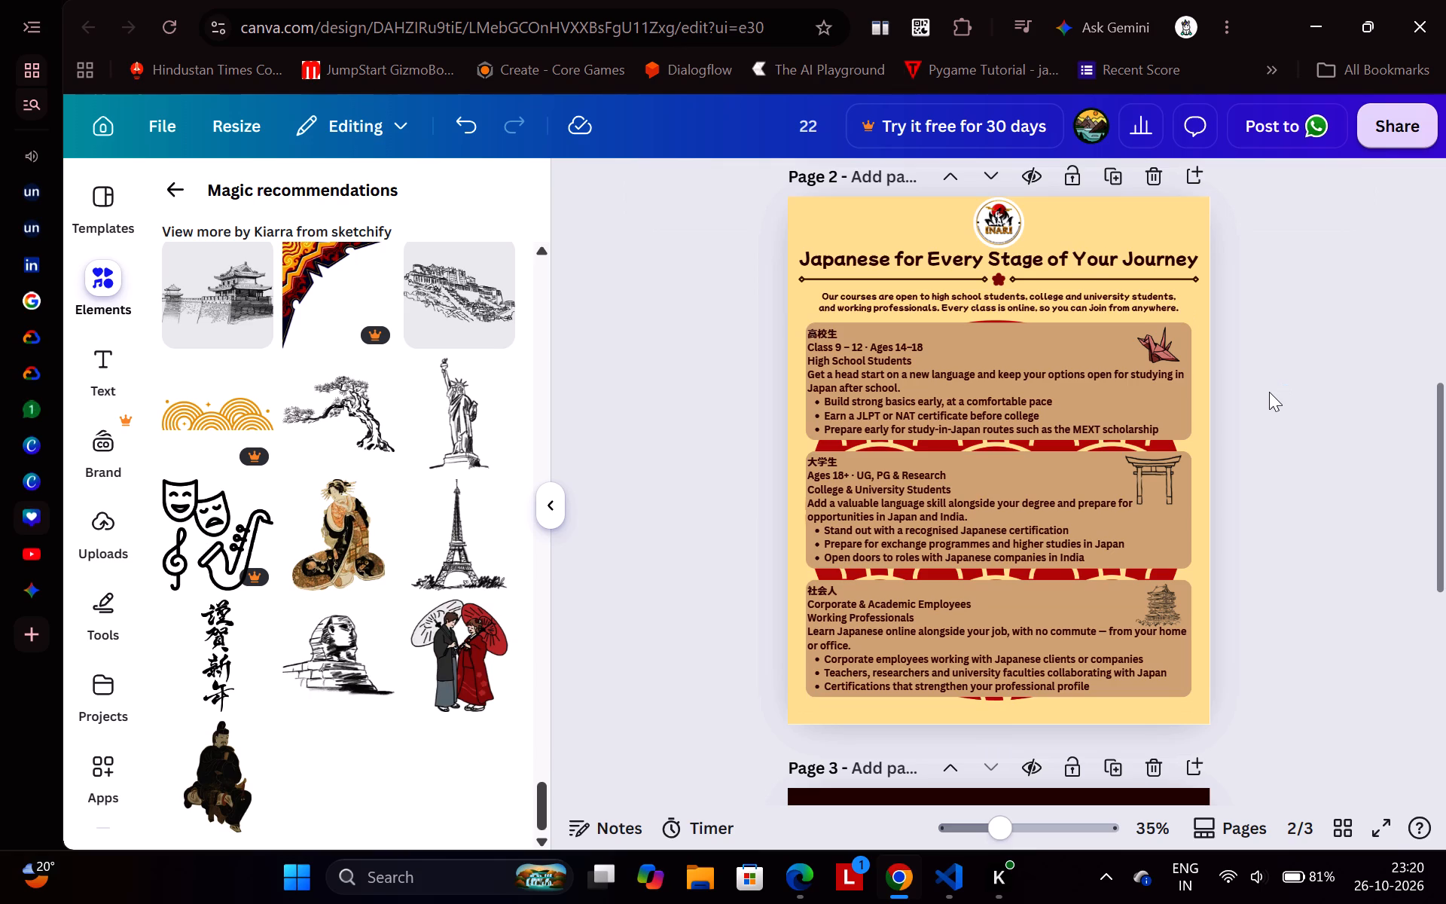
Recolour the red of page 2's wave circle to the dark maroon from the graphic colours.
{"action": "left_click", "coordinate": [987, 447]}
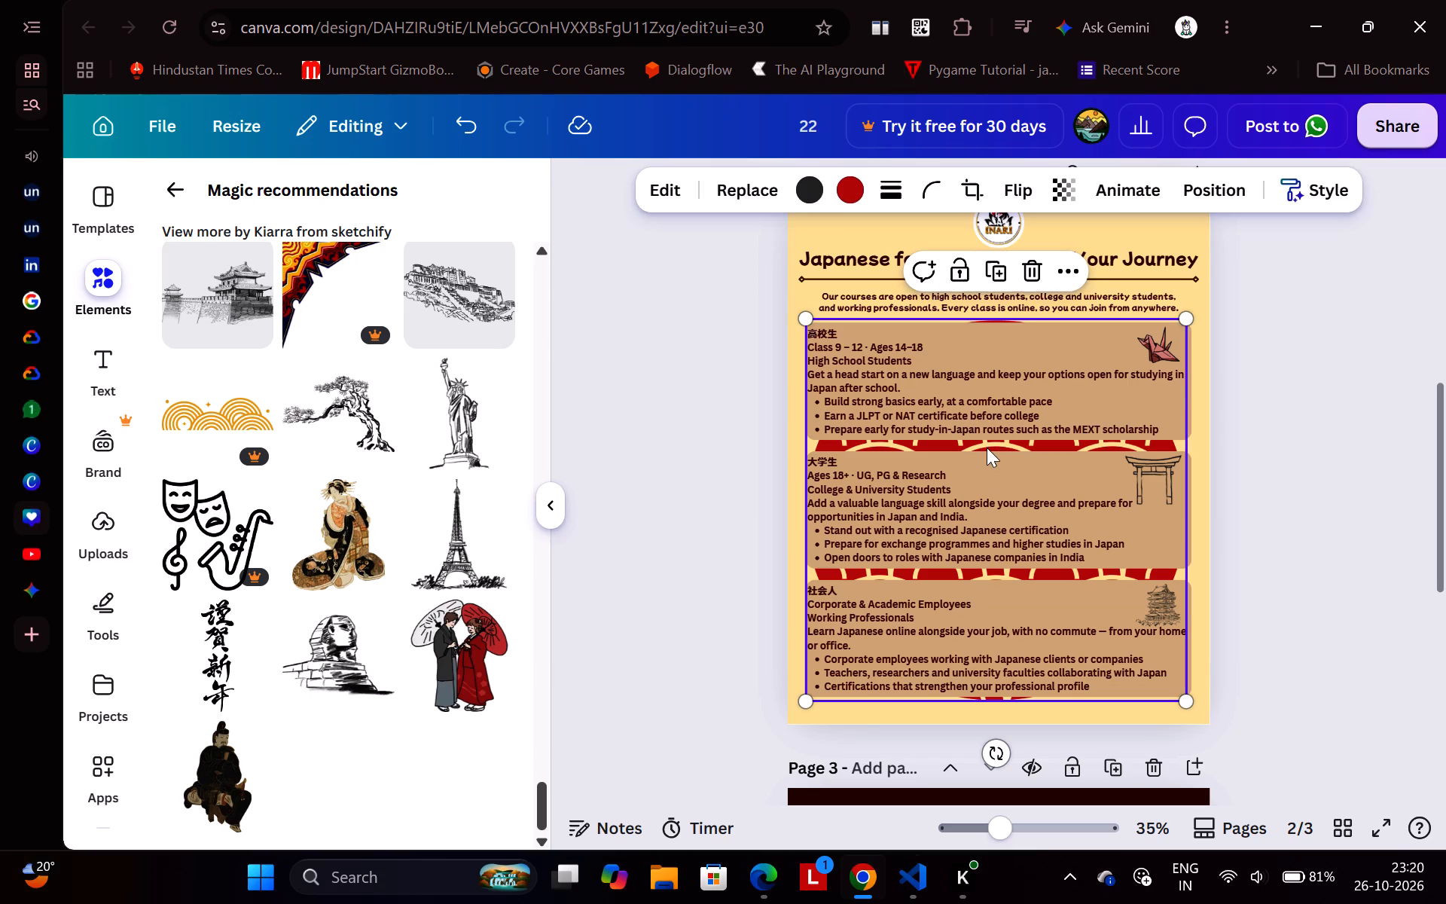
{"action": "left_click", "coordinate": [848, 203]}
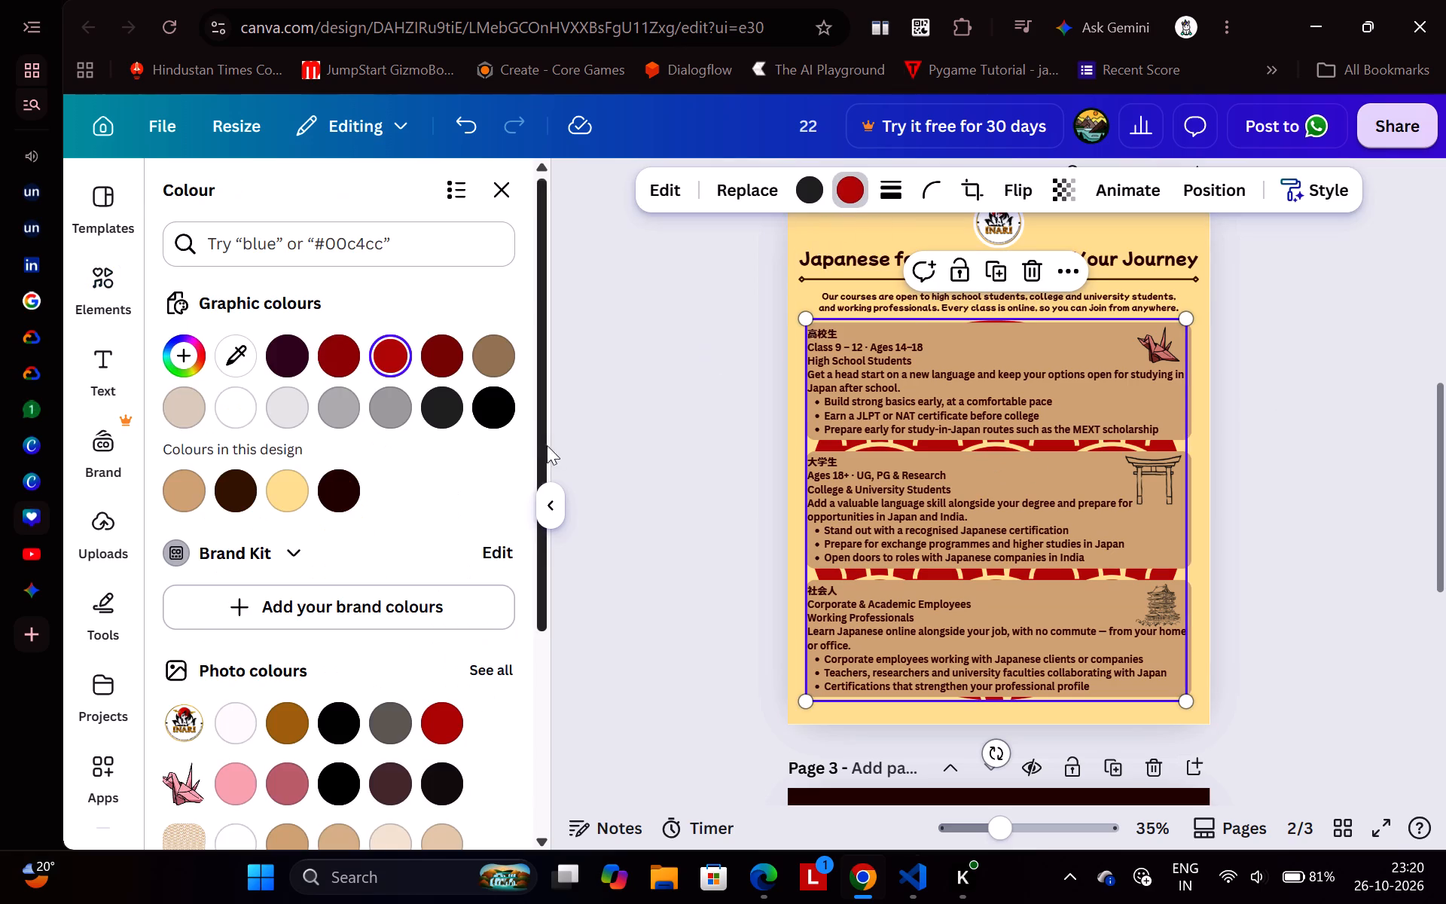
{"action": "left_click", "coordinate": [426, 360]}
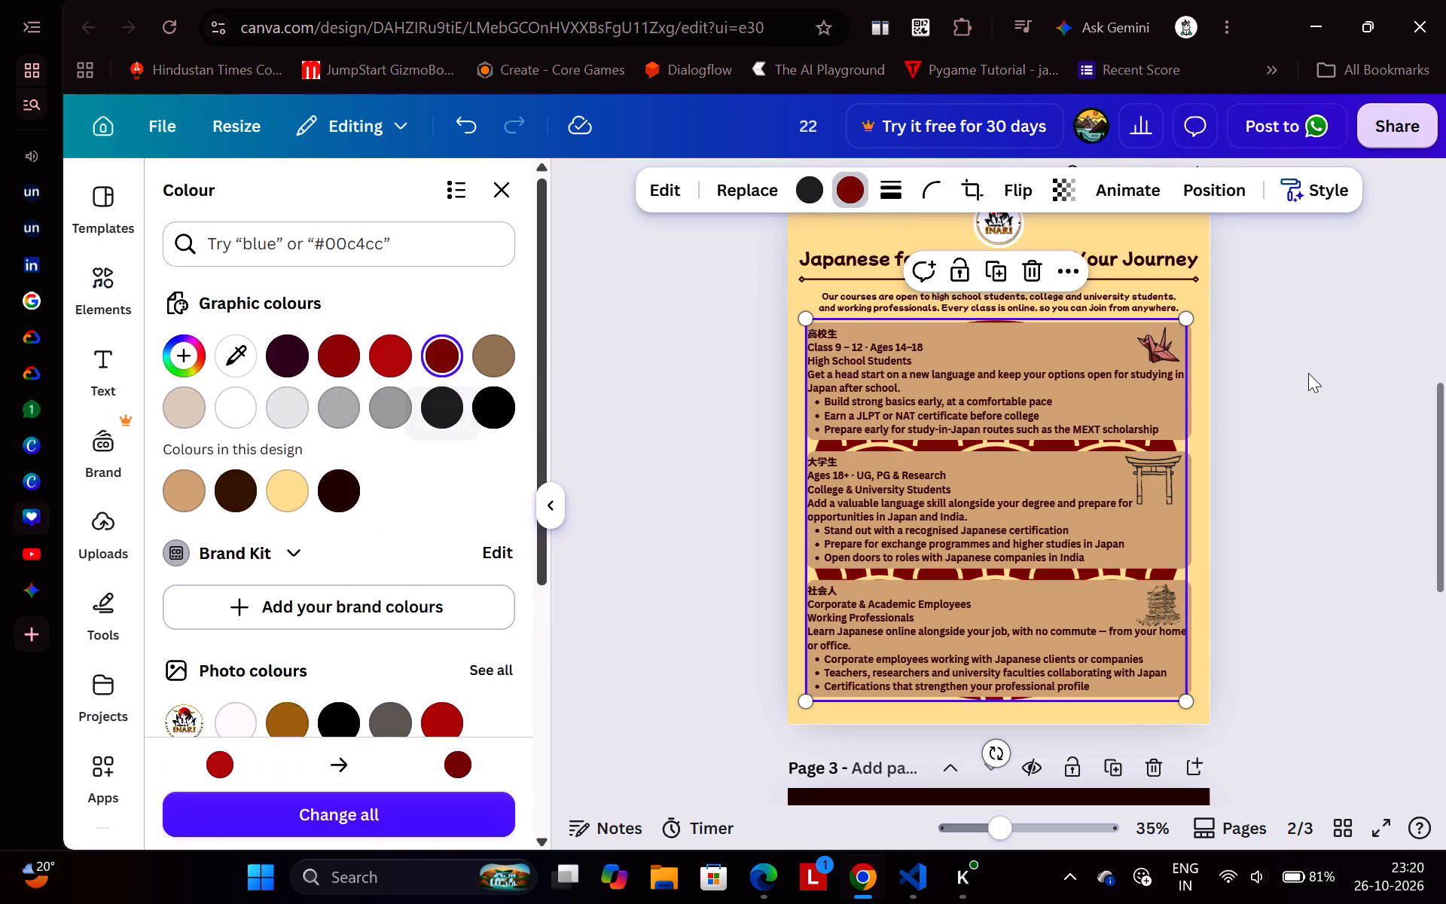
{"action": "left_click", "coordinate": [1308, 373]}
{"action": "left_click", "coordinate": [1308, 373]}
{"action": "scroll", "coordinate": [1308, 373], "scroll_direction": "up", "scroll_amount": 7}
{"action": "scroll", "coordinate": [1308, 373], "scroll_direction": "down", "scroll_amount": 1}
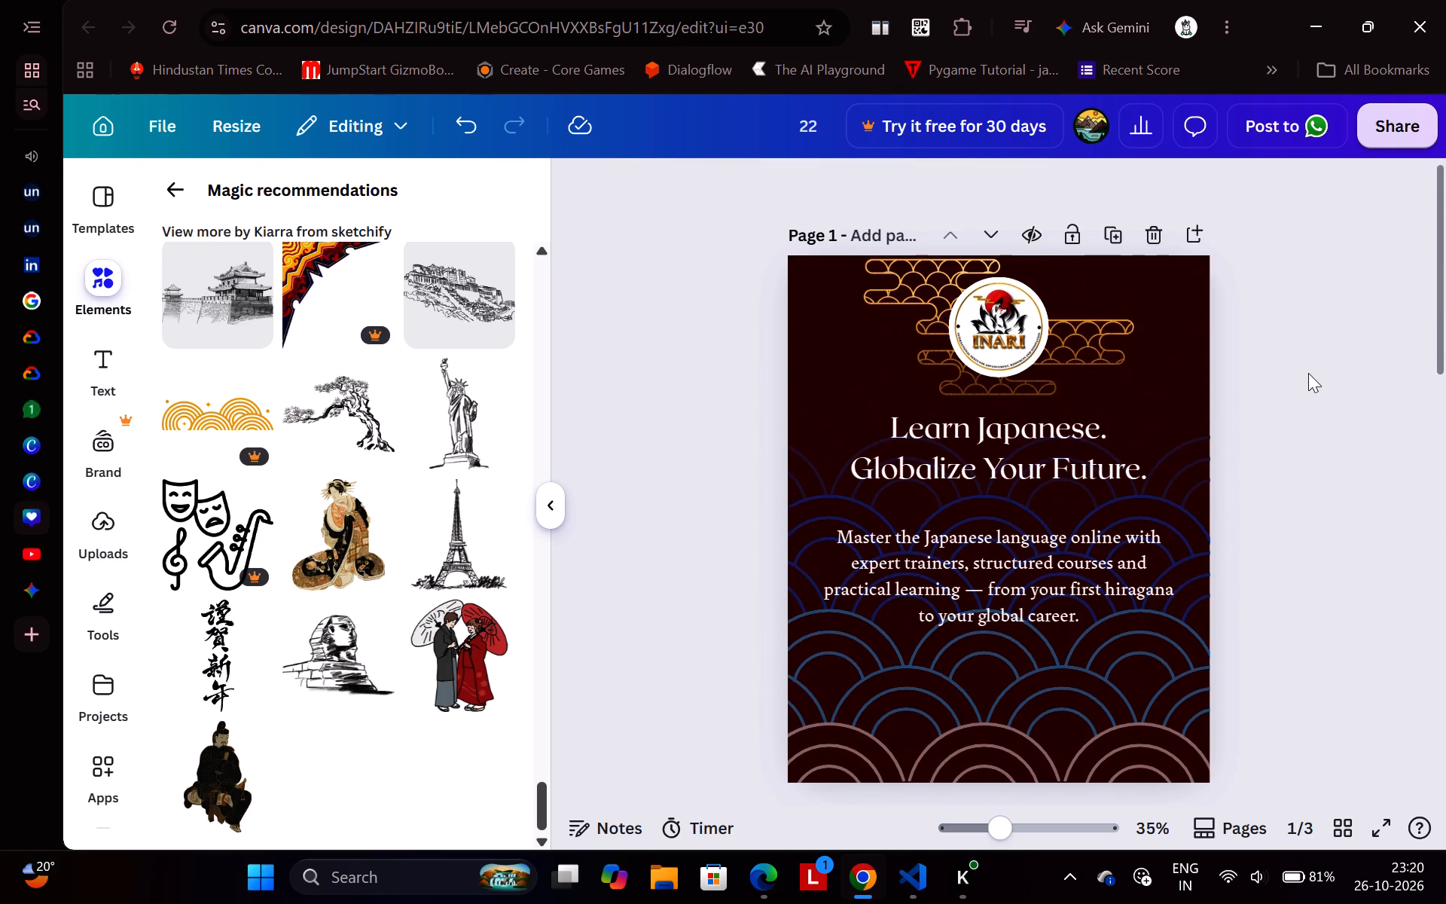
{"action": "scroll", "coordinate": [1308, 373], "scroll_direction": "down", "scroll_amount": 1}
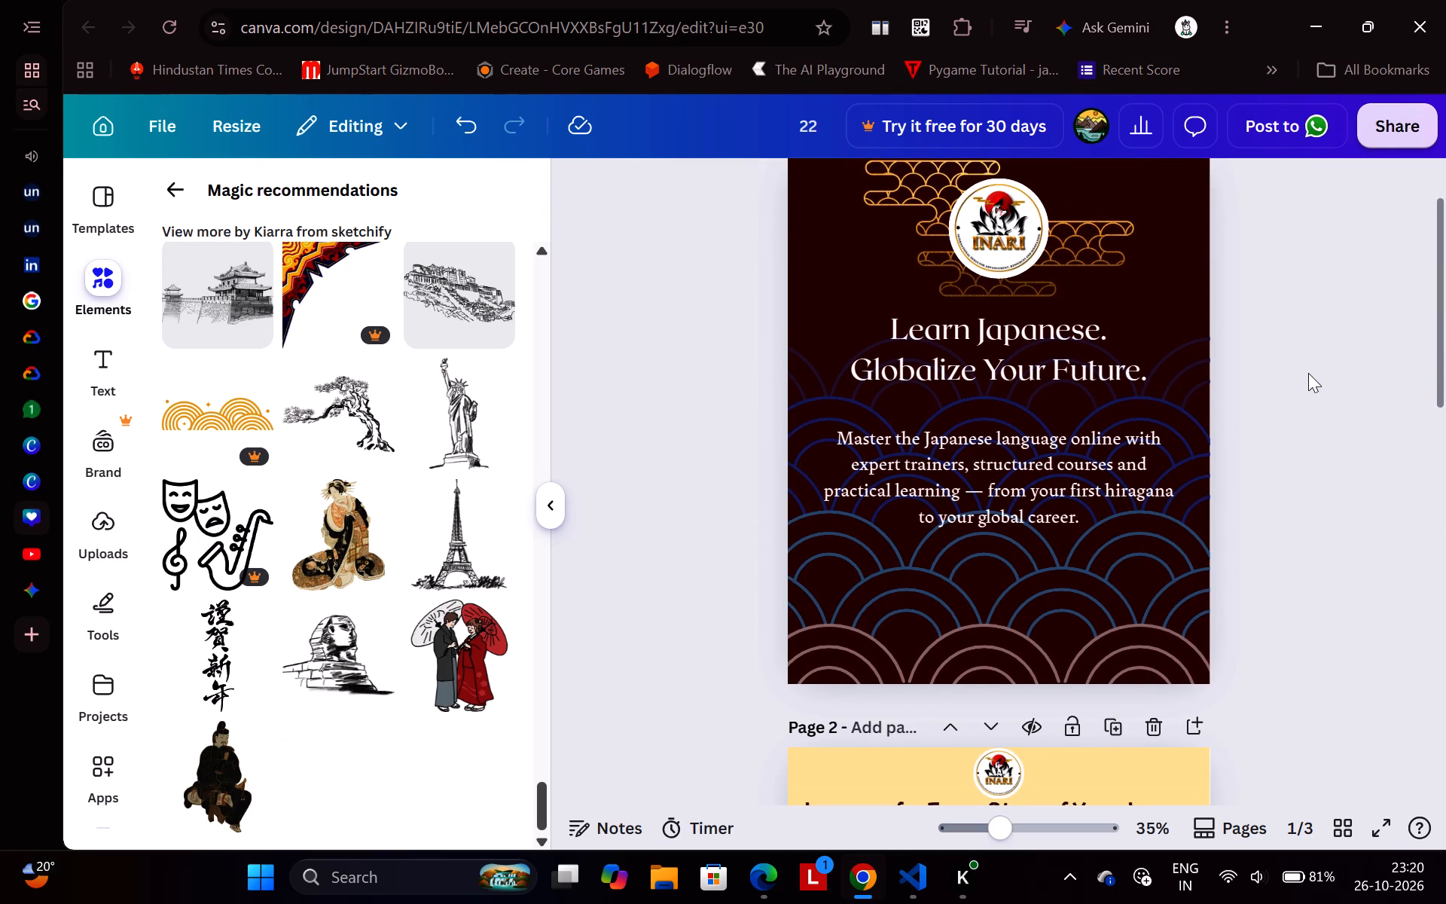
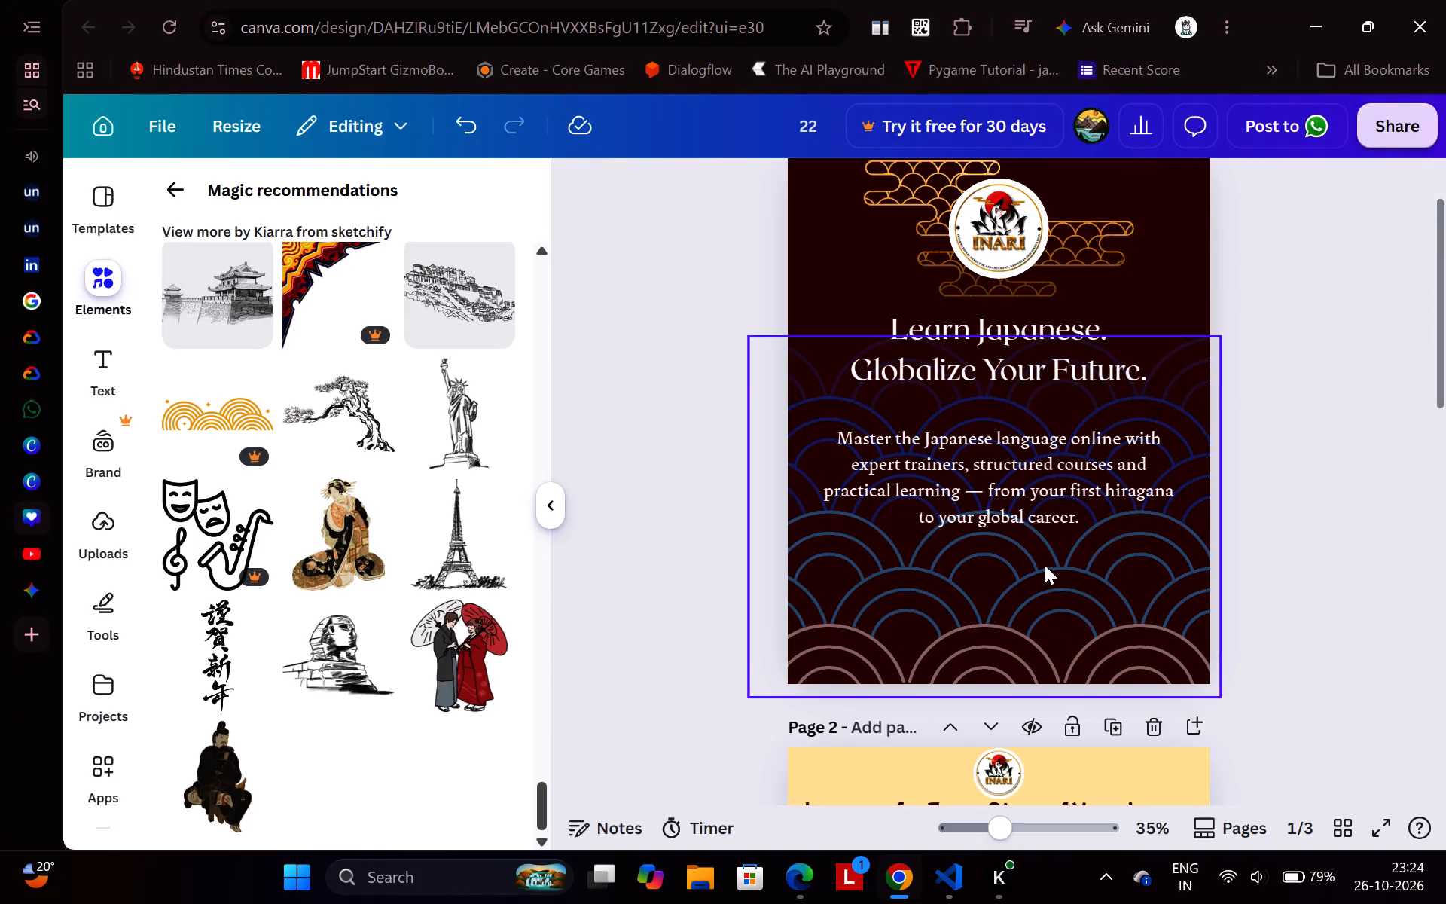
Look through the effects, shape and animation options for the three heading lines of page 2's High School Students card.
{"action": "scroll", "coordinate": [1045, 565], "scroll_direction": "down", "scroll_amount": 3}
{"action": "scroll", "coordinate": [1272, 553], "scroll_direction": "down", "scroll_amount": 1}
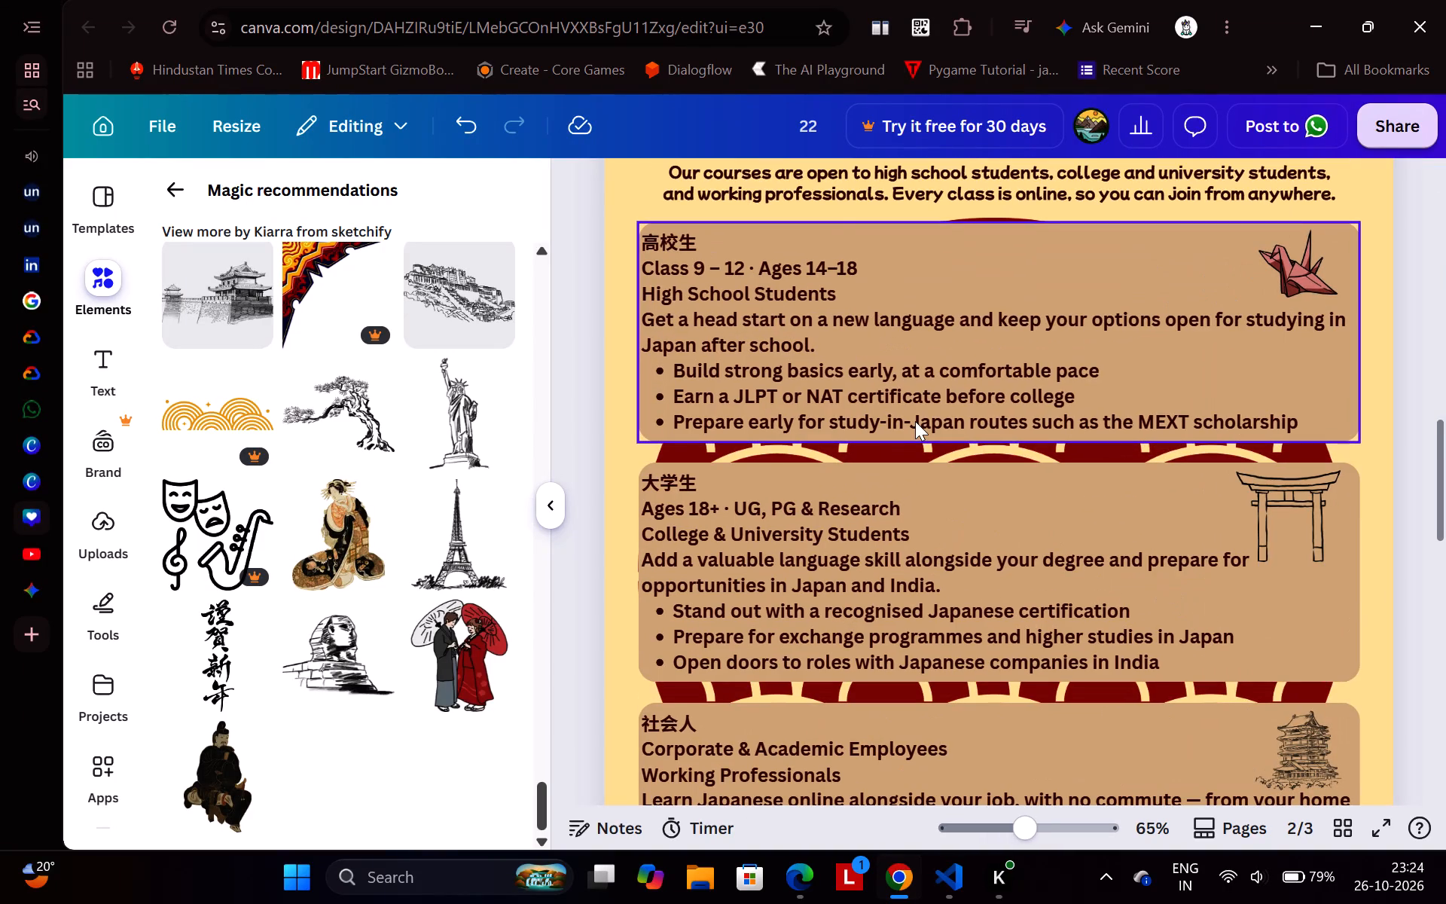
{"action": "left_click", "coordinate": [842, 289]}
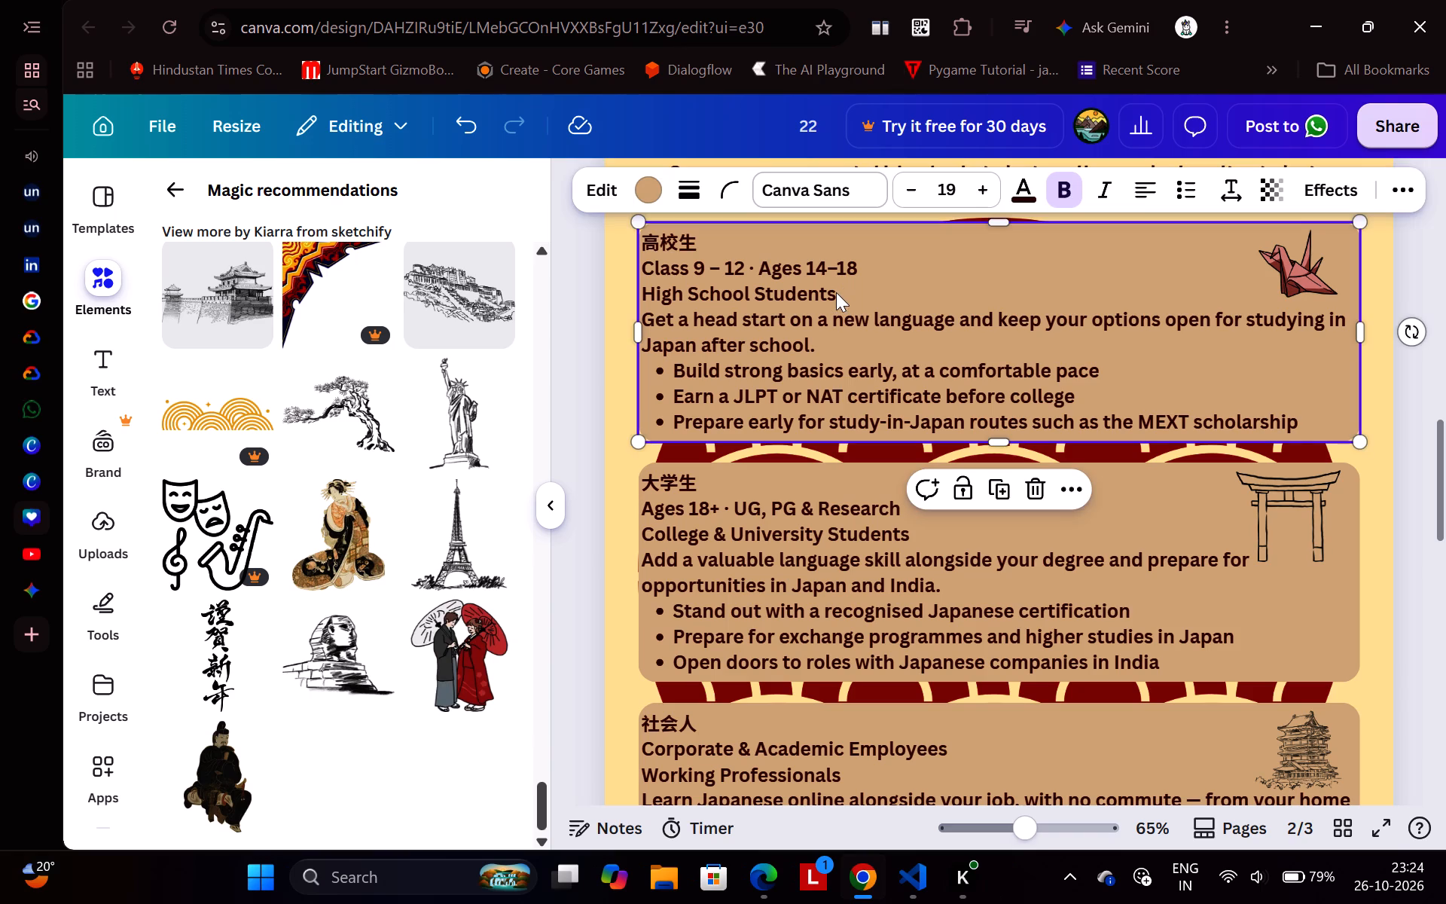
{"action": "left_click", "coordinate": [836, 292]}
{"action": "left_click_drag", "start_coordinate": [836, 292], "coordinate": [636, 246]}
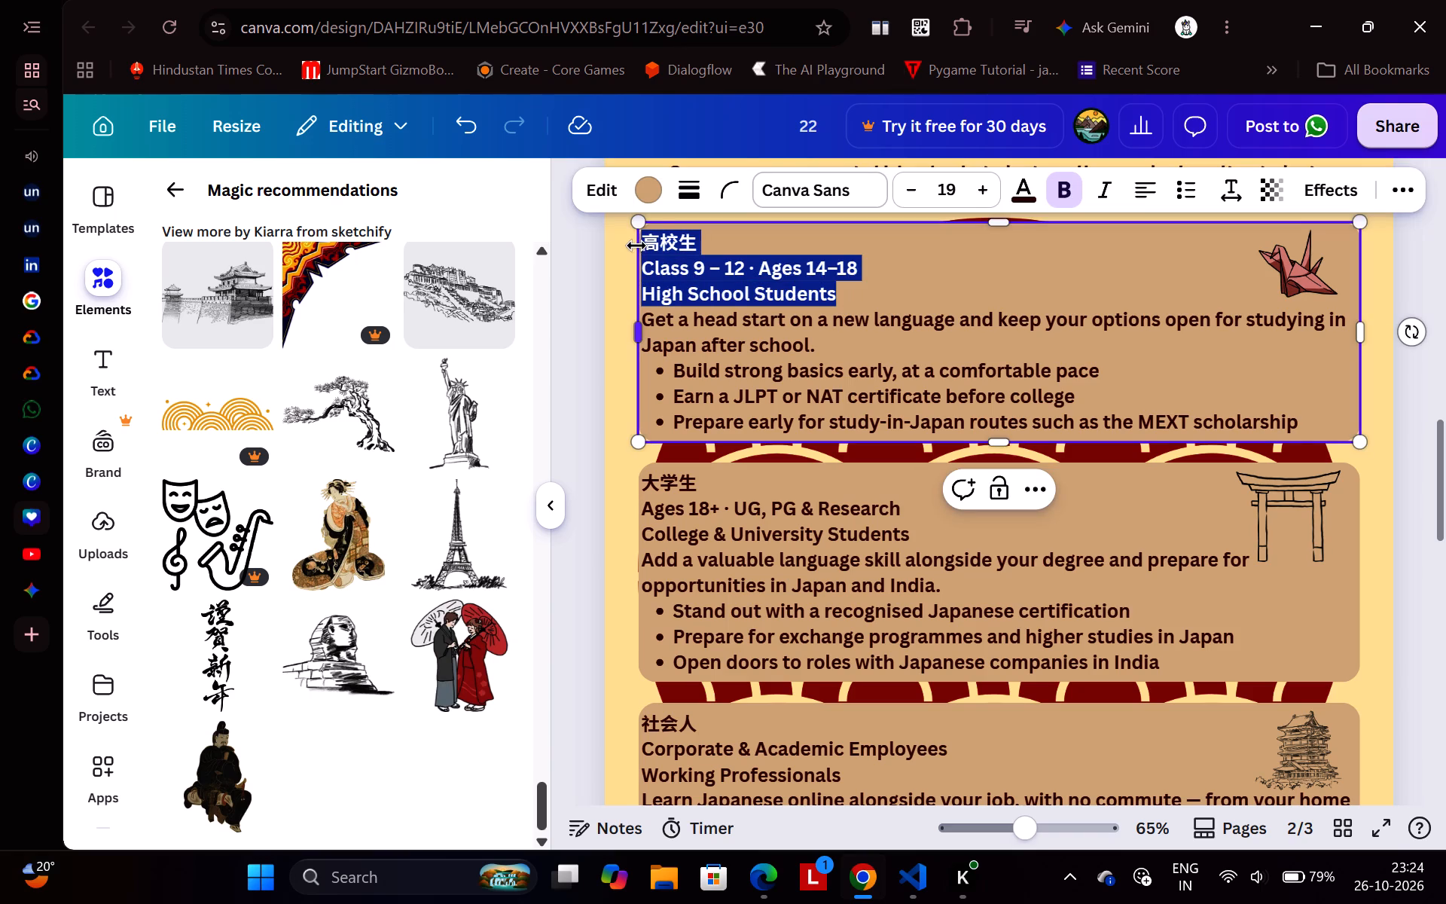
{"action": "left_click_drag", "start_coordinate": [636, 246], "coordinate": [640, 245]}
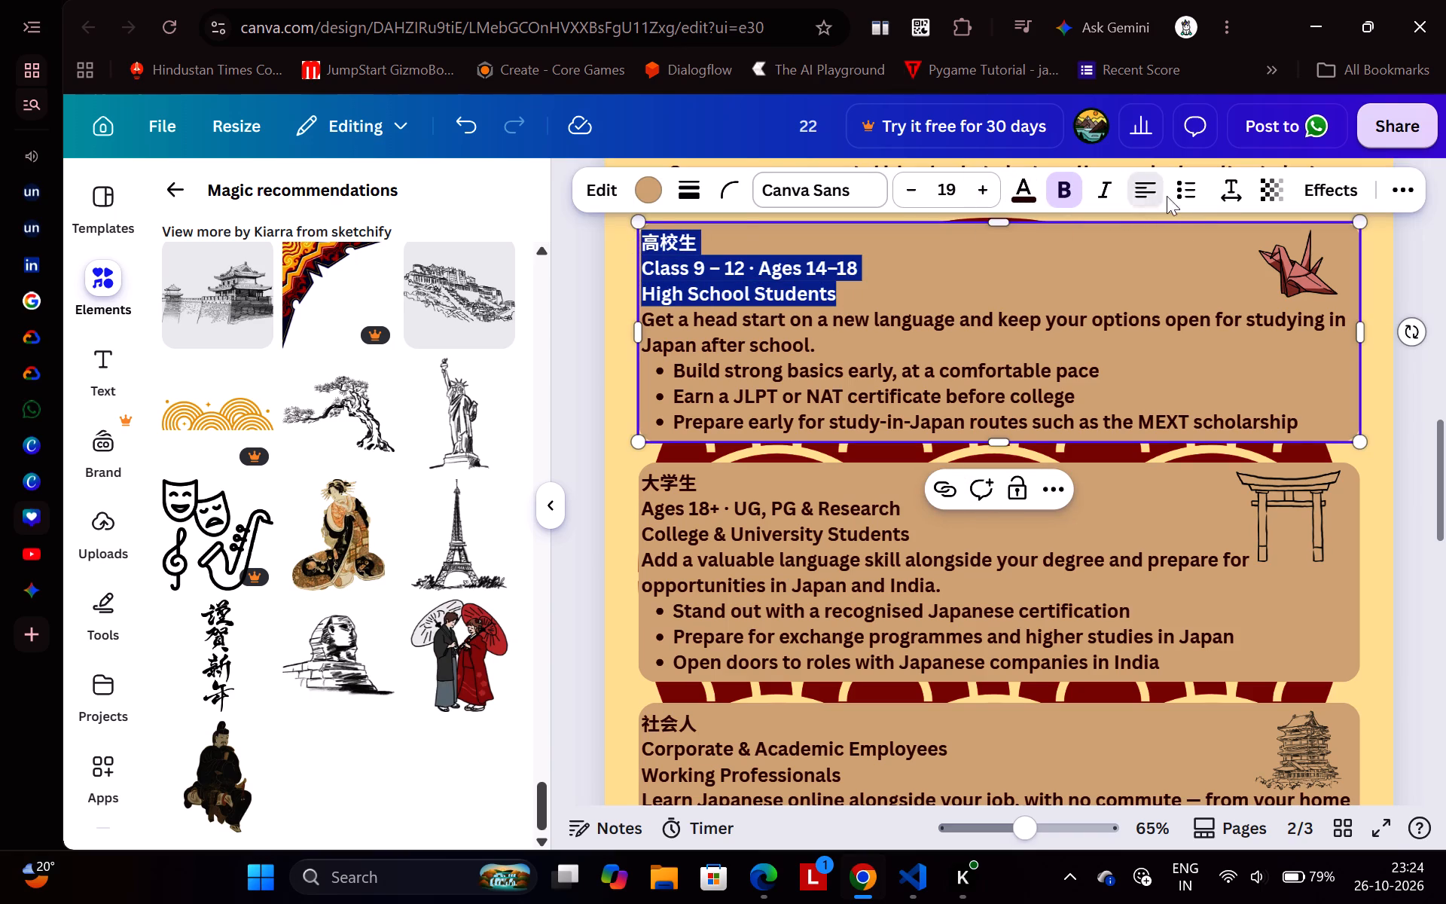
{"action": "left_click", "coordinate": [1299, 180]}
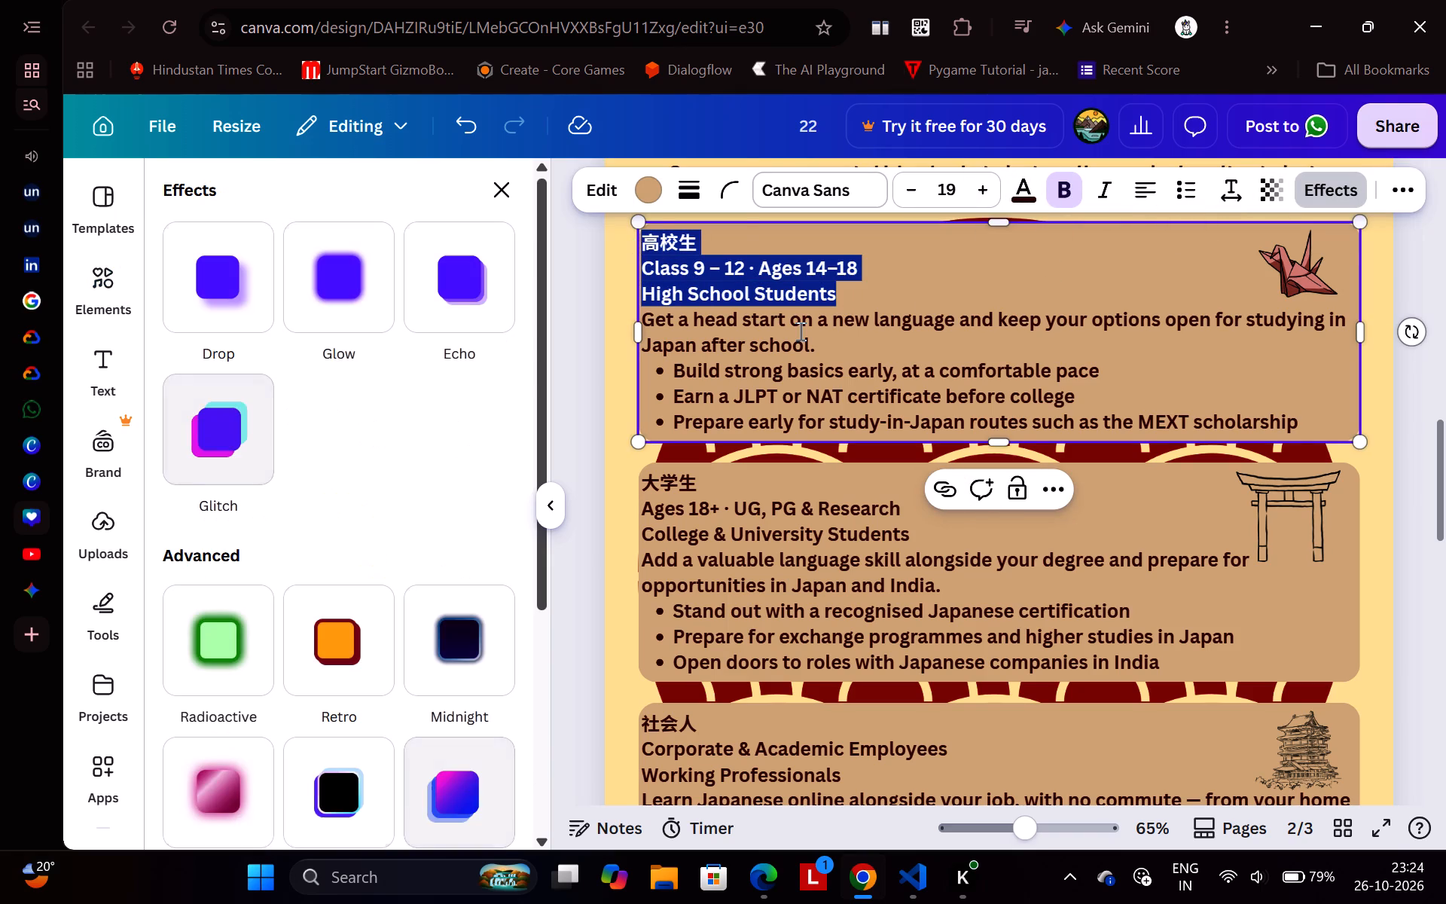
{"action": "scroll", "coordinate": [235, 493], "scroll_direction": "down", "scroll_amount": 3}
{"action": "scroll", "coordinate": [235, 493], "scroll_direction": "up", "scroll_amount": 5}
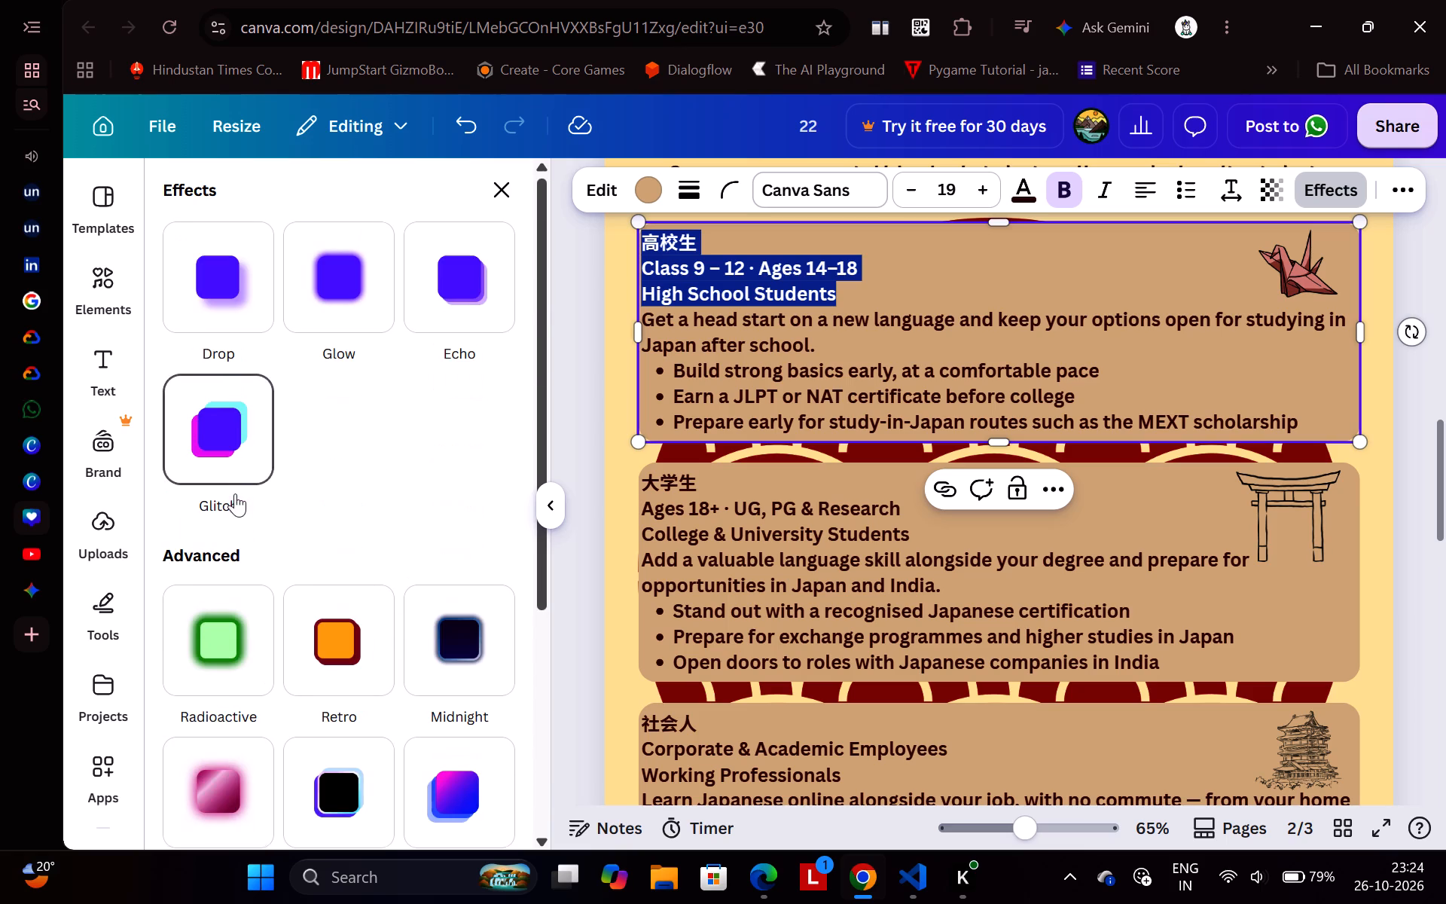
{"action": "left_click", "coordinate": [1403, 176]}
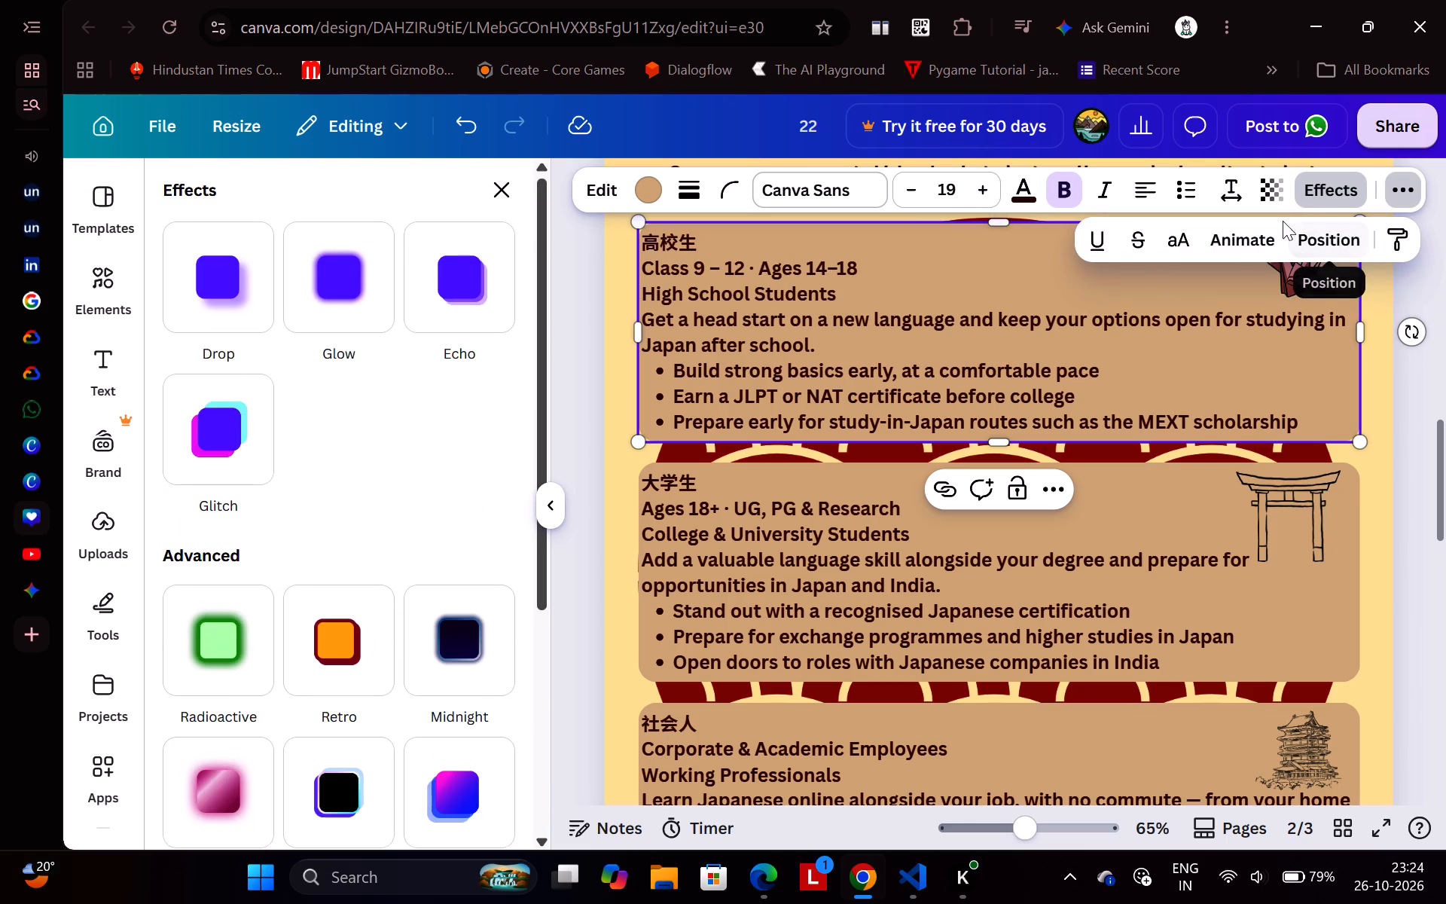
{"action": "left_click", "coordinate": [411, 402]}
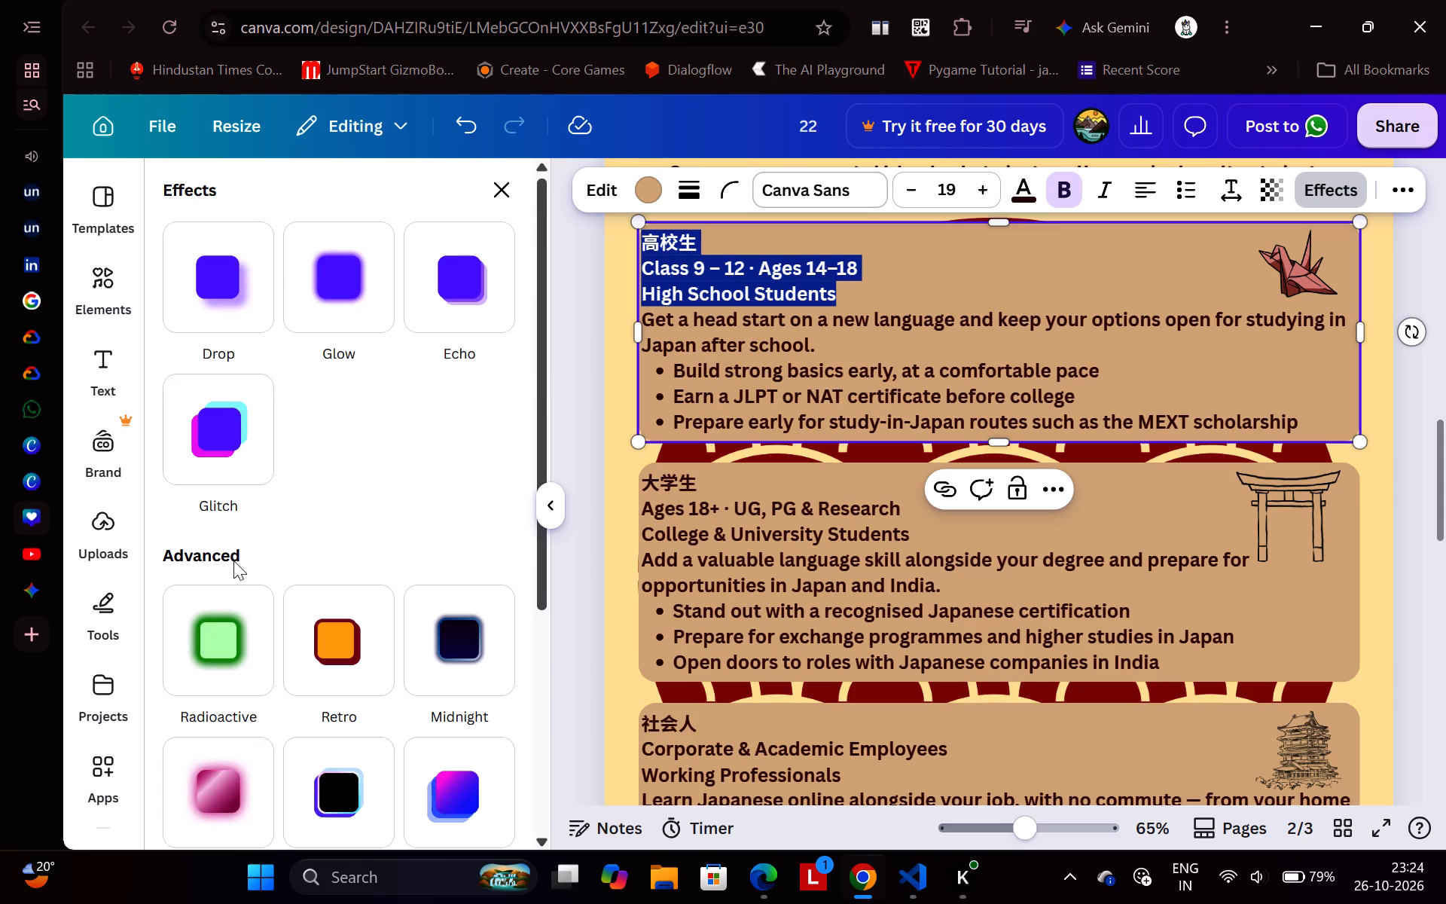
{"action": "scroll", "coordinate": [233, 560], "scroll_direction": "down", "scroll_amount": 5}
{"action": "scroll", "coordinate": [398, 512], "scroll_direction": "up", "scroll_amount": 6}
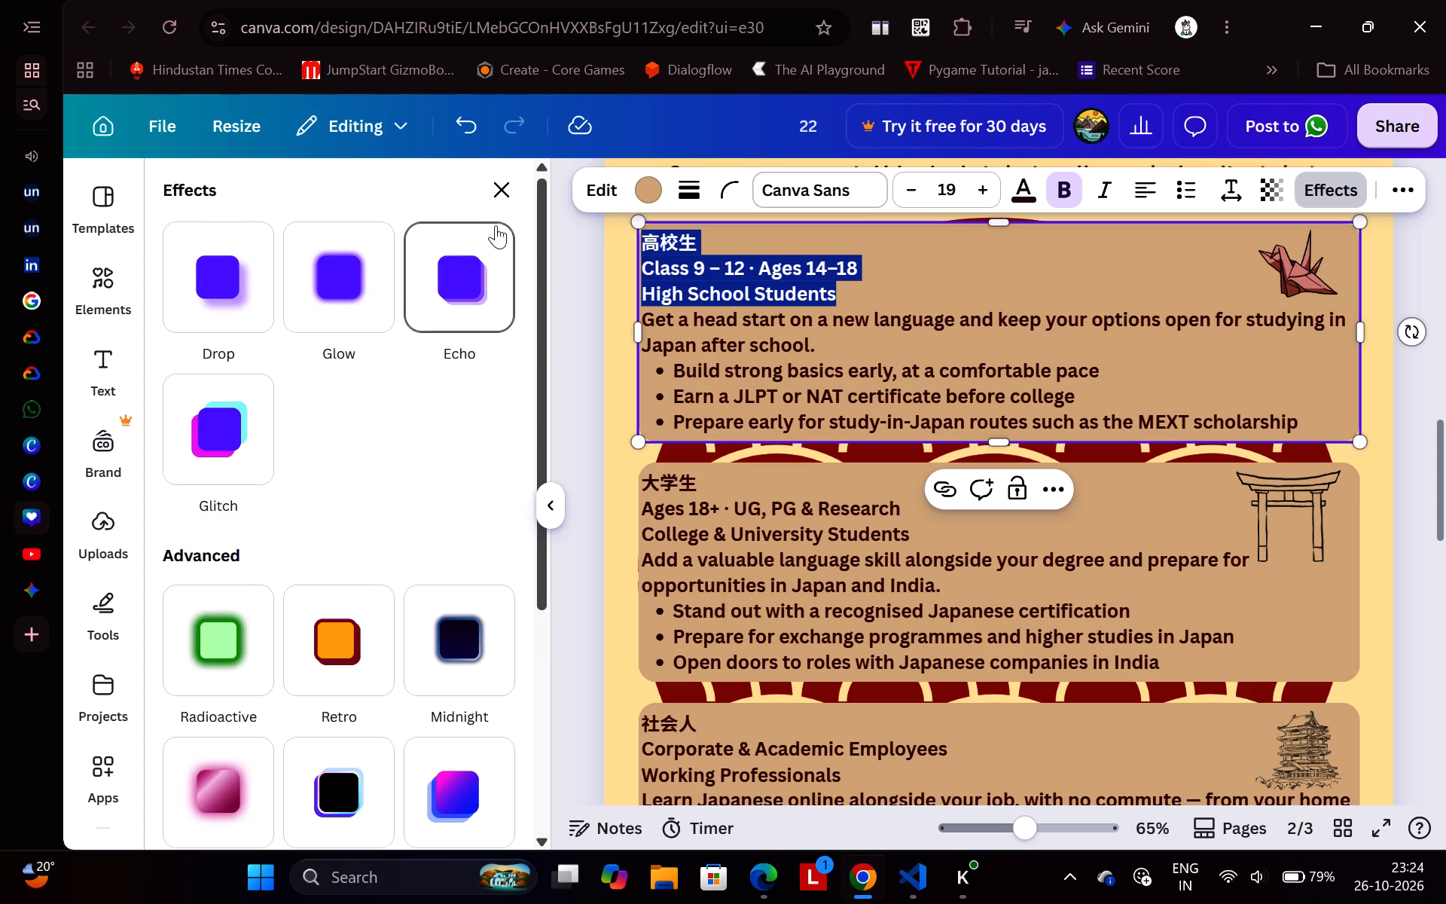
{"action": "left_click", "coordinate": [495, 211]}
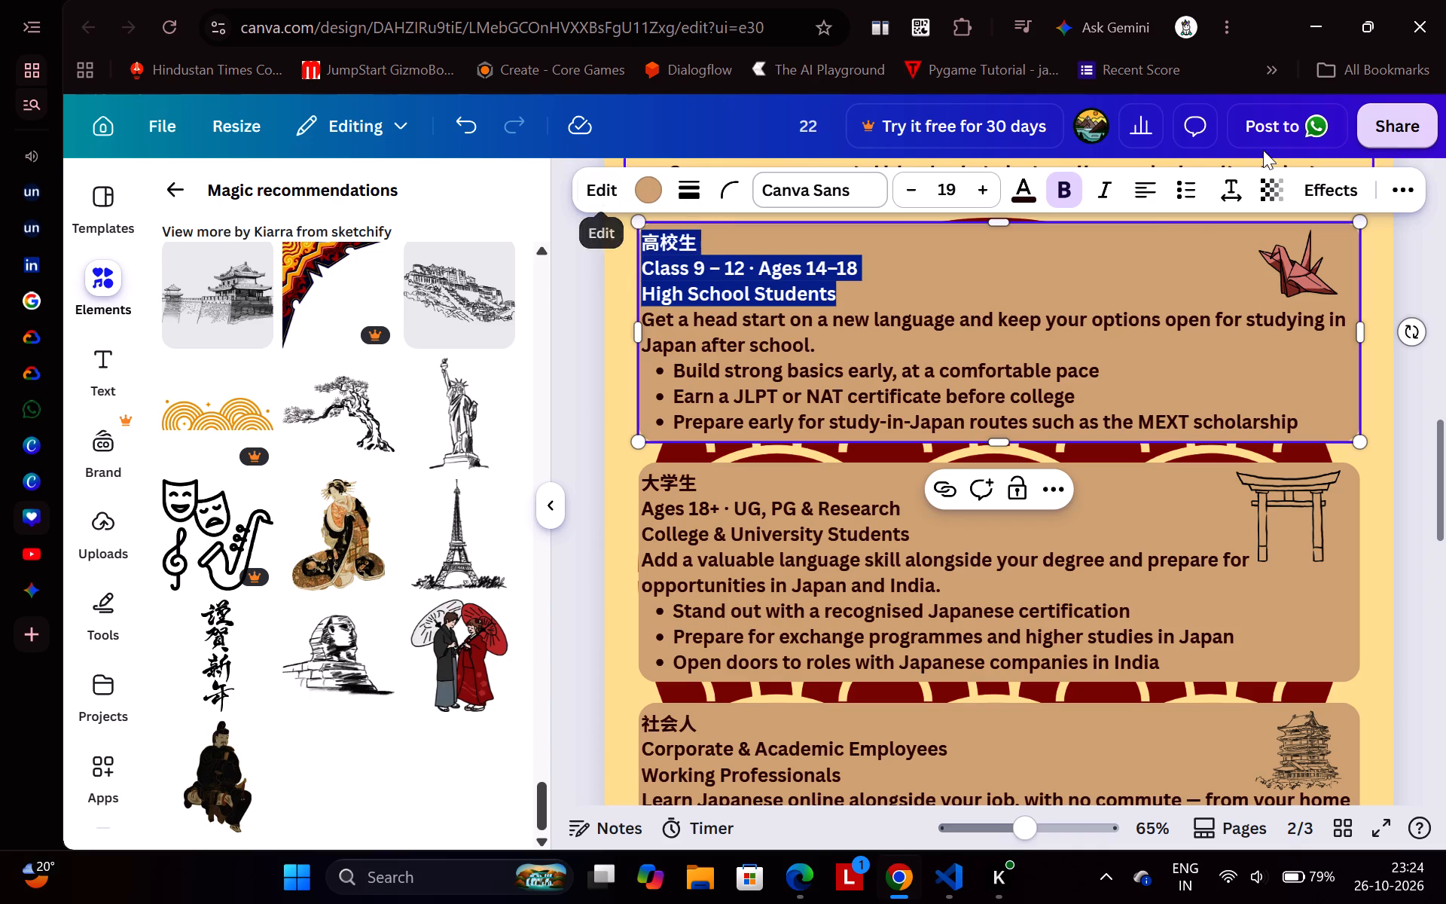
{"action": "left_click", "coordinate": [612, 177]}
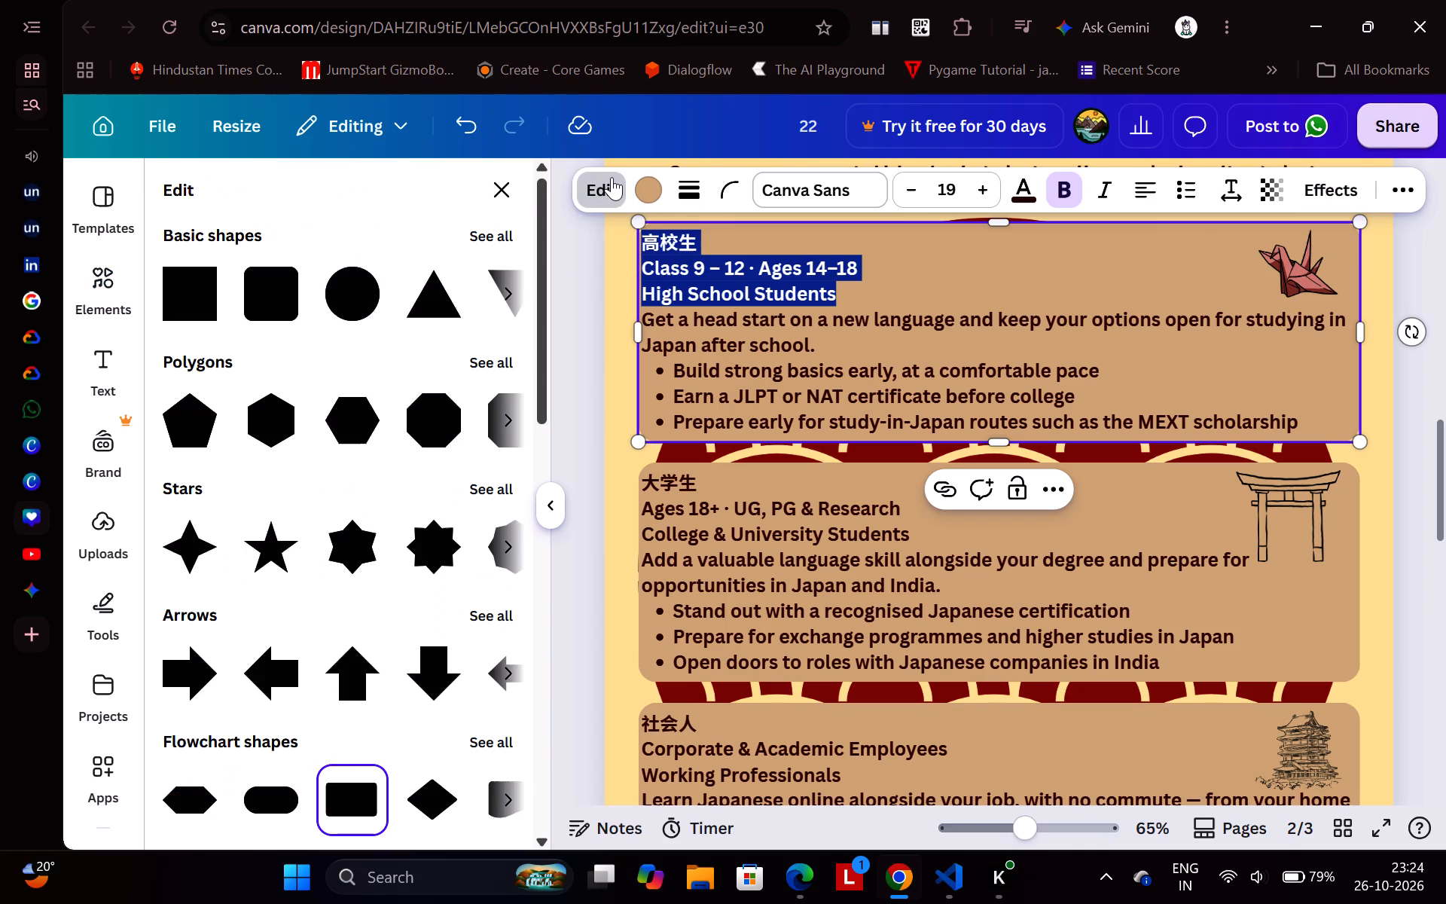
{"action": "left_click", "coordinate": [612, 177]}
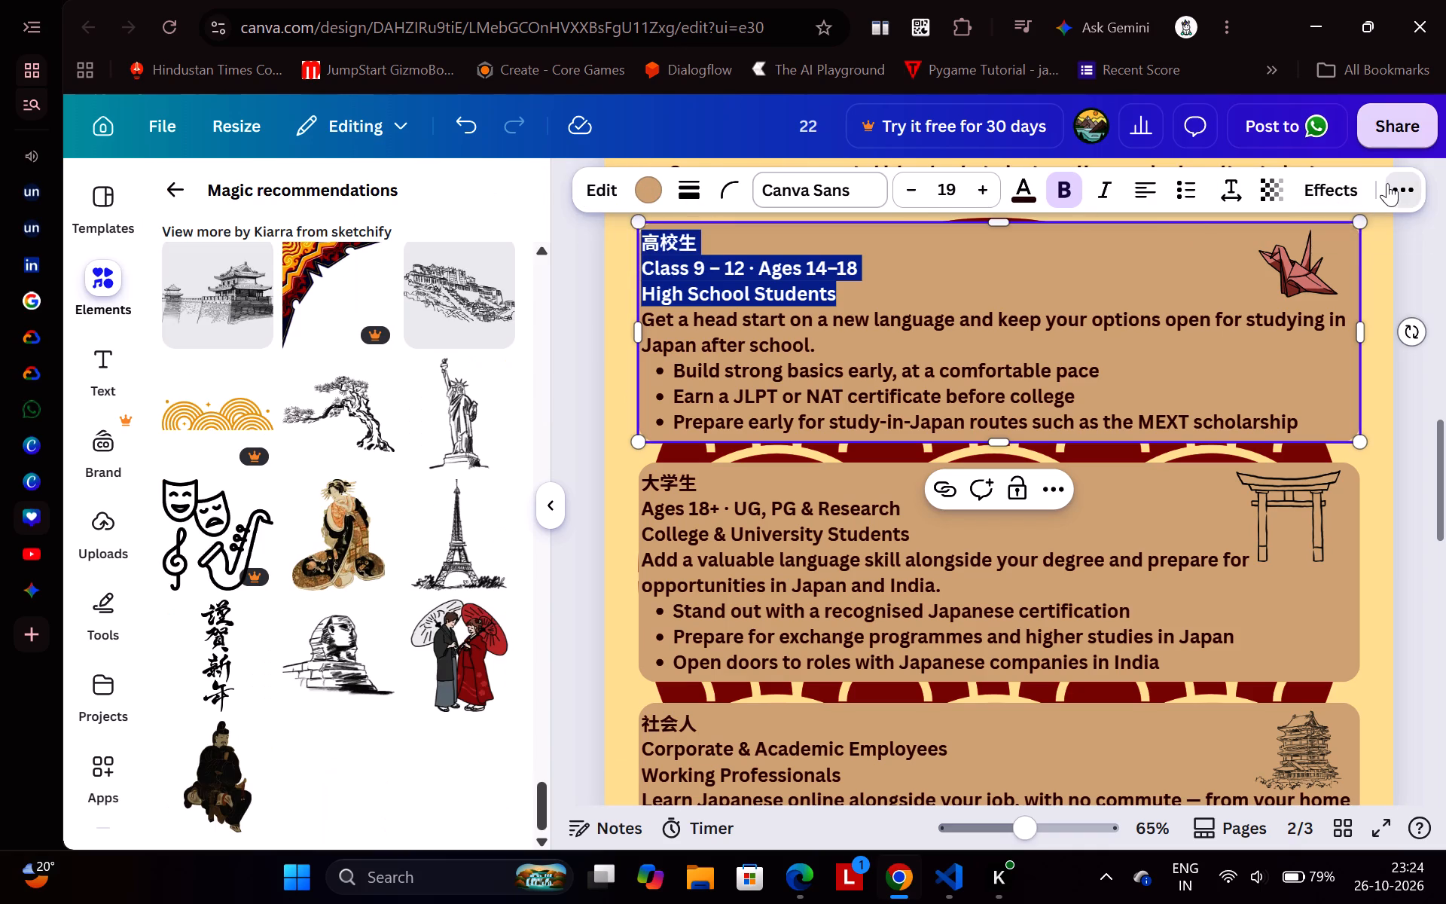
{"action": "left_click", "coordinate": [1387, 183]}
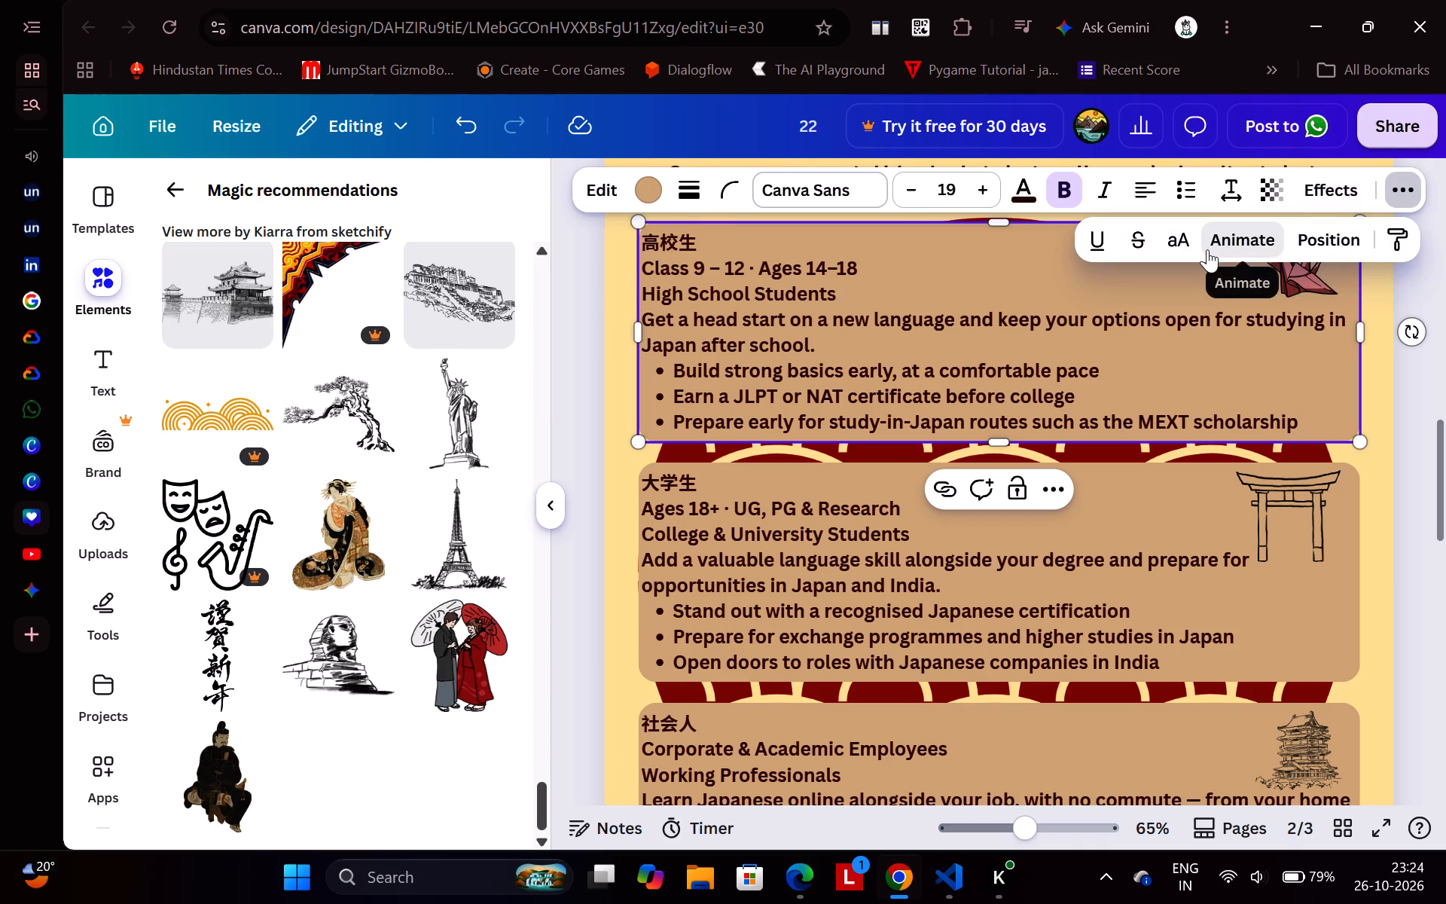
{"action": "left_click", "coordinate": [1207, 249]}
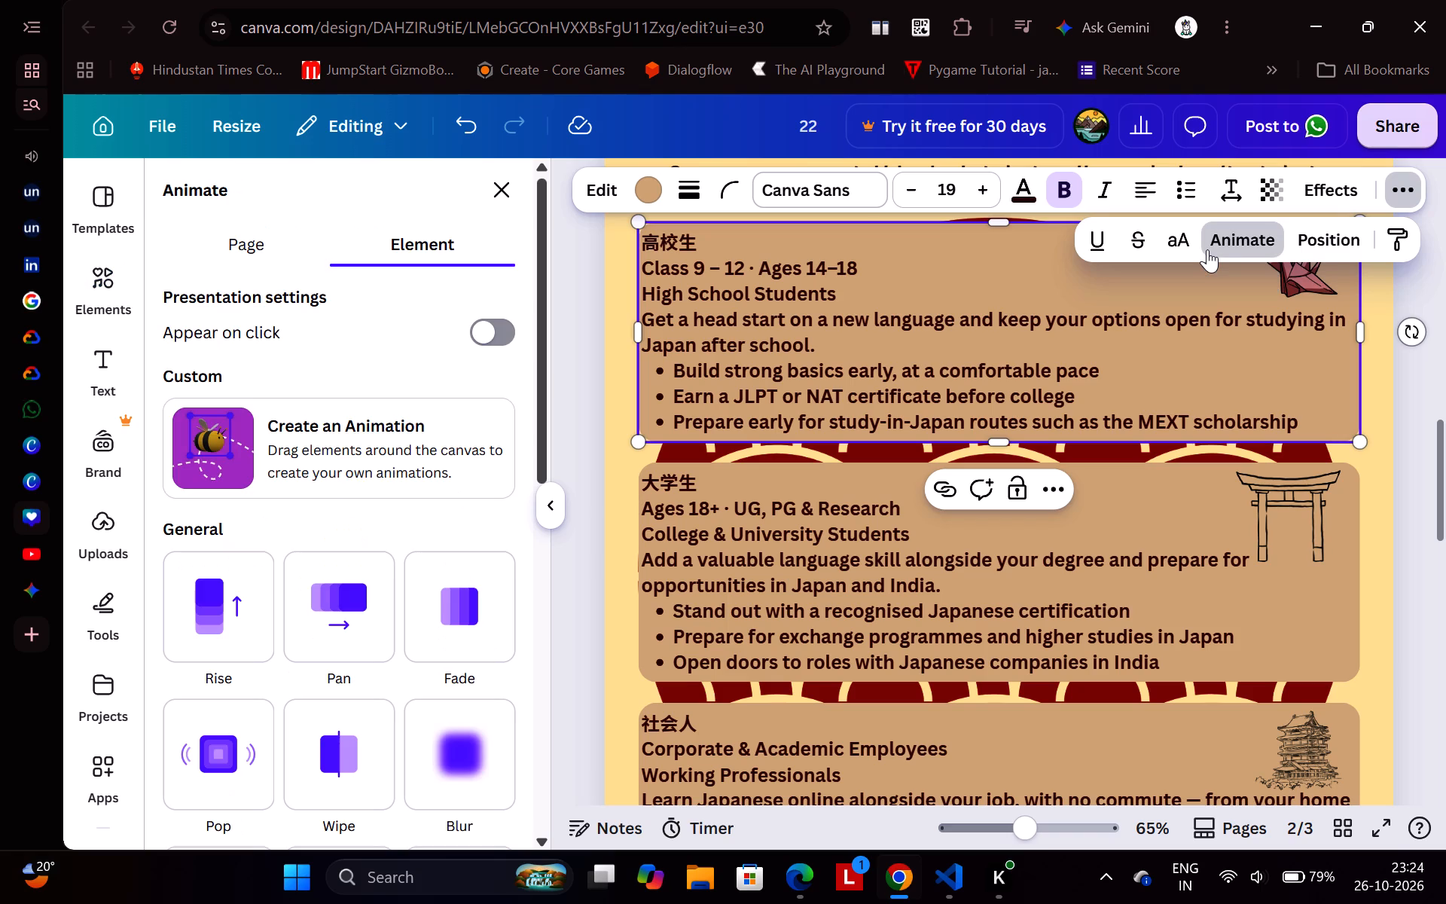
{"action": "left_click", "coordinate": [1306, 264]}
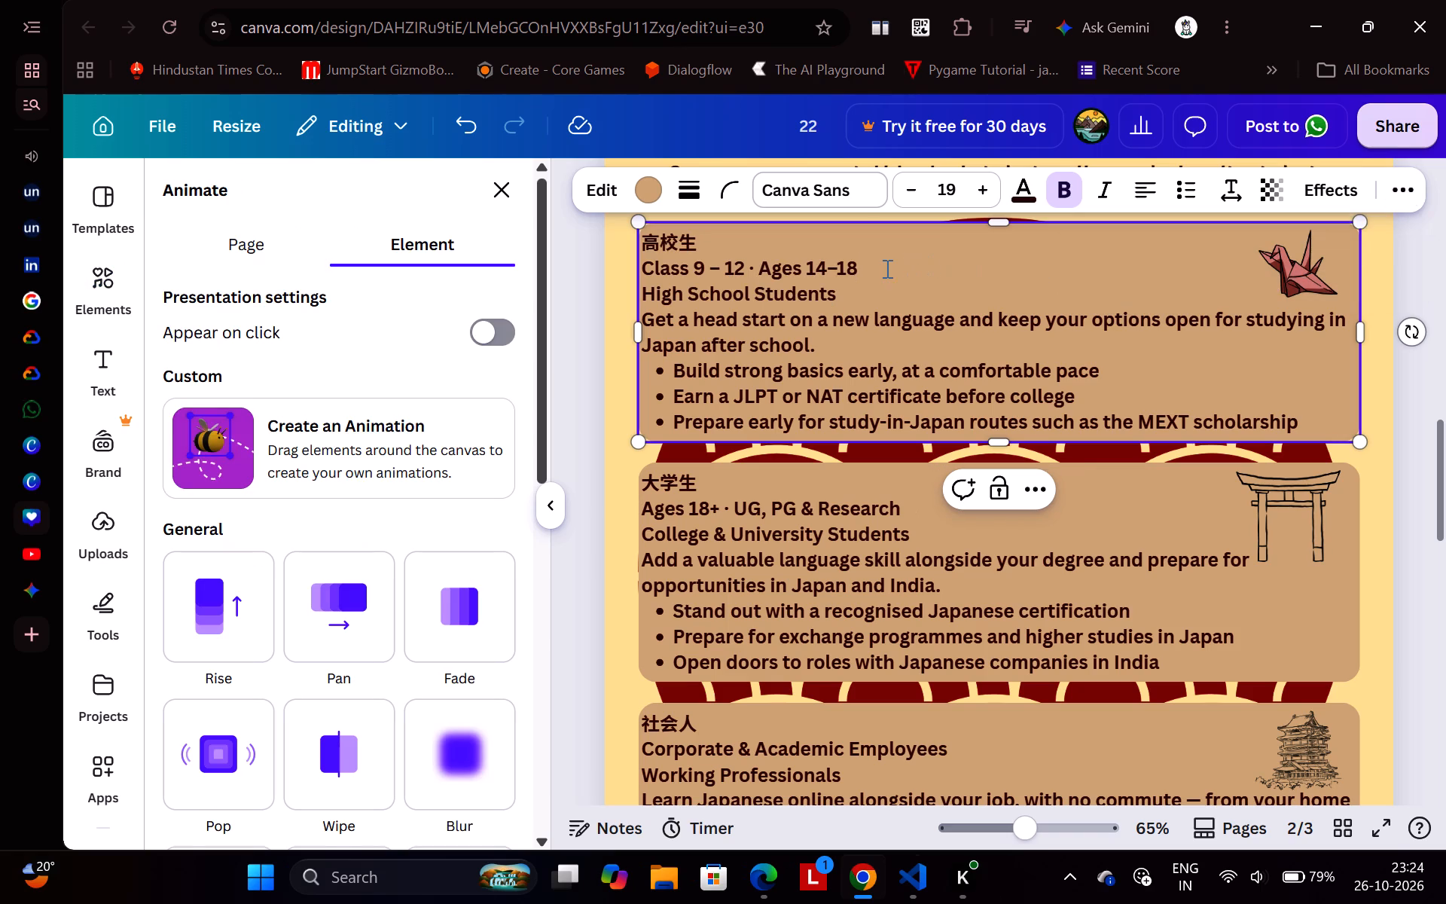
{"action": "left_click", "coordinate": [883, 269]}
{"action": "left_click", "coordinate": [1426, 457]}
{"action": "left_click", "coordinate": [1426, 457]}
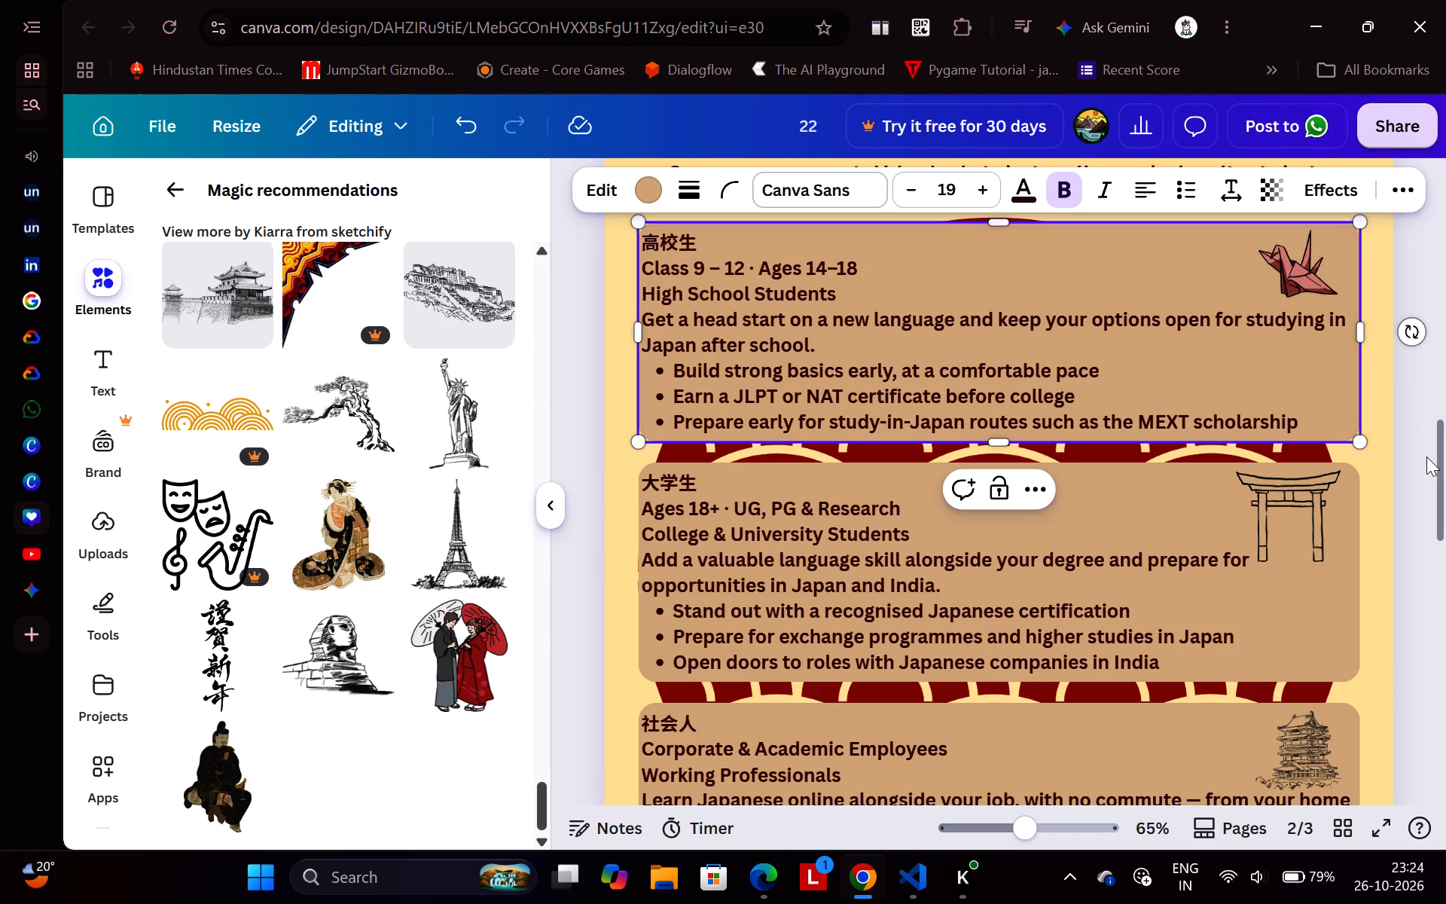
Review page 2's course card layout and compare it with the graphics collected on page 3.
{"action": "scroll", "coordinate": [1426, 457], "scroll_direction": "up", "scroll_amount": 1}
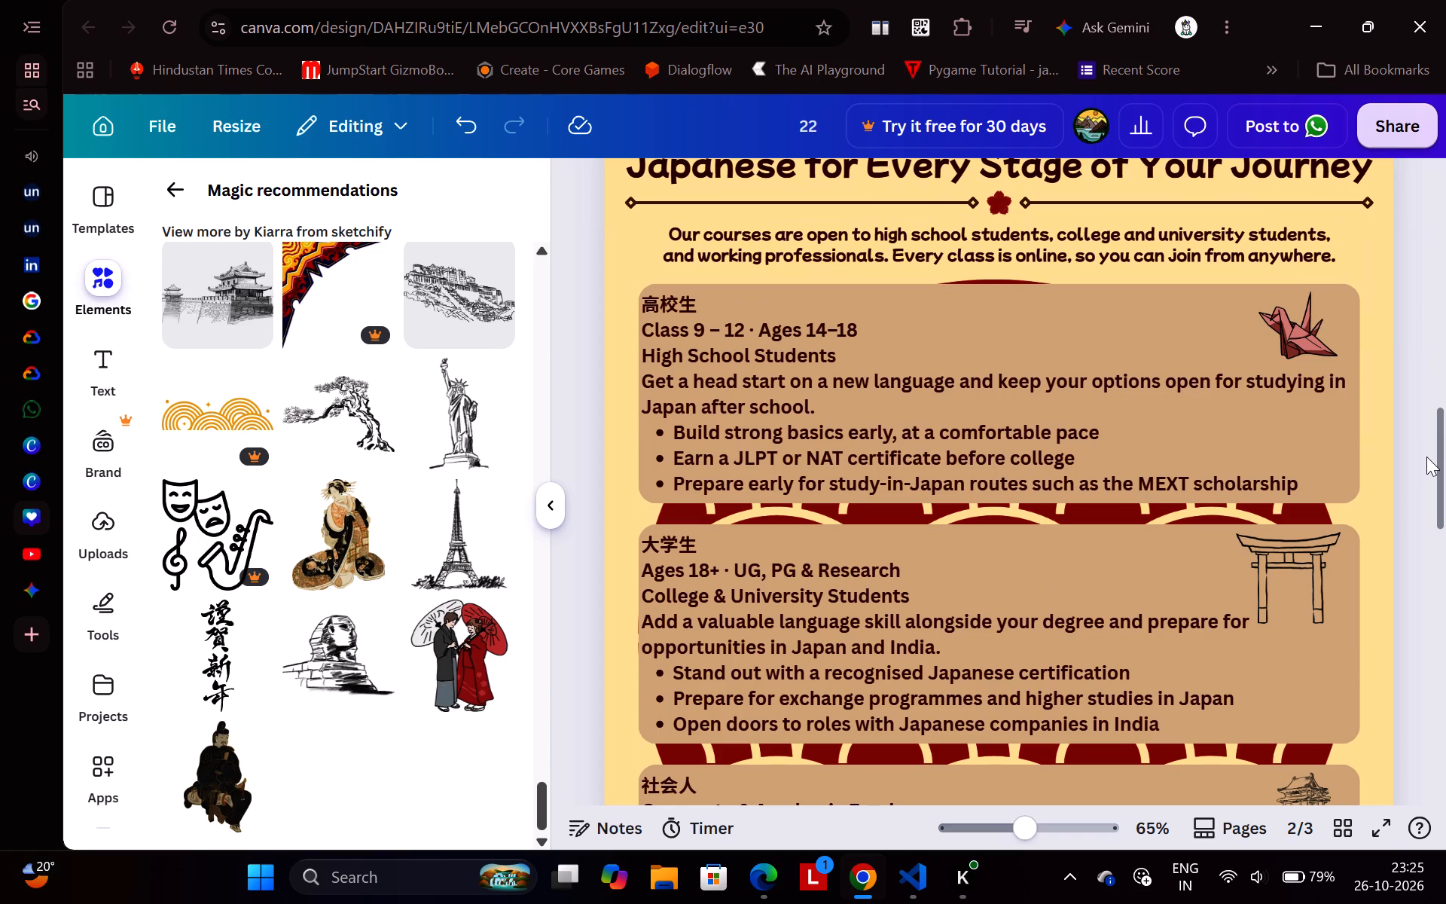
{"action": "scroll", "coordinate": [1426, 457], "scroll_direction": "down", "scroll_amount": 4}
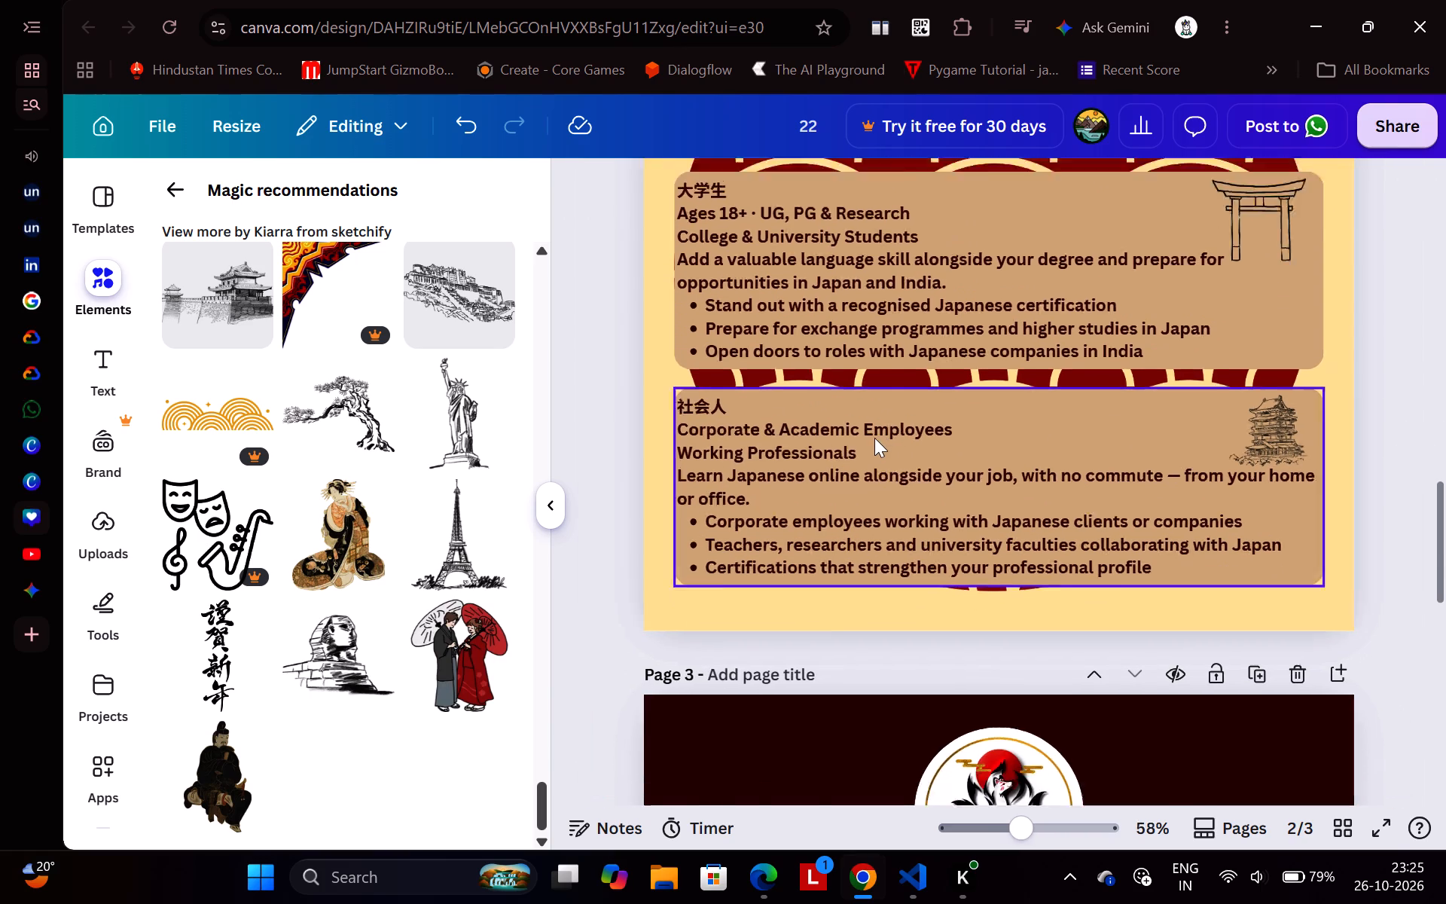
{"action": "scroll", "coordinate": [874, 438], "scroll_direction": "up", "scroll_amount": 2}
{"action": "scroll", "coordinate": [728, 437], "scroll_direction": "up", "scroll_amount": 1}
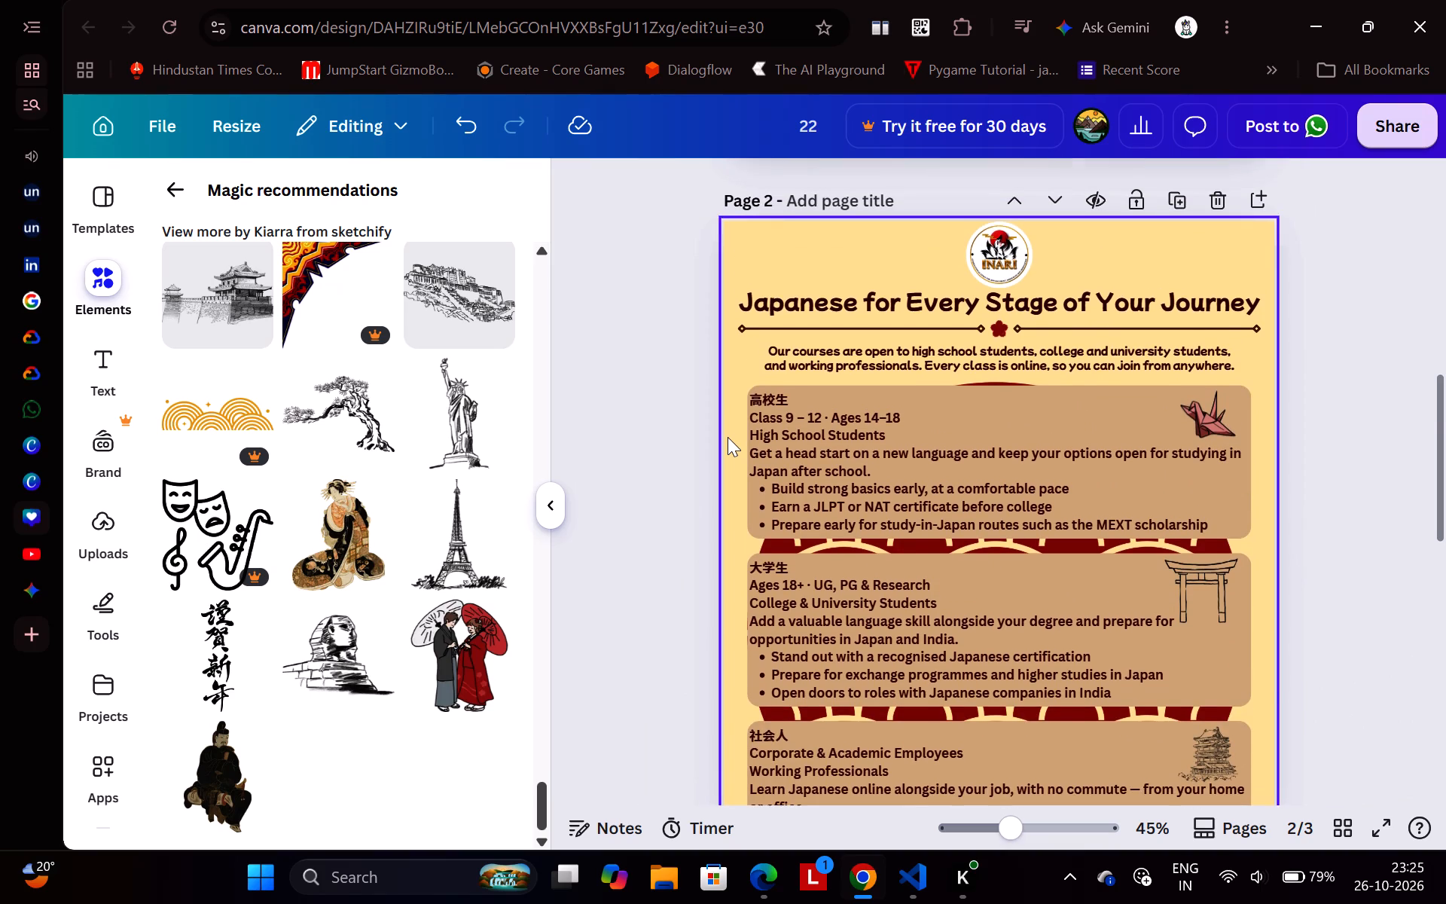
{"action": "scroll", "coordinate": [594, 406], "scroll_direction": "down", "scroll_amount": 5}
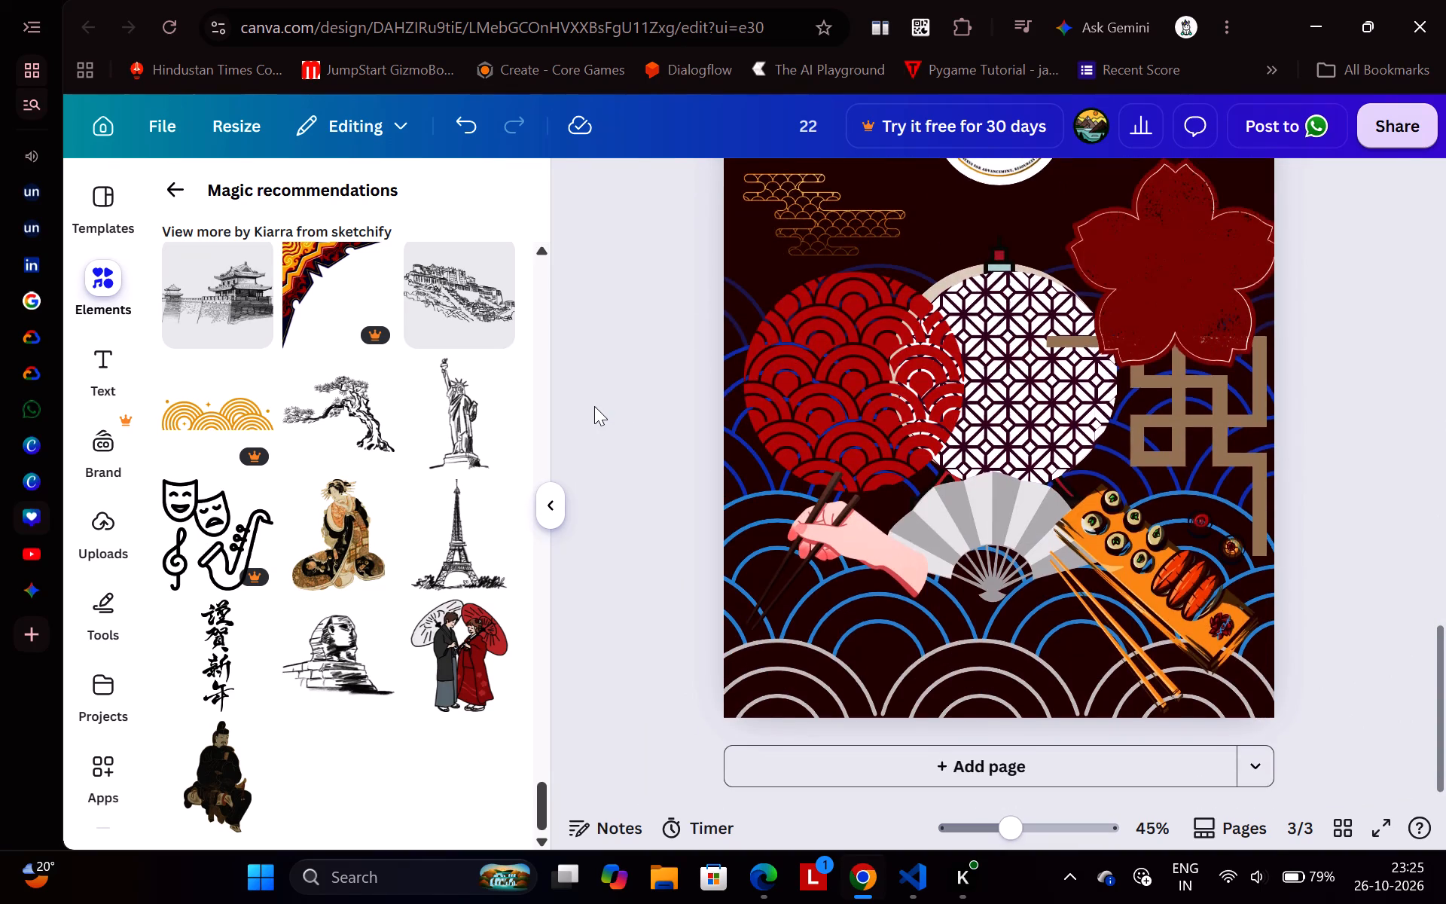
{"action": "scroll", "coordinate": [594, 406], "scroll_direction": "up", "scroll_amount": 4}
{"action": "scroll", "coordinate": [955, 385], "scroll_direction": "up", "scroll_amount": 4}
{"action": "scroll", "coordinate": [955, 385], "scroll_direction": "down", "scroll_amount": 5}
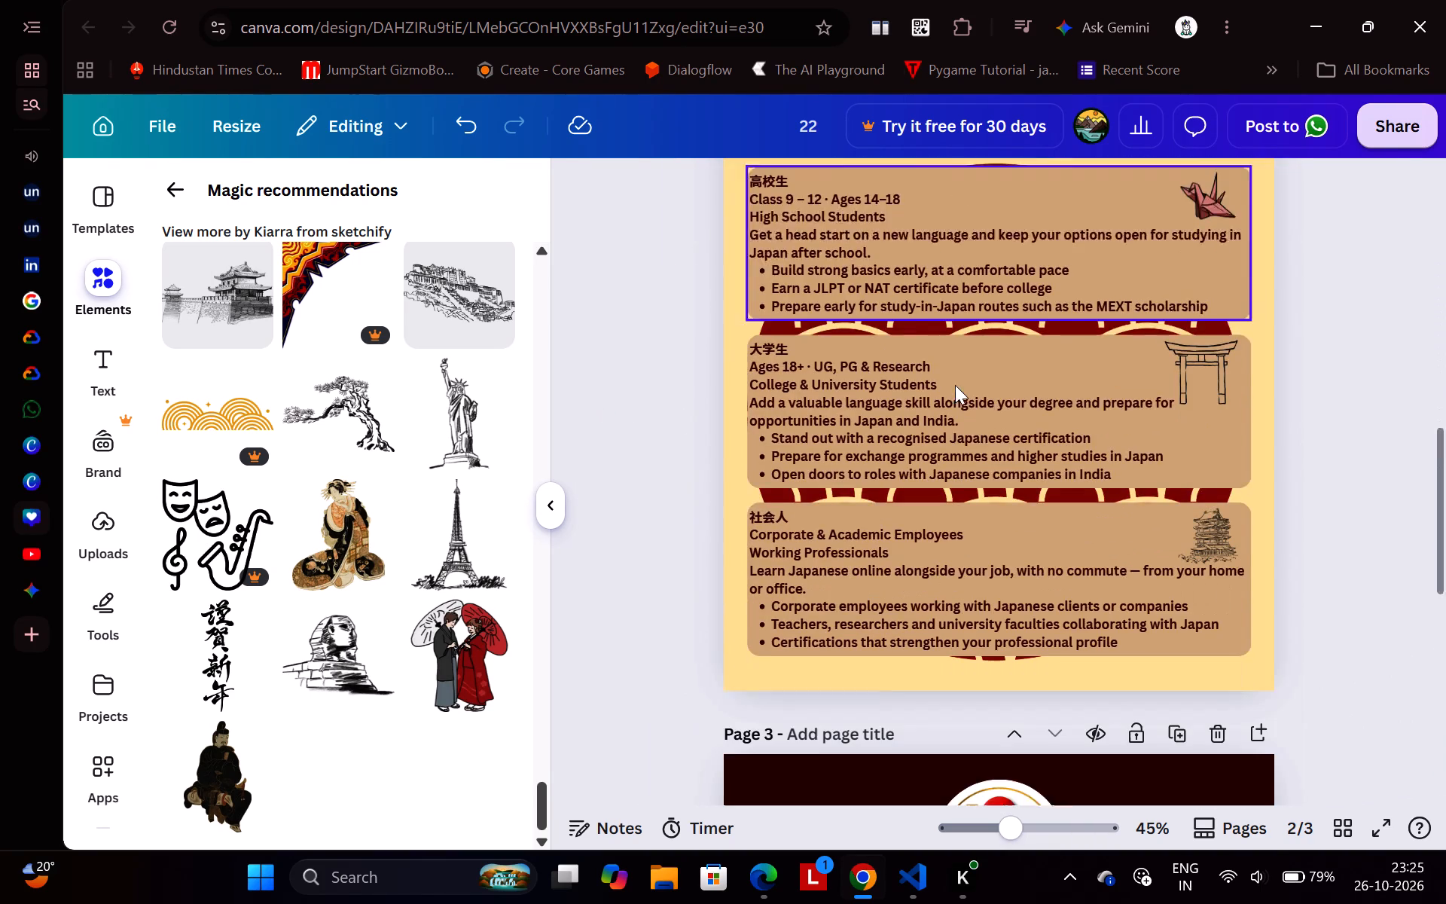
{"action": "scroll", "coordinate": [1082, 518], "scroll_direction": "up", "scroll_amount": 2}
{"action": "scroll", "coordinate": [1082, 518], "scroll_direction": "down", "scroll_amount": 2}
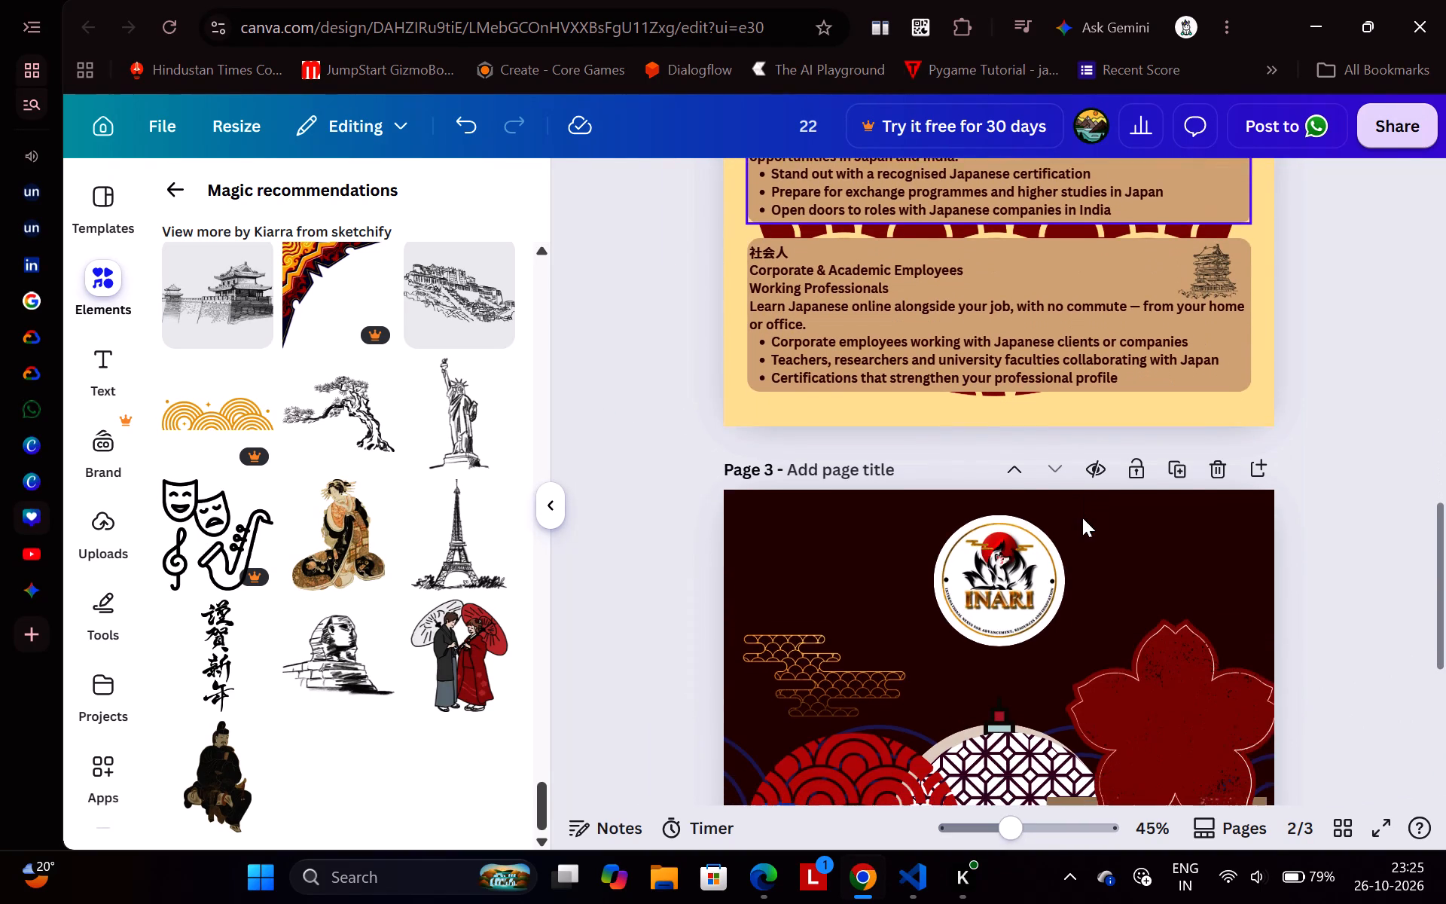
Add a blank page directly after page 2.
{"action": "scroll", "coordinate": [1255, 464], "scroll_direction": "up", "scroll_amount": 2}
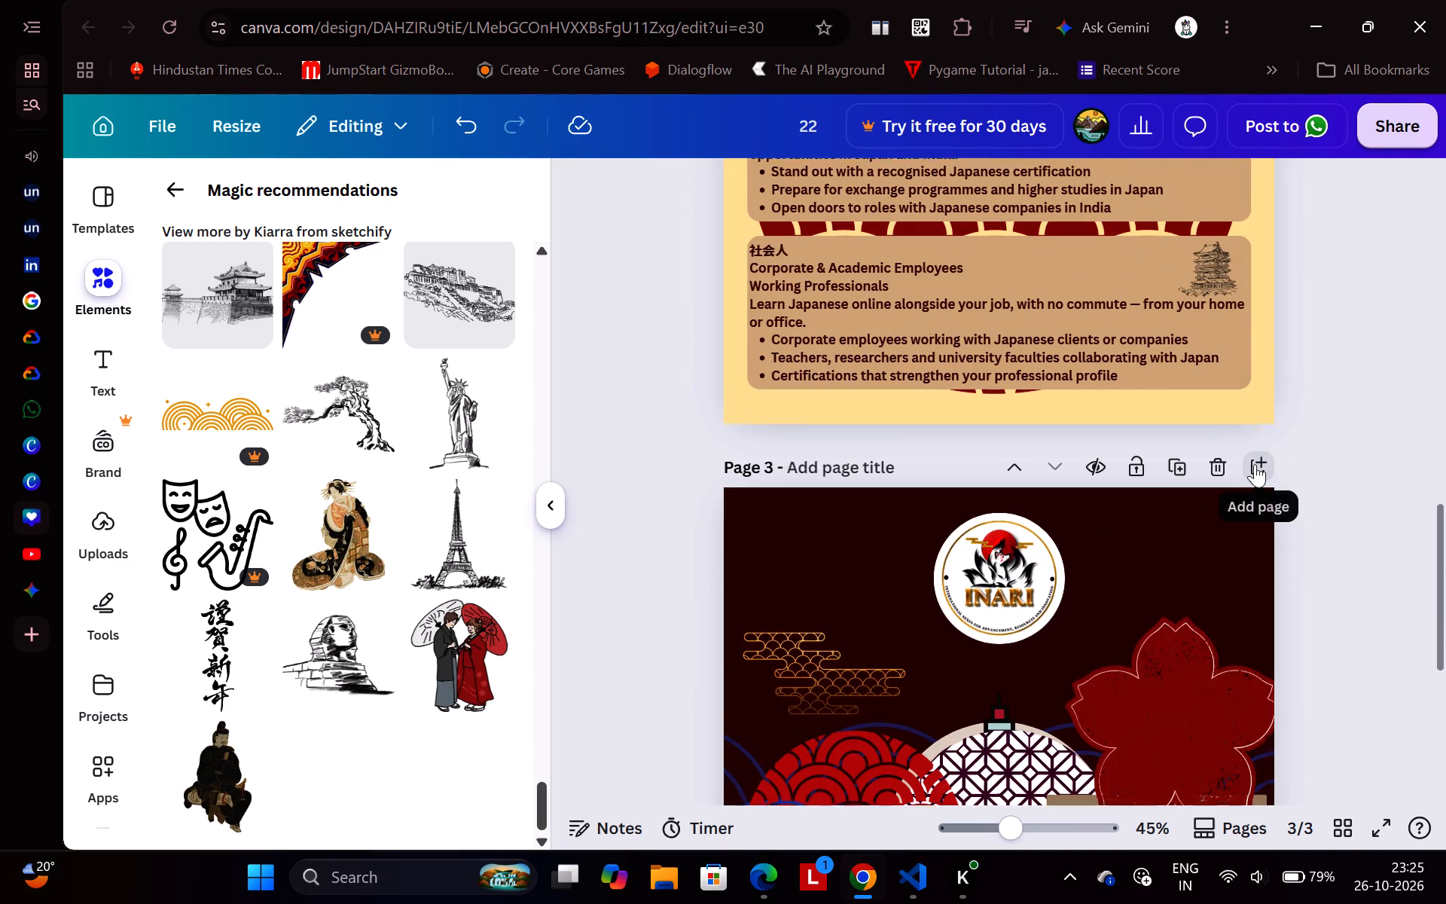
{"action": "scroll", "coordinate": [1255, 464], "scroll_direction": "up", "scroll_amount": 2}
{"action": "left_click", "coordinate": [1261, 331]}
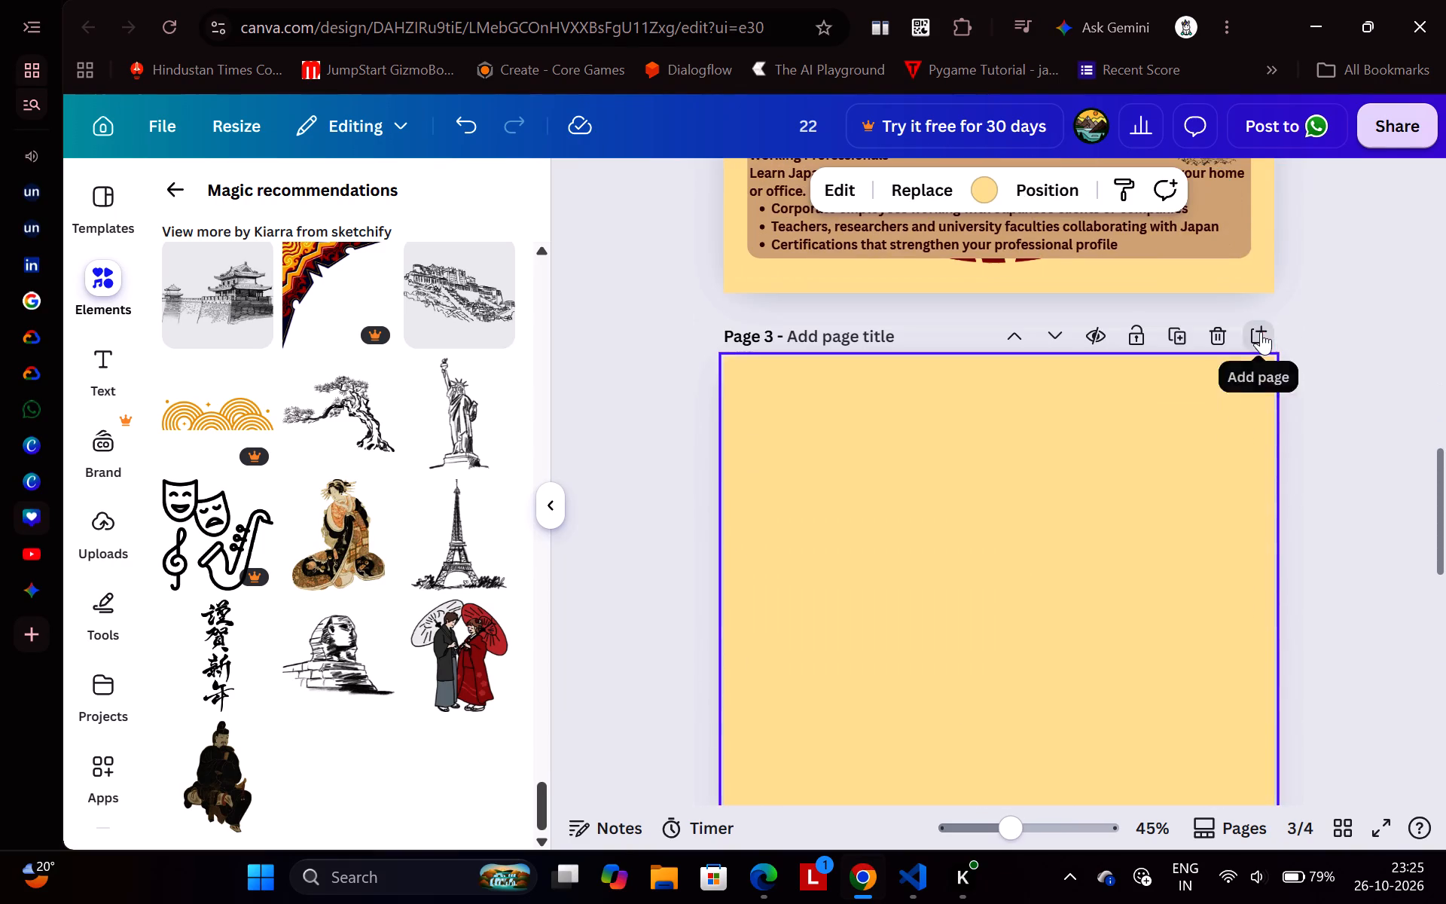
Clear the "mount fugi" element search and look through the element categories for the blank page.
{"action": "scroll", "coordinate": [1146, 496], "scroll_direction": "down", "scroll_amount": 4}
{"action": "scroll", "coordinate": [1218, 475], "scroll_direction": "up", "scroll_amount": 3}
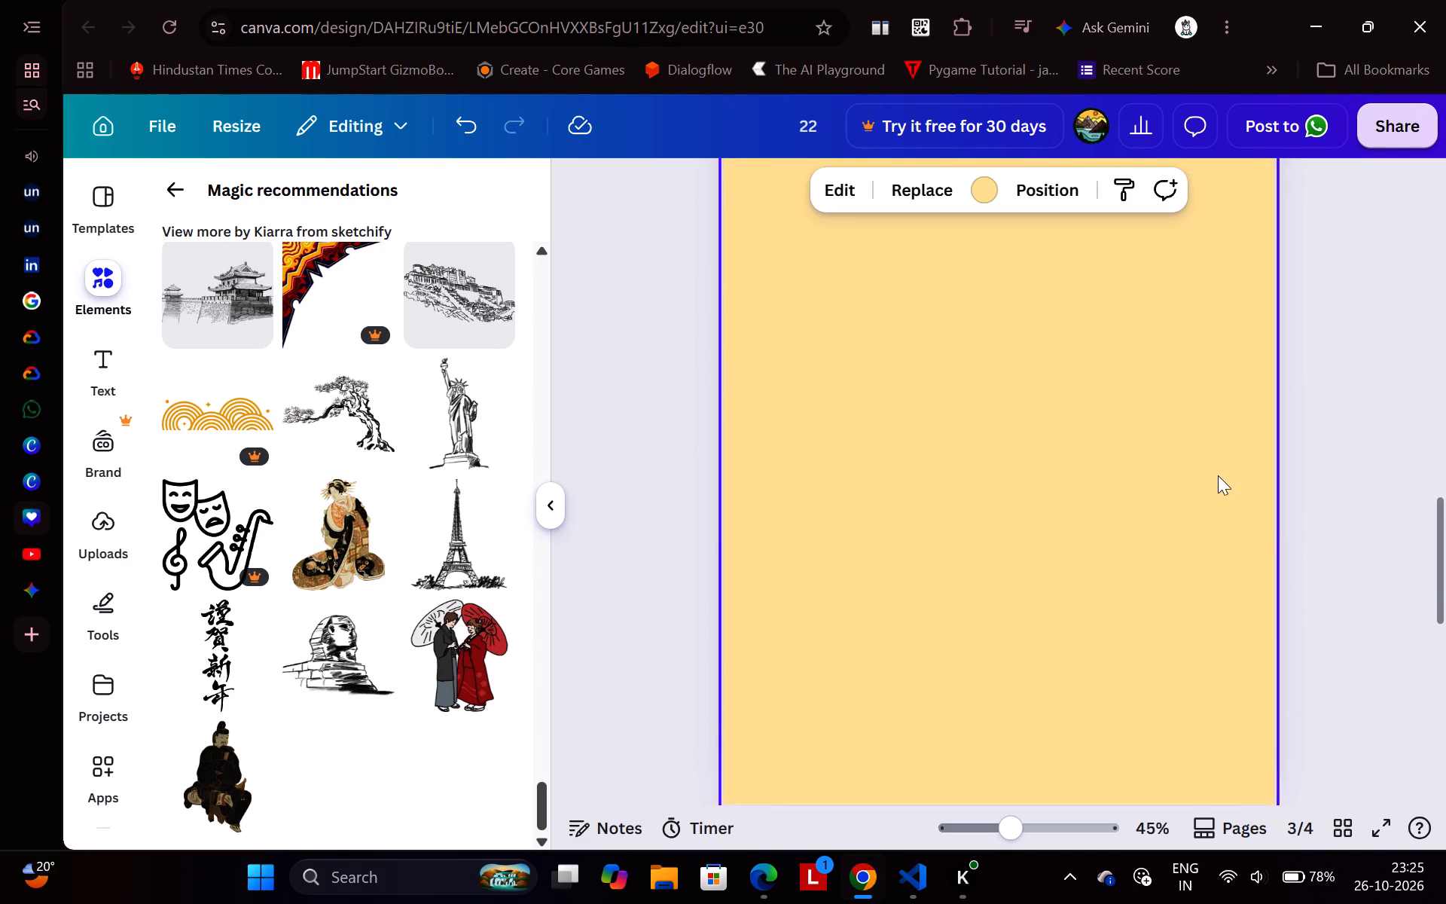
{"action": "scroll", "coordinate": [1203, 523], "scroll_direction": "up", "scroll_amount": 1}
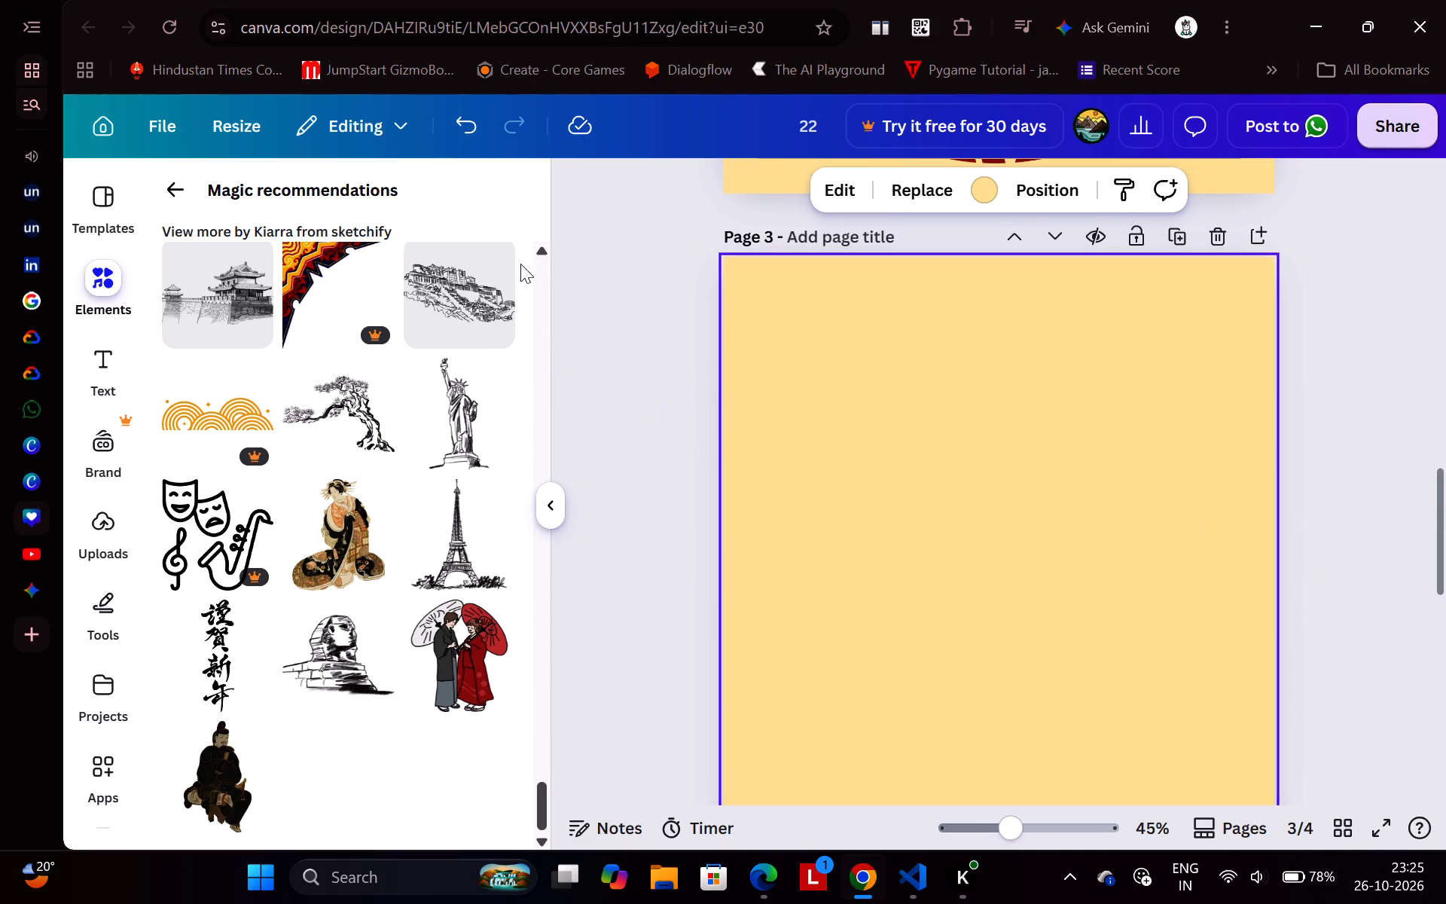
{"action": "left_click", "coordinate": [180, 182]}
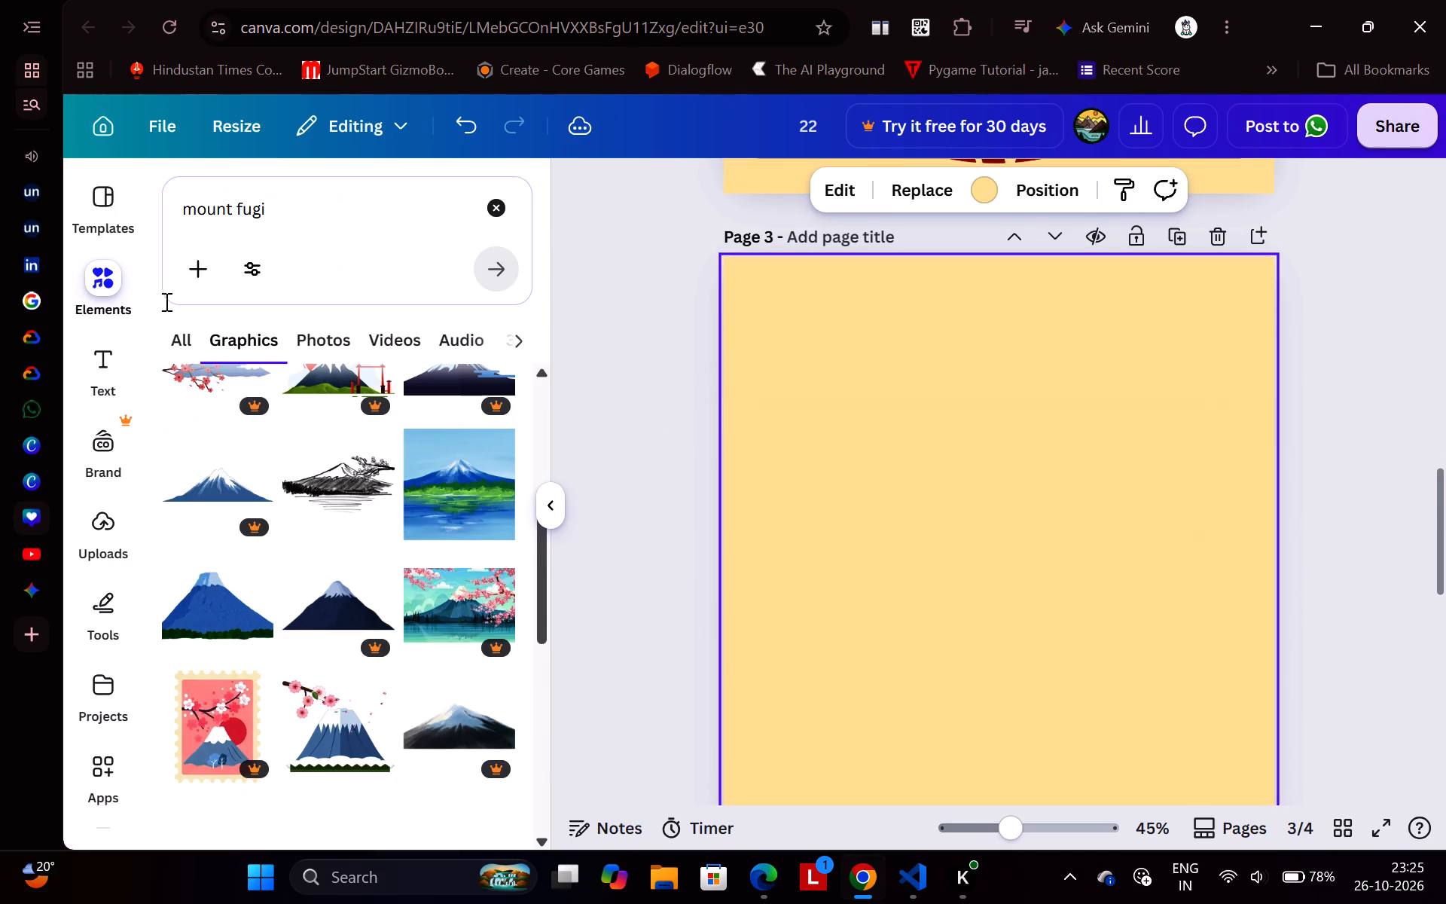
{"action": "left_click", "coordinate": [495, 206]}
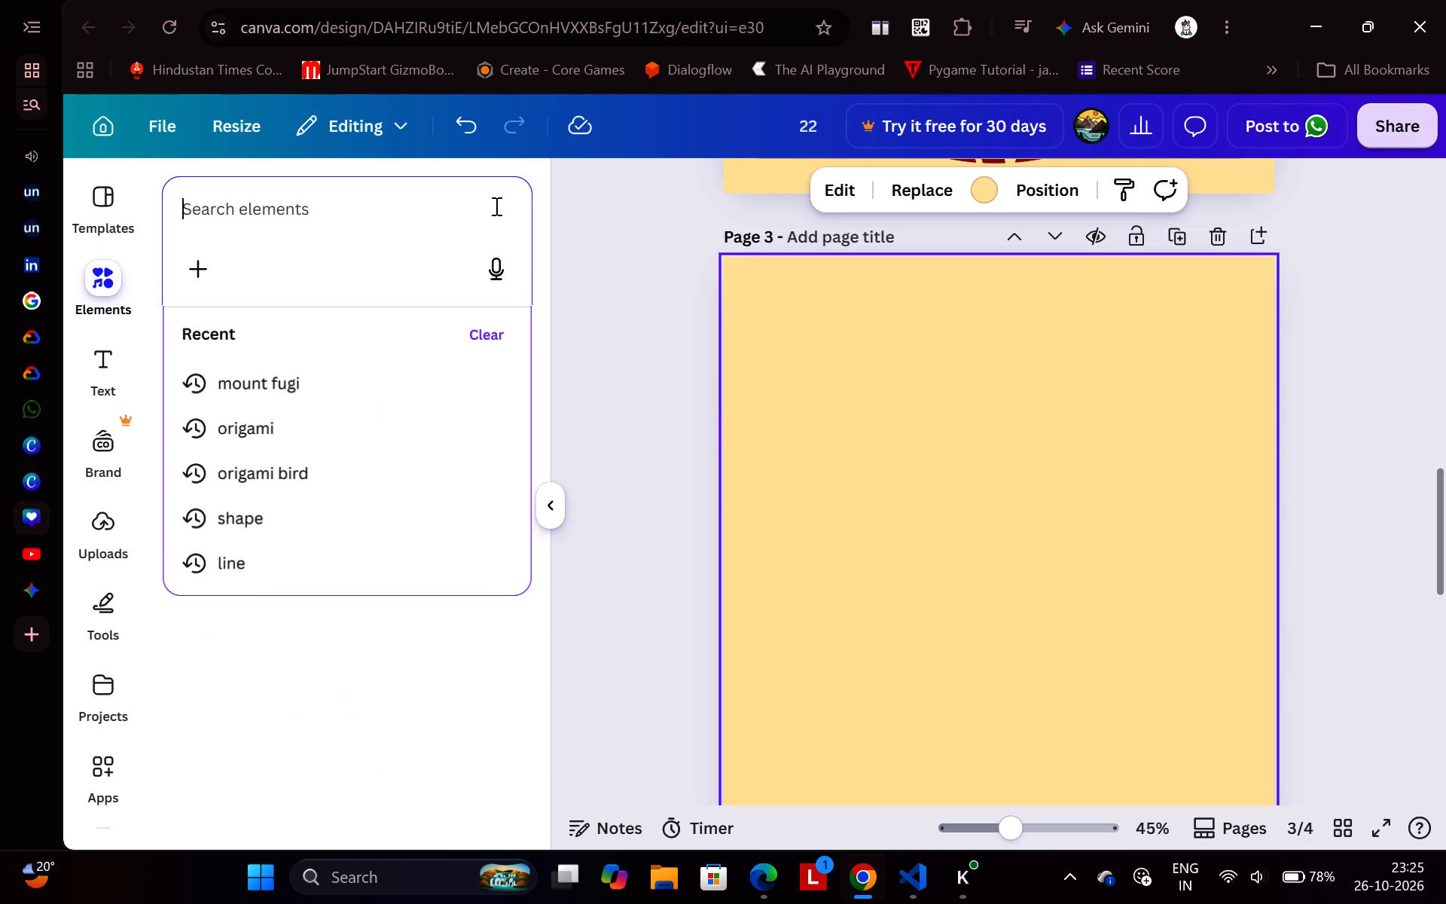
{"action": "left_click", "coordinate": [594, 377]}
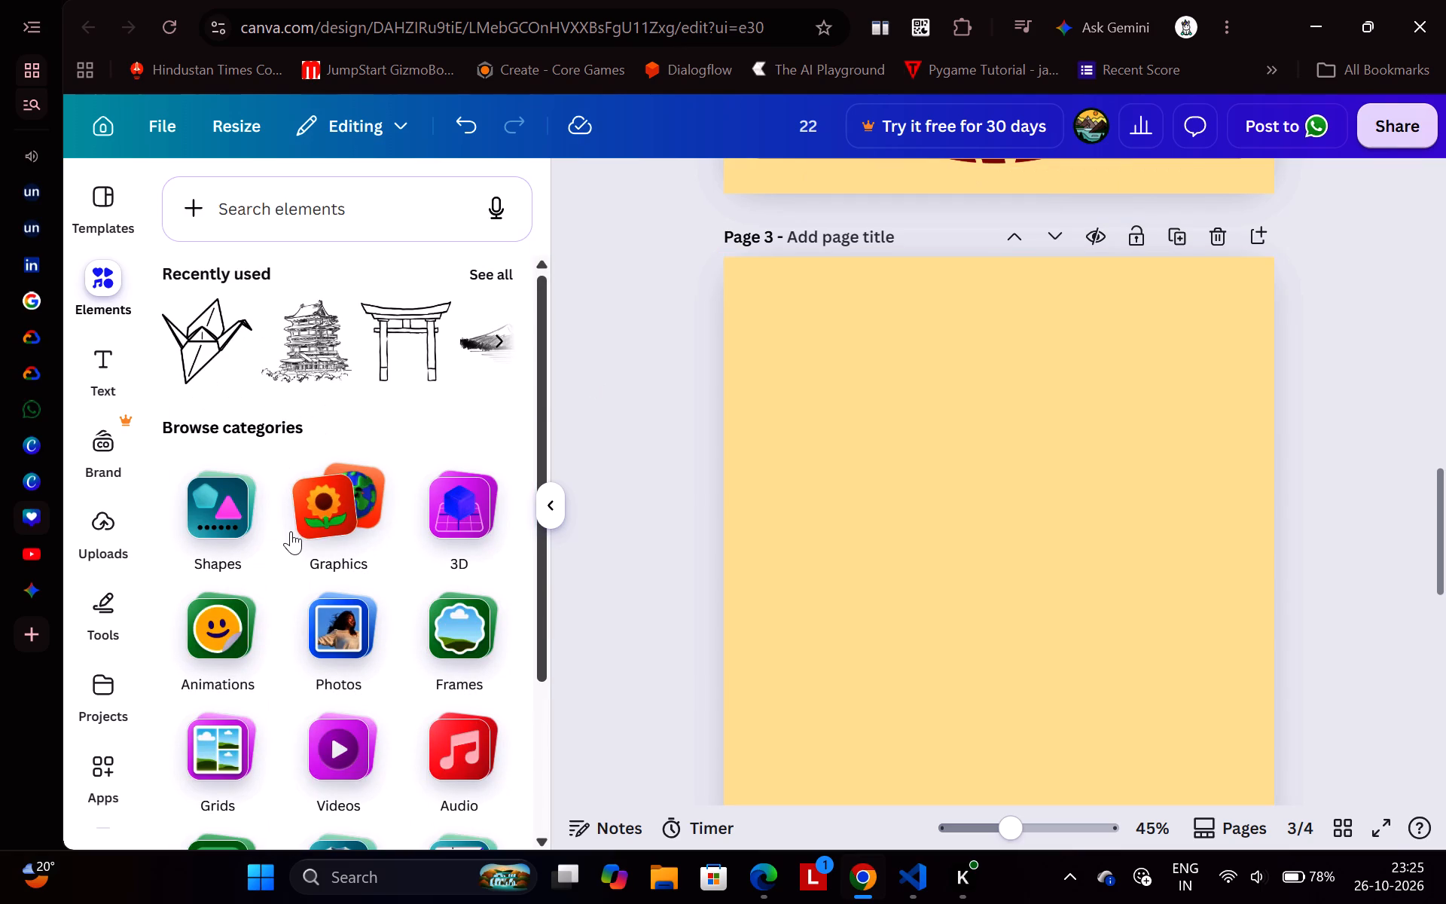
{"action": "scroll", "coordinate": [282, 655], "scroll_direction": "down", "scroll_amount": 4}
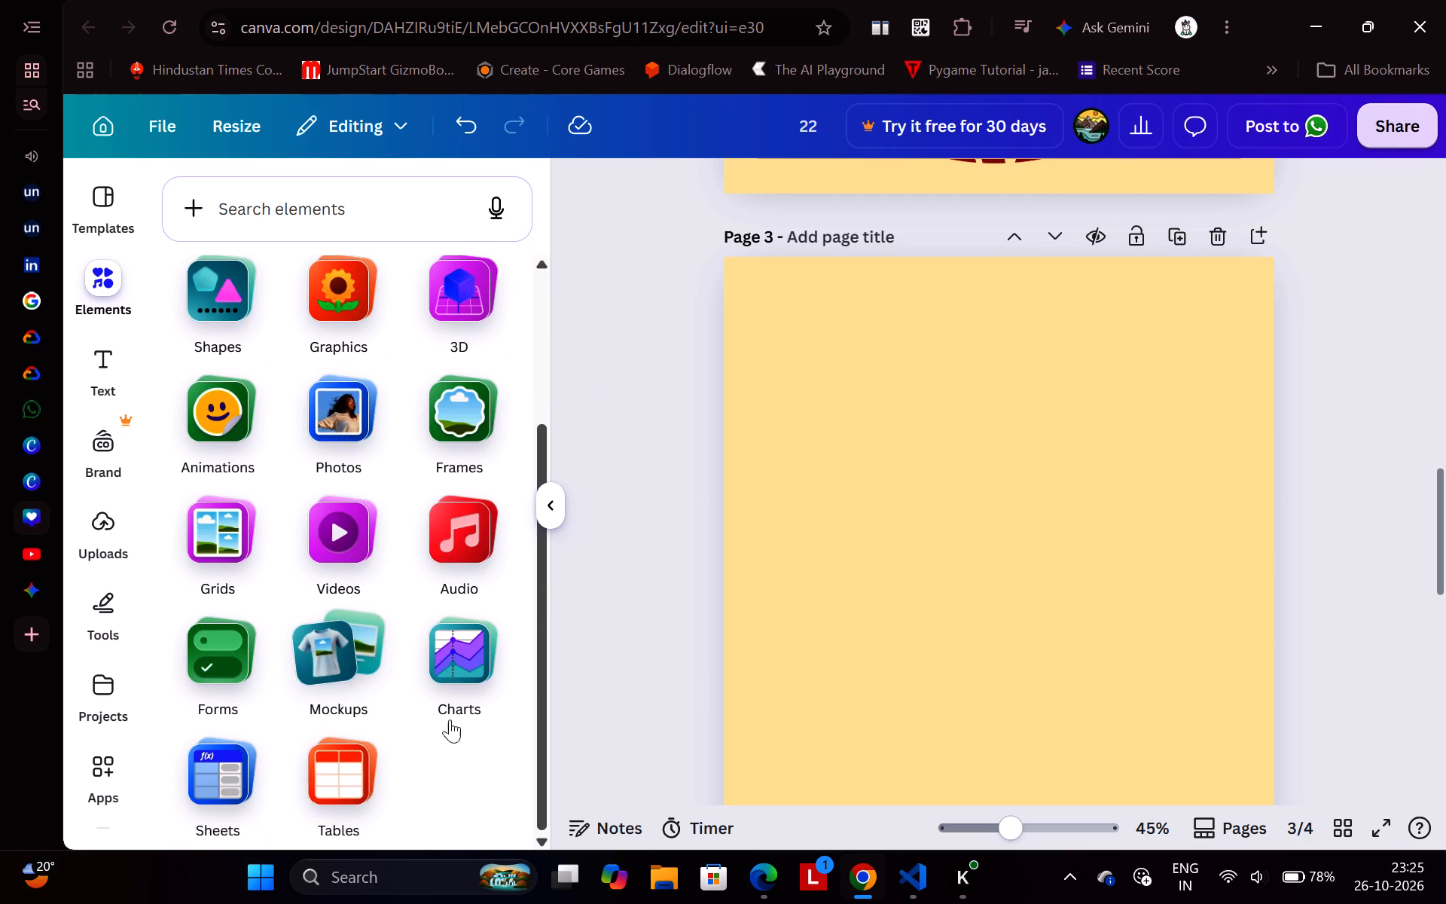
{"action": "scroll", "coordinate": [639, 649], "scroll_direction": "up", "scroll_amount": 3}
{"action": "scroll", "coordinate": [639, 649], "scroll_direction": "down", "scroll_amount": 6}
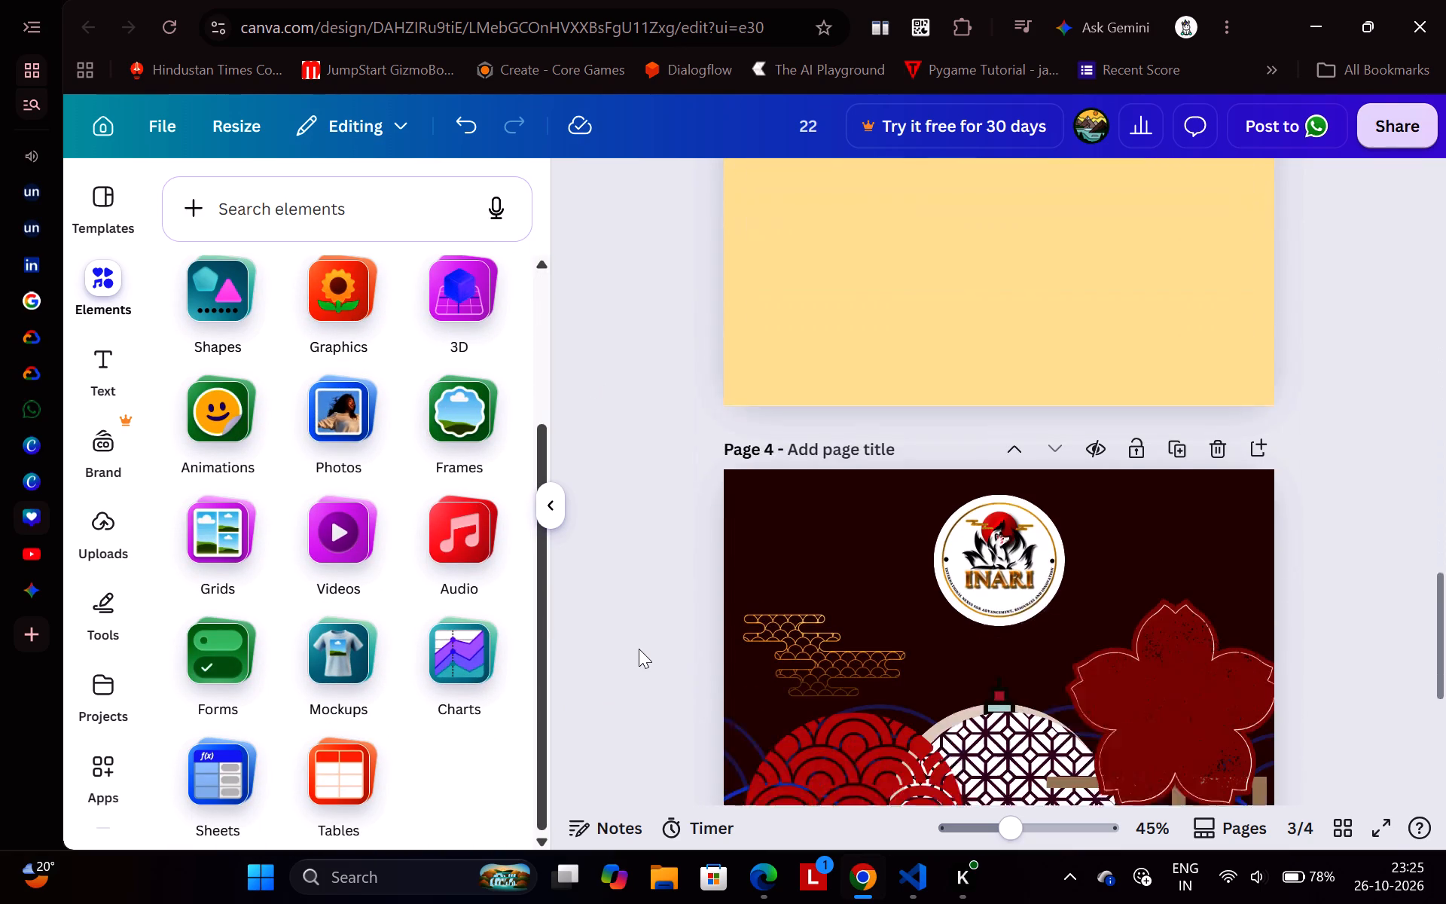
Copy the dark red cherry blossom graphic from page 4 onto the blank page 3.
{"action": "scroll", "coordinate": [941, 695], "scroll_direction": "down", "scroll_amount": 2}
{"action": "scroll", "coordinate": [1139, 565], "scroll_direction": "up", "scroll_amount": 1}
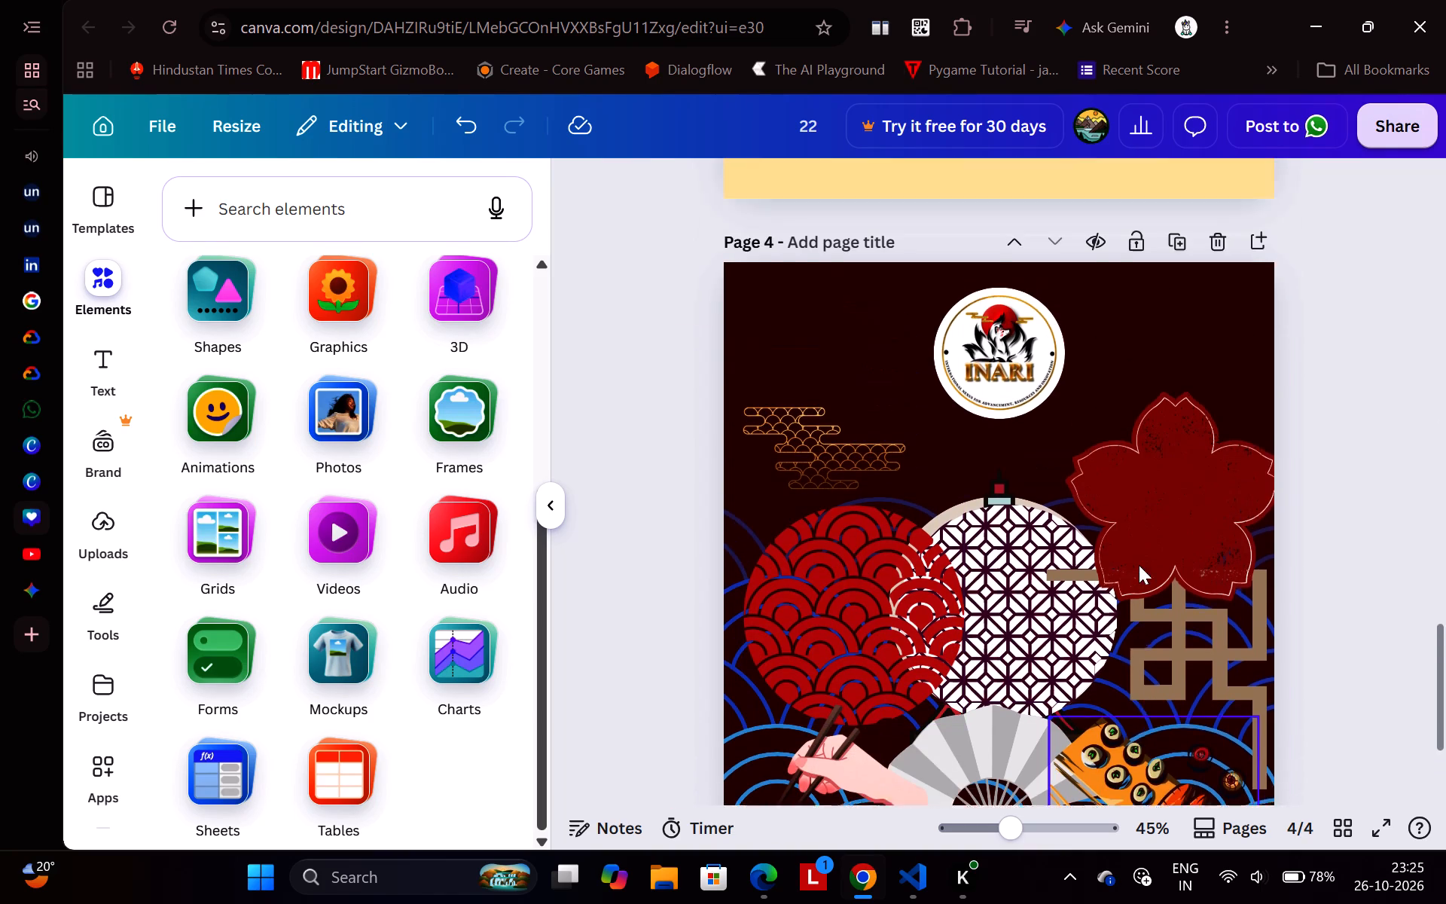
{"action": "scroll", "coordinate": [1139, 565], "scroll_direction": "up", "scroll_amount": 1}
{"action": "left_click", "coordinate": [1199, 487]}
{"action": "scroll", "coordinate": [1199, 487], "scroll_direction": "up", "scroll_amount": 2}
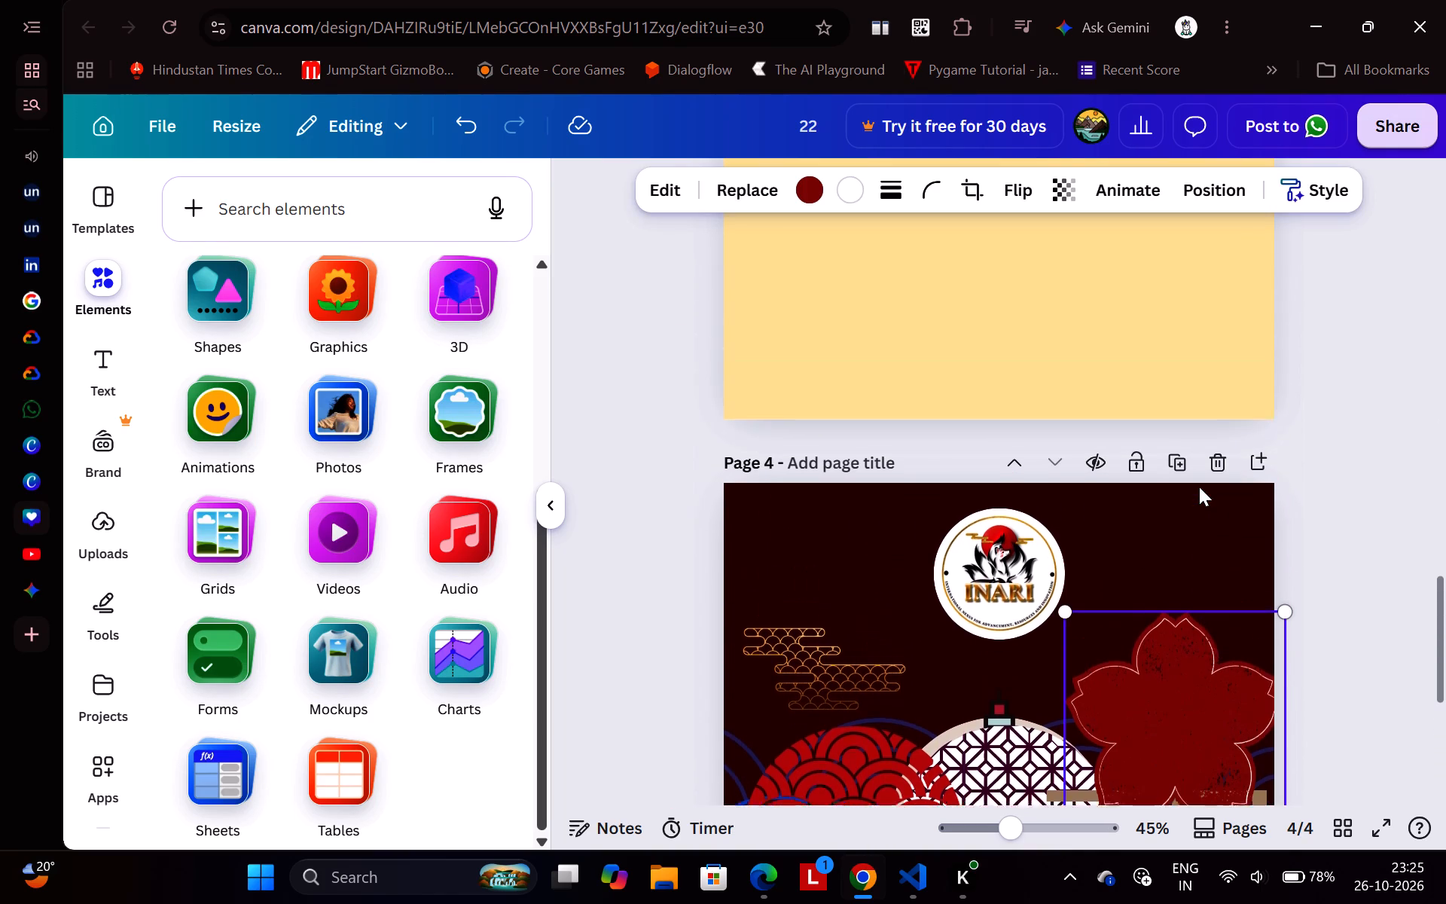
{"action": "key", "text": "ctrl+c"}
{"action": "scroll", "coordinate": [1164, 563], "scroll_direction": "up", "scroll_amount": 3}
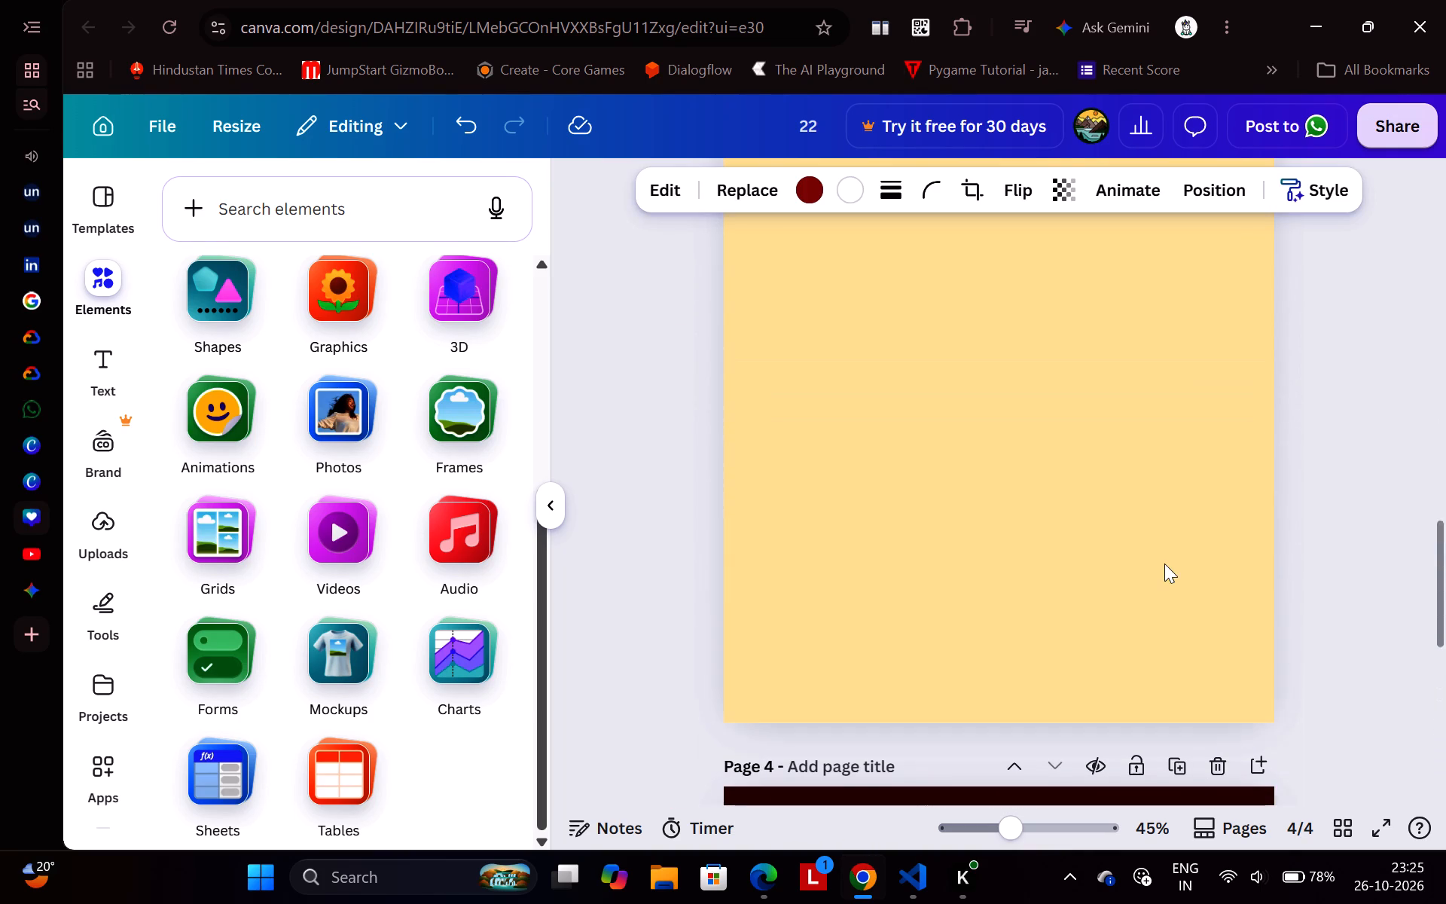
{"action": "left_click", "coordinate": [997, 552]}
{"action": "key", "text": "ctrl+v"}
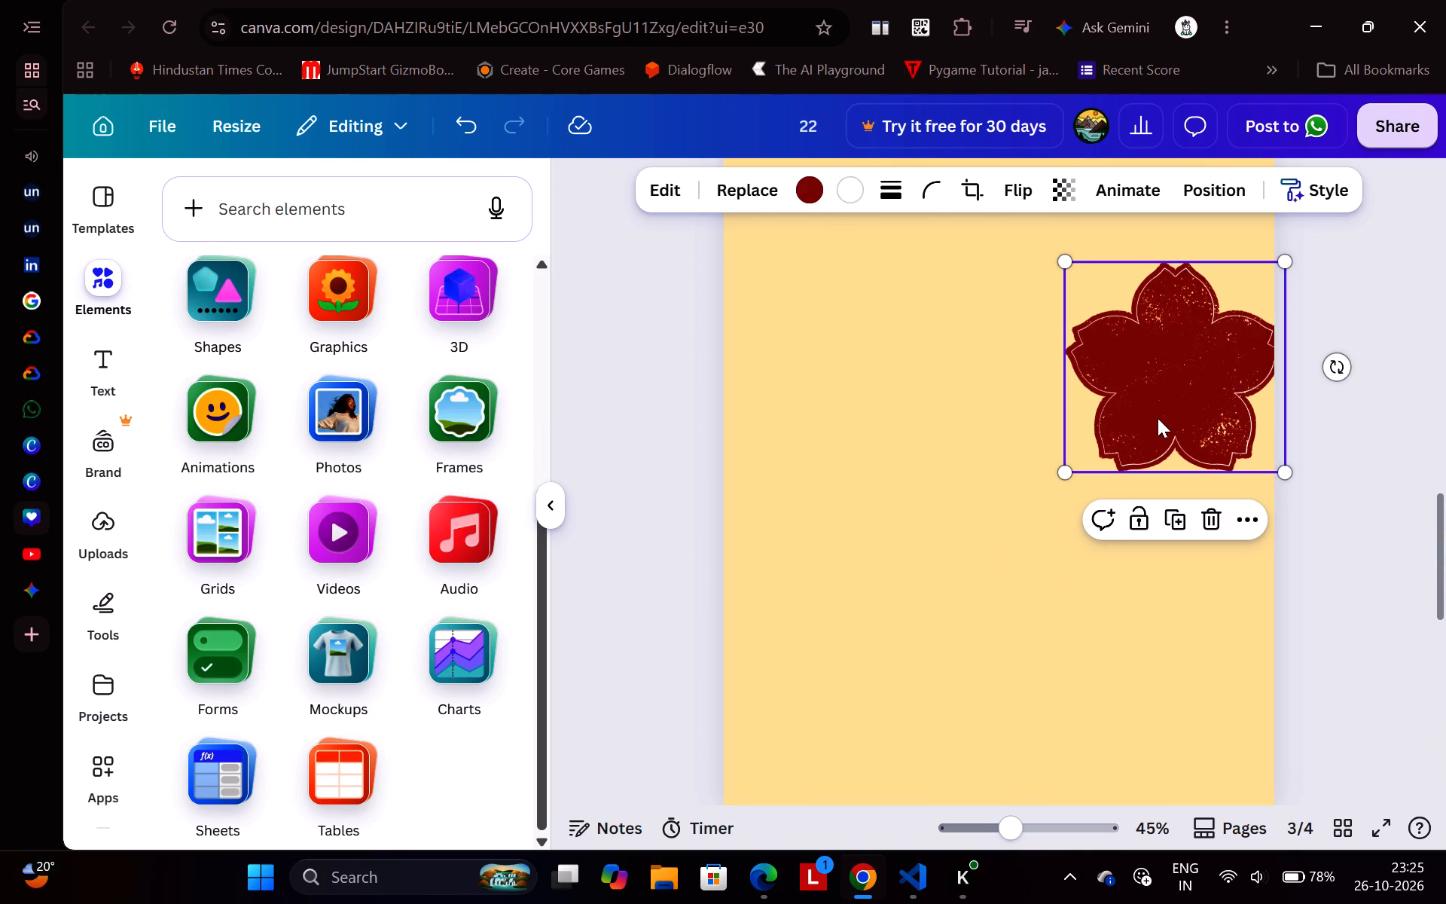
Enlarge the pasted blossom on page 3 and move it up and outward, partly past the page's right edge.
{"action": "left_click", "coordinate": [1158, 412]}
{"action": "left_click", "coordinate": [1133, 400]}
{"action": "left_click_drag", "start_coordinate": [1063, 471], "coordinate": [1000, 505]}
{"action": "left_click_drag", "start_coordinate": [1117, 435], "coordinate": [1115, 432]}
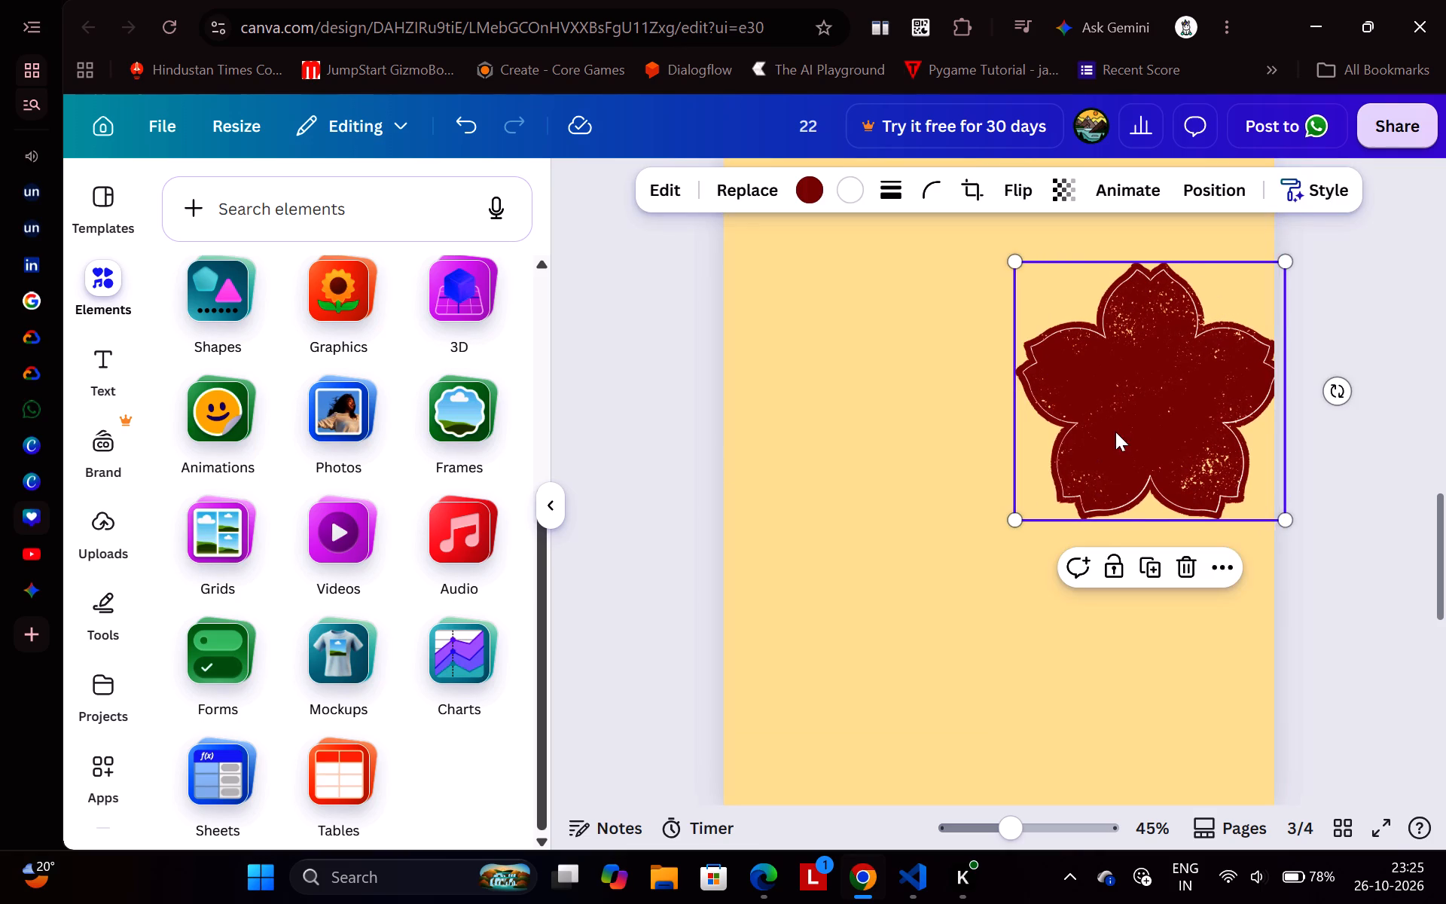
{"action": "left_click_drag", "start_coordinate": [1115, 432], "coordinate": [1130, 356]}
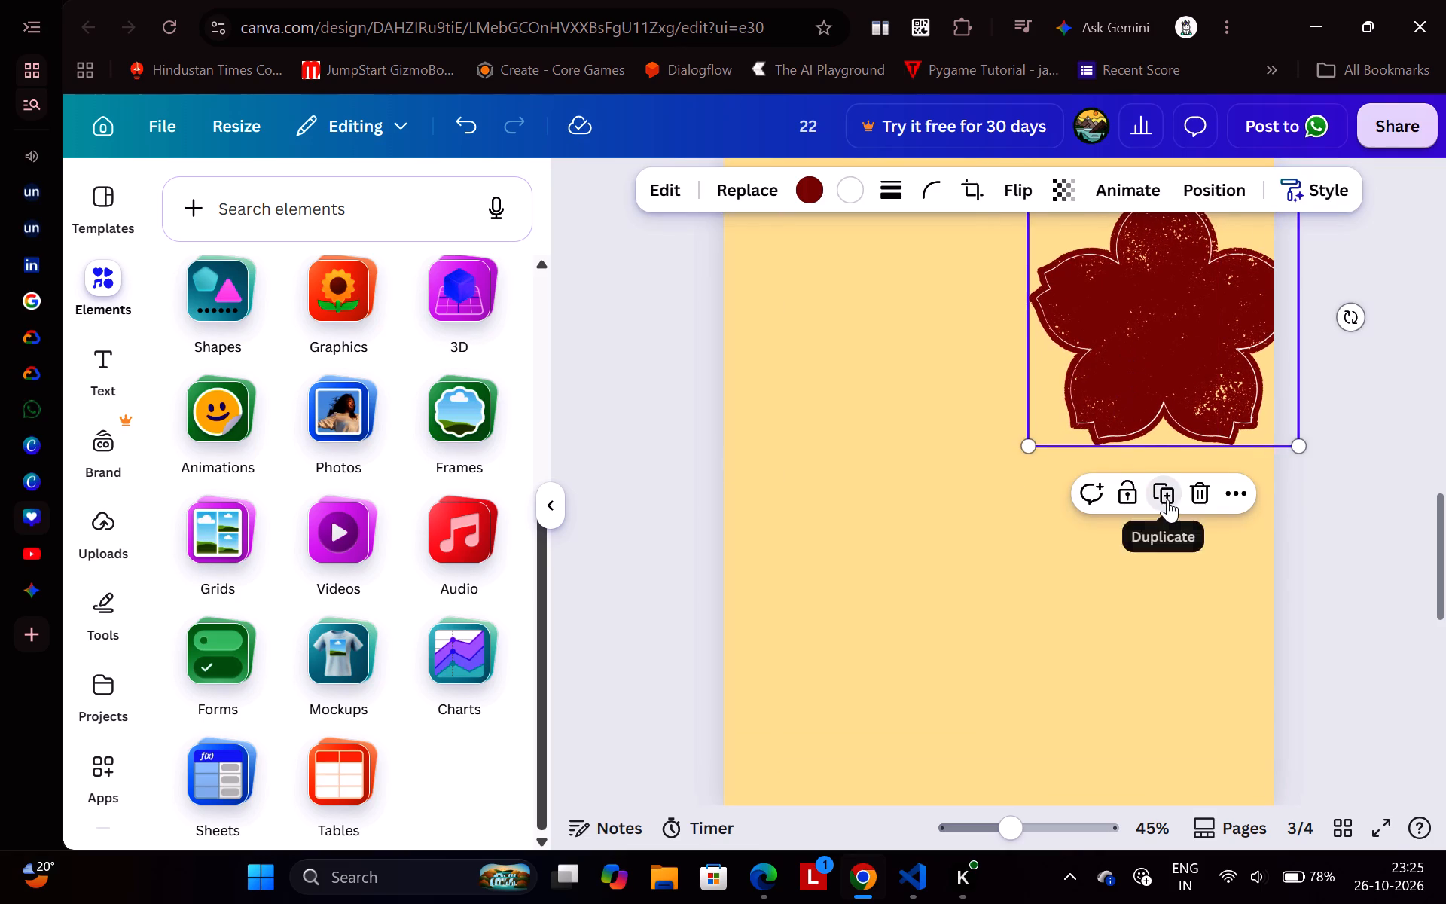
Duplicate the blossom, rotate the copy about 15° clockwise and place it diagonally below-left of the first one.
{"action": "left_click", "coordinate": [1167, 499]}
{"action": "left_click_drag", "start_coordinate": [1161, 352], "coordinate": [1022, 411]}
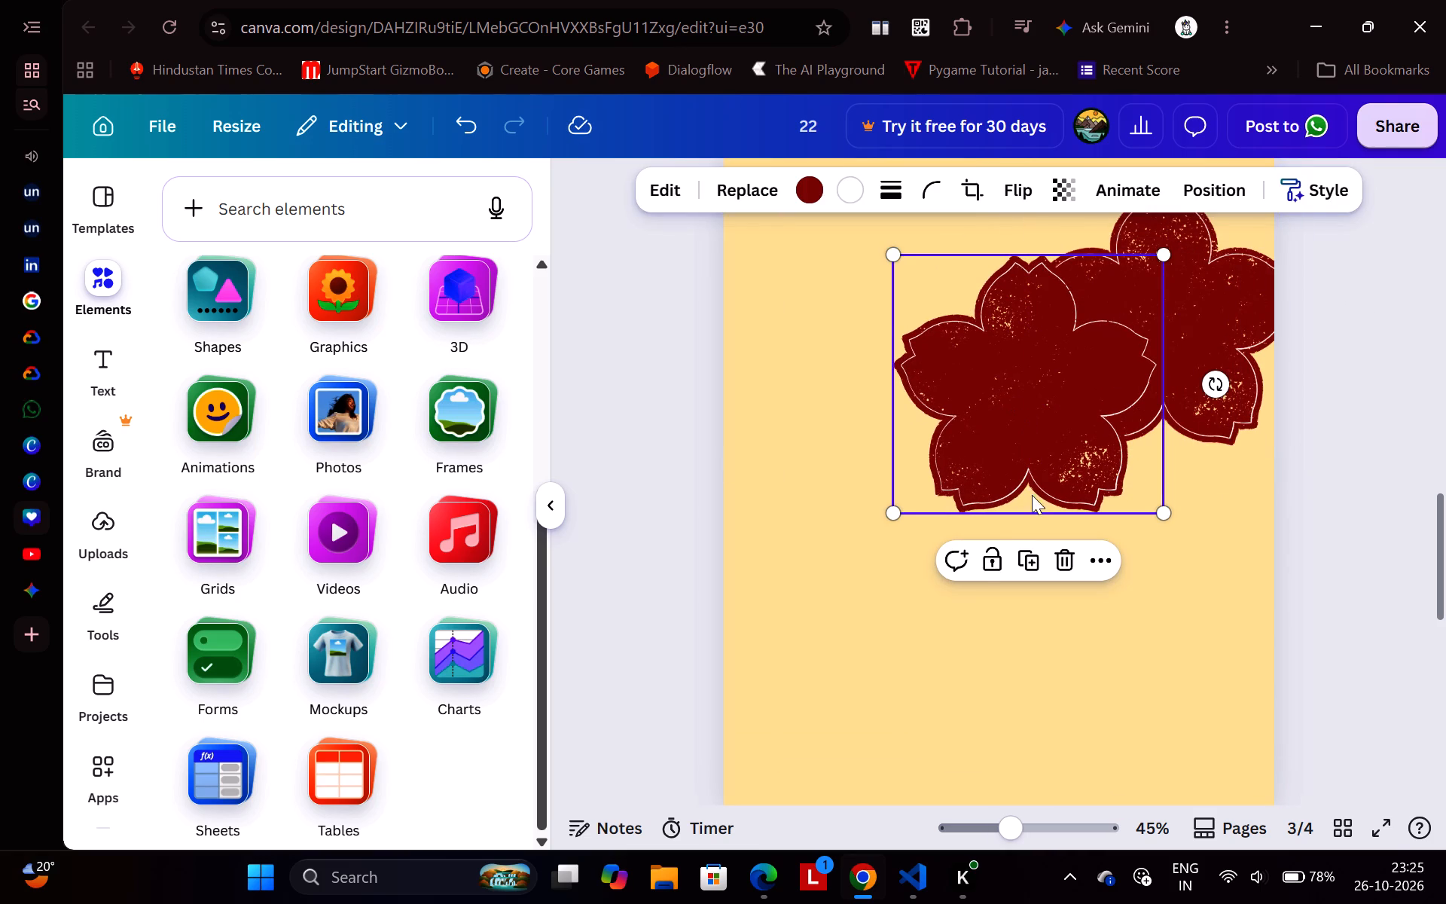
{"action": "left_click_drag", "start_coordinate": [1213, 380], "coordinate": [1156, 416]}
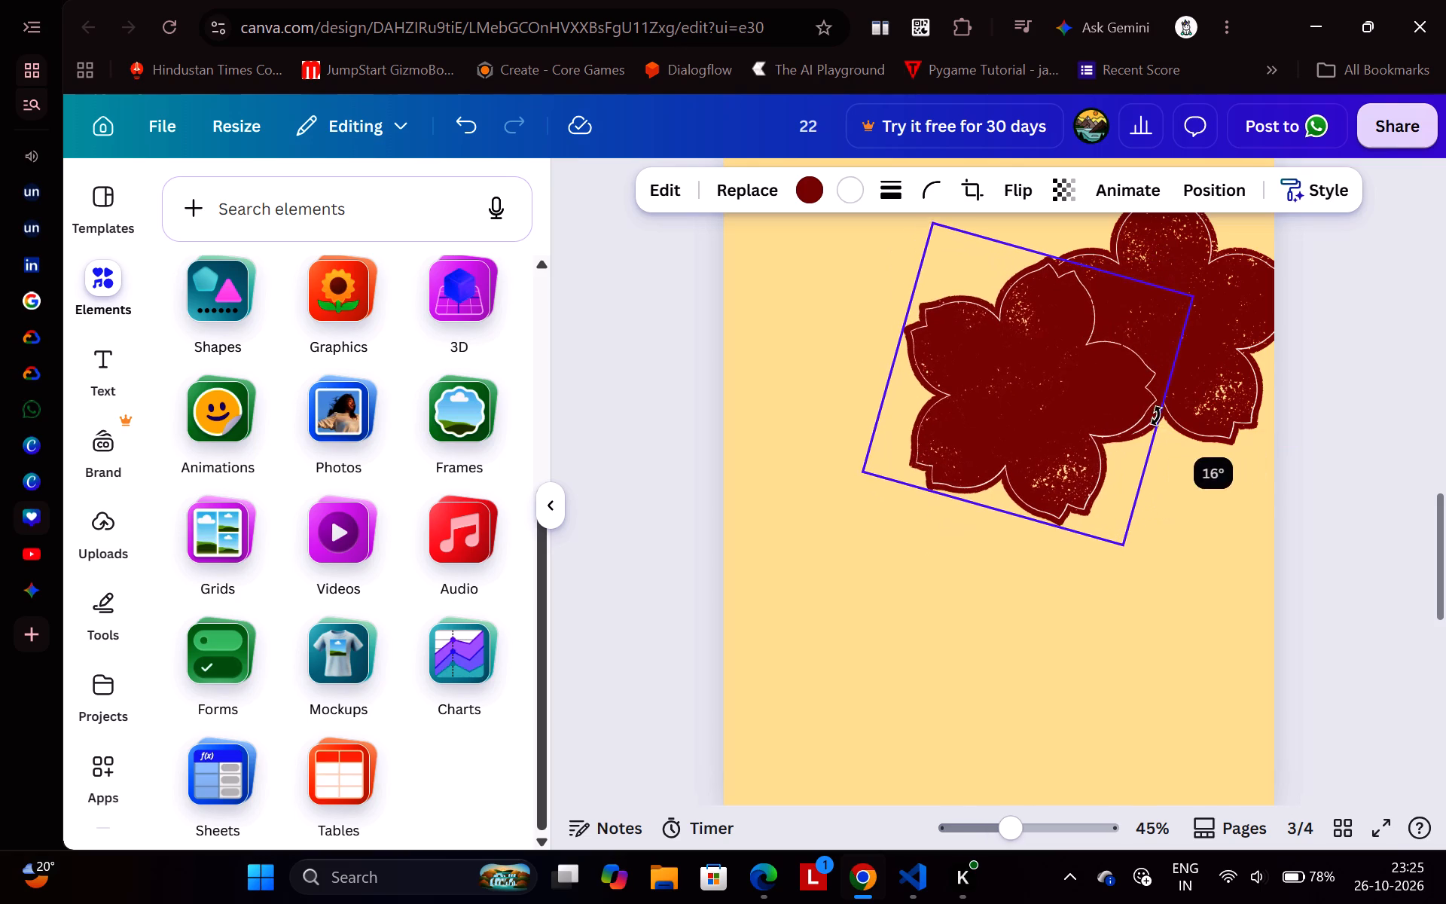
{"action": "left_click_drag", "start_coordinate": [1156, 416], "coordinate": [1156, 414]}
{"action": "left_click_drag", "start_coordinate": [1042, 383], "coordinate": [1080, 466]}
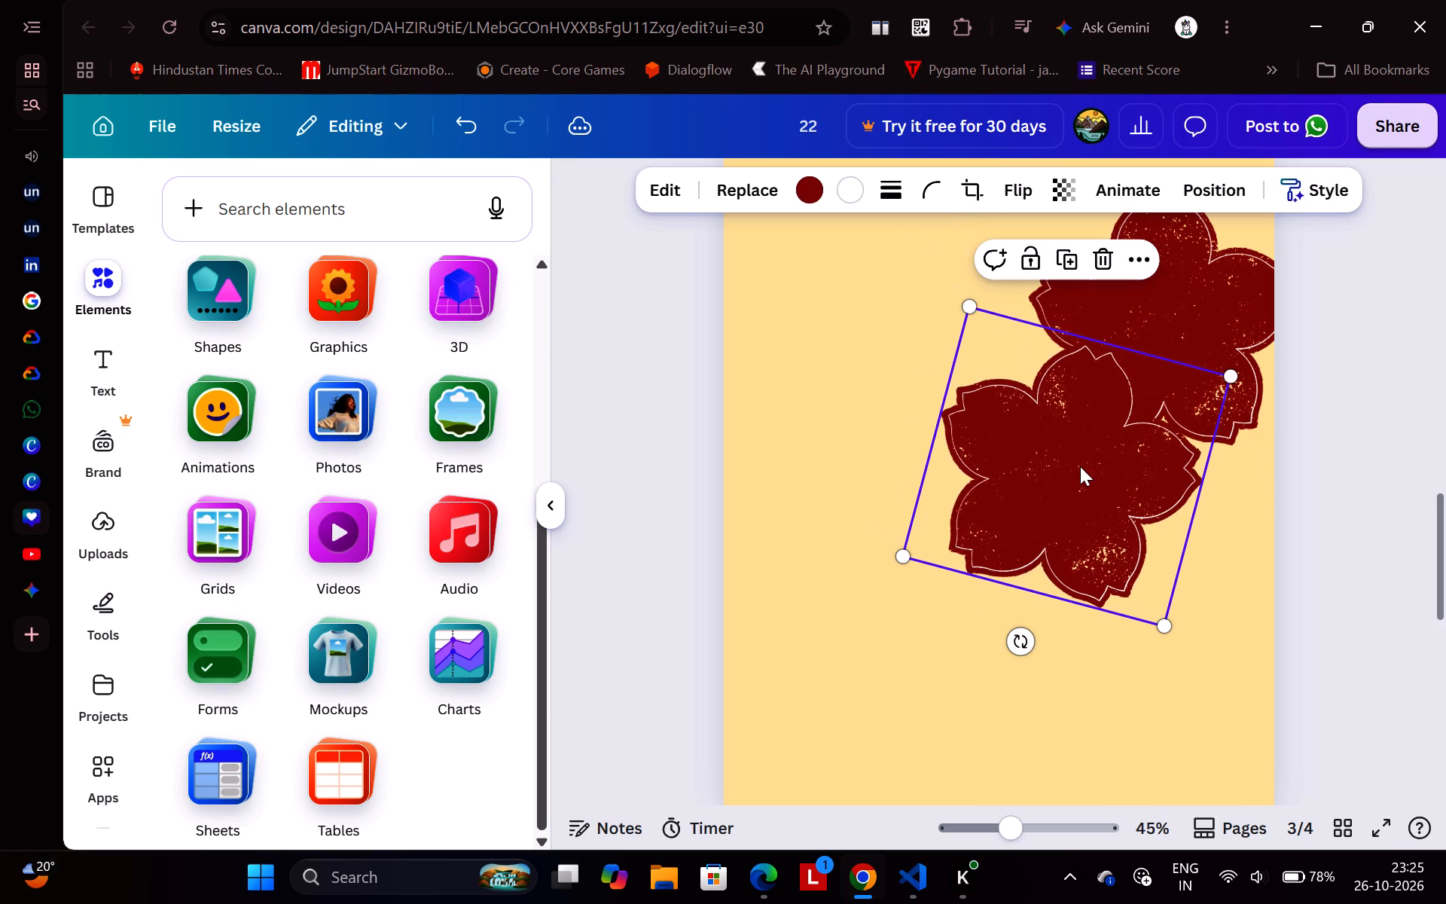
Duplicate the second blossom, rotate the copy counterclockwise and place it against the second one near the page's left edge.
{"action": "left_click", "coordinate": [1066, 267]}
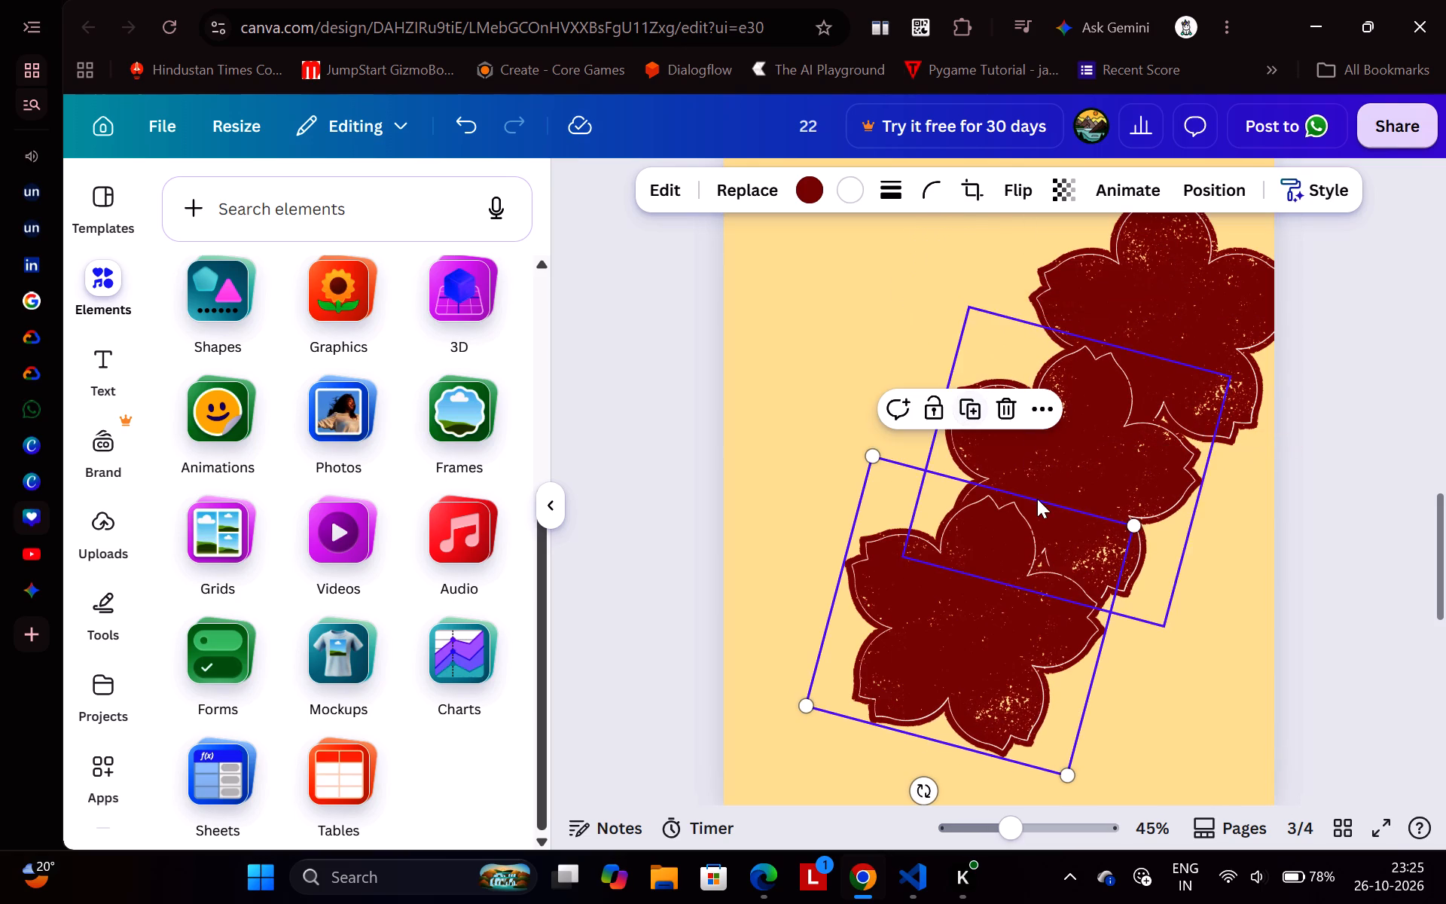
{"action": "left_click_drag", "start_coordinate": [973, 615], "coordinate": [887, 572]}
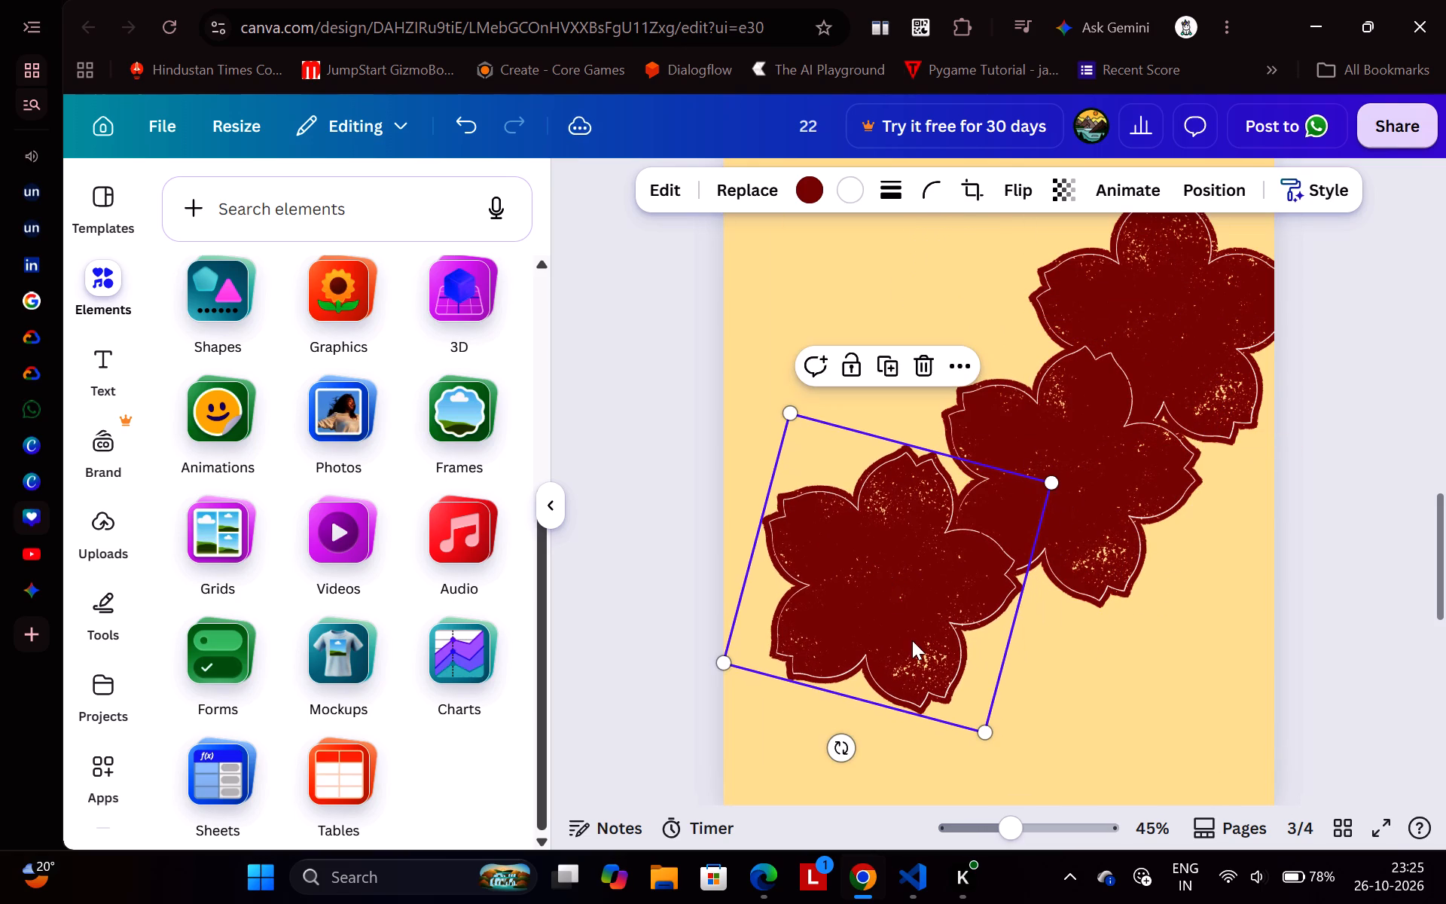
{"action": "left_click_drag", "start_coordinate": [839, 738], "coordinate": [938, 734]}
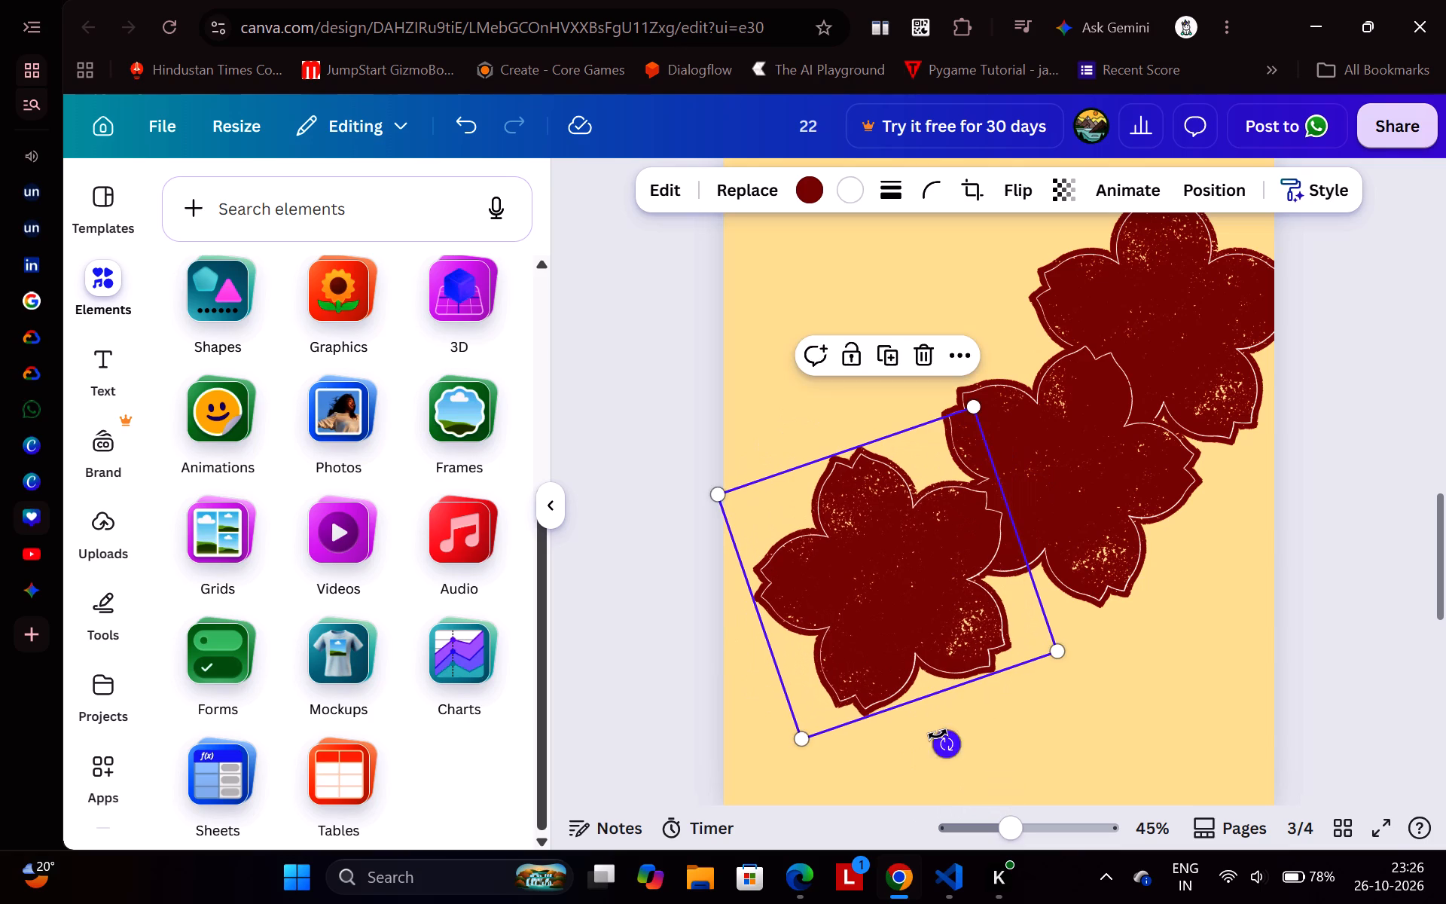
{"action": "left_click_drag", "start_coordinate": [909, 619], "coordinate": [878, 571]}
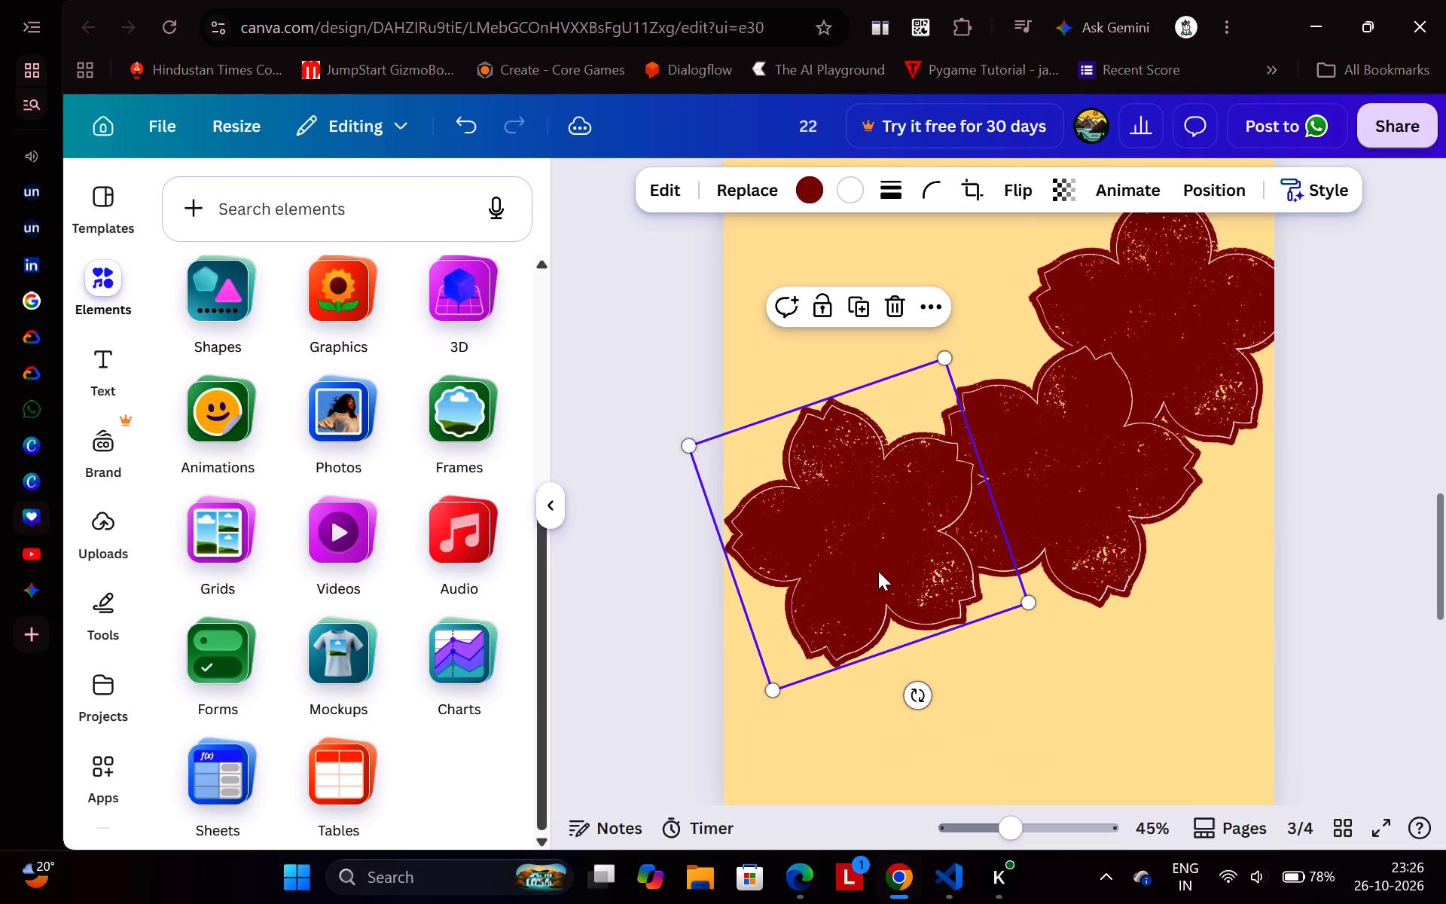
Duplicate the third blossom, tilt the copy slightly clockwise and place it in page 3's lower left corner, partly off the page.
{"action": "left_click", "coordinate": [850, 309]}
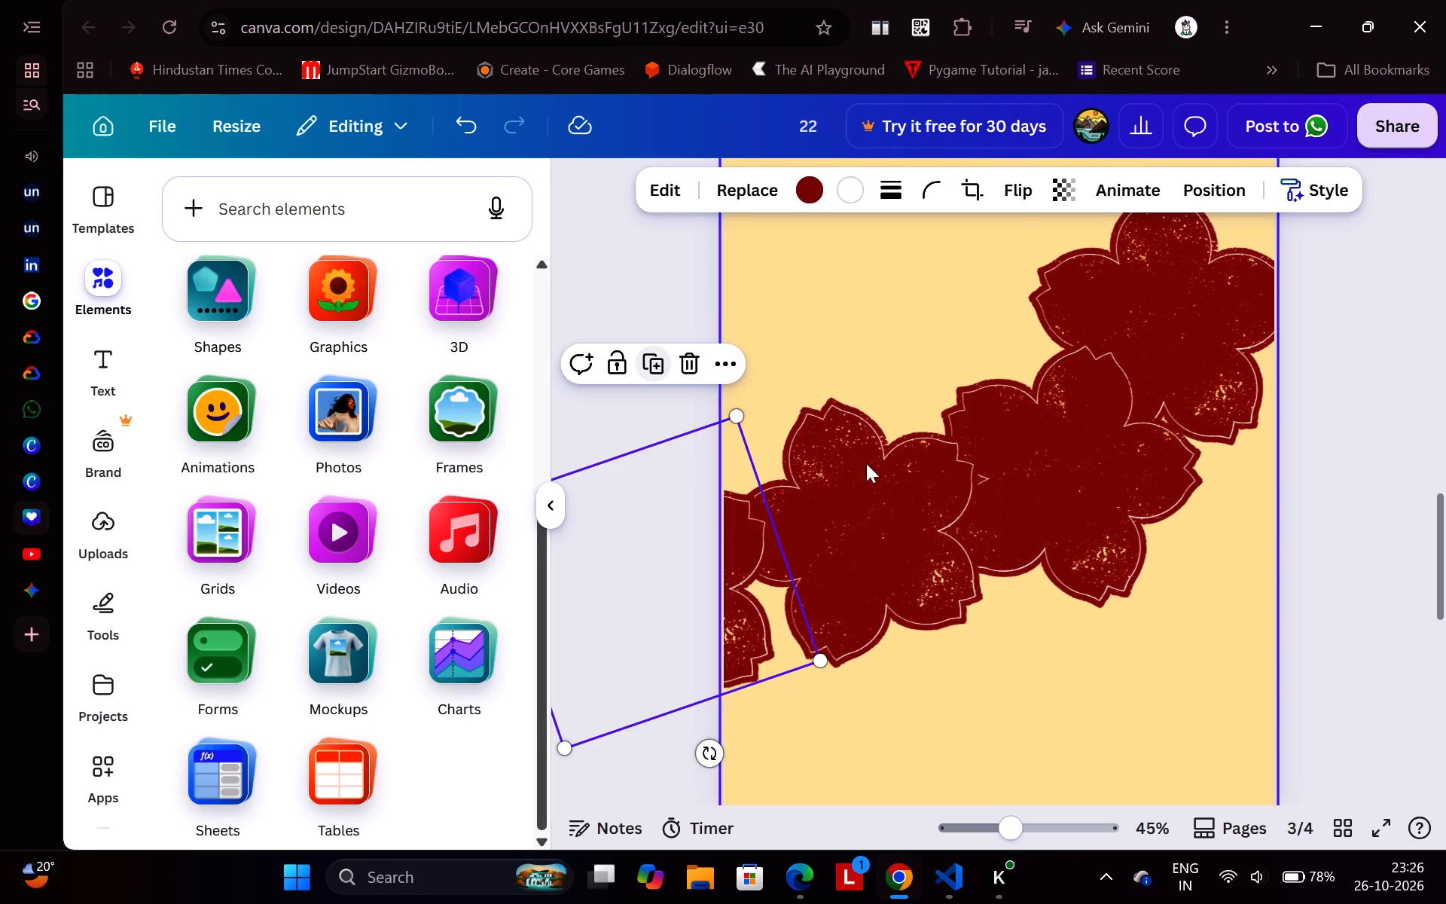
{"action": "left_click_drag", "start_coordinate": [732, 600], "coordinate": [840, 700]}
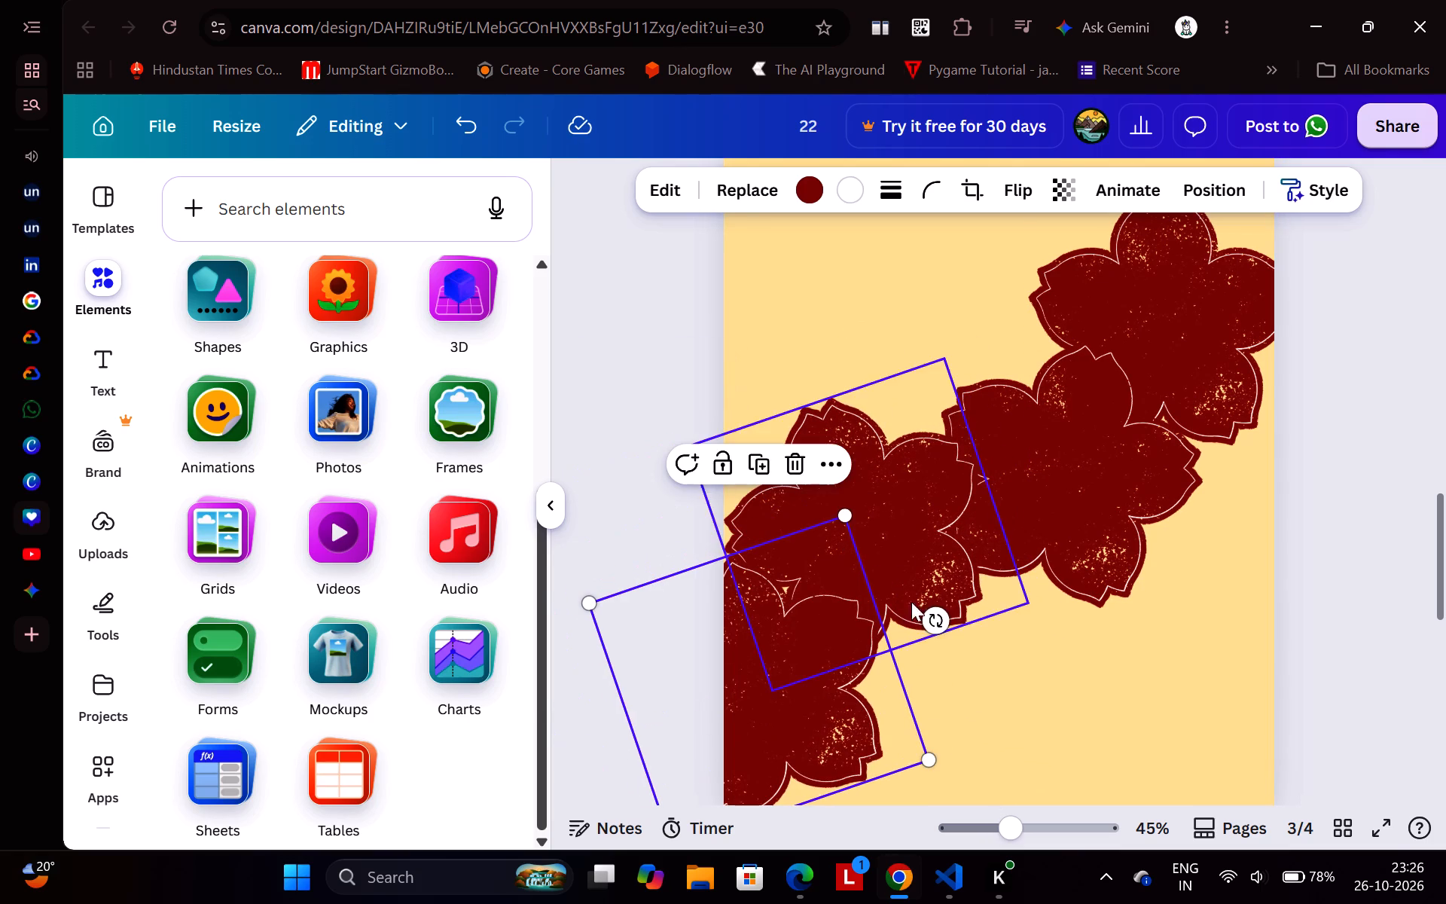
{"action": "left_click_drag", "start_coordinate": [941, 618], "coordinate": [914, 682]}
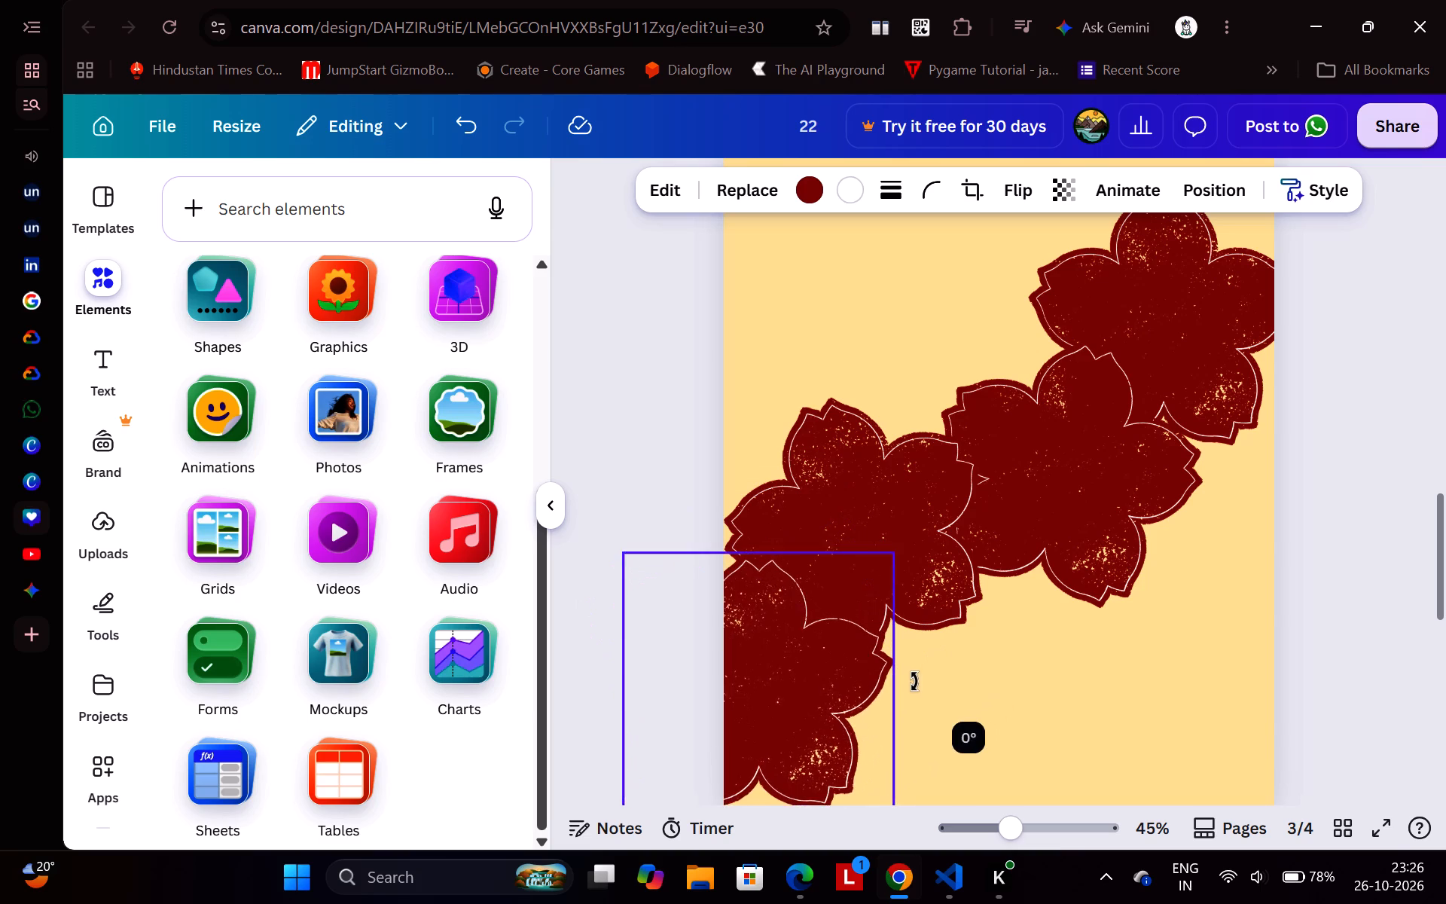
{"action": "left_click_drag", "start_coordinate": [914, 682], "coordinate": [904, 694]}
{"action": "left_click_drag", "start_coordinate": [801, 653], "coordinate": [807, 683]}
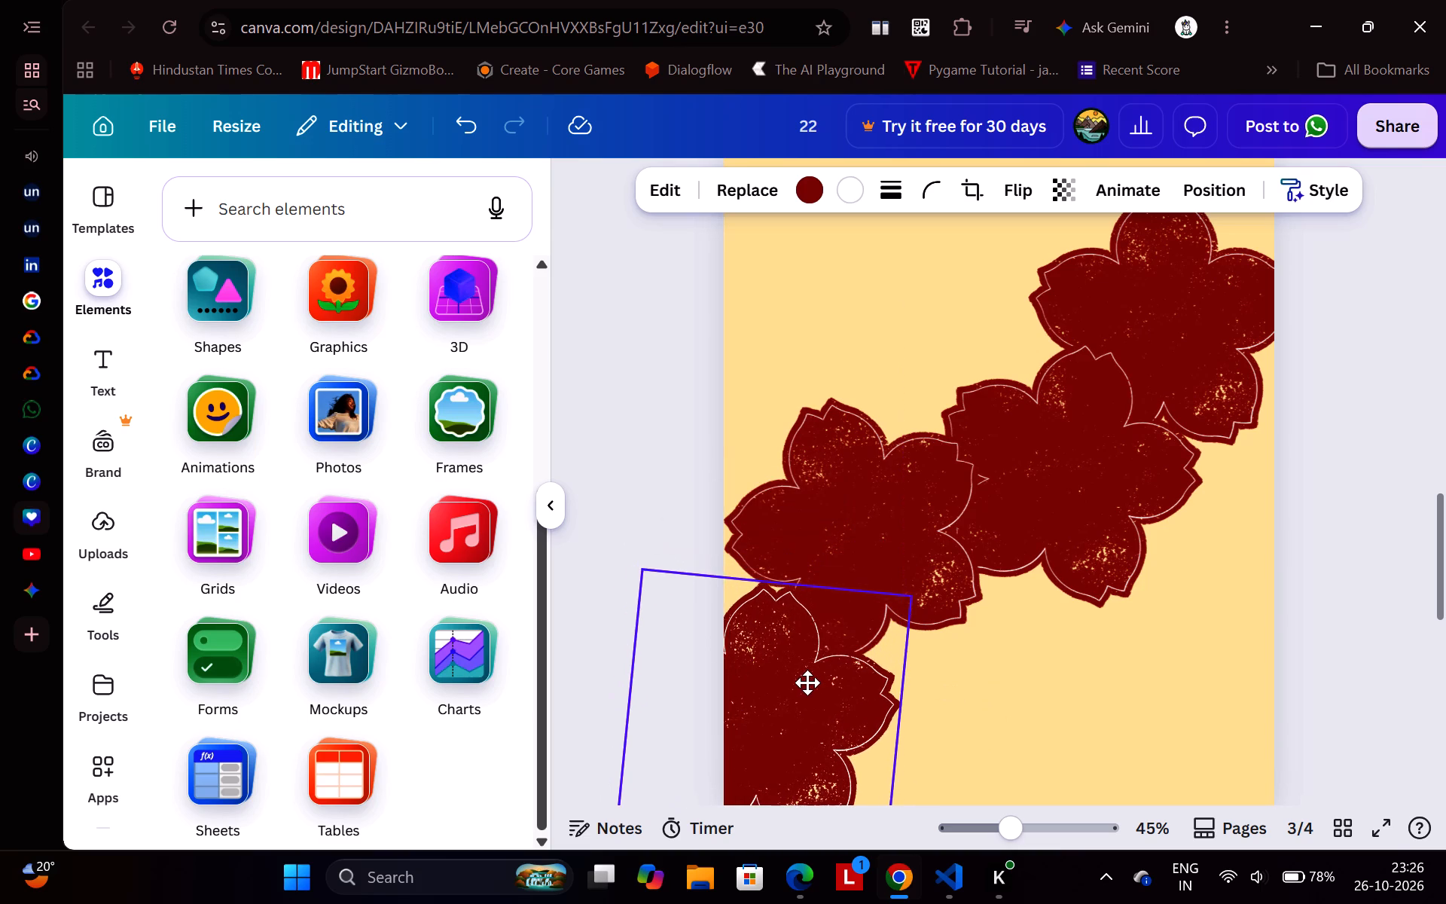
{"action": "left_click_drag", "start_coordinate": [807, 683], "coordinate": [807, 669]}
Reposition the four blossoms into an overlapping diagonal chain from page 3's upper right corner to its lower left corner.
{"action": "scroll", "coordinate": [975, 593], "scroll_direction": "down", "scroll_amount": 1}
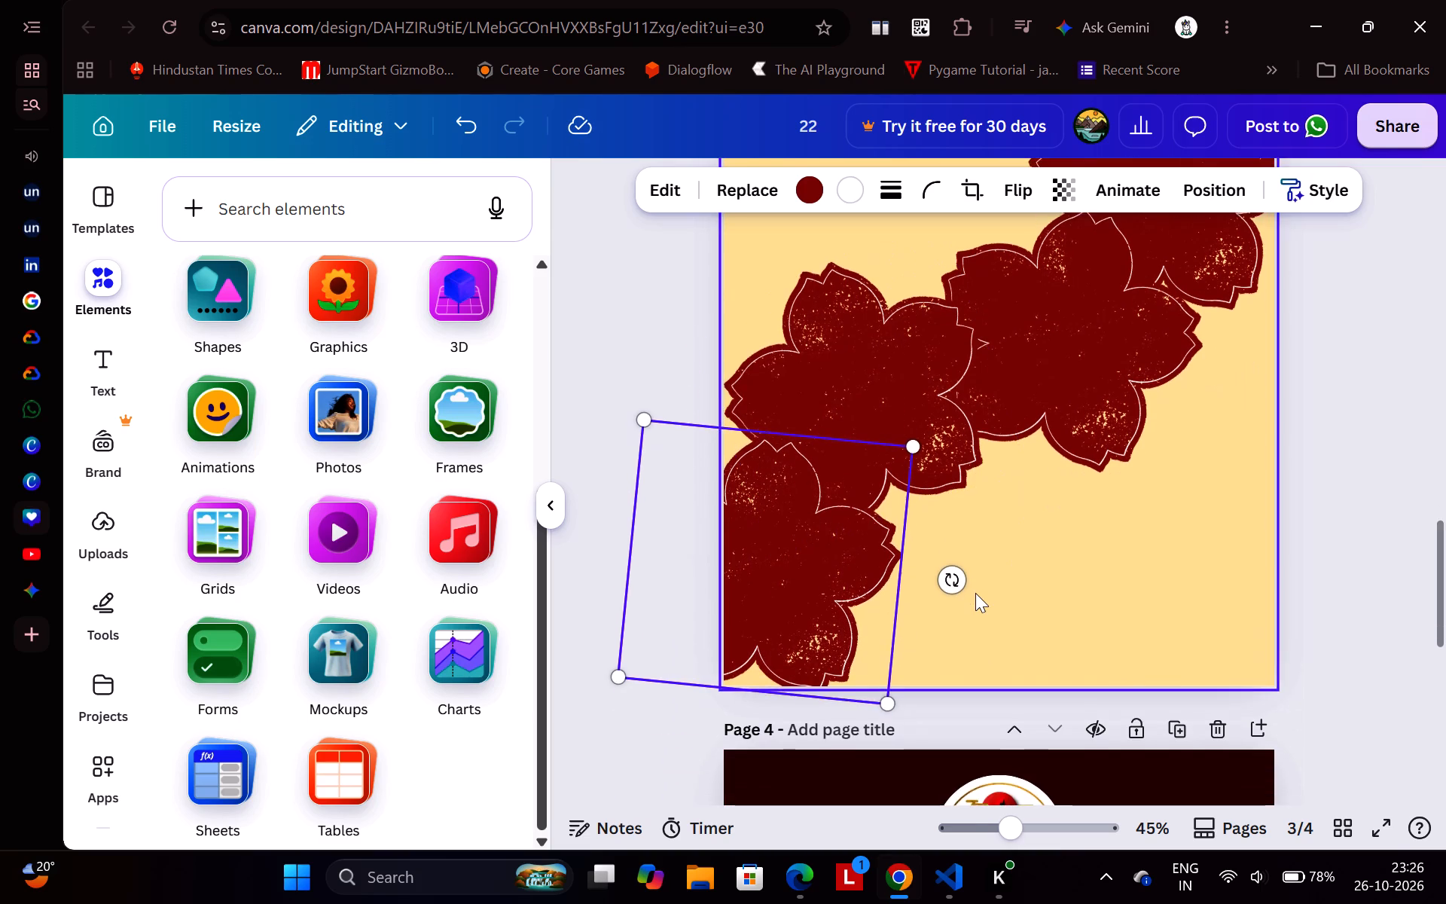
{"action": "scroll", "coordinate": [975, 593], "scroll_direction": "up", "scroll_amount": 1}
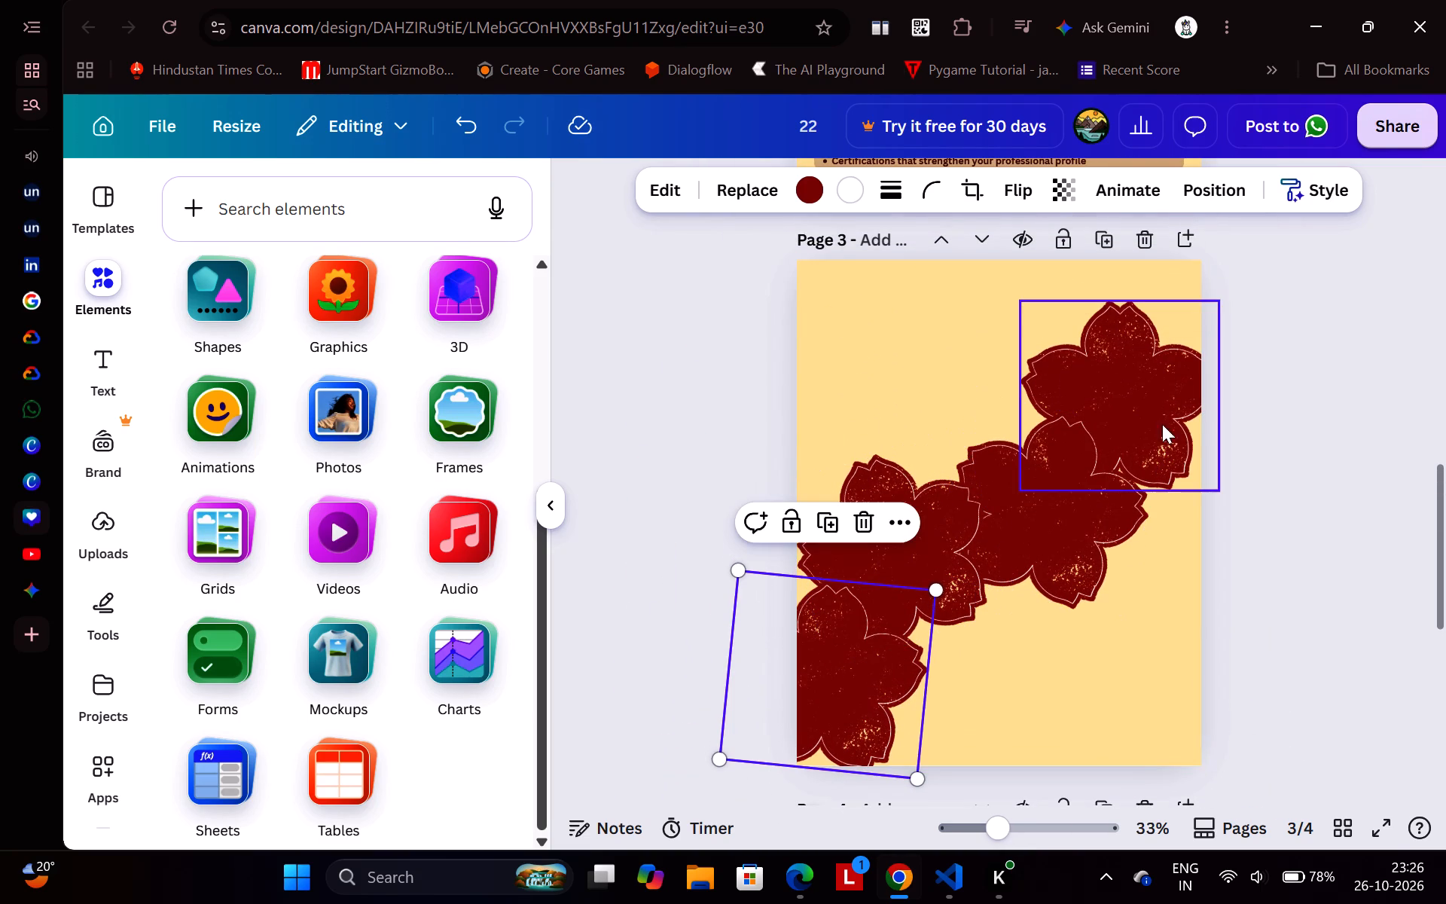
{"action": "left_click_drag", "start_coordinate": [1167, 417], "coordinate": [1179, 366]}
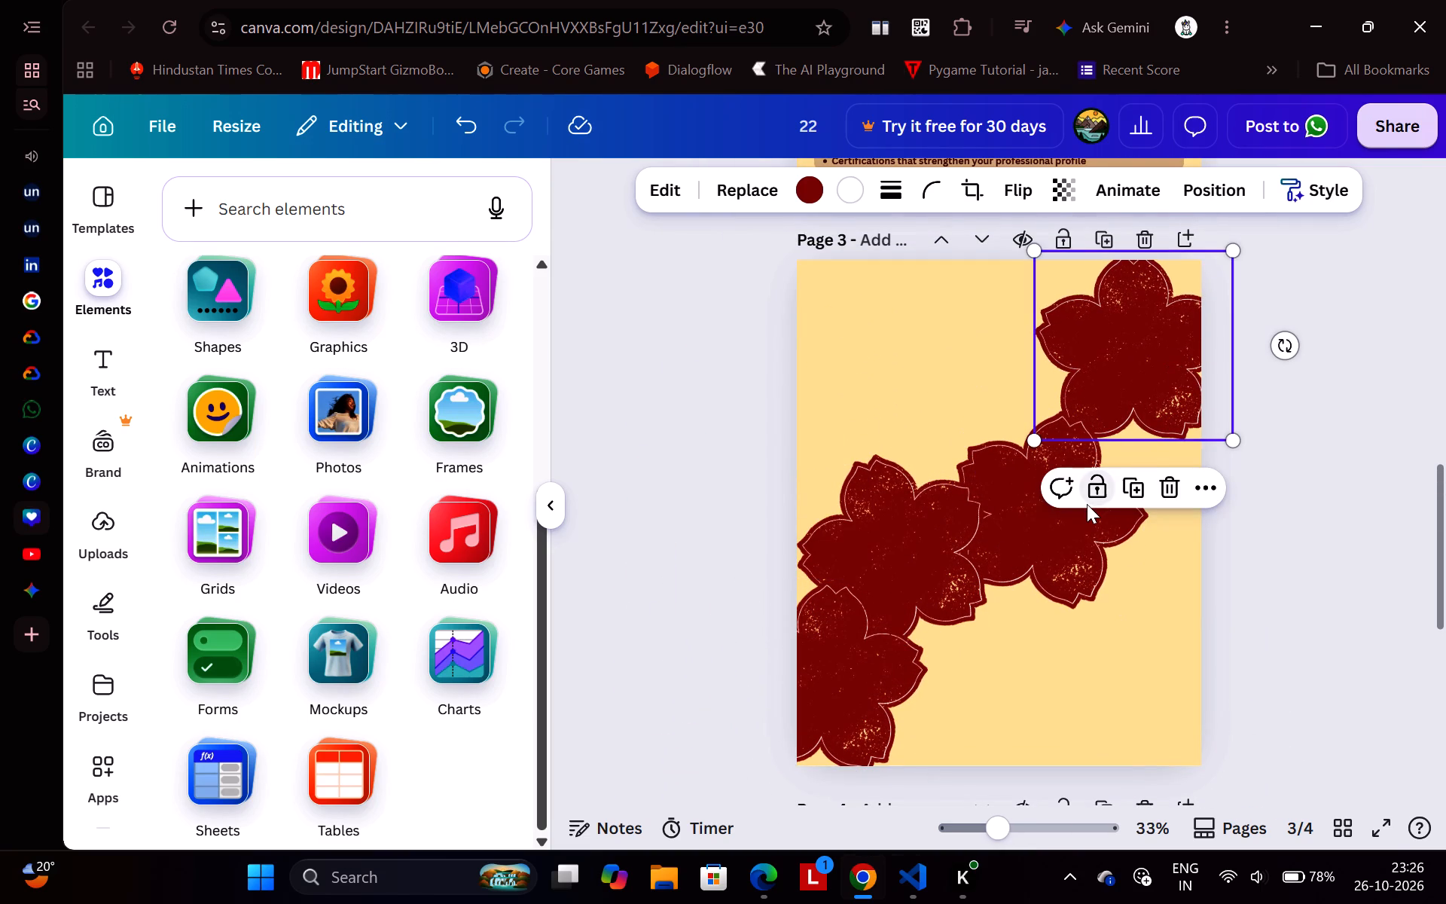
{"action": "left_click", "coordinate": [1087, 504]}
{"action": "left_click_drag", "start_coordinate": [1034, 530], "coordinate": [1053, 495]}
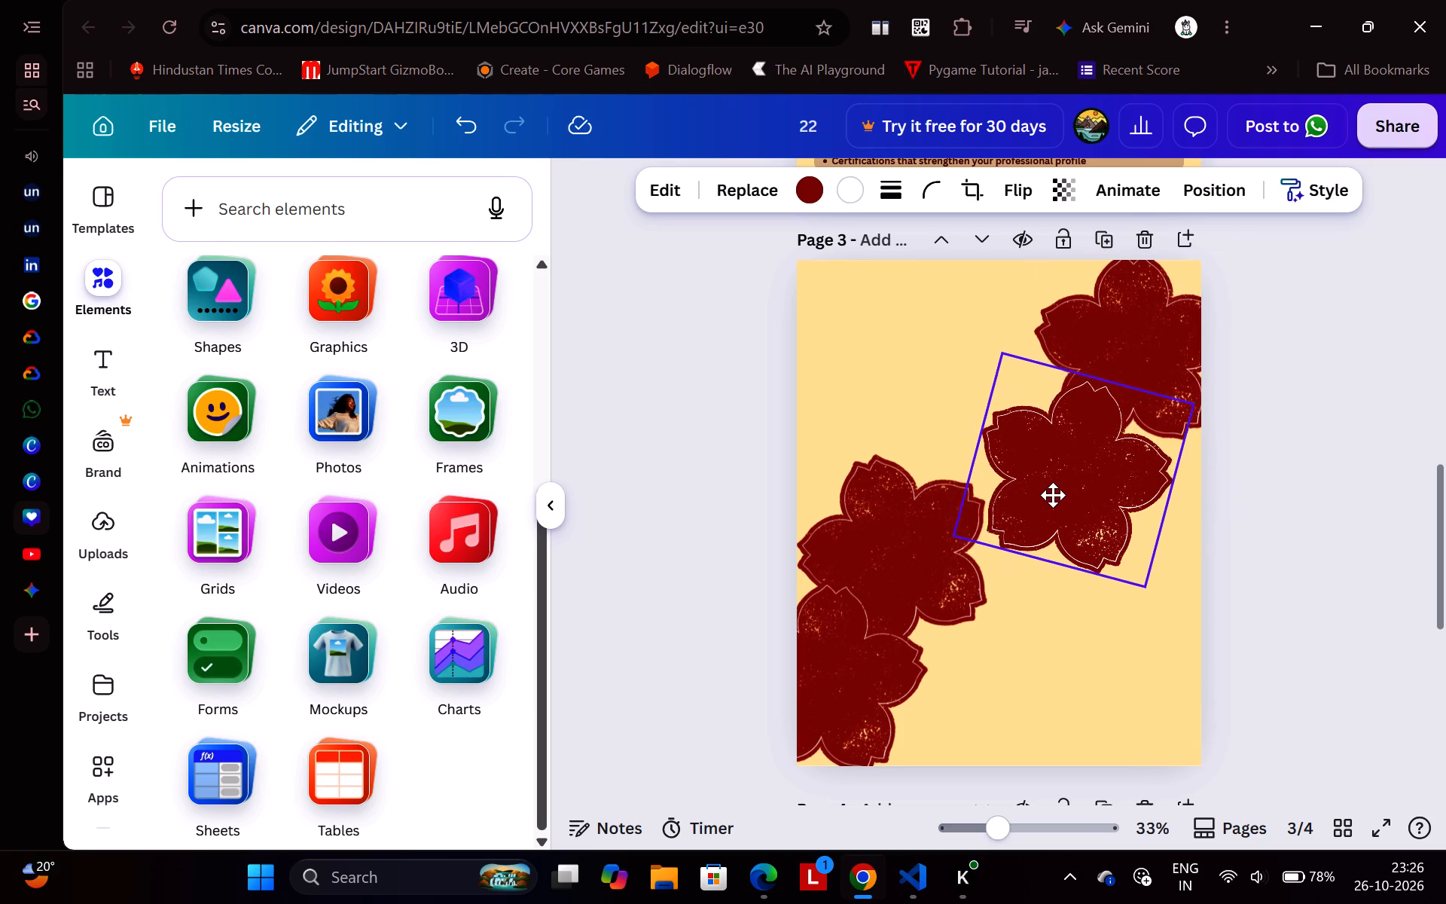
{"action": "left_click_drag", "start_coordinate": [1053, 495], "coordinate": [1051, 495]}
{"action": "left_click_drag", "start_coordinate": [905, 533], "coordinate": [937, 530]}
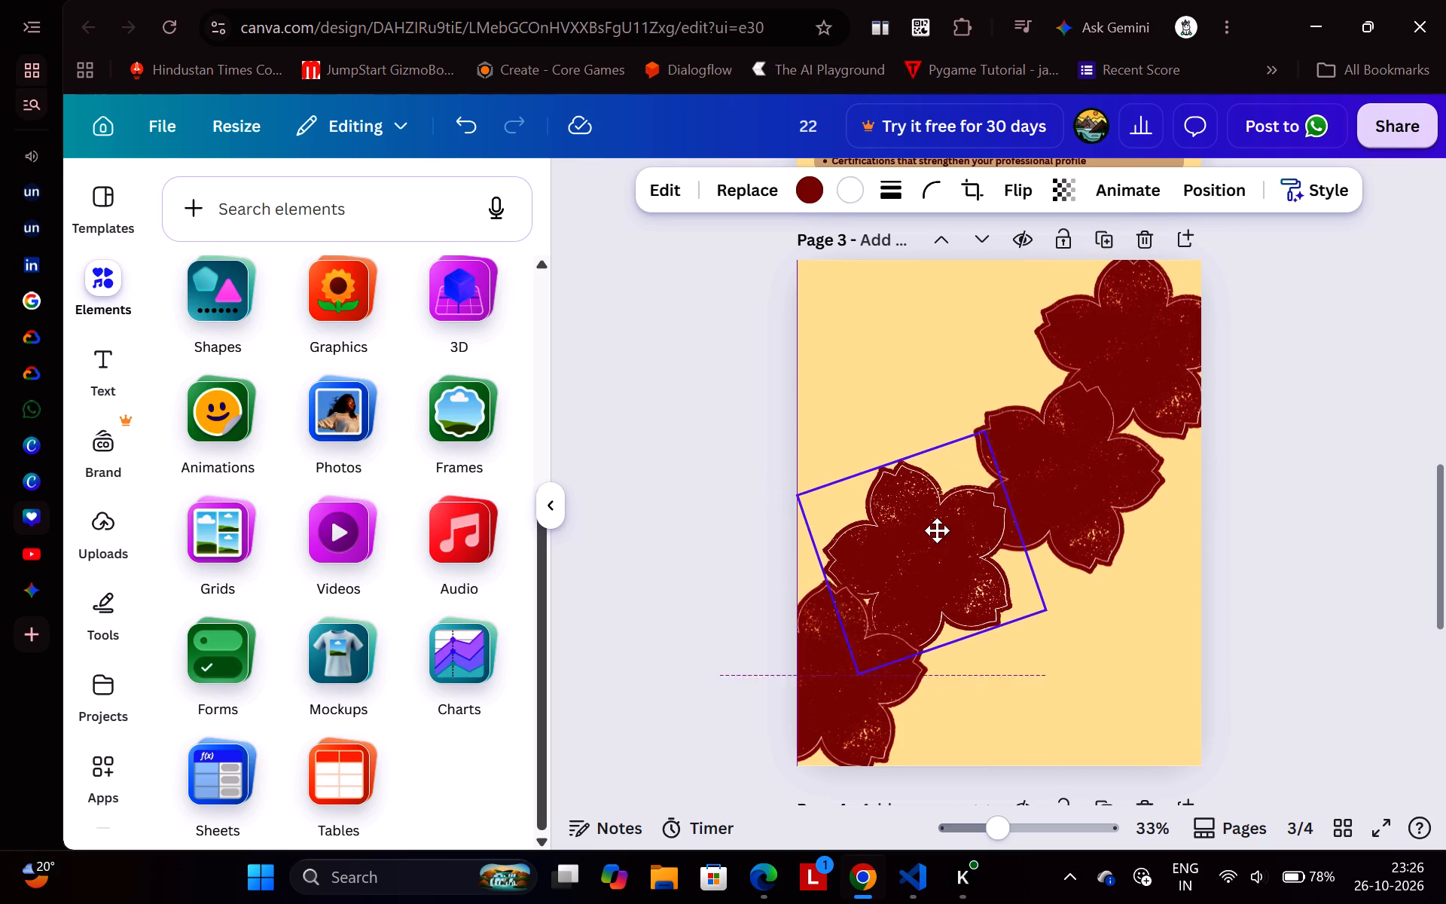
{"action": "left_click_drag", "start_coordinate": [937, 530], "coordinate": [936, 525]}
{"action": "left_click_drag", "start_coordinate": [877, 677], "coordinate": [896, 675]}
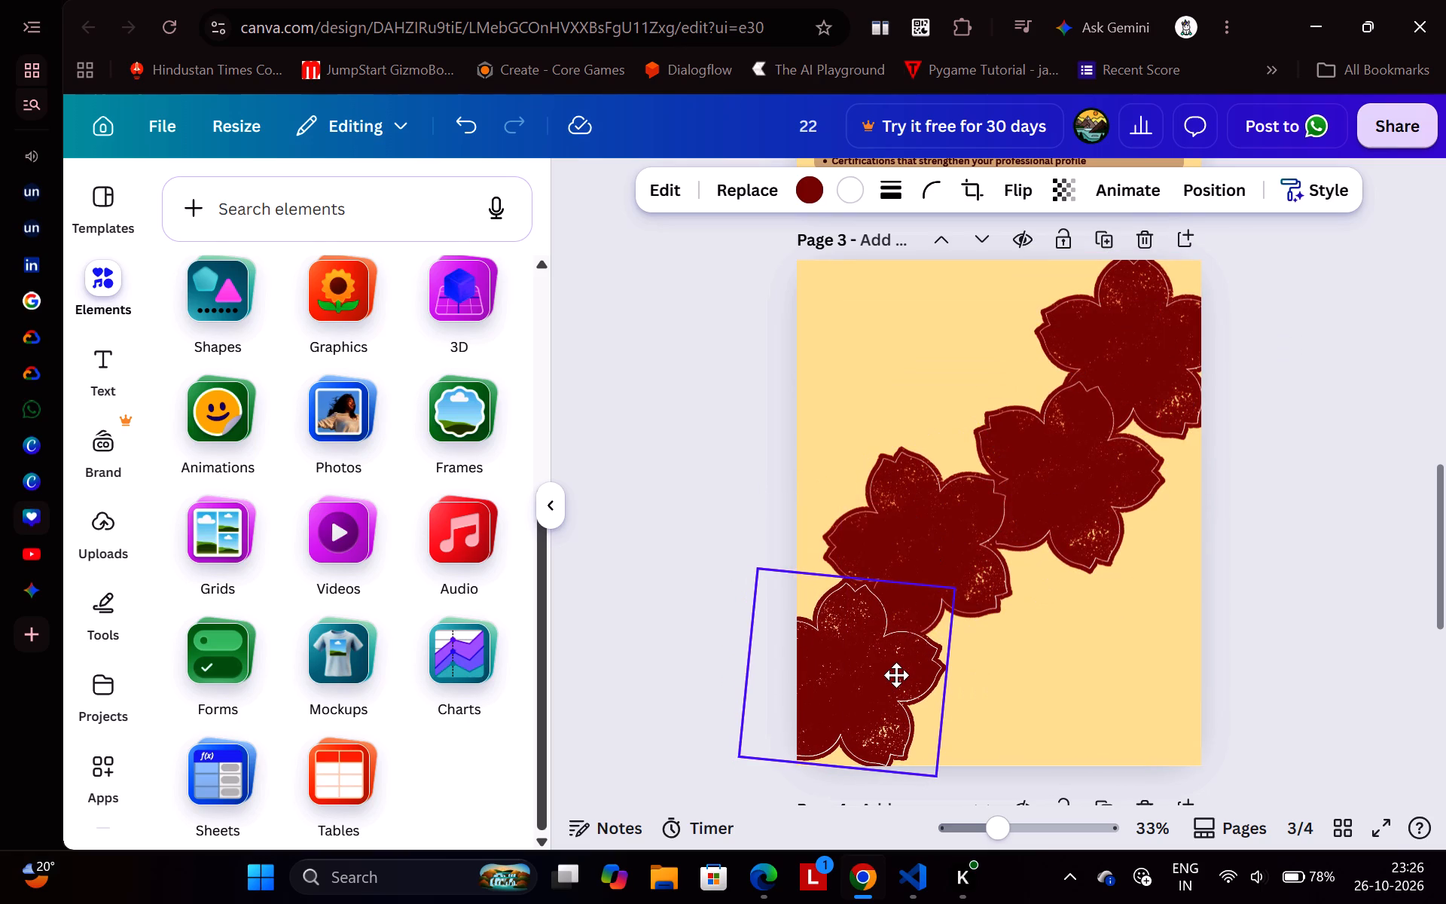
{"action": "left_click_drag", "start_coordinate": [896, 675], "coordinate": [909, 671]}
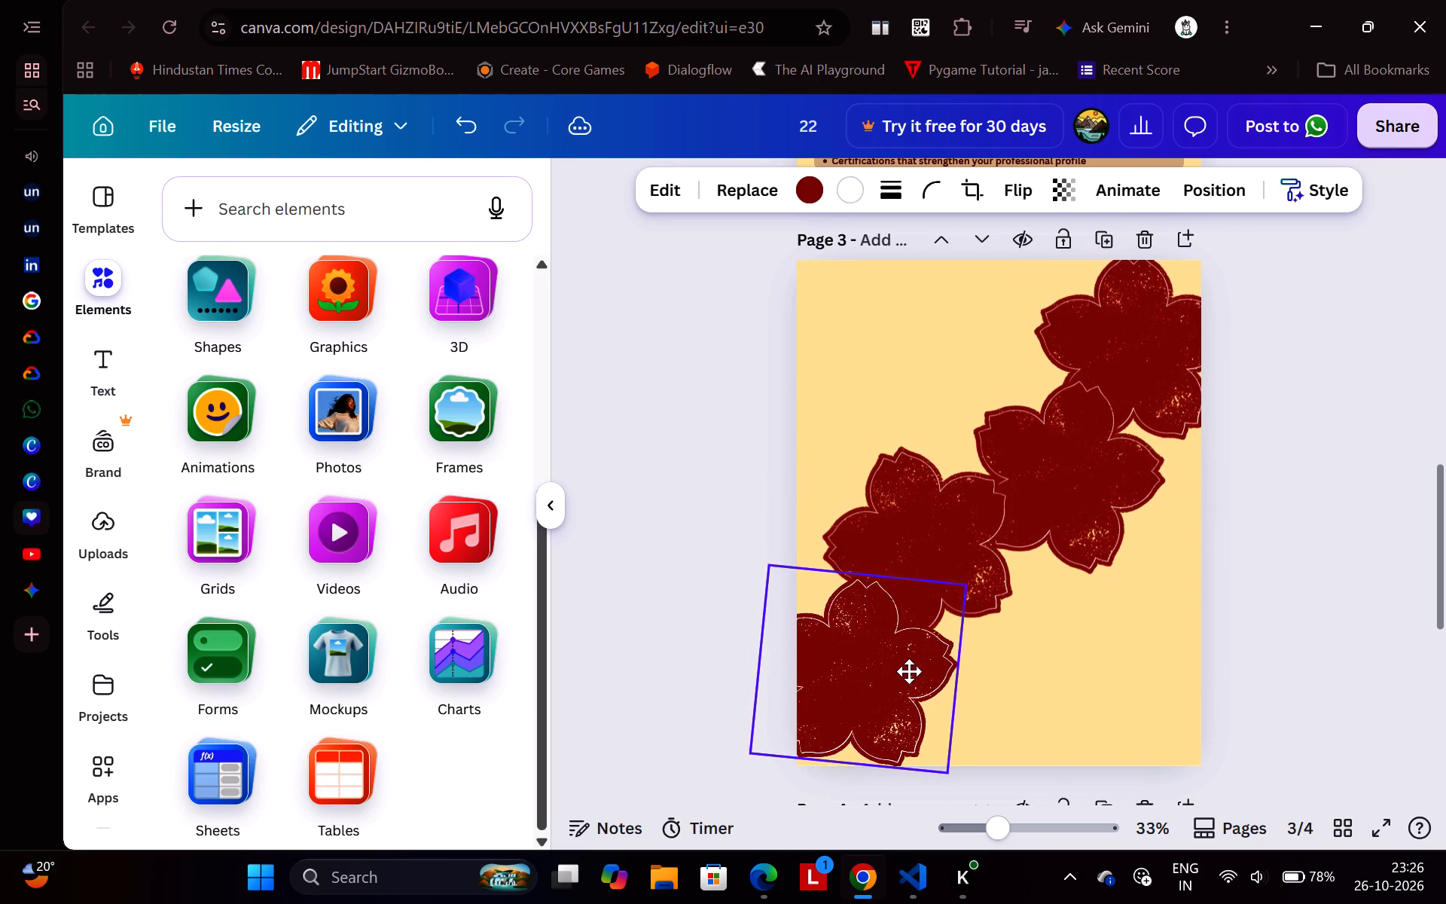
{"action": "left_click_drag", "start_coordinate": [909, 671], "coordinate": [908, 670]}
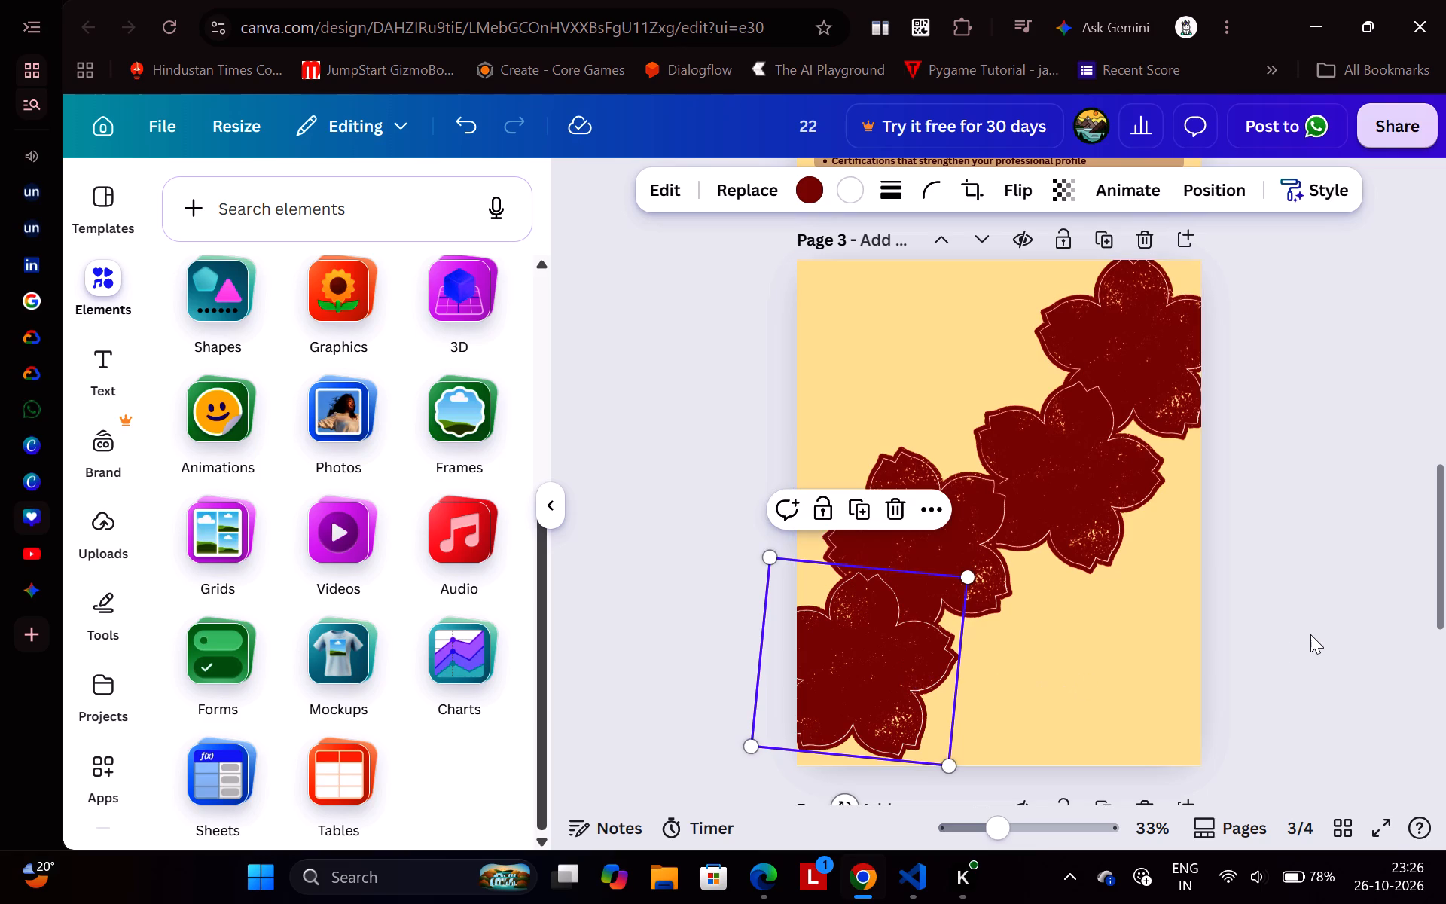
{"action": "left_click", "coordinate": [1310, 634]}
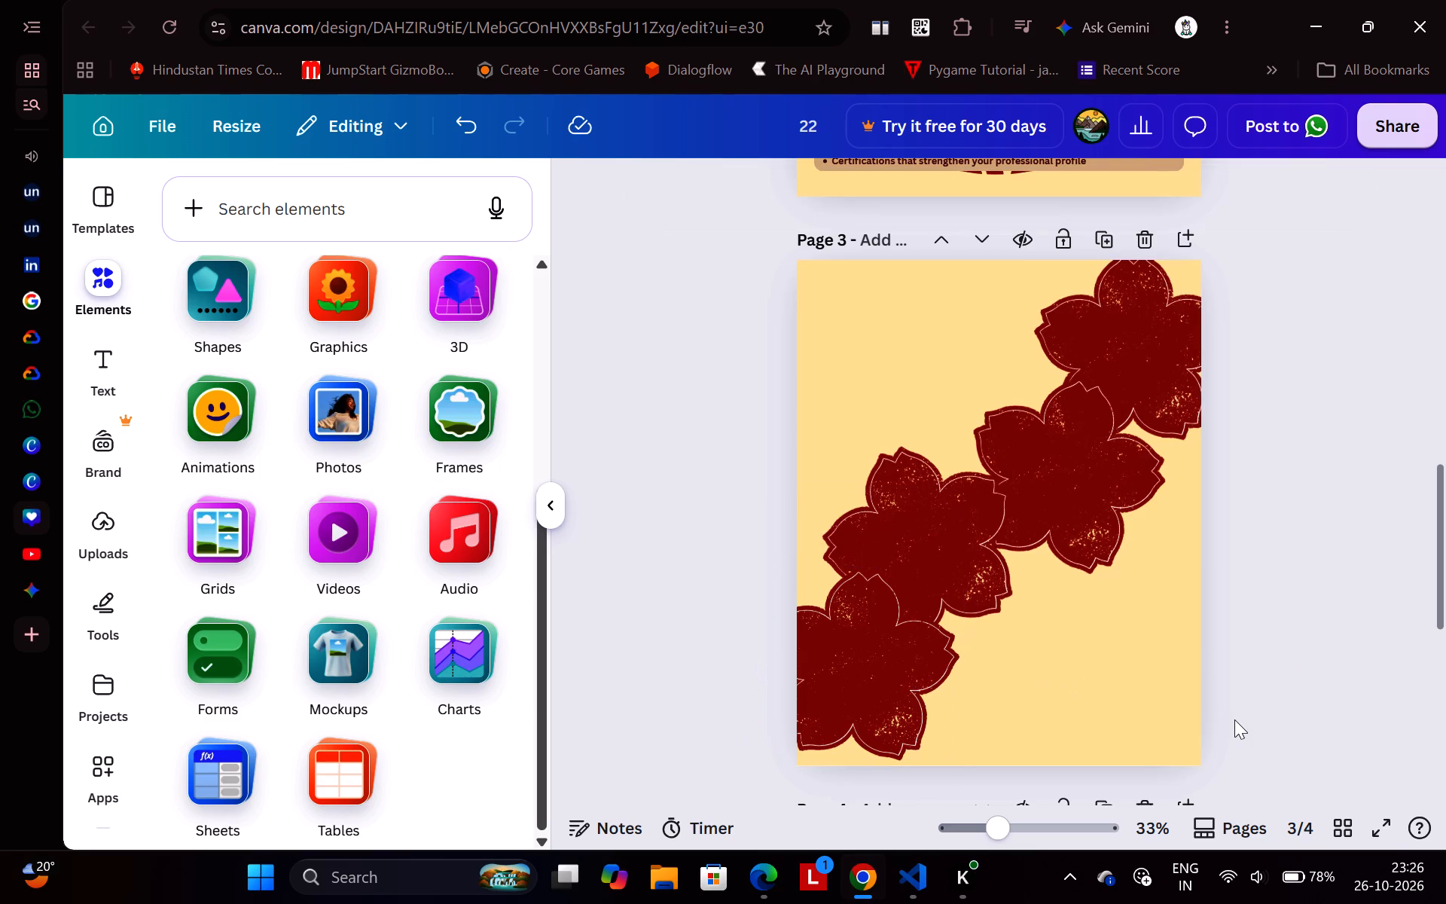
Lower the bottom blossom to meet page 3's bottom edge and rotate it slightly further clockwise.
{"action": "left_click", "coordinate": [883, 701]}
{"action": "left_click_drag", "start_coordinate": [883, 701], "coordinate": [877, 714]}
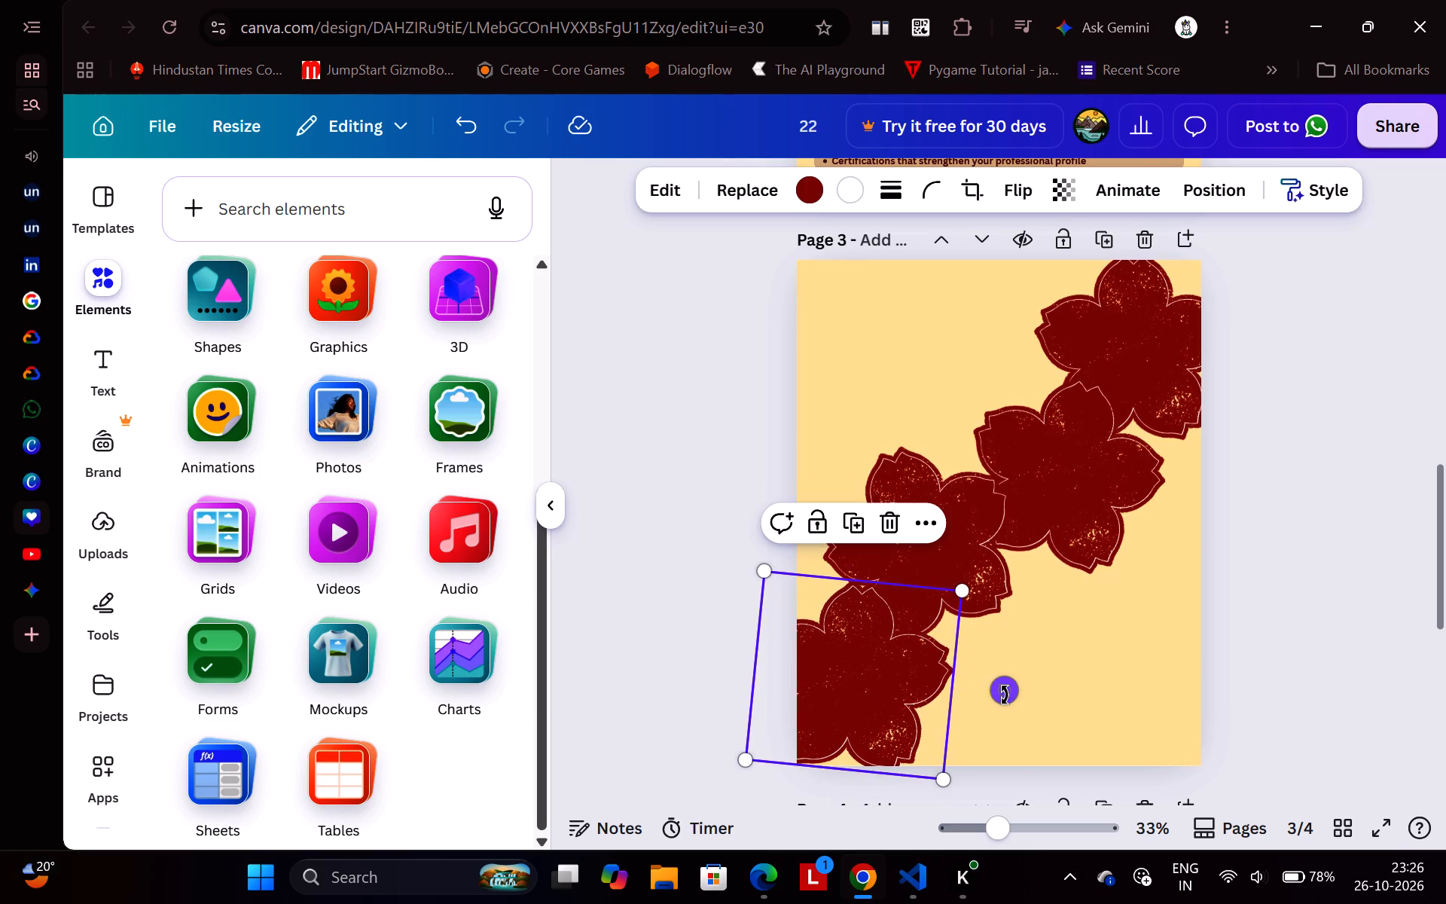
{"action": "left_click_drag", "start_coordinate": [1005, 695], "coordinate": [993, 704]}
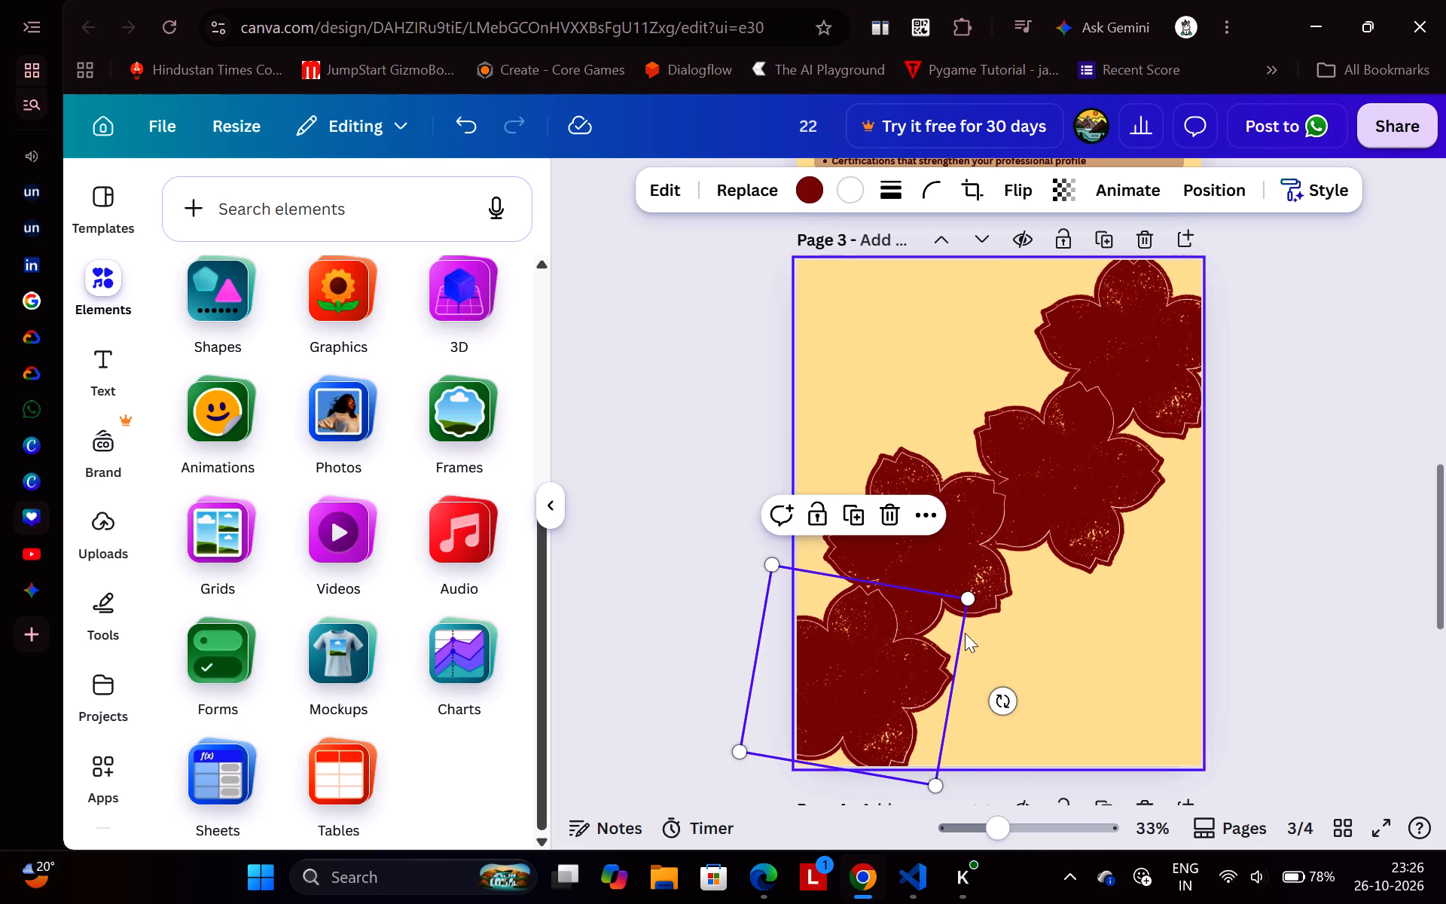
{"action": "left_click", "coordinate": [1233, 563]}
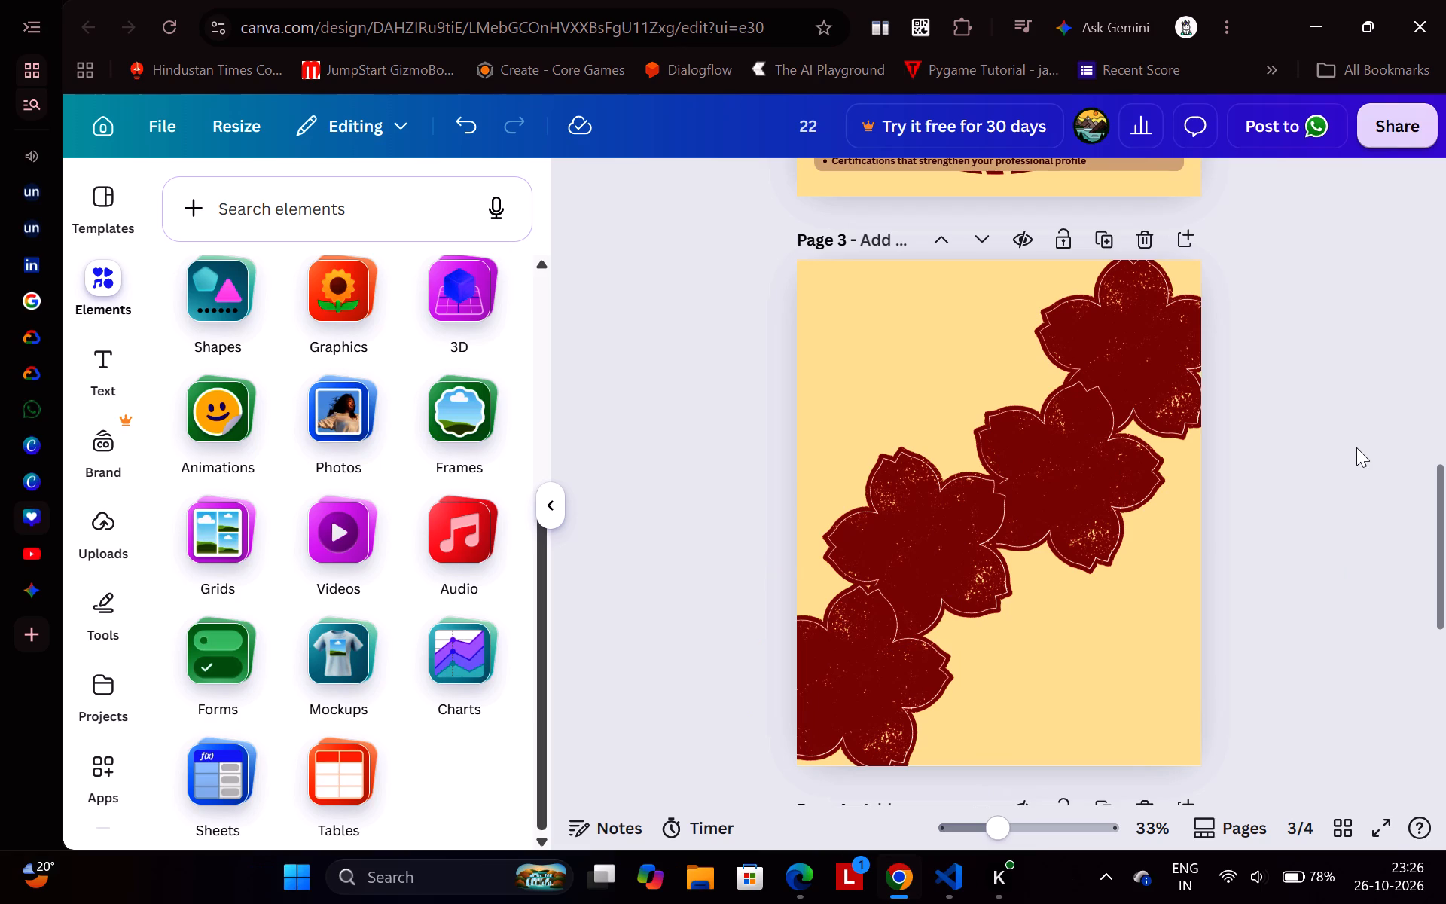
Review the designs of pages 1 and 2 and the graphics collected on page 4 for use on page 3.
{"action": "scroll", "coordinate": [1356, 447], "scroll_direction": "up", "scroll_amount": 5}
{"action": "scroll", "coordinate": [1356, 447], "scroll_direction": "down", "scroll_amount": 1}
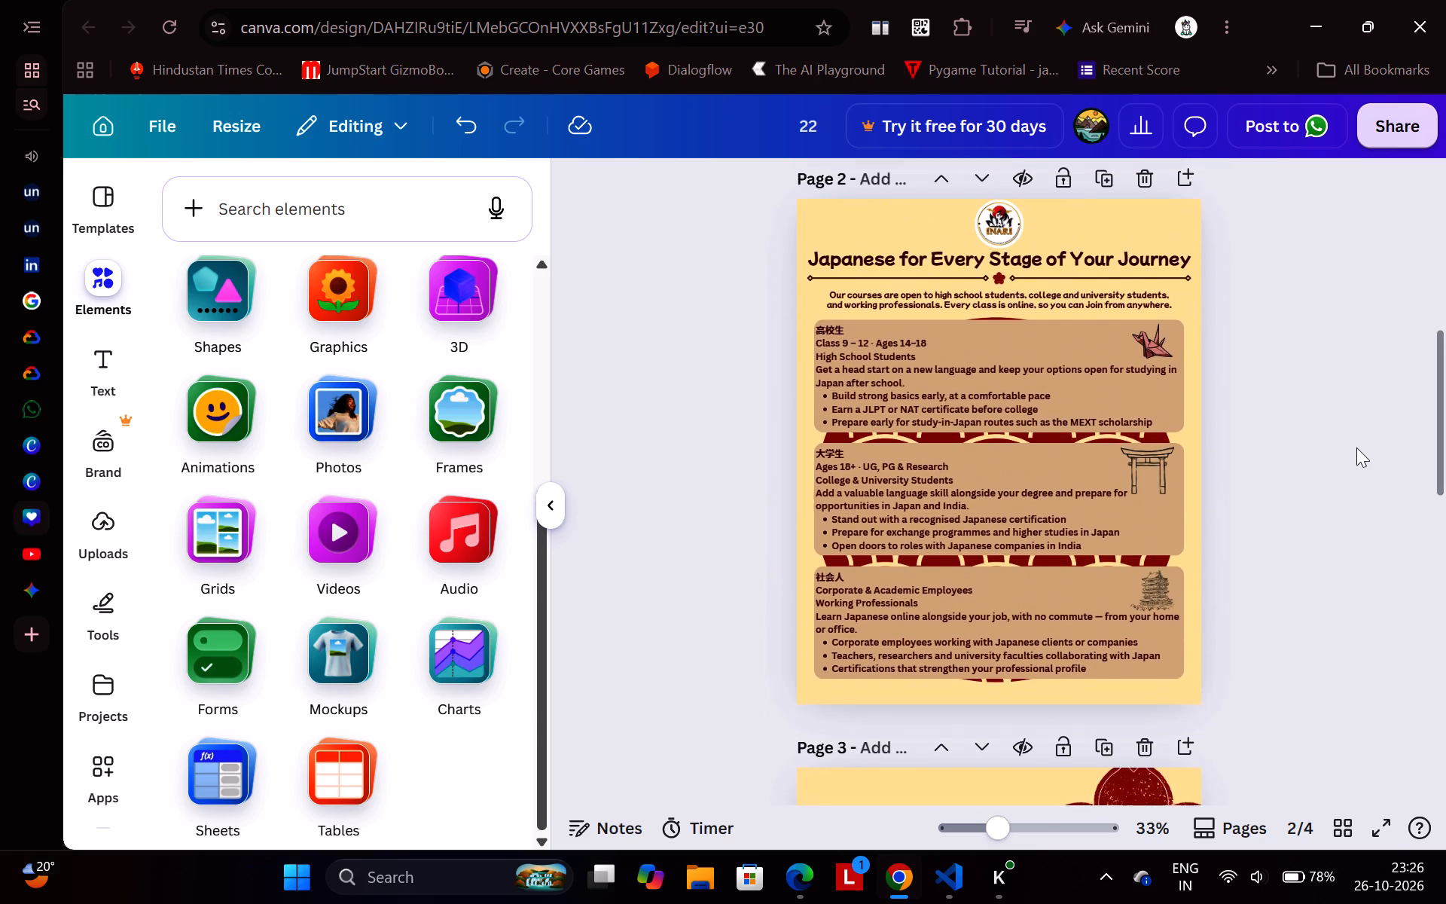
{"action": "scroll", "coordinate": [1356, 447], "scroll_direction": "down", "scroll_amount": 1}
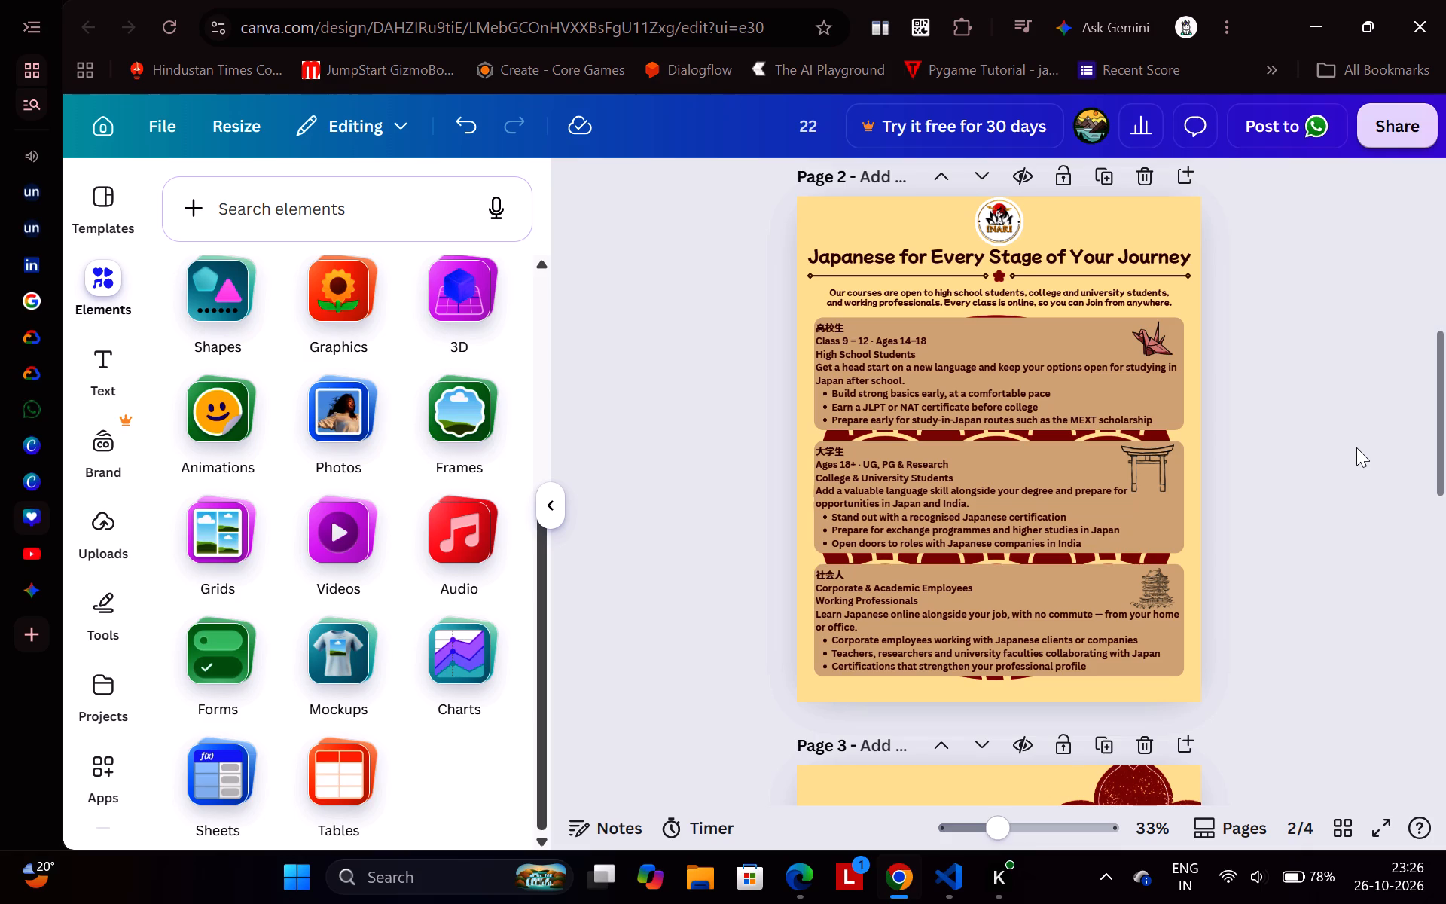
{"action": "scroll", "coordinate": [1356, 447], "scroll_direction": "up", "scroll_amount": 5}
{"action": "scroll", "coordinate": [1356, 447], "scroll_direction": "down", "scroll_amount": 1}
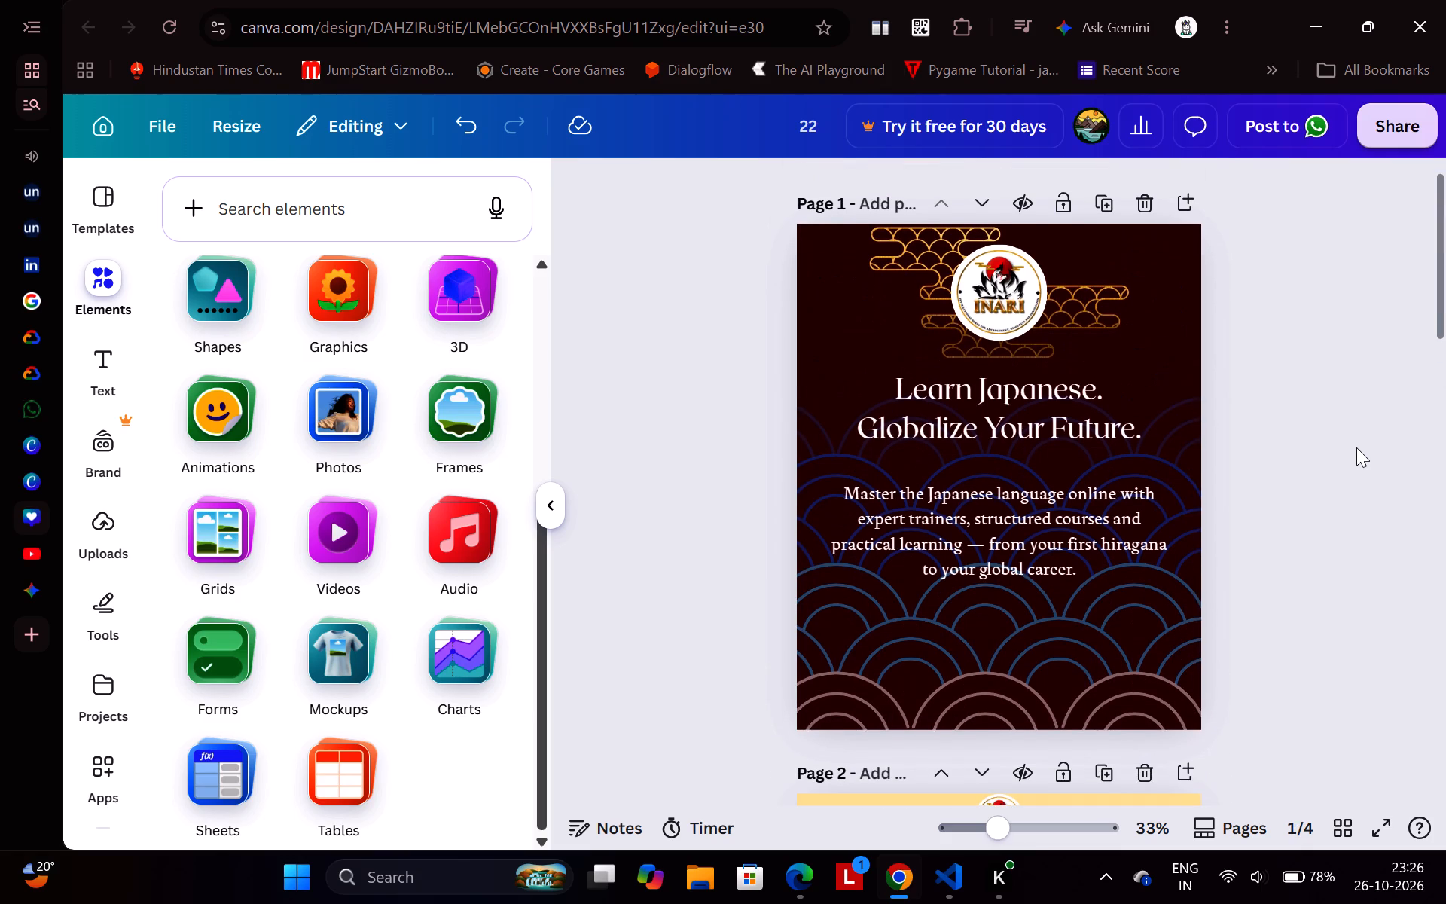
{"action": "scroll", "coordinate": [1356, 447], "scroll_direction": "down", "scroll_amount": 3}
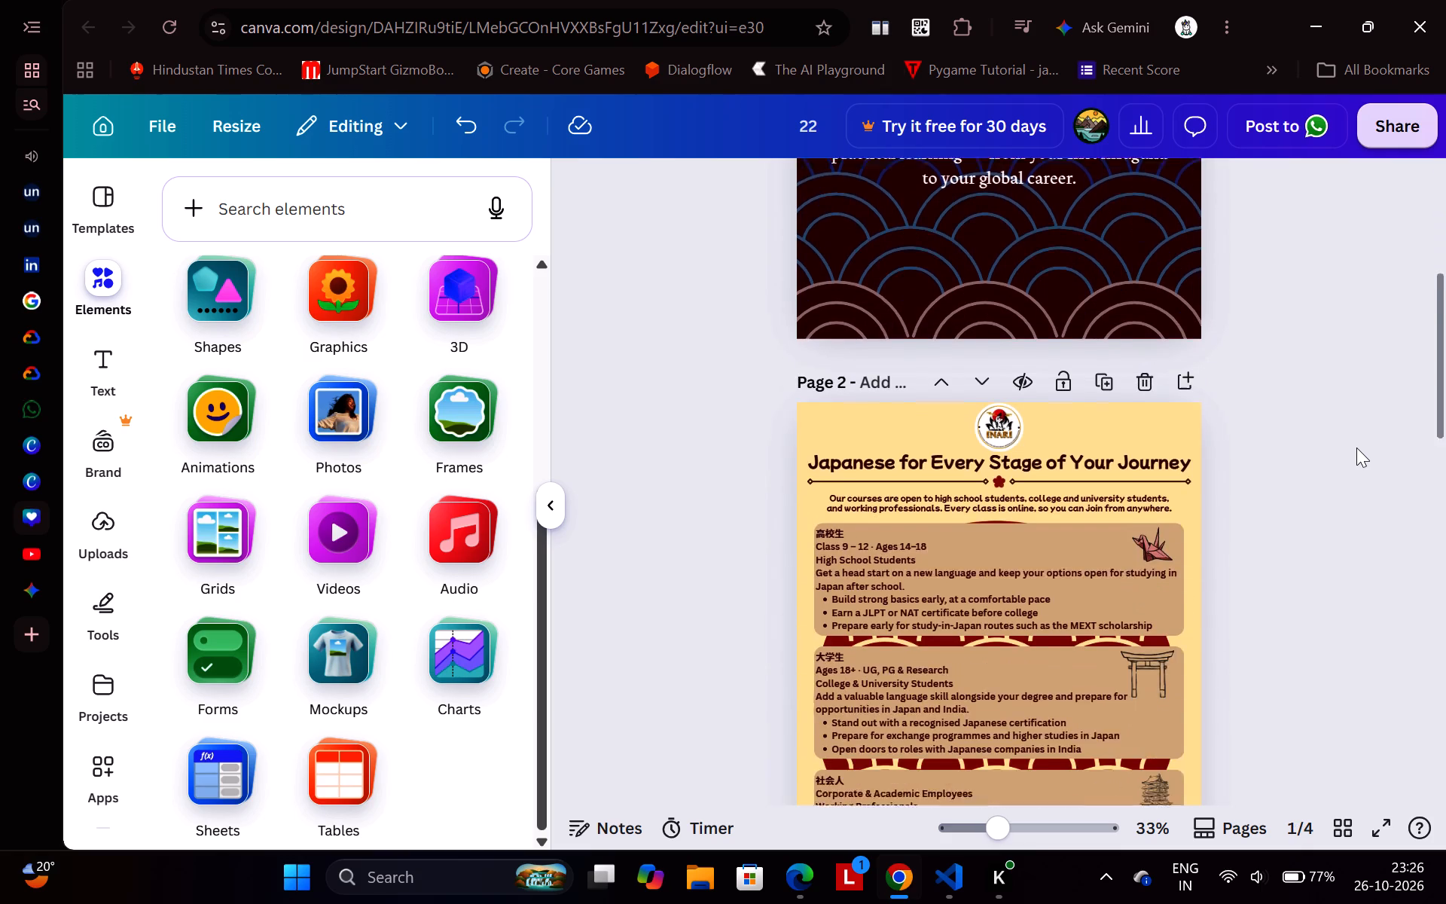
{"action": "scroll", "coordinate": [1356, 447], "scroll_direction": "down", "scroll_amount": 6}
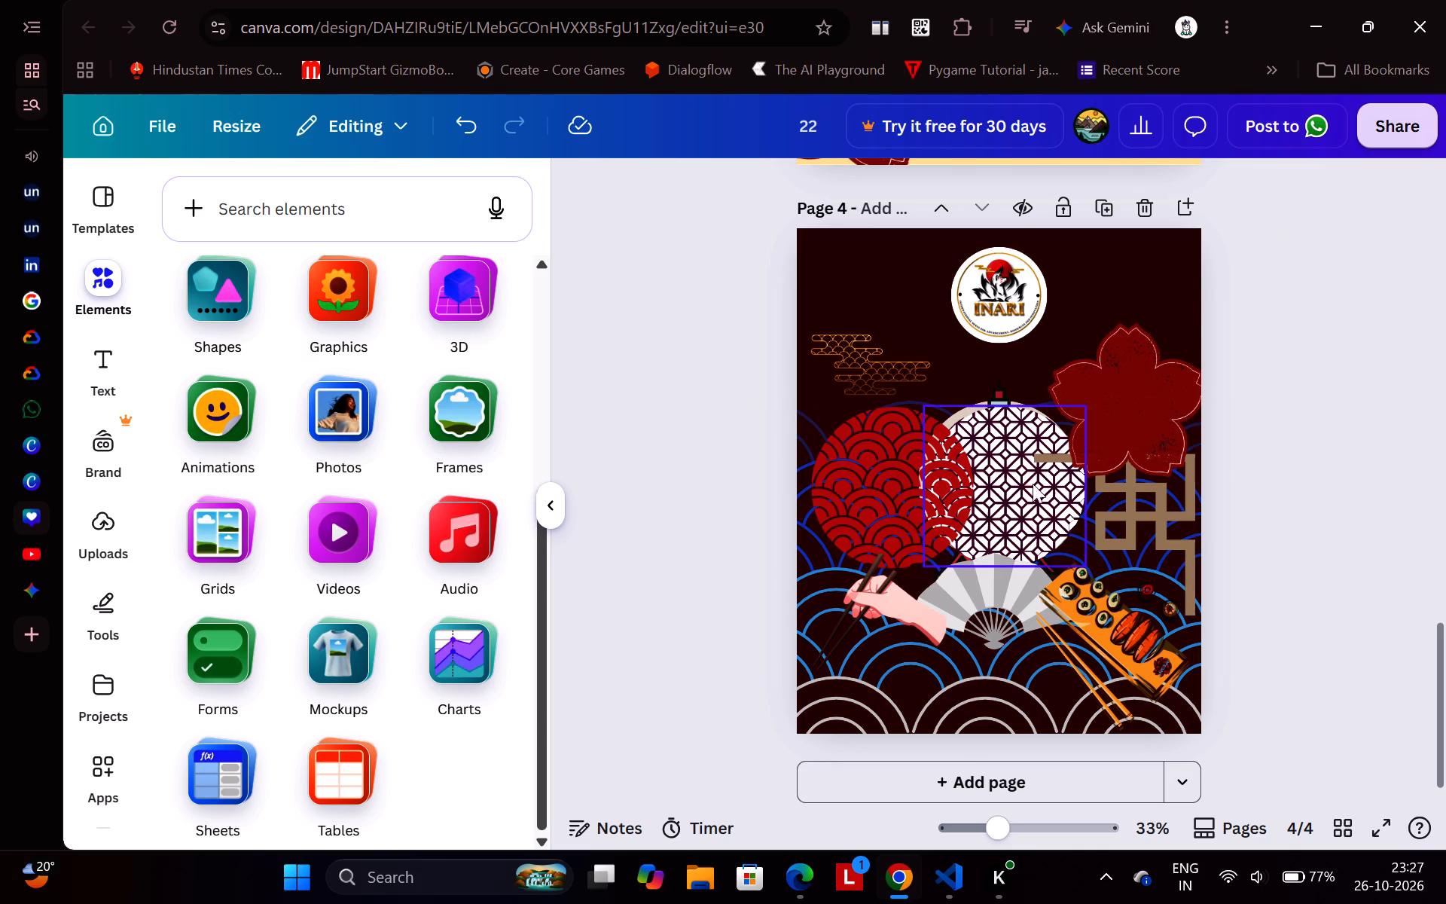
Move the cherry blossom page from third place to first in the page order, ahead of the Learn Japanese page.
{"action": "scroll", "coordinate": [1347, 365], "scroll_direction": "up", "scroll_amount": 5}
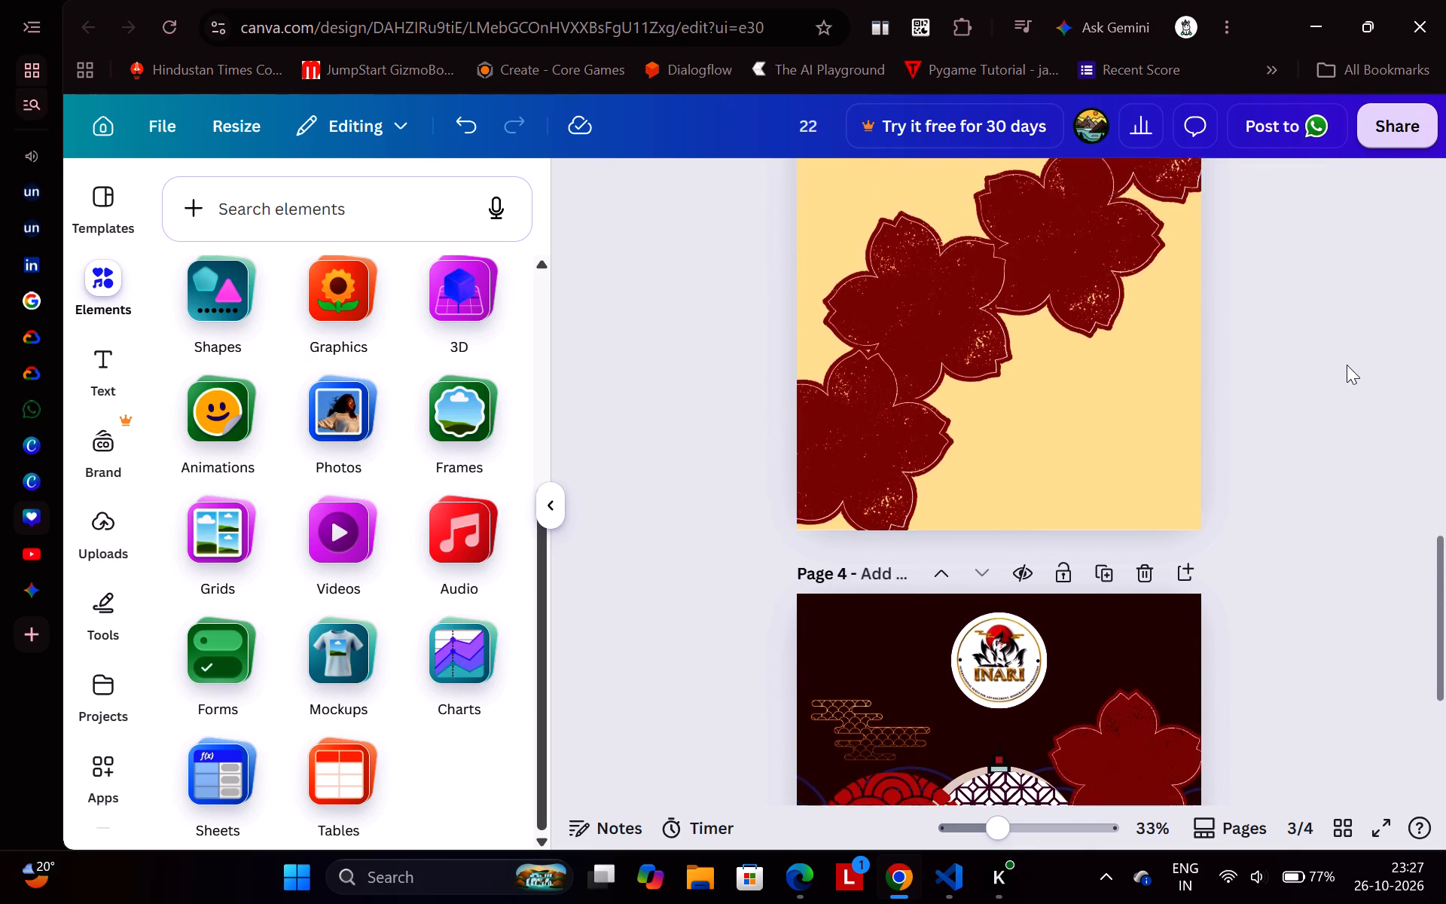
{"action": "scroll", "coordinate": [1347, 365], "scroll_direction": "up", "scroll_amount": 5}
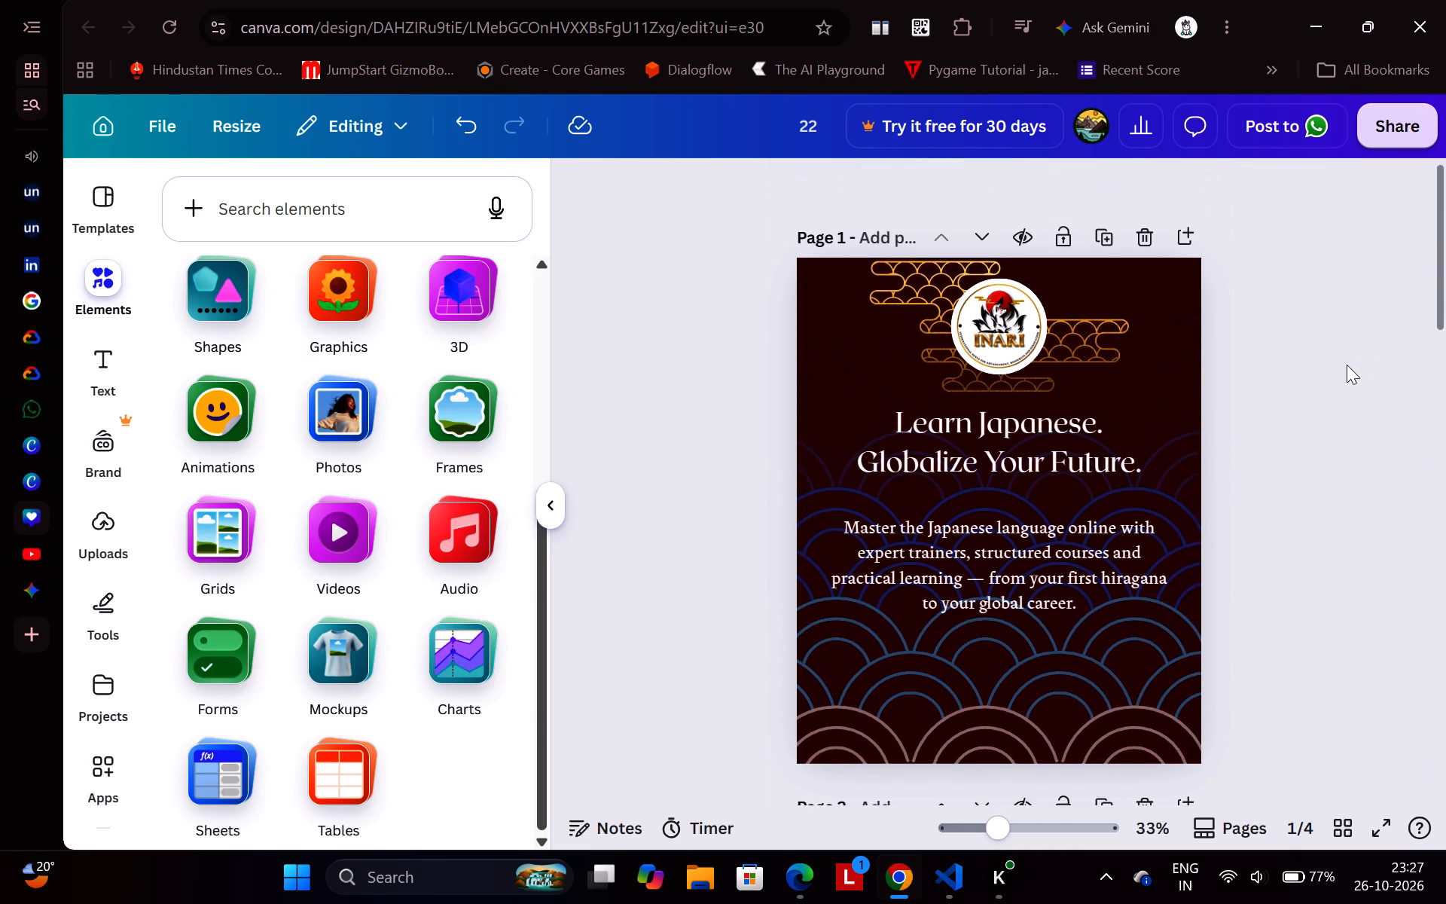
{"action": "scroll", "coordinate": [1347, 365], "scroll_direction": "down", "scroll_amount": 8}
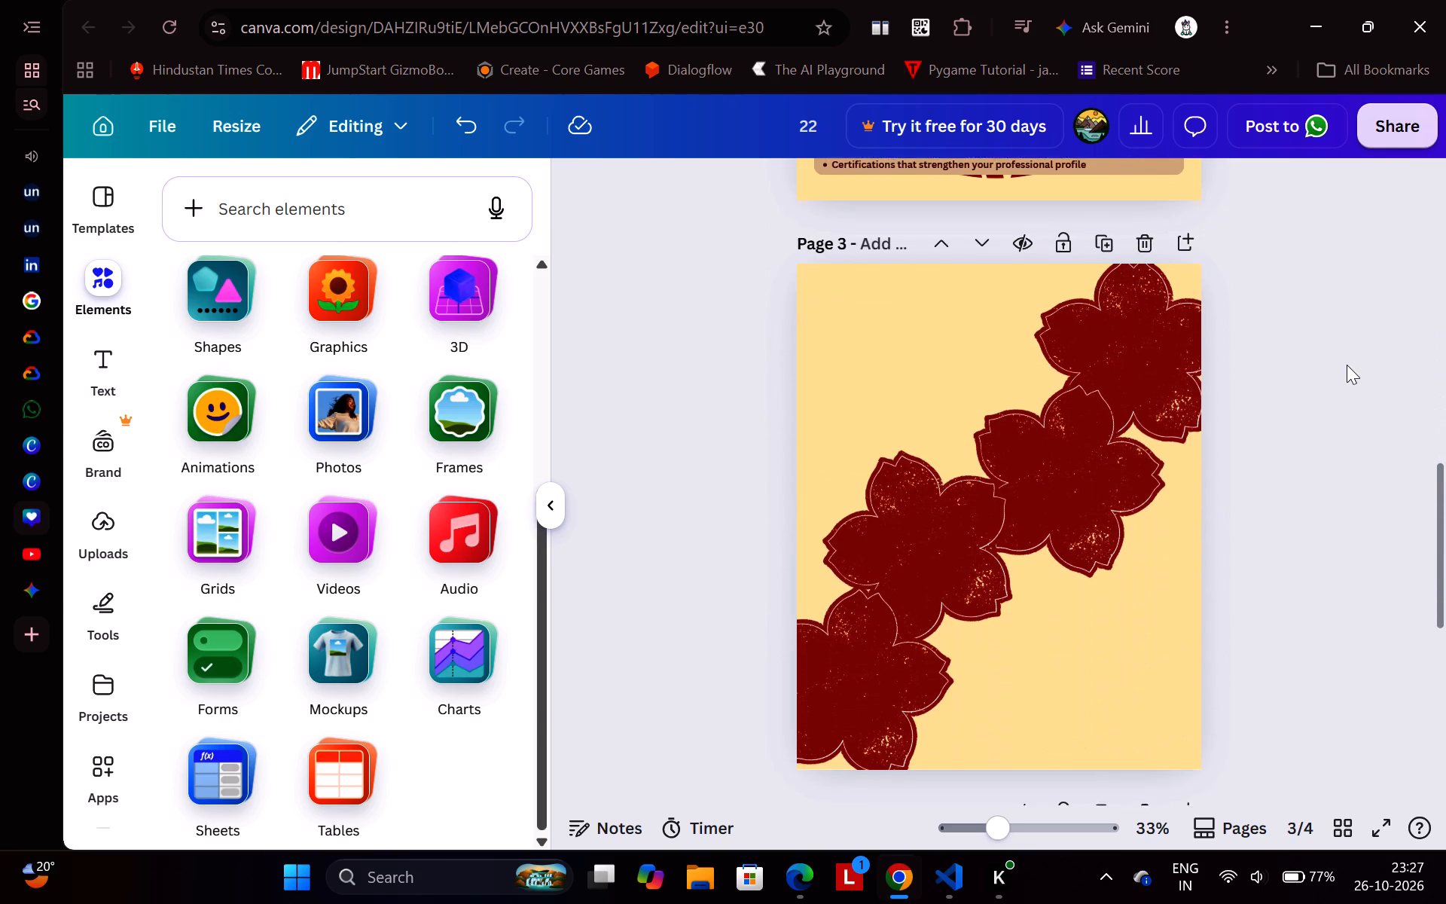
{"action": "scroll", "coordinate": [1347, 365], "scroll_direction": "down", "scroll_amount": 1}
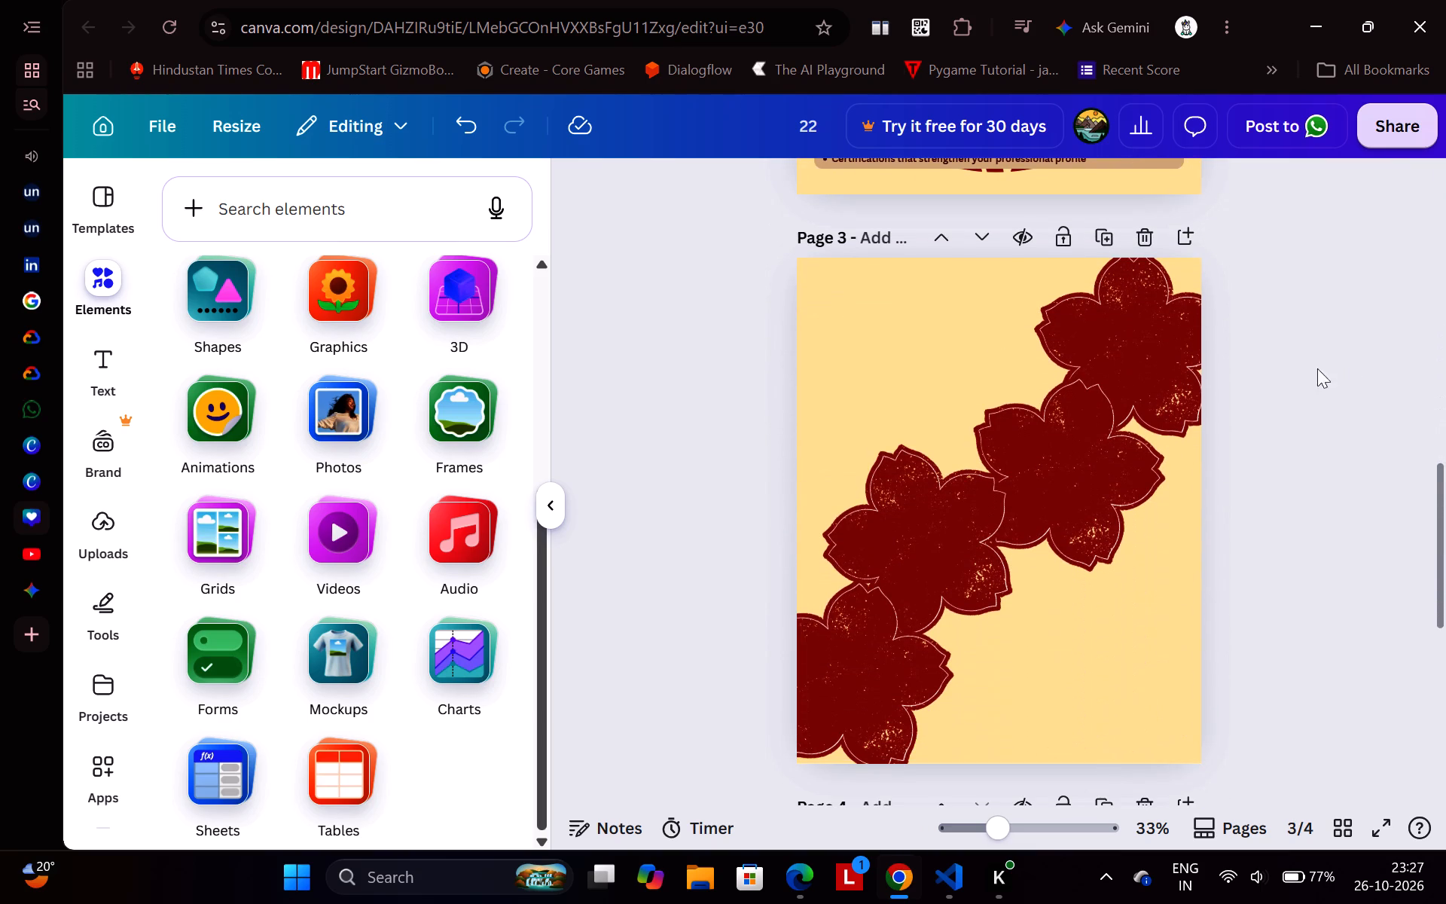
{"action": "double_click", "coordinate": [952, 235]}
{"action": "scroll", "coordinate": [1050, 587], "scroll_direction": "down", "scroll_amount": 4}
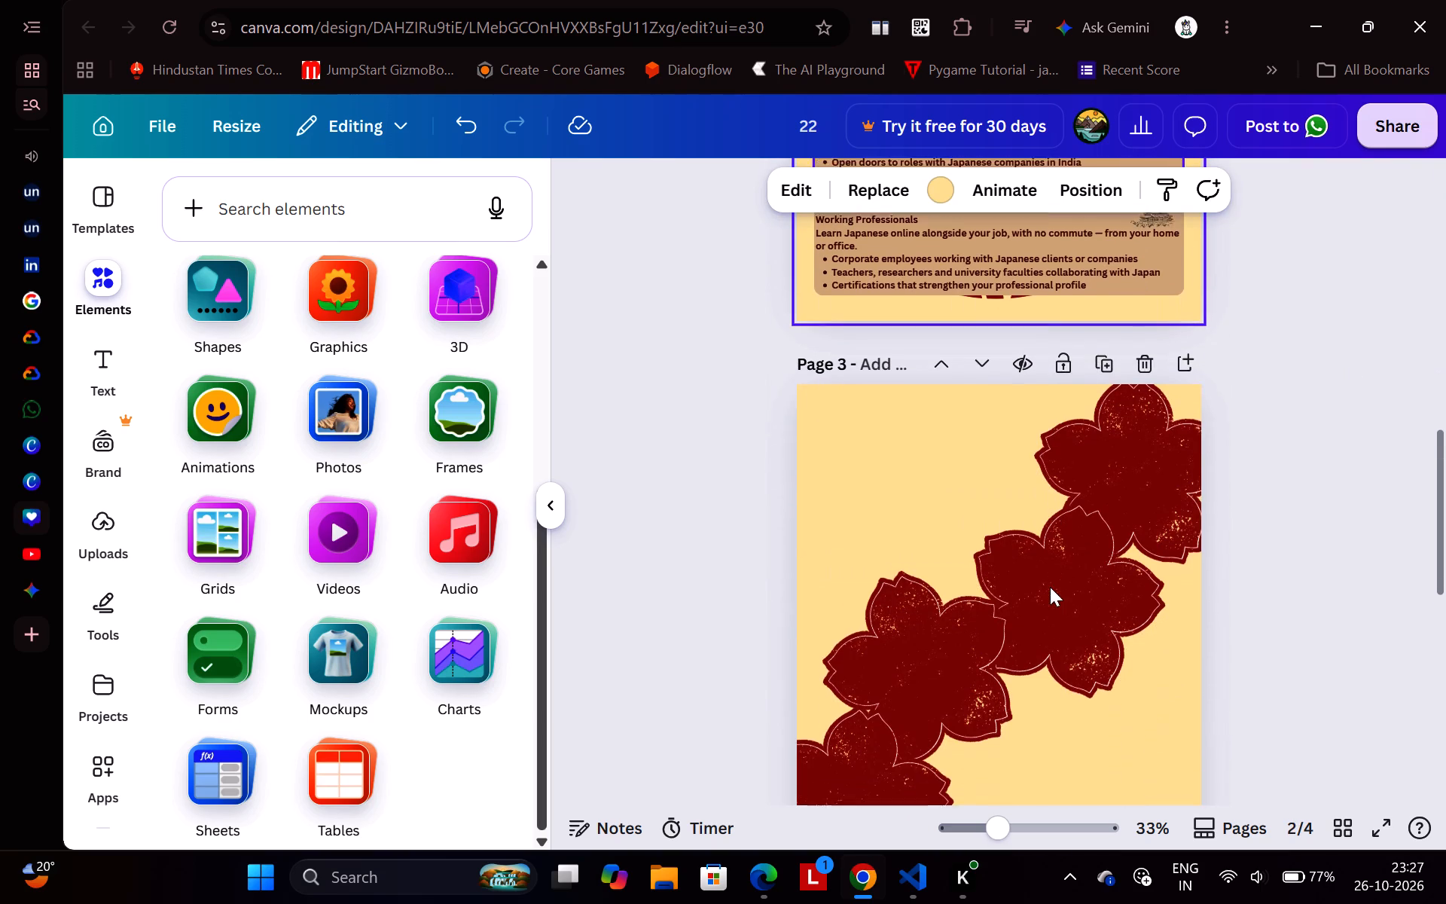
{"action": "left_click", "coordinate": [941, 364]}
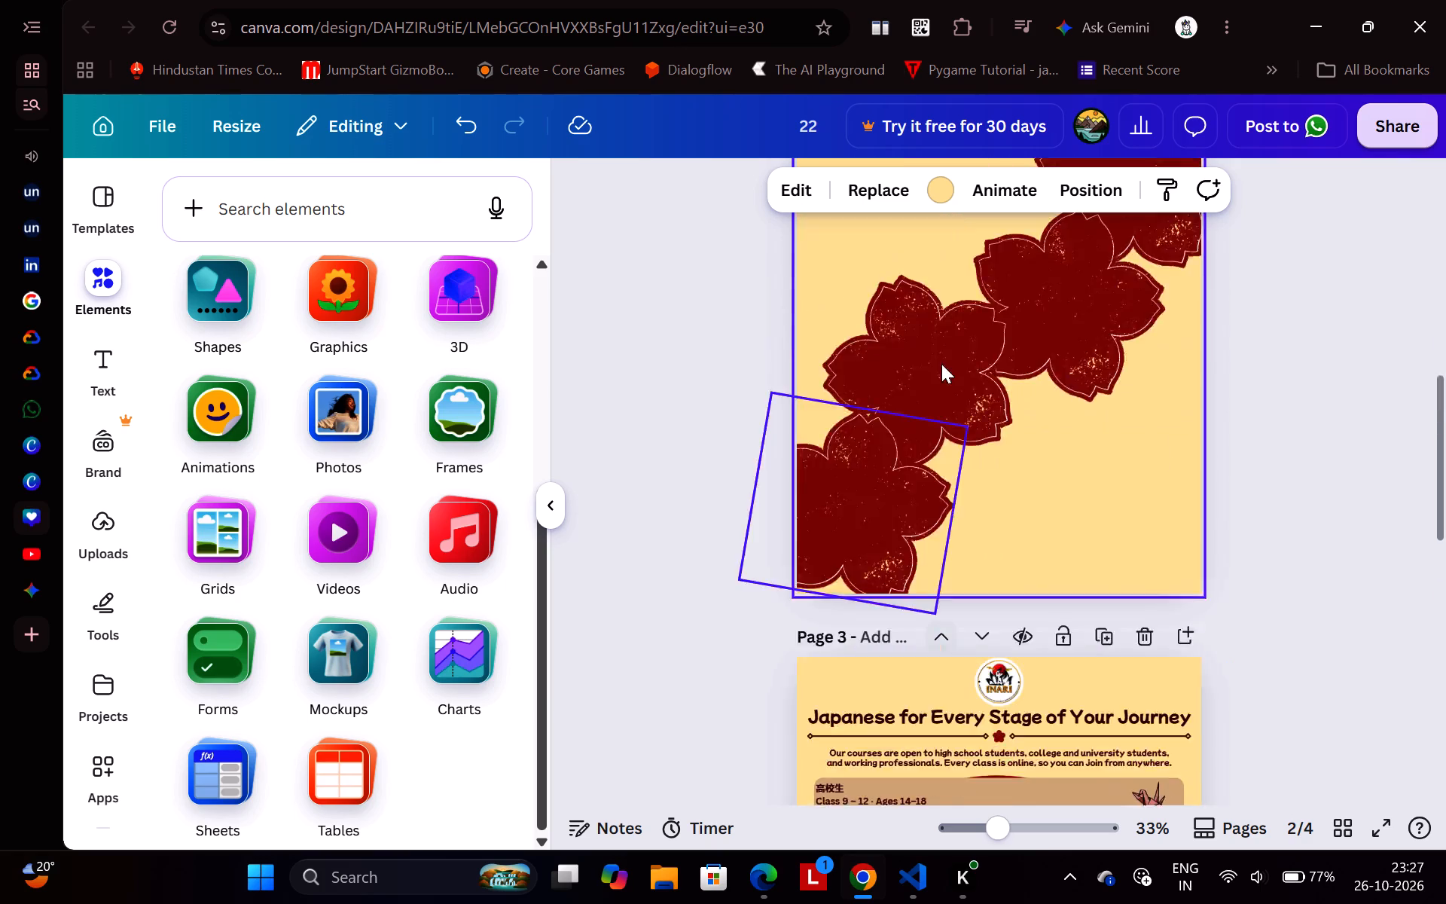
{"action": "left_click", "coordinate": [938, 358]}
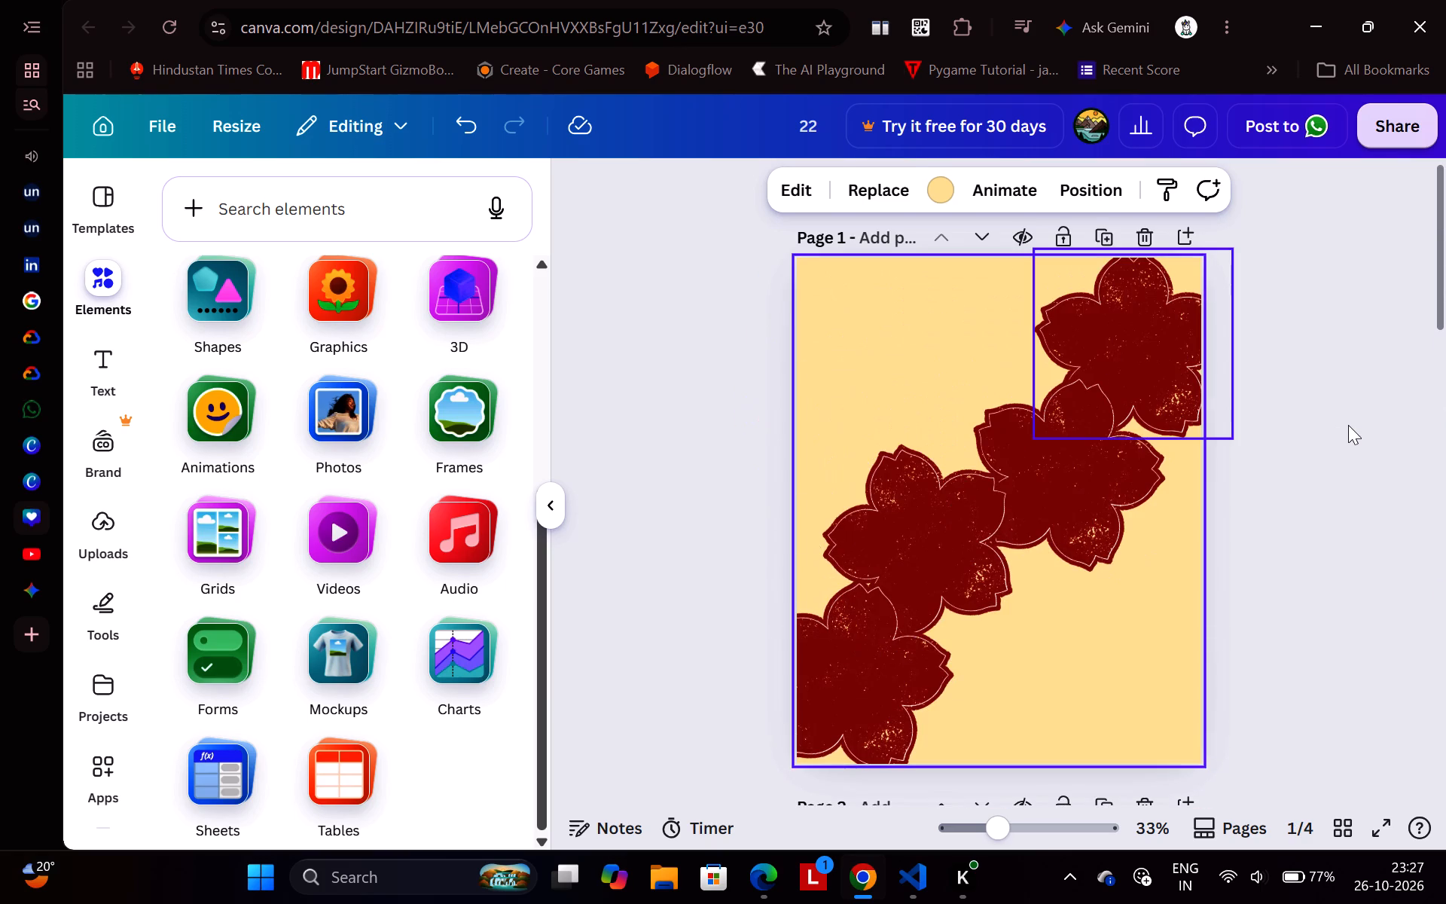
{"action": "scroll", "coordinate": [1348, 425], "scroll_direction": "down", "scroll_amount": 1}
{"action": "left_click", "coordinate": [1348, 425]}
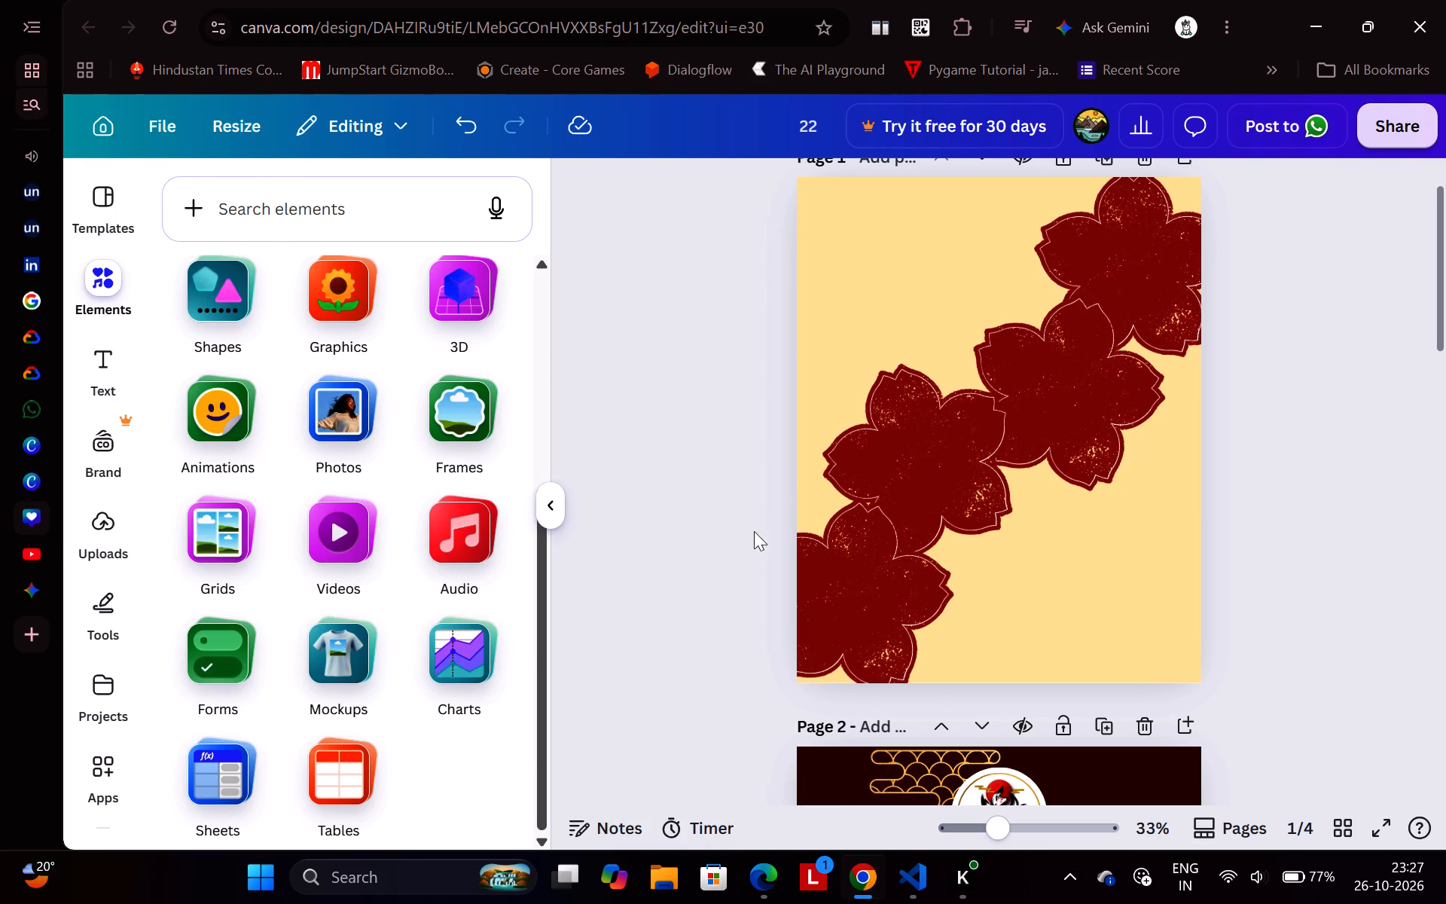
{"action": "left_click", "coordinate": [1329, 496]}
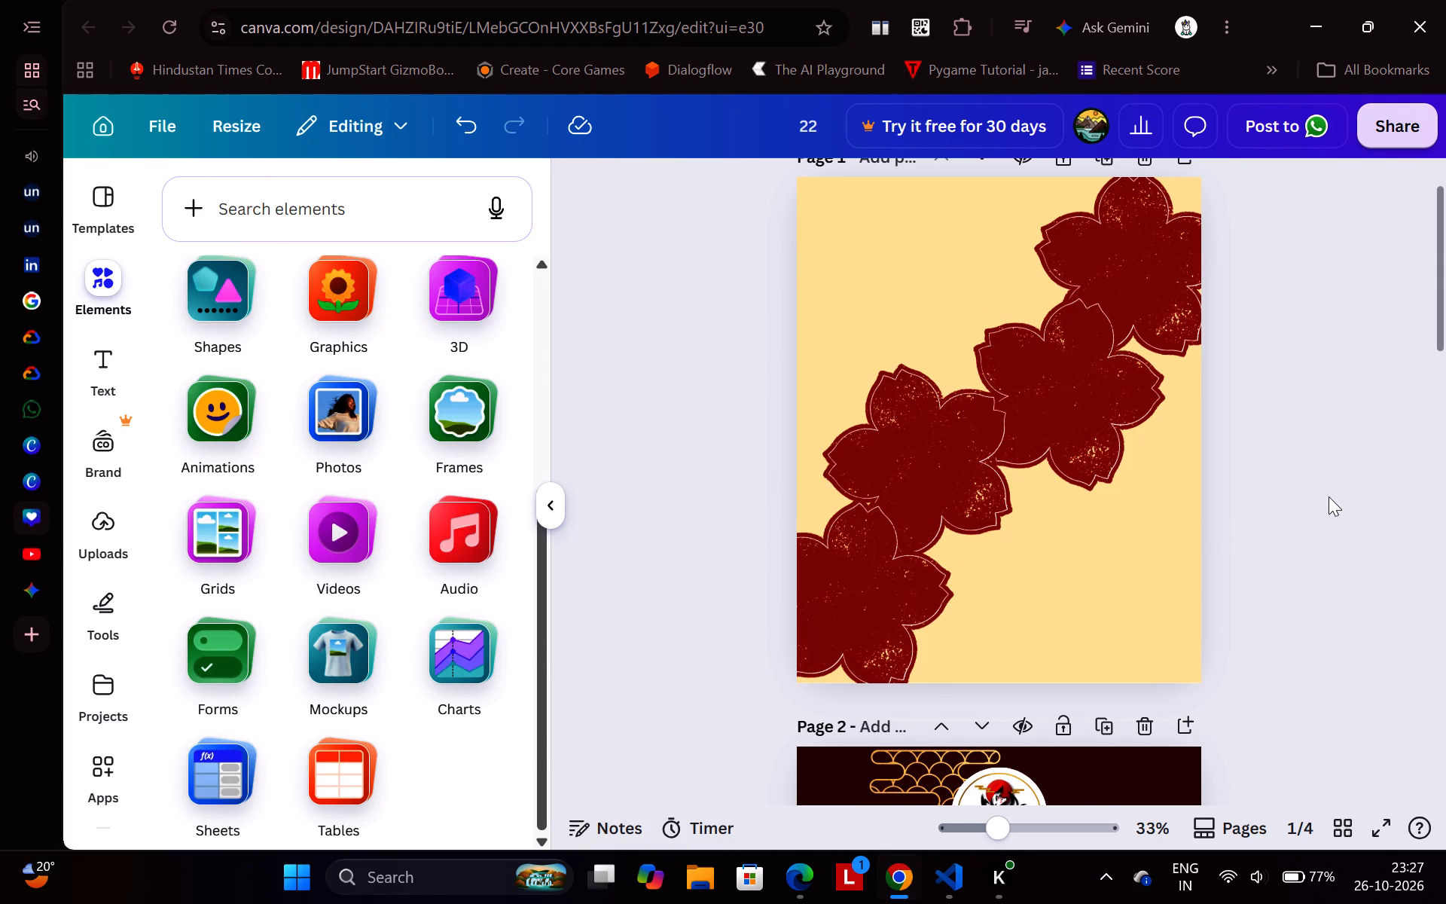
Switch to the INARI website in Edge and examine the student enquiry page and the Our Courses section for post content.
{"action": "scroll", "coordinate": [1329, 496], "scroll_direction": "down", "scroll_amount": 8}
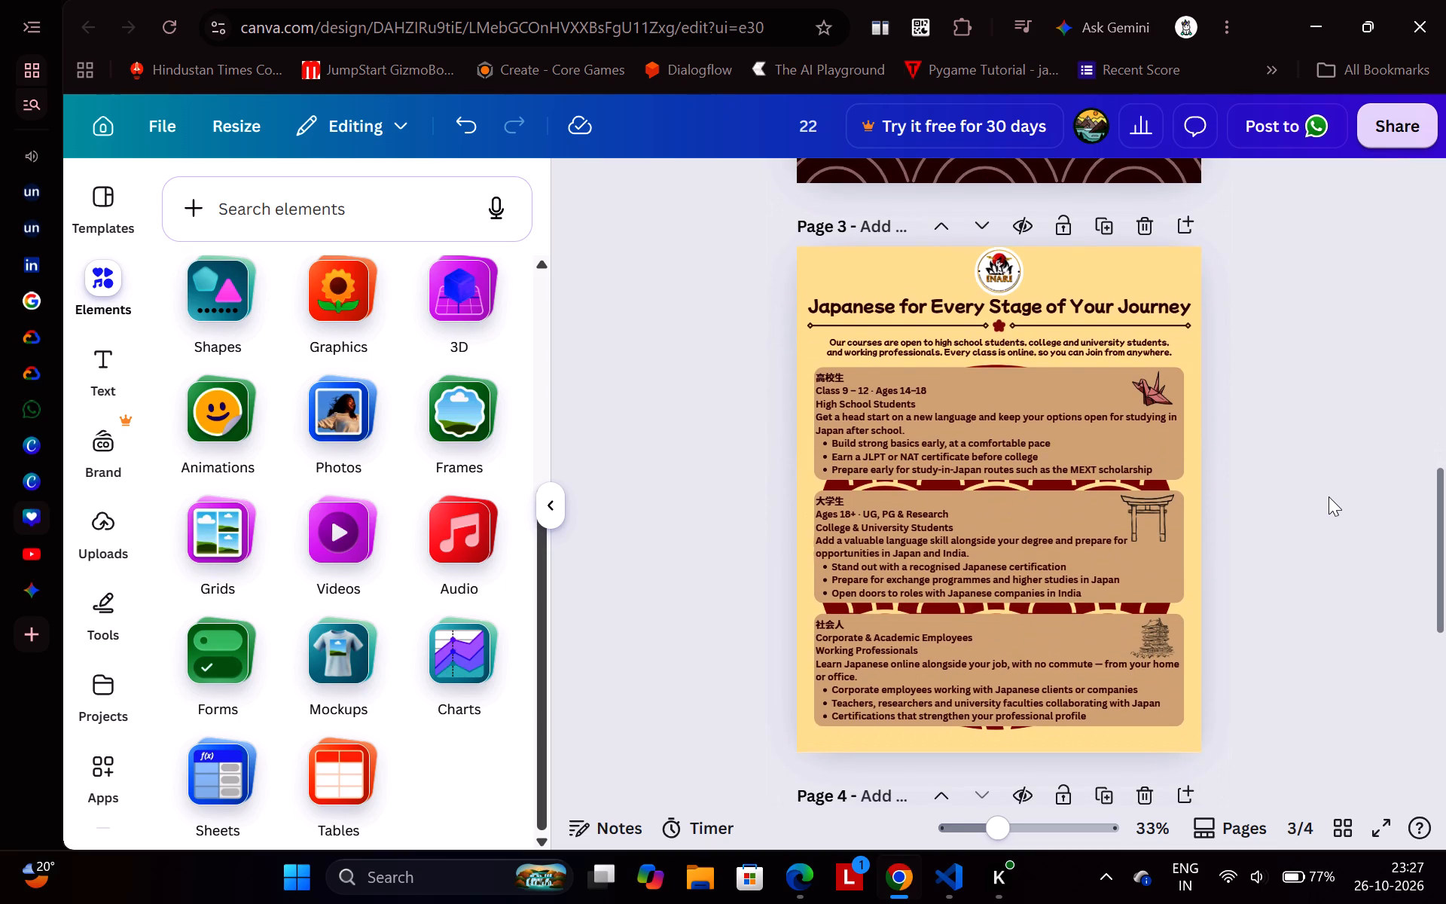
{"action": "scroll", "coordinate": [1329, 496], "scroll_direction": "down", "scroll_amount": 2}
{"action": "left_click", "coordinate": [789, 890]}
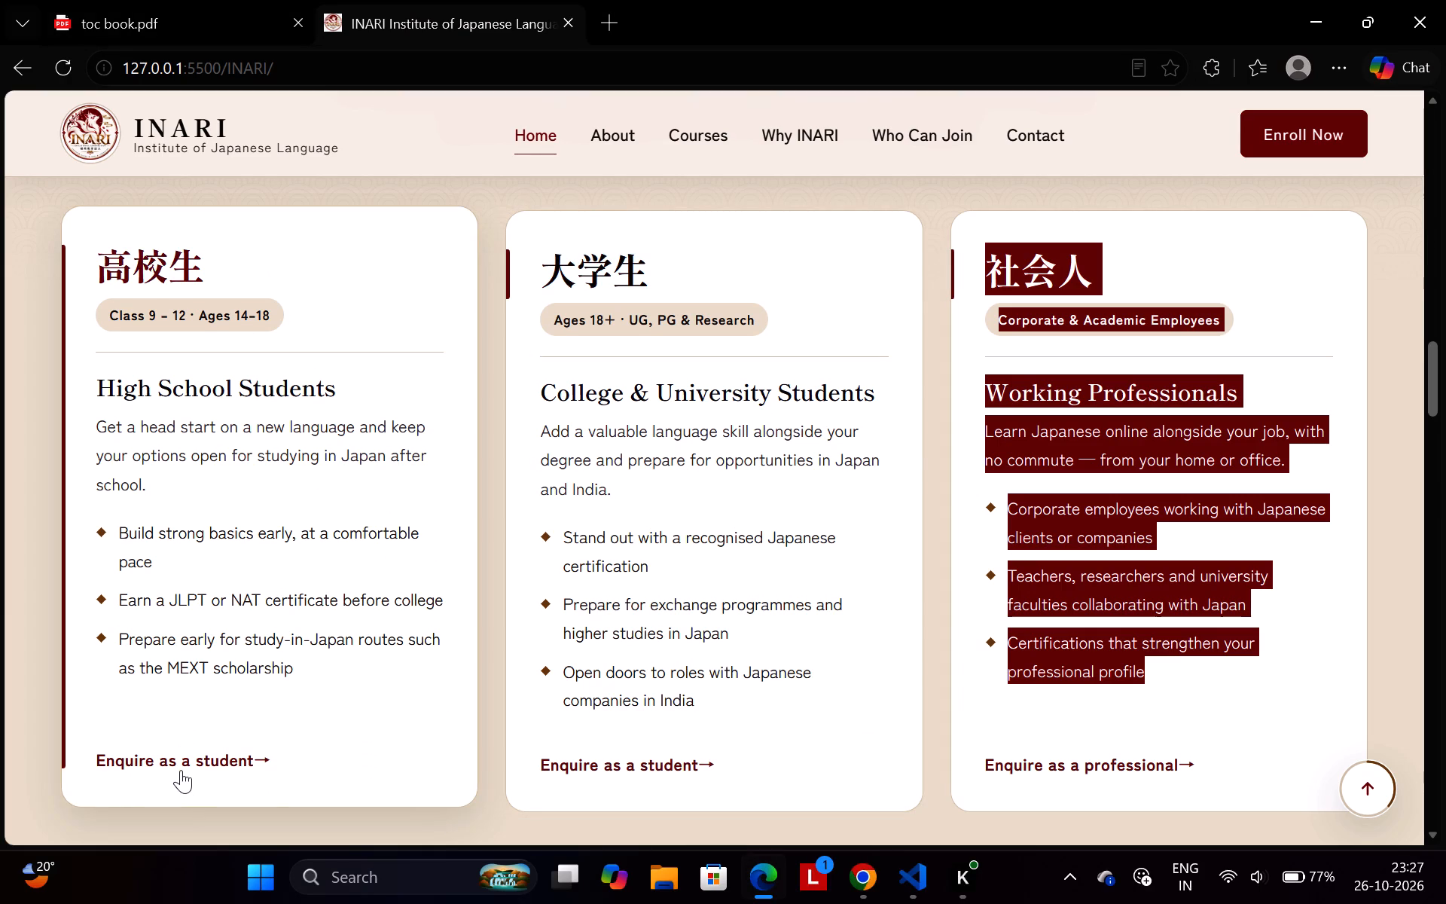
{"action": "left_click", "coordinate": [181, 770]}
{"action": "scroll", "coordinate": [358, 668], "scroll_direction": "down", "scroll_amount": 4}
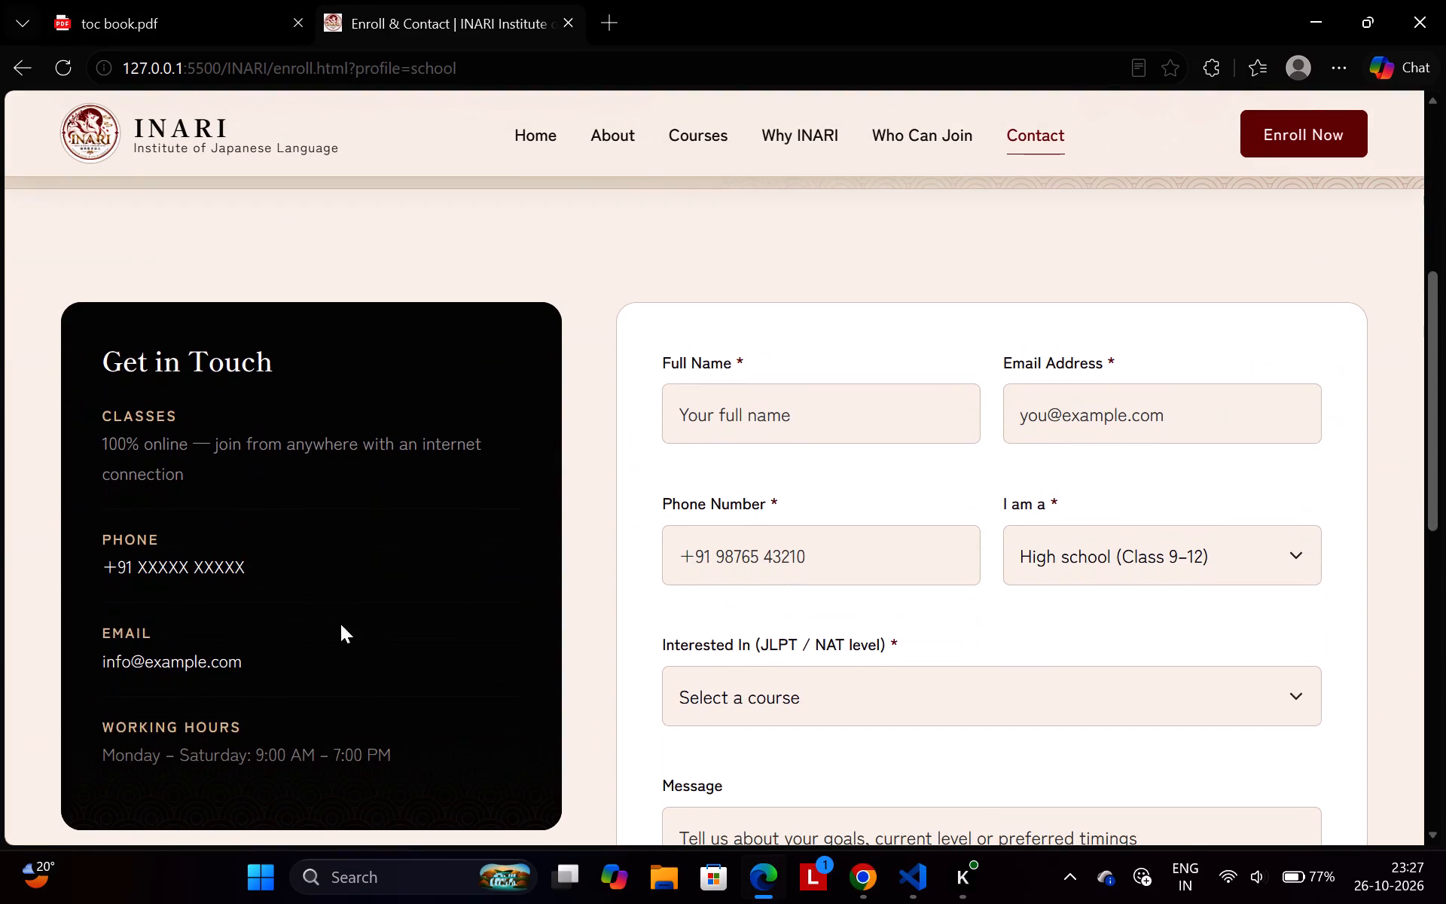
{"action": "left_click", "coordinate": [20, 71]}
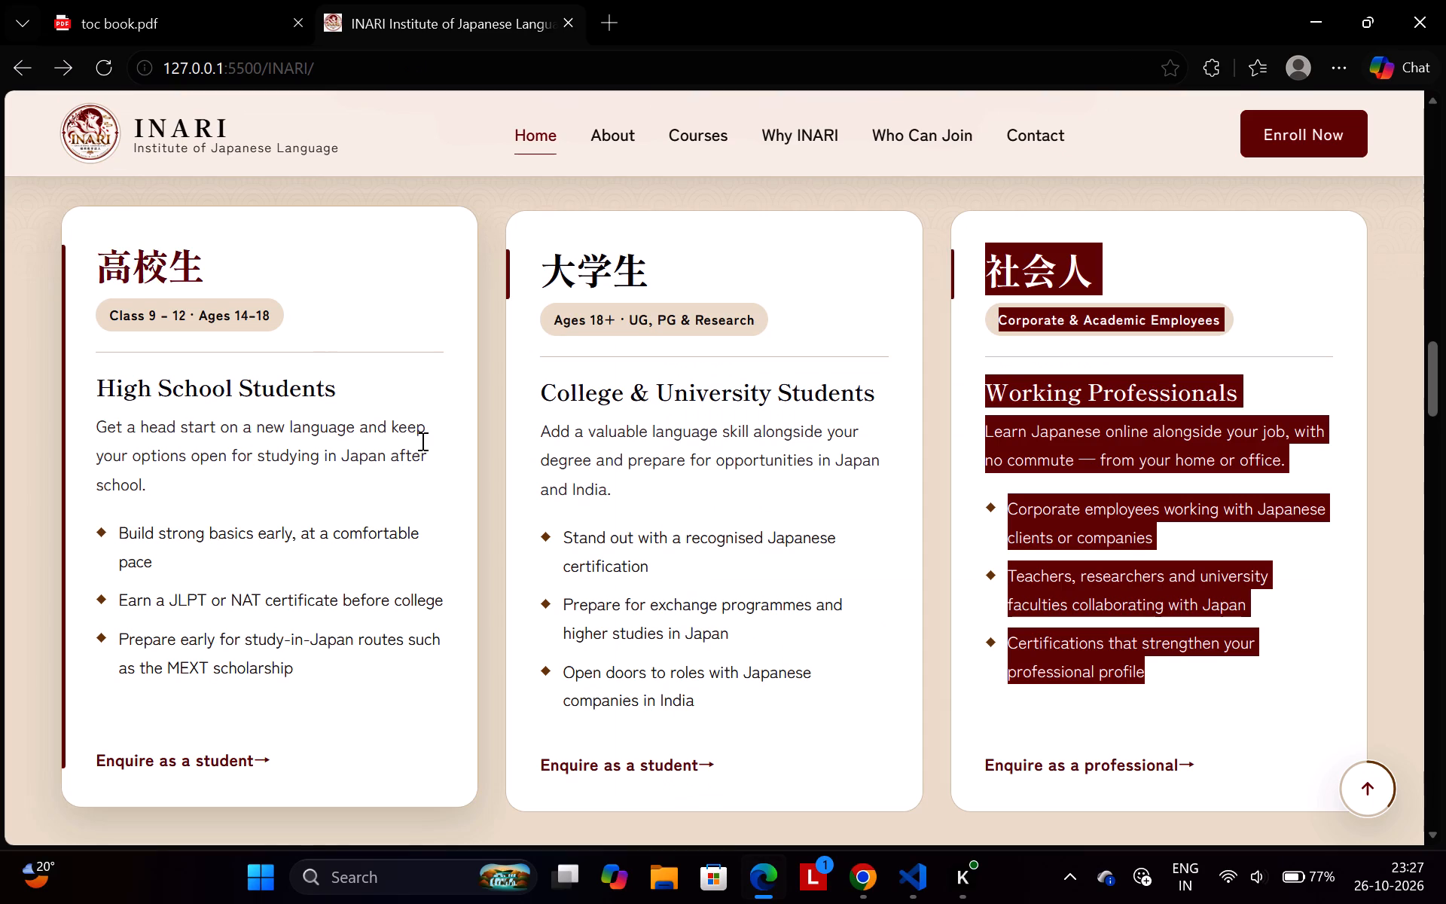
{"action": "left_click", "coordinate": [490, 554]}
{"action": "scroll", "coordinate": [490, 554], "scroll_direction": "down", "scroll_amount": 5}
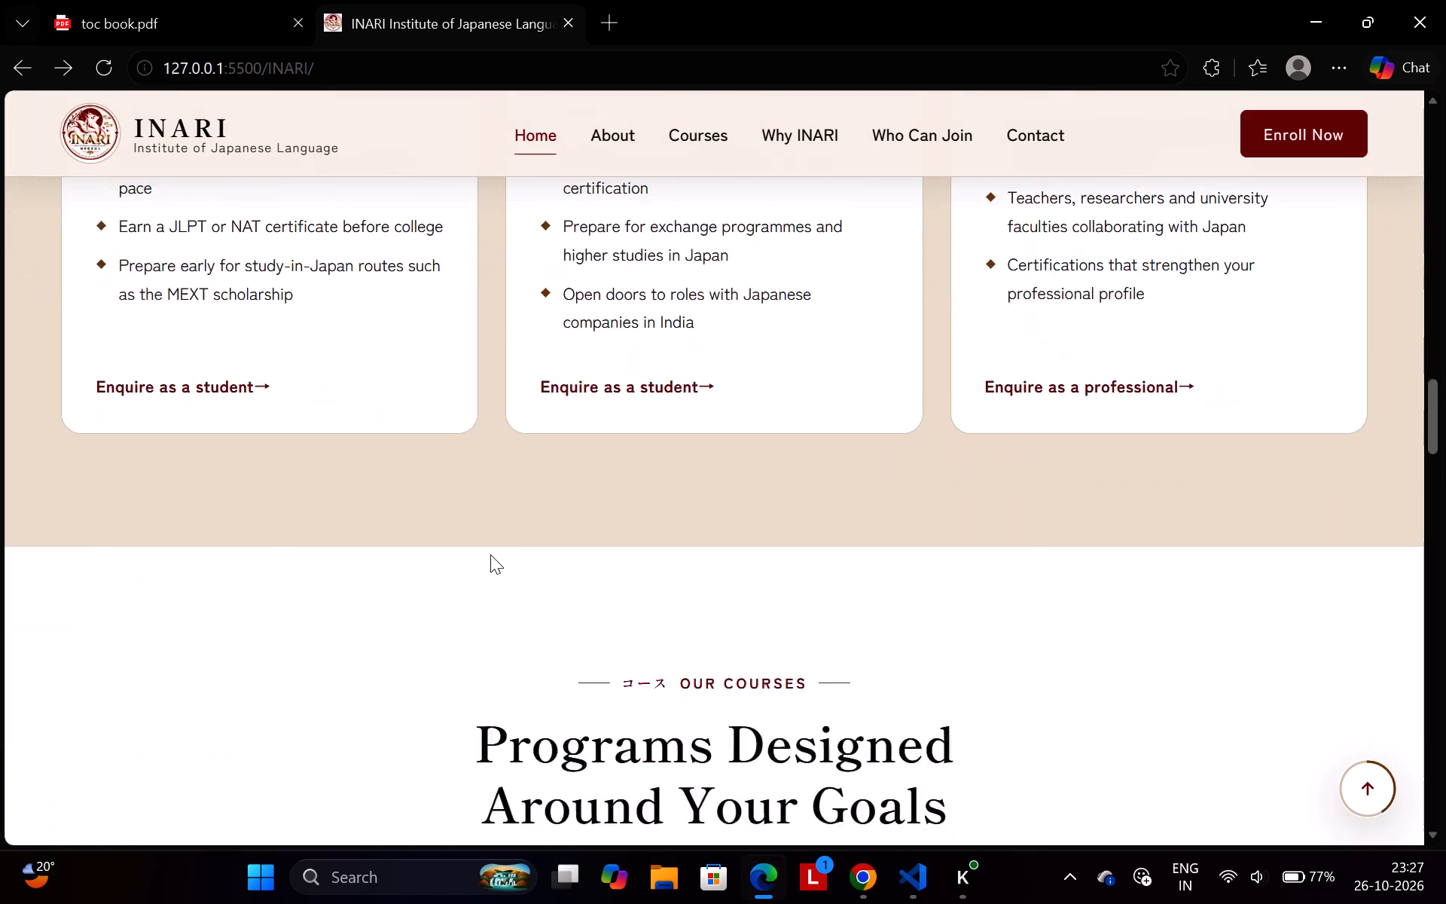
{"action": "scroll", "coordinate": [490, 554], "scroll_direction": "down", "scroll_amount": 4}
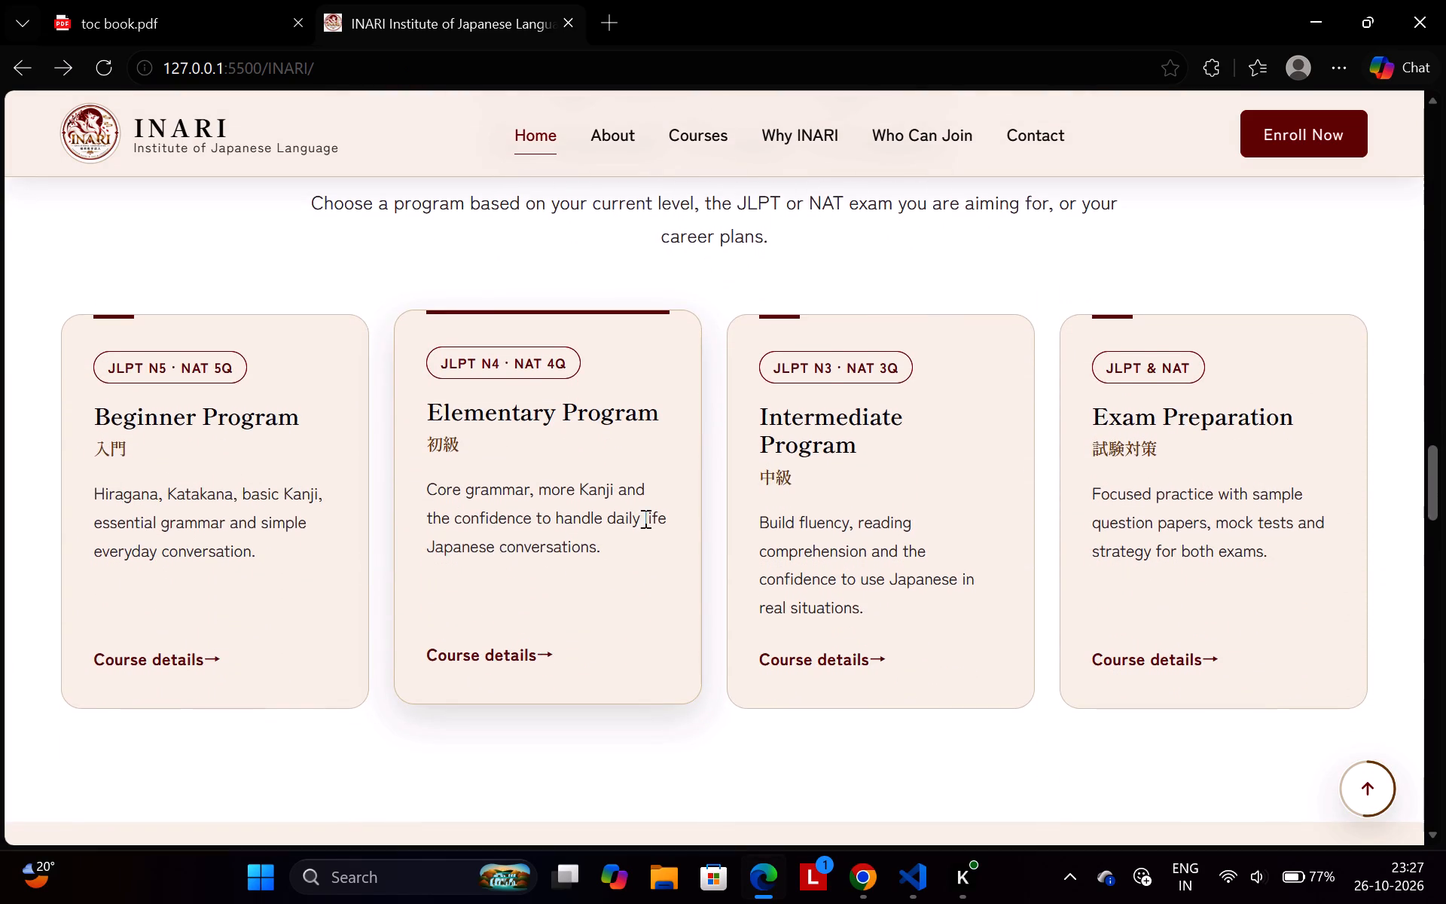
{"action": "scroll", "coordinate": [648, 515], "scroll_direction": "up", "scroll_amount": 2}
Switch back to Canva in Chrome and review all four pages in their new order.
{"action": "left_click", "coordinate": [905, 899]}
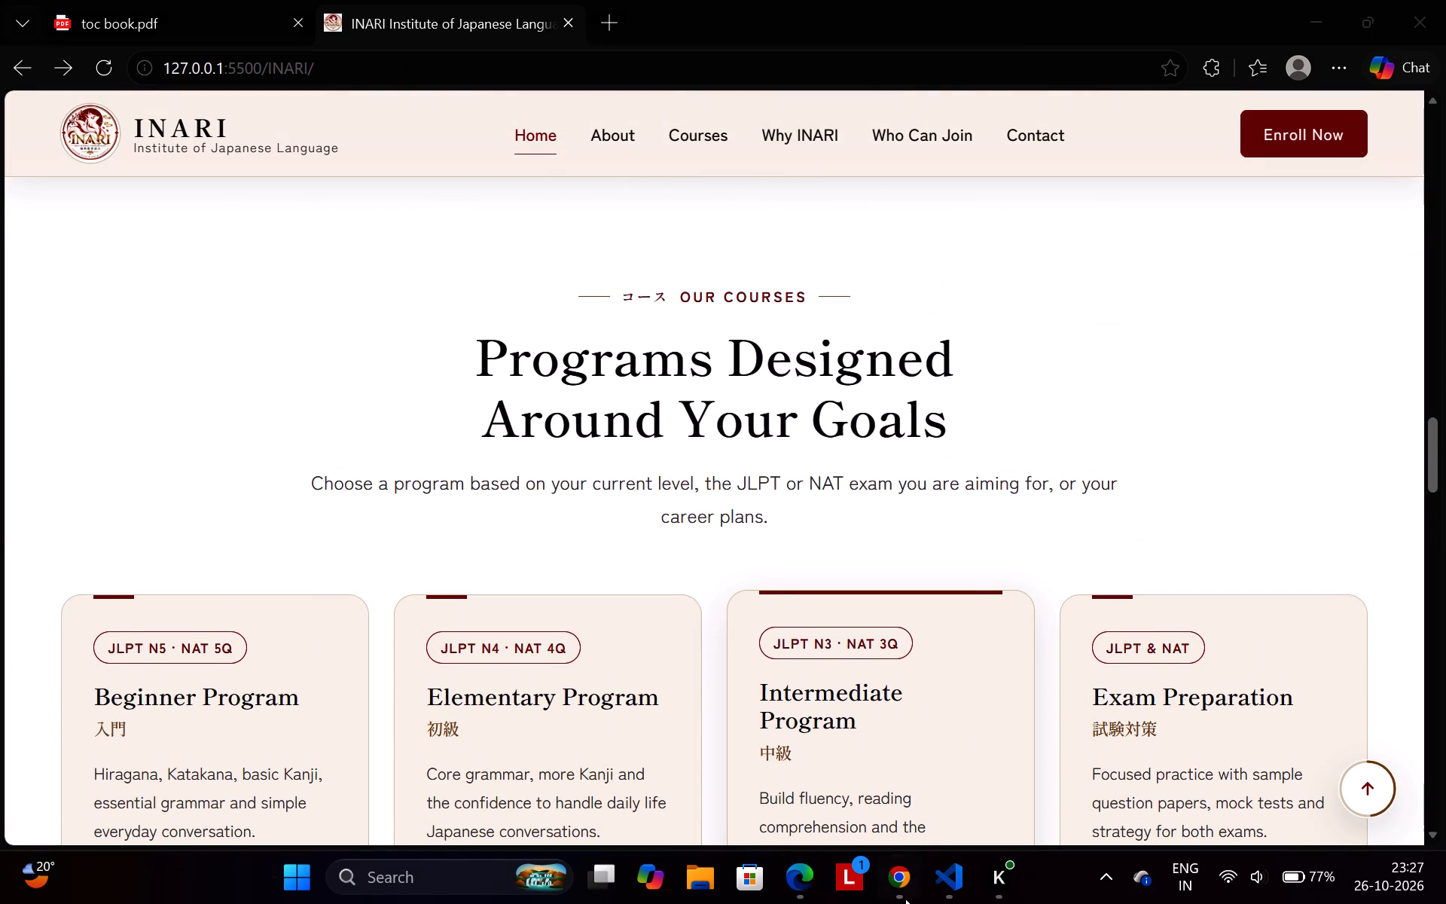
{"action": "scroll", "coordinate": [882, 452], "scroll_direction": "up", "scroll_amount": 5}
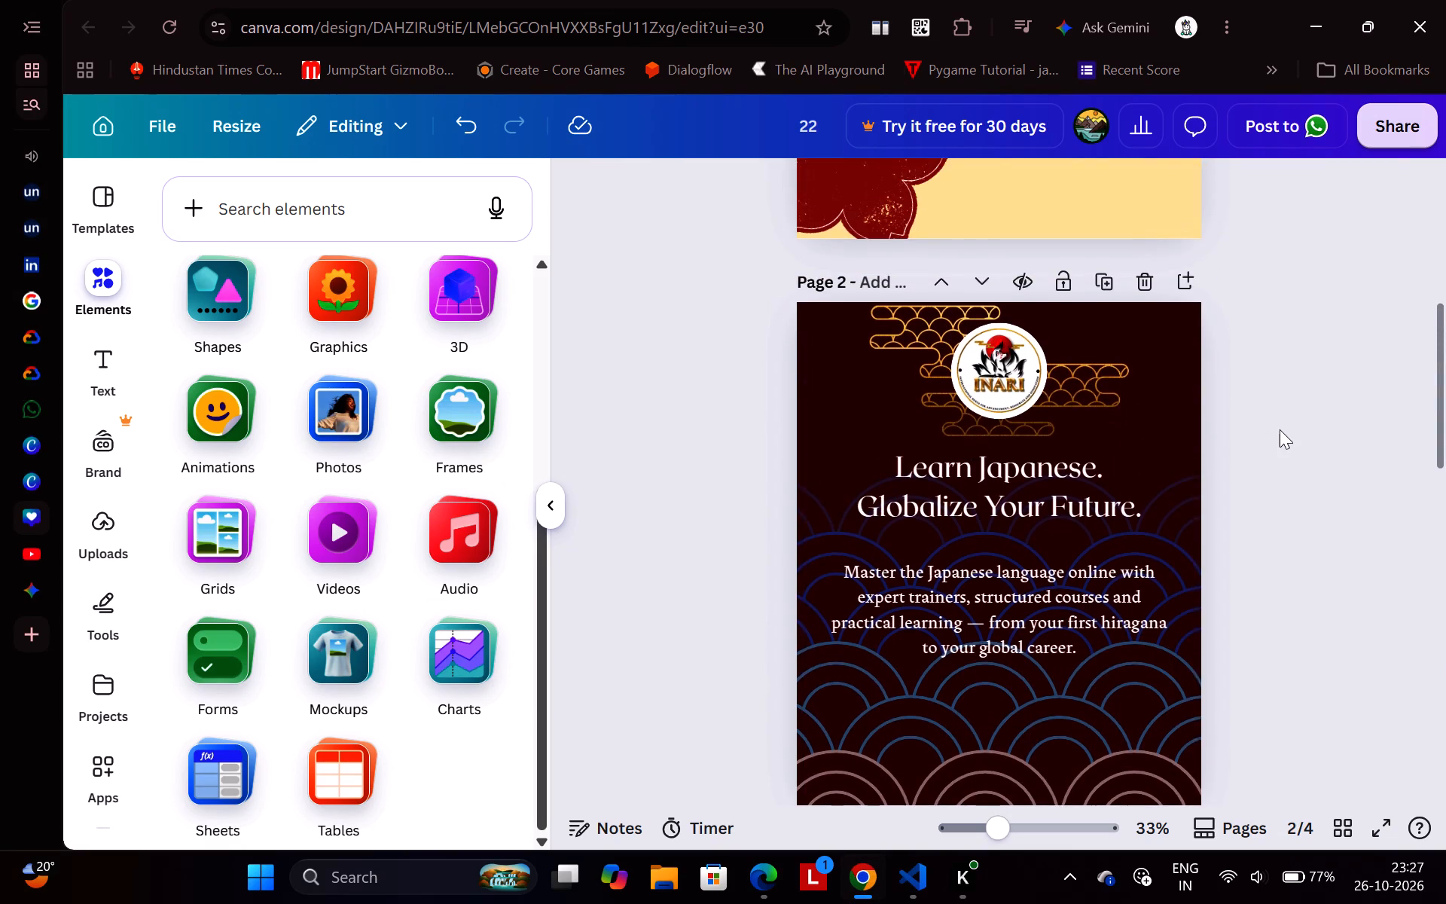
{"action": "scroll", "coordinate": [1280, 429], "scroll_direction": "up", "scroll_amount": 4}
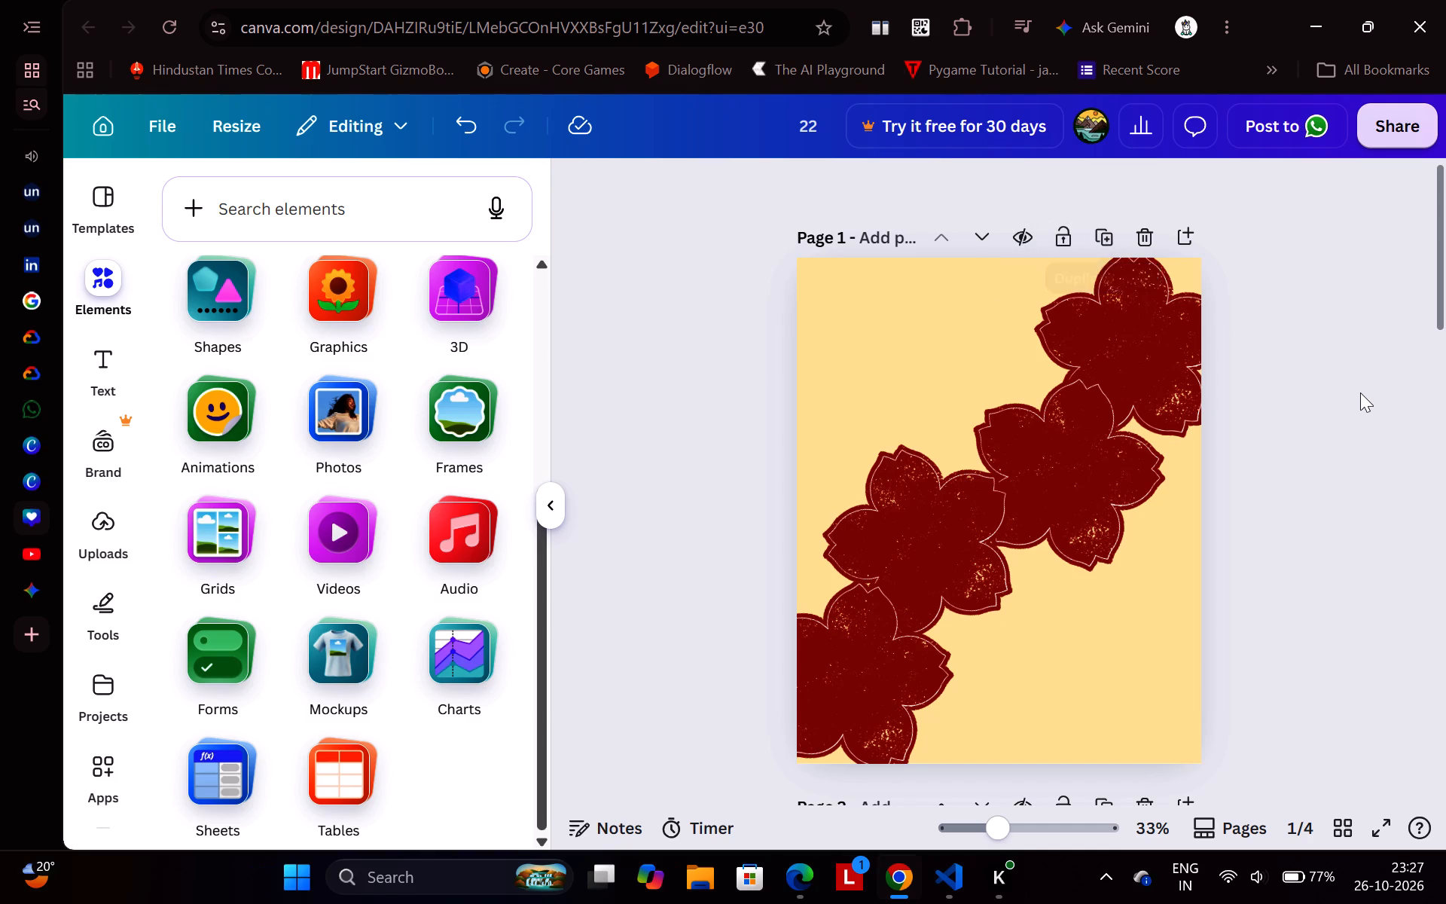
{"action": "scroll", "coordinate": [1360, 392], "scroll_direction": "down", "scroll_amount": 9}
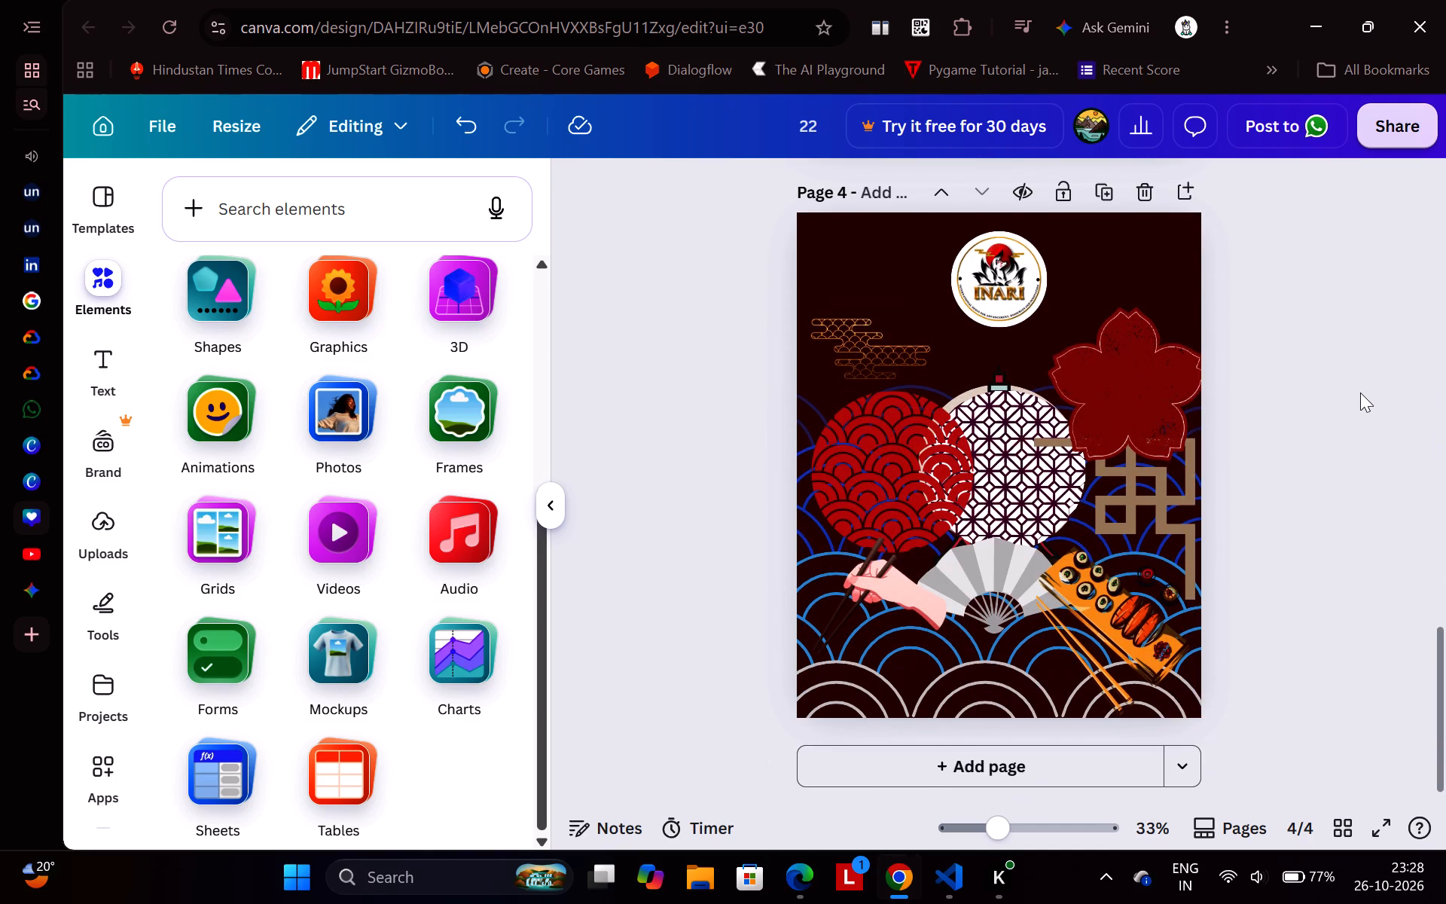
{"action": "scroll", "coordinate": [1360, 392], "scroll_direction": "up", "scroll_amount": 4}
{"action": "scroll", "coordinate": [1360, 392], "scroll_direction": "down", "scroll_amount": 2}
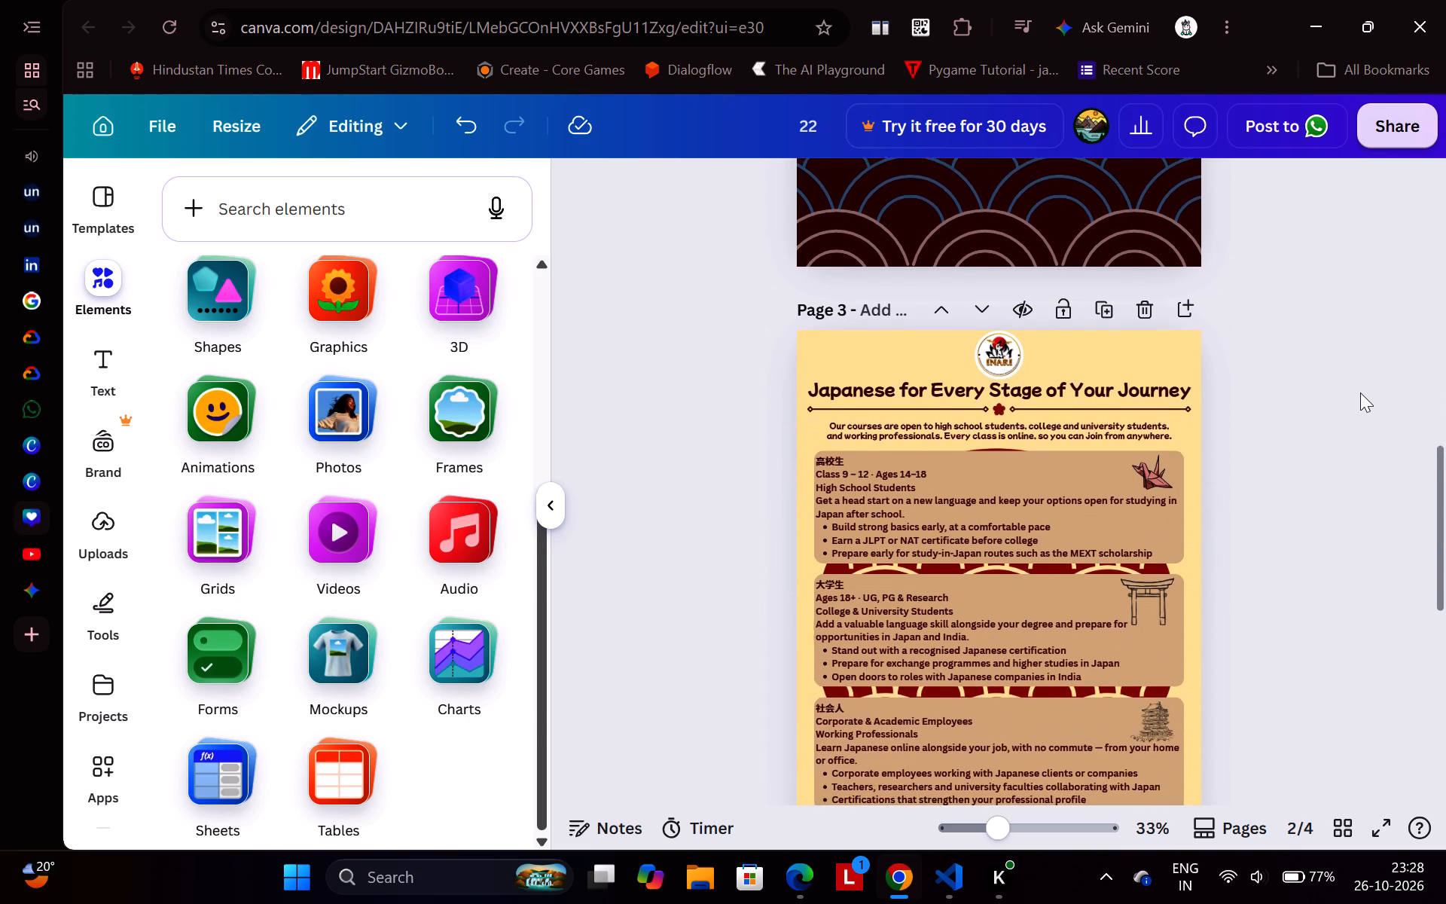
{"action": "scroll", "coordinate": [1360, 392], "scroll_direction": "down", "scroll_amount": 1}
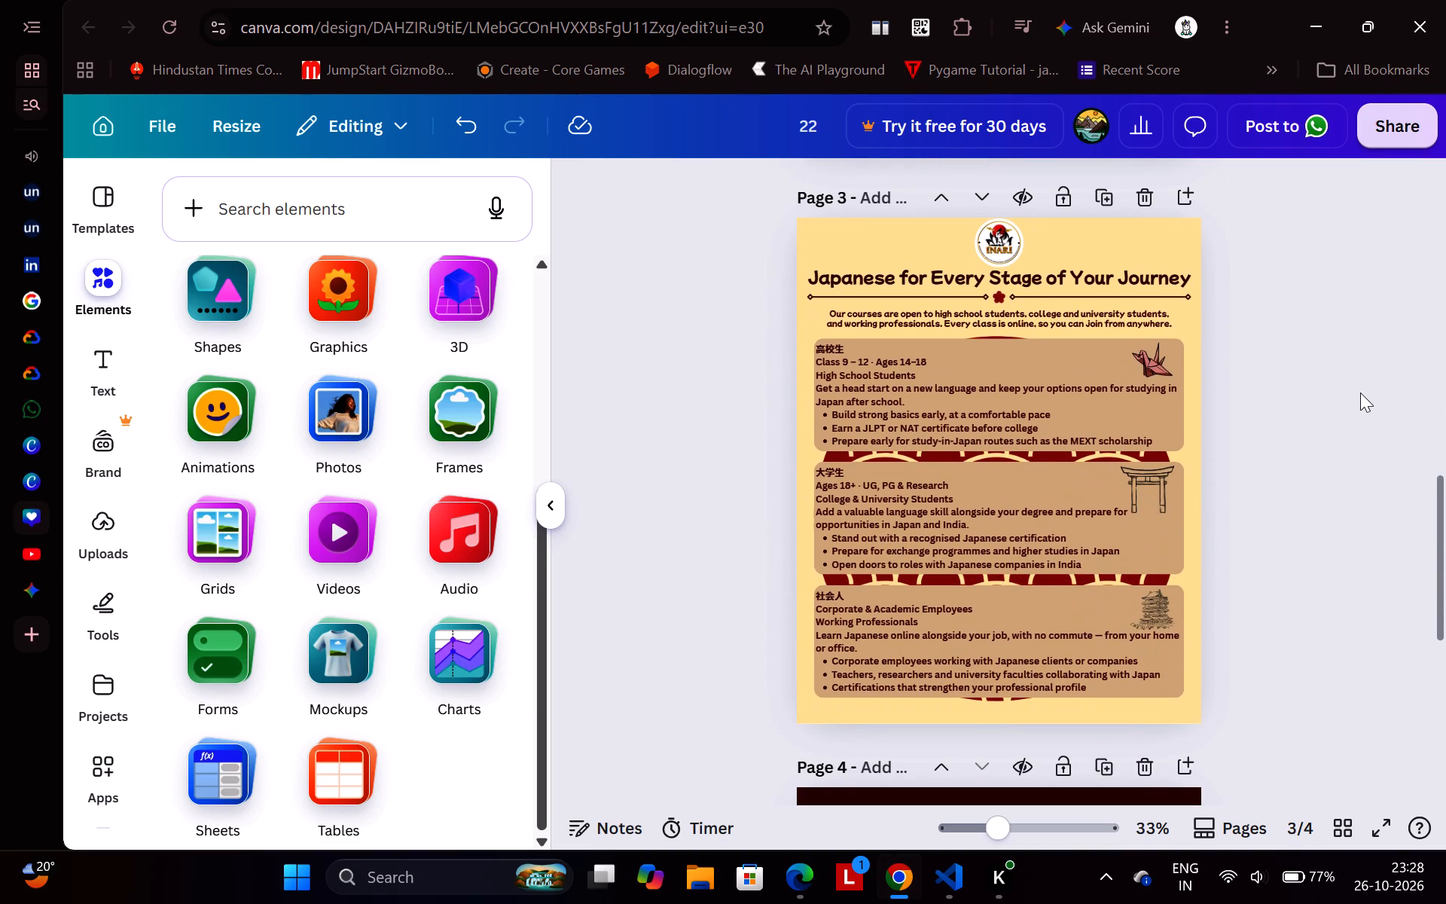
{"action": "scroll", "coordinate": [1360, 392], "scroll_direction": "up", "scroll_amount": 3}
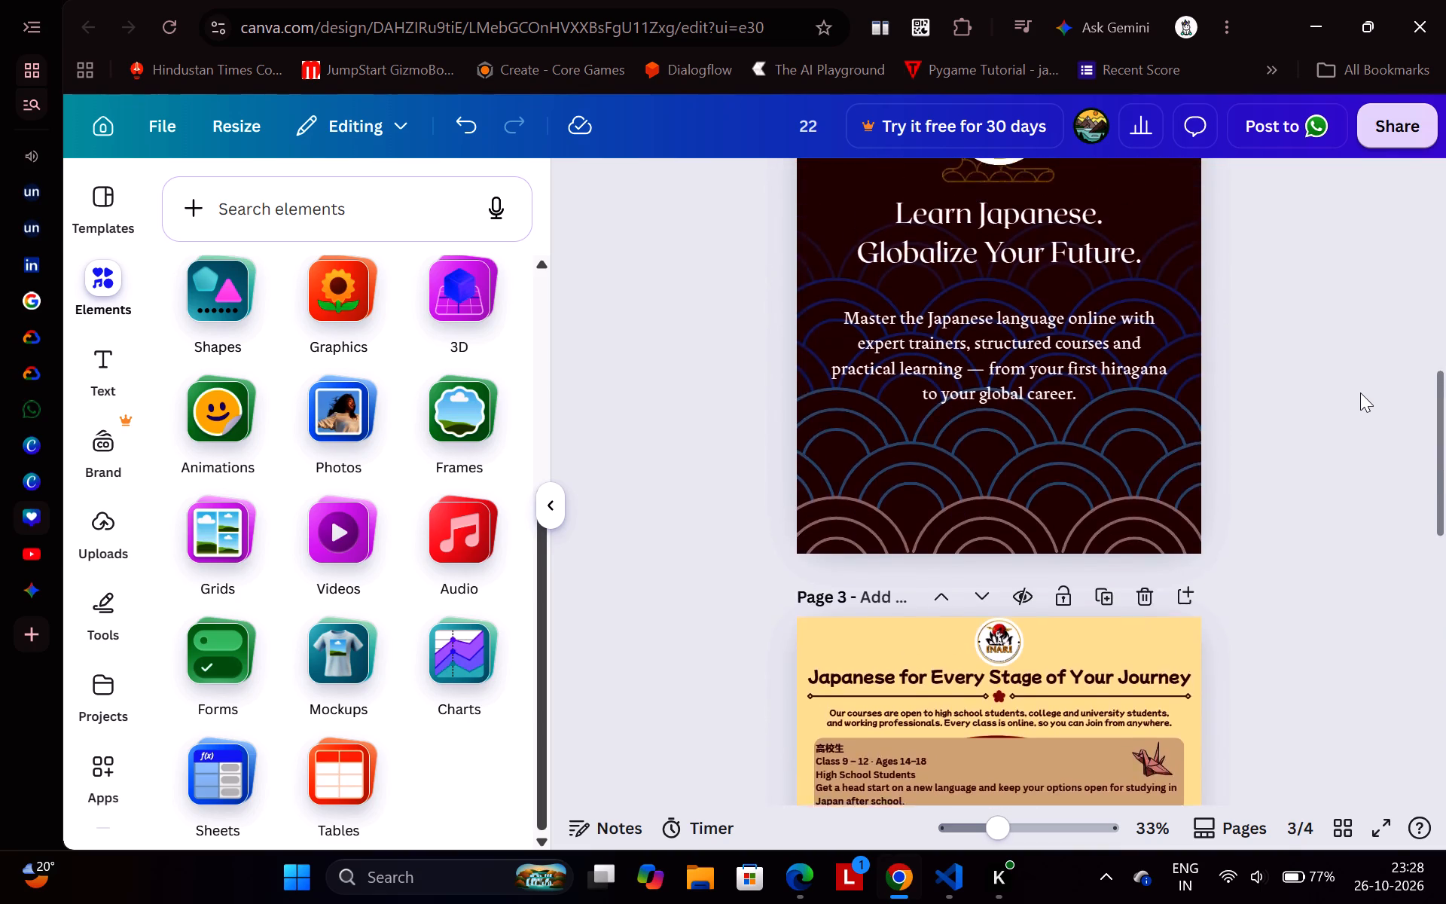
{"action": "scroll", "coordinate": [1360, 392], "scroll_direction": "up", "scroll_amount": 3}
{"action": "scroll", "coordinate": [1360, 392], "scroll_direction": "down", "scroll_amount": 1}
{"action": "left_click", "coordinate": [1399, 115]}
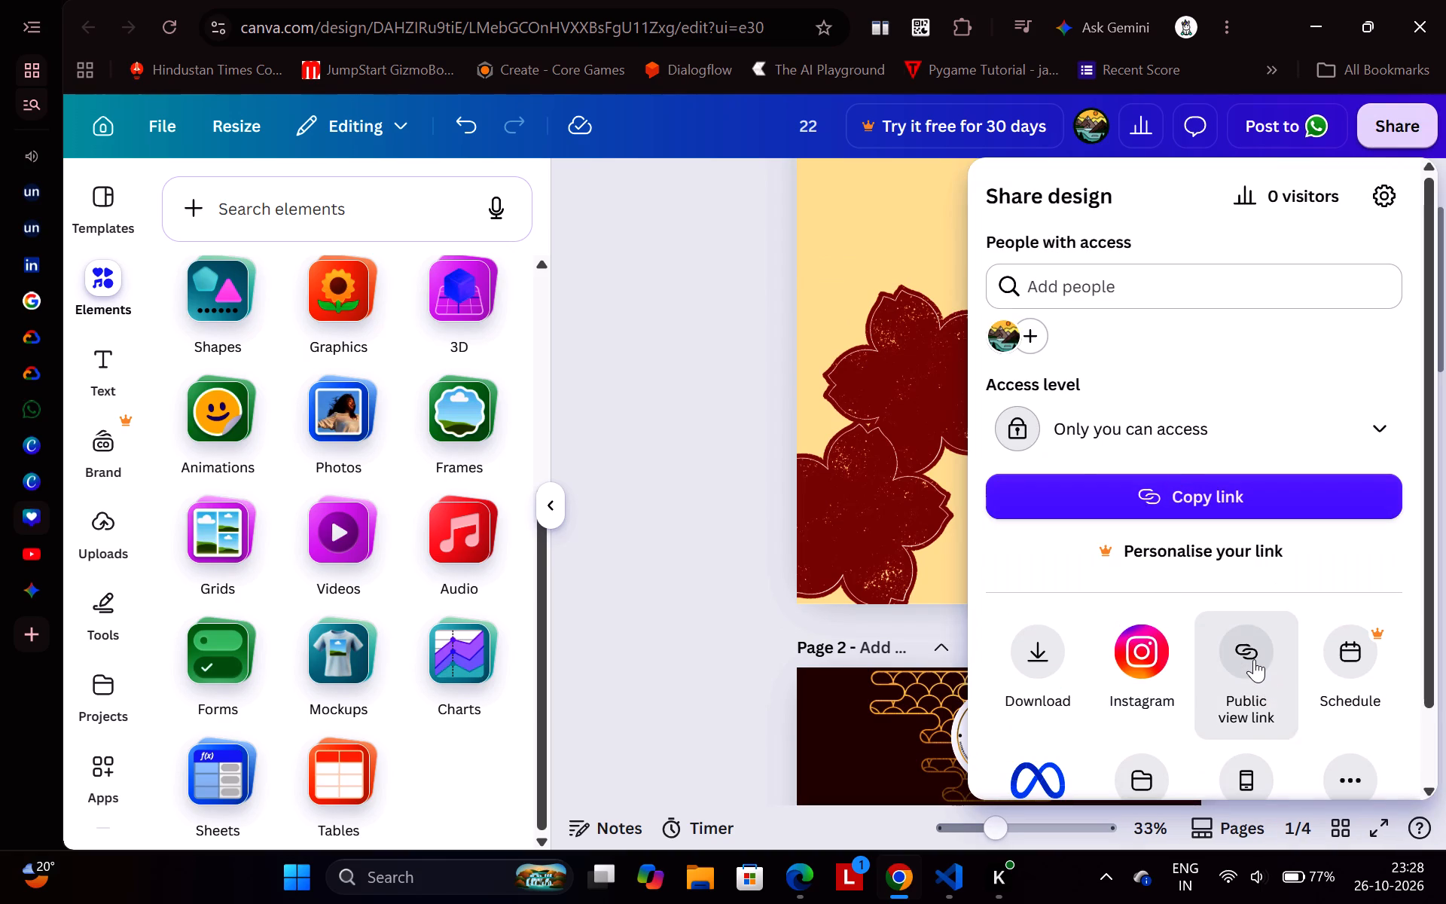
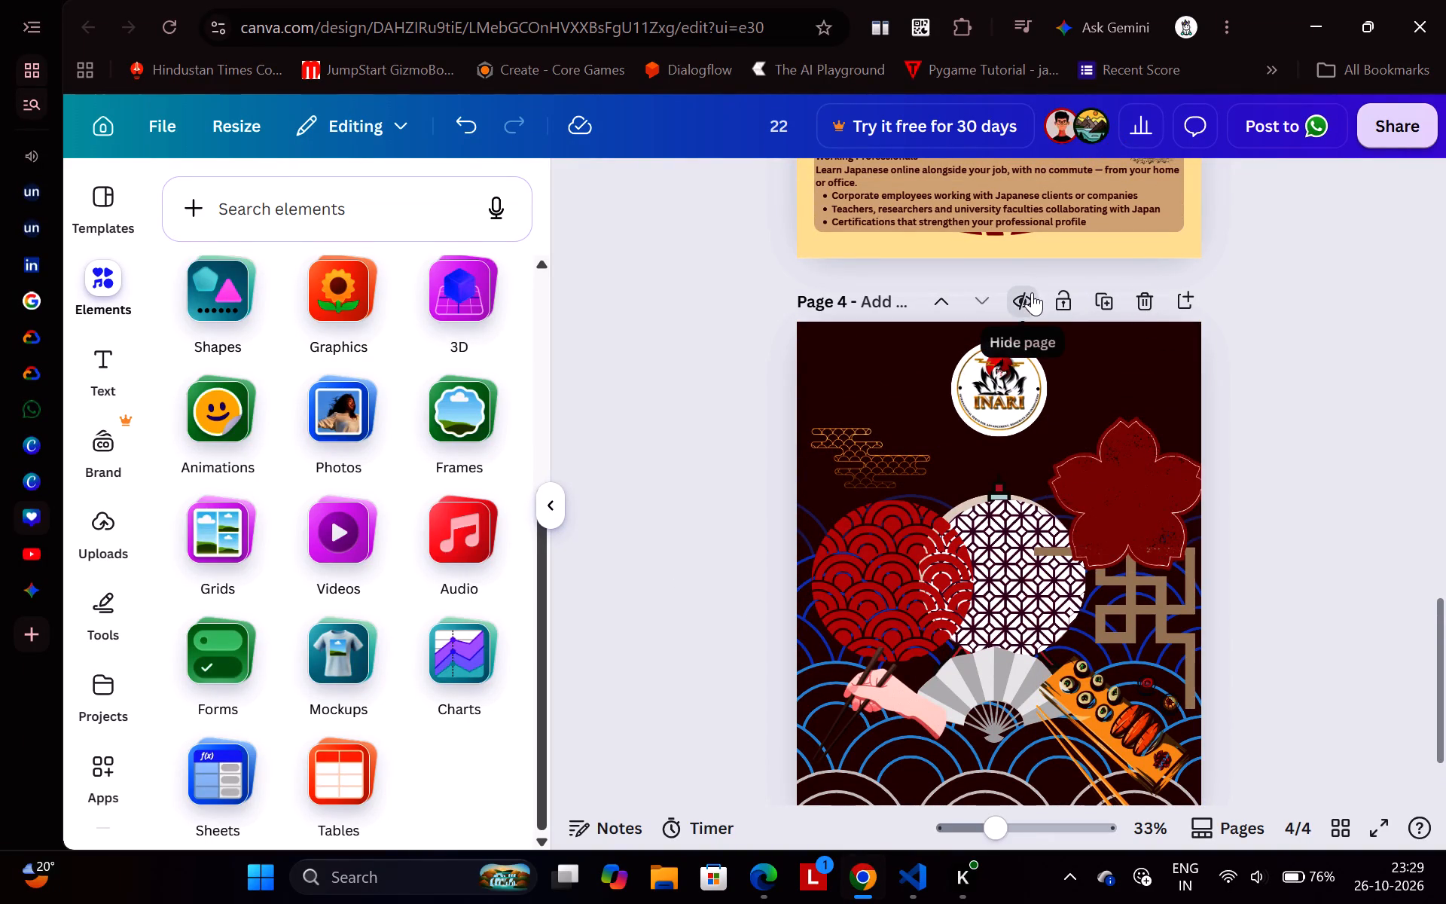
Hide page 4, the dark page holding the collected fan, sushi and cherry blossom graphics, and return to page 1.
{"action": "left_click", "coordinate": [1032, 292]}
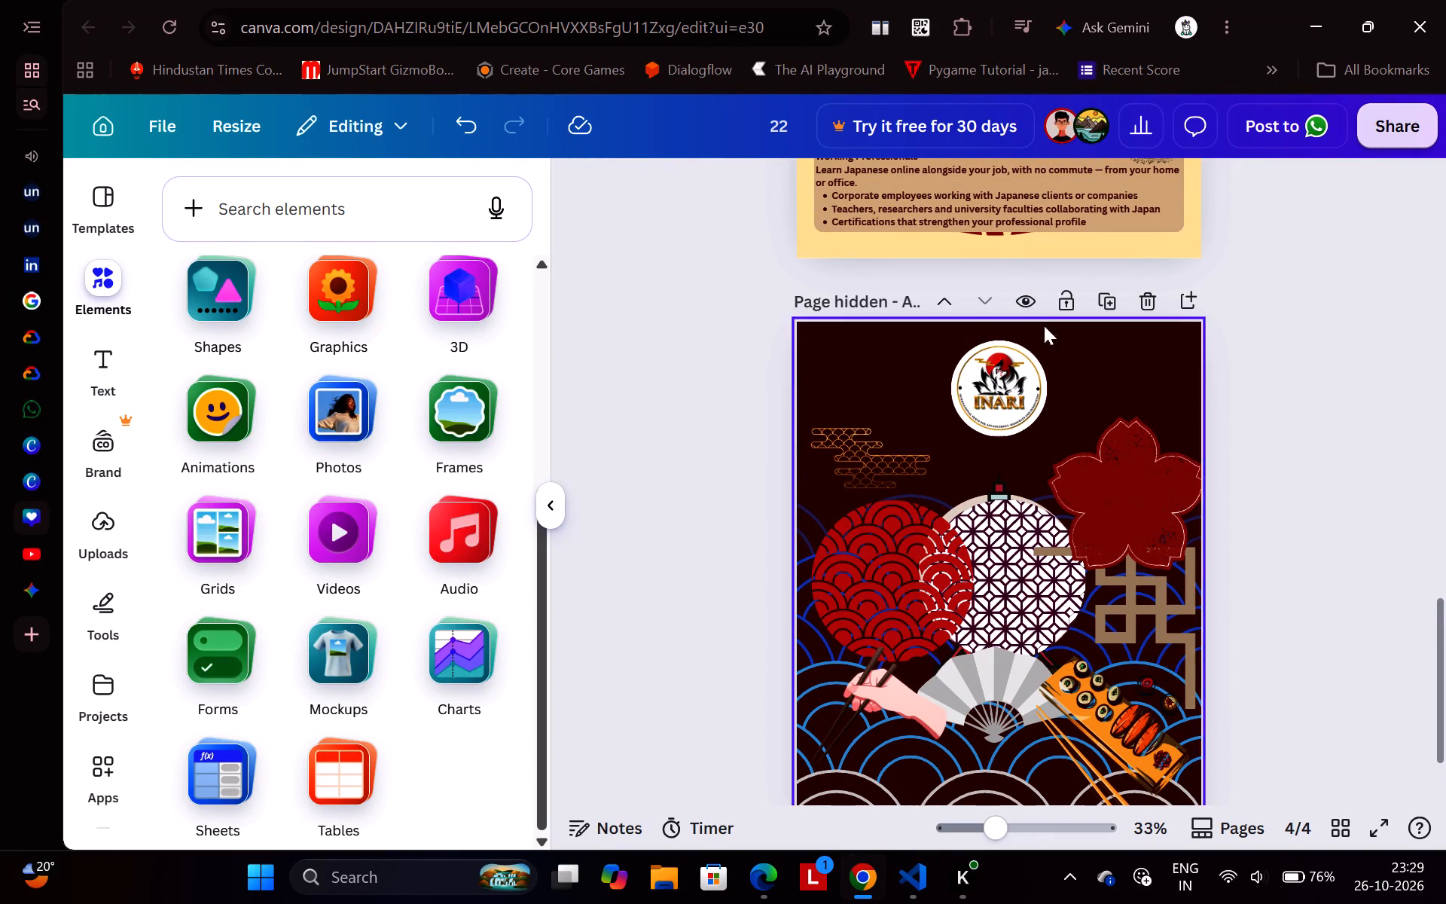
{"action": "scroll", "coordinate": [1273, 383], "scroll_direction": "up", "scroll_amount": 7}
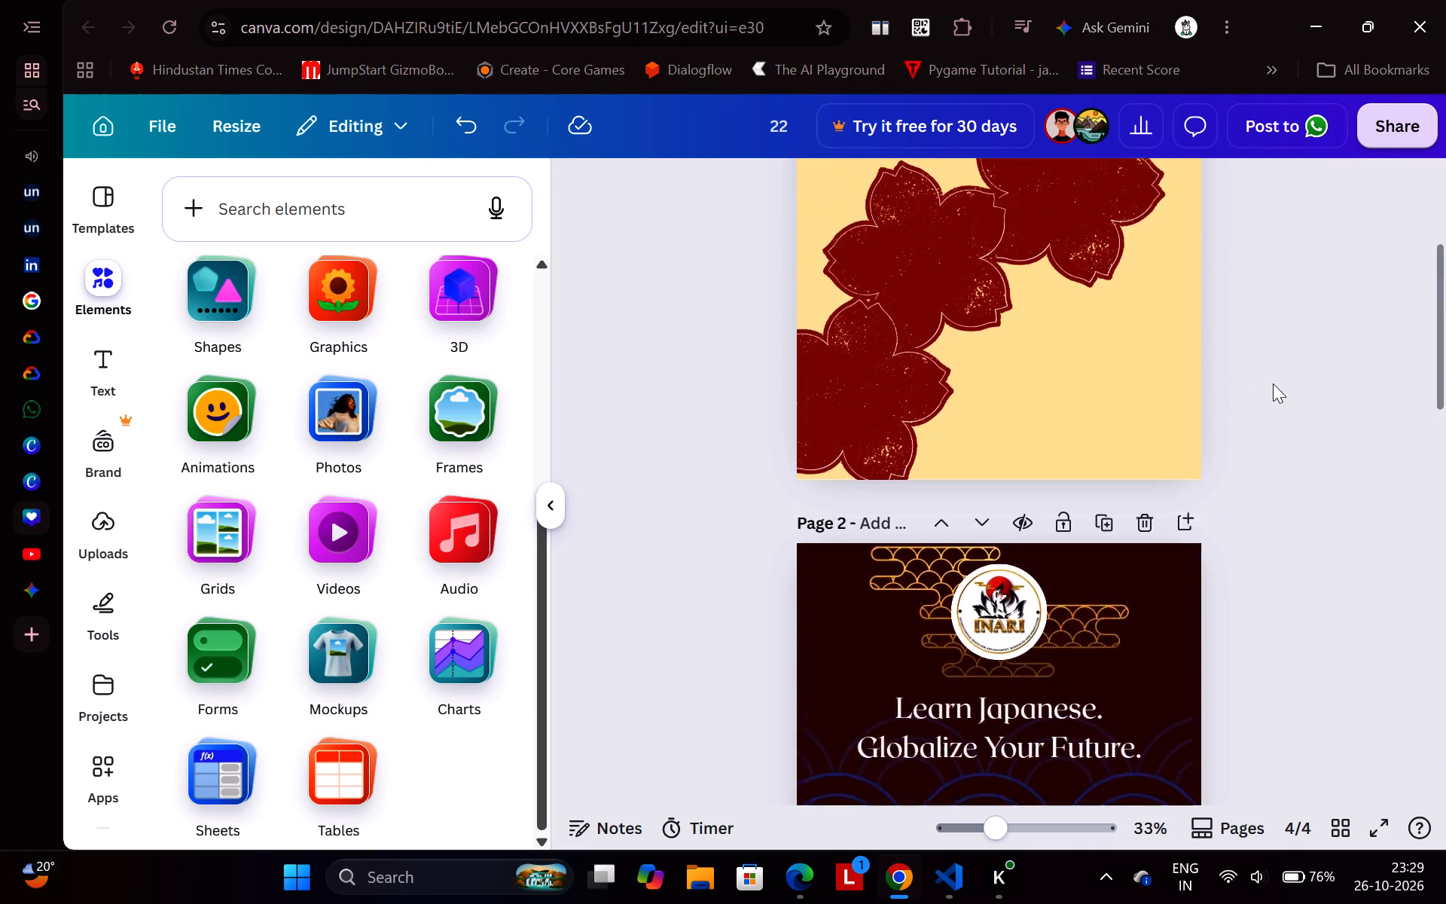
{"action": "scroll", "coordinate": [1273, 383], "scroll_direction": "up", "scroll_amount": 3}
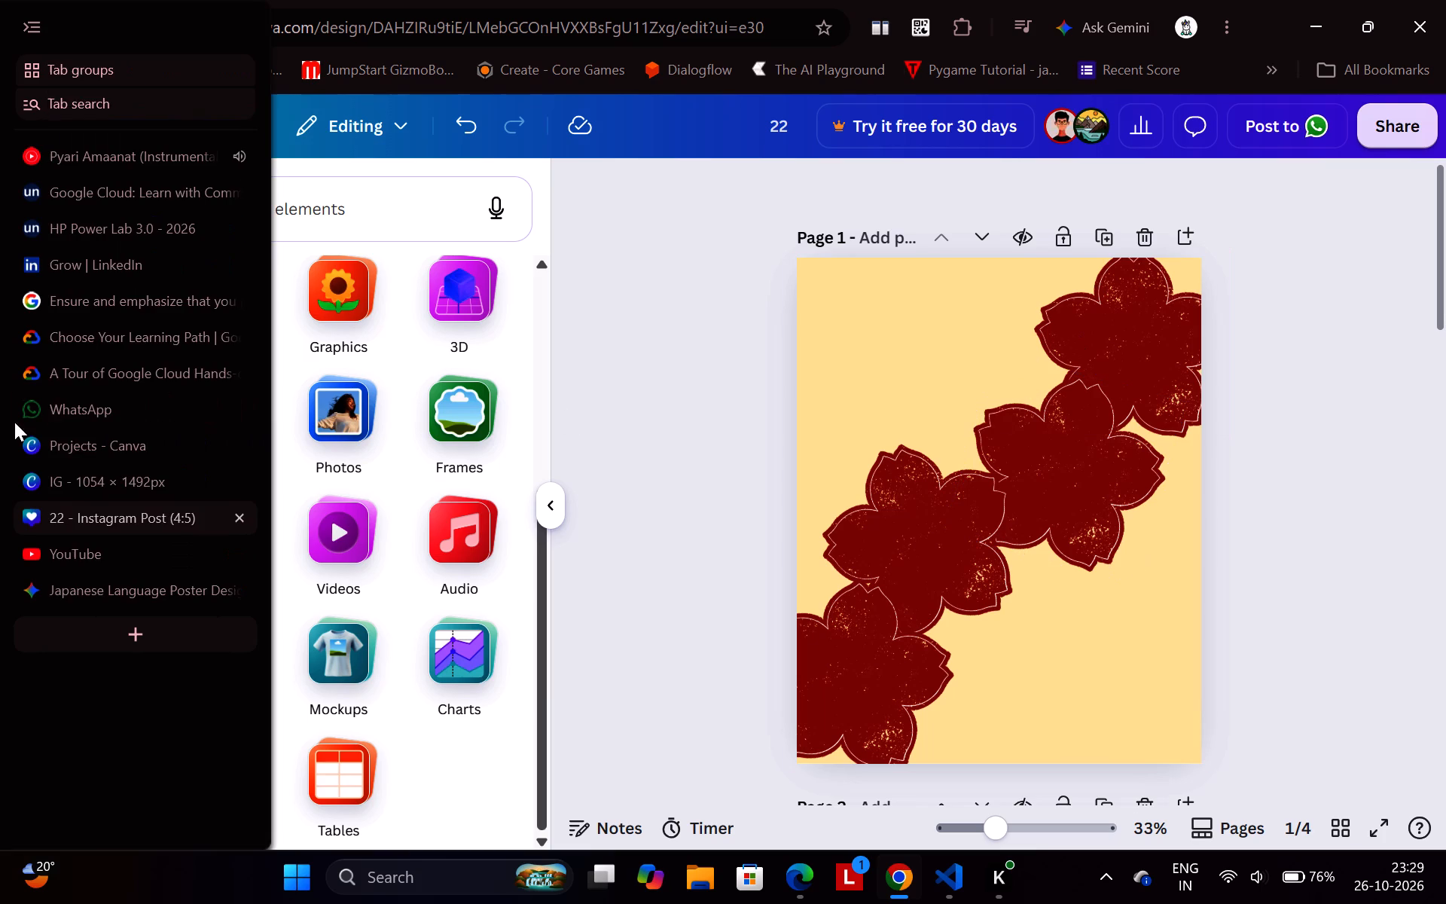
Add a text box reading "could be a cover page" to page 1 and place it in the empty lower-right area below the blossoms.
{"action": "left_click", "coordinate": [92, 368]}
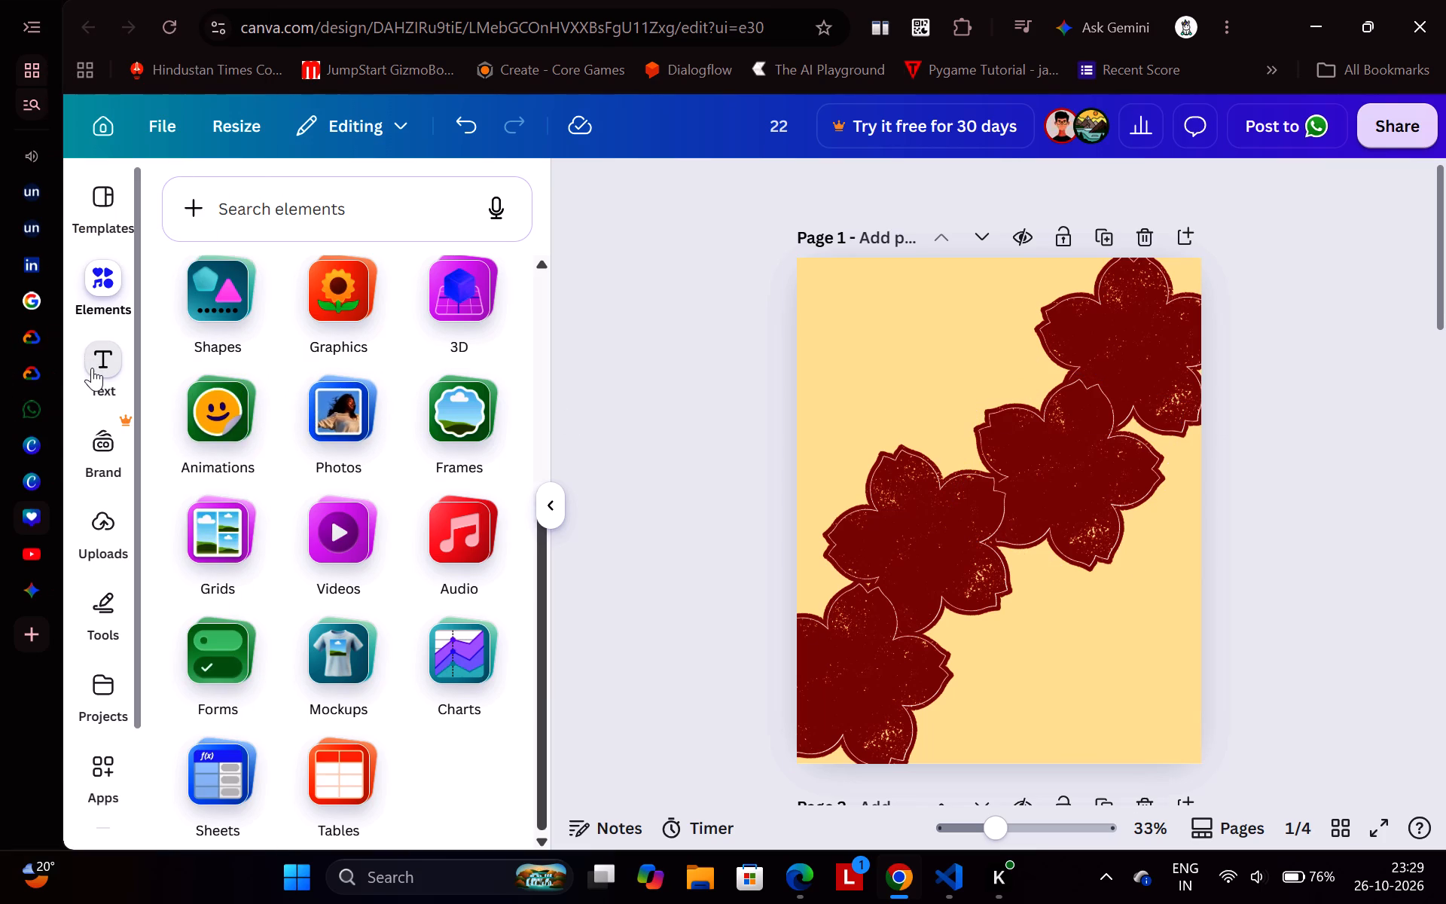
{"action": "left_click", "coordinate": [321, 282]}
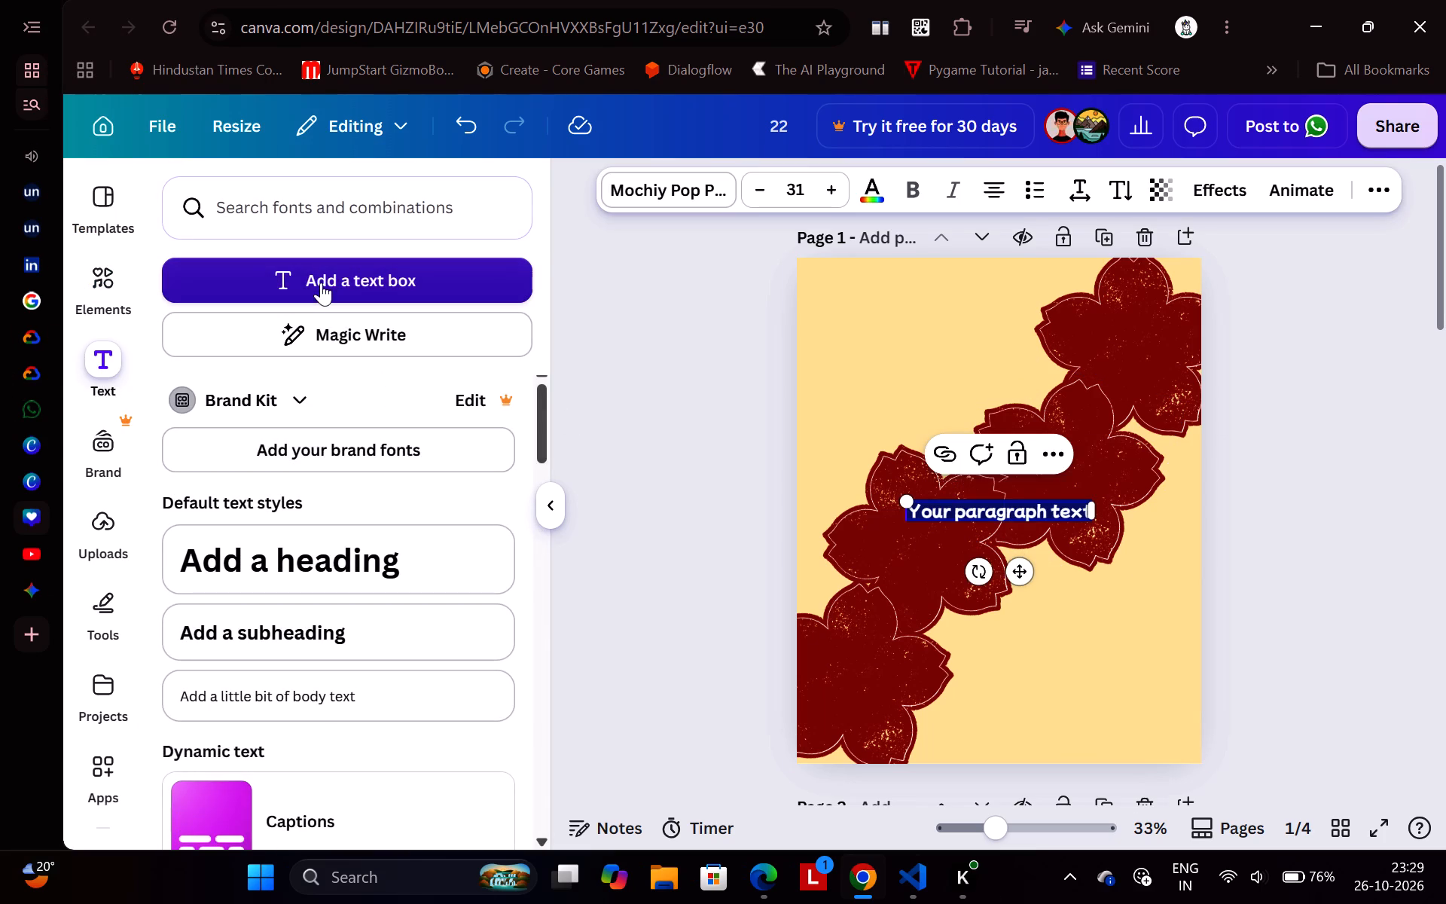
{"action": "type", "text": "could be a cover page"}
{"action": "key", "text": "space"}
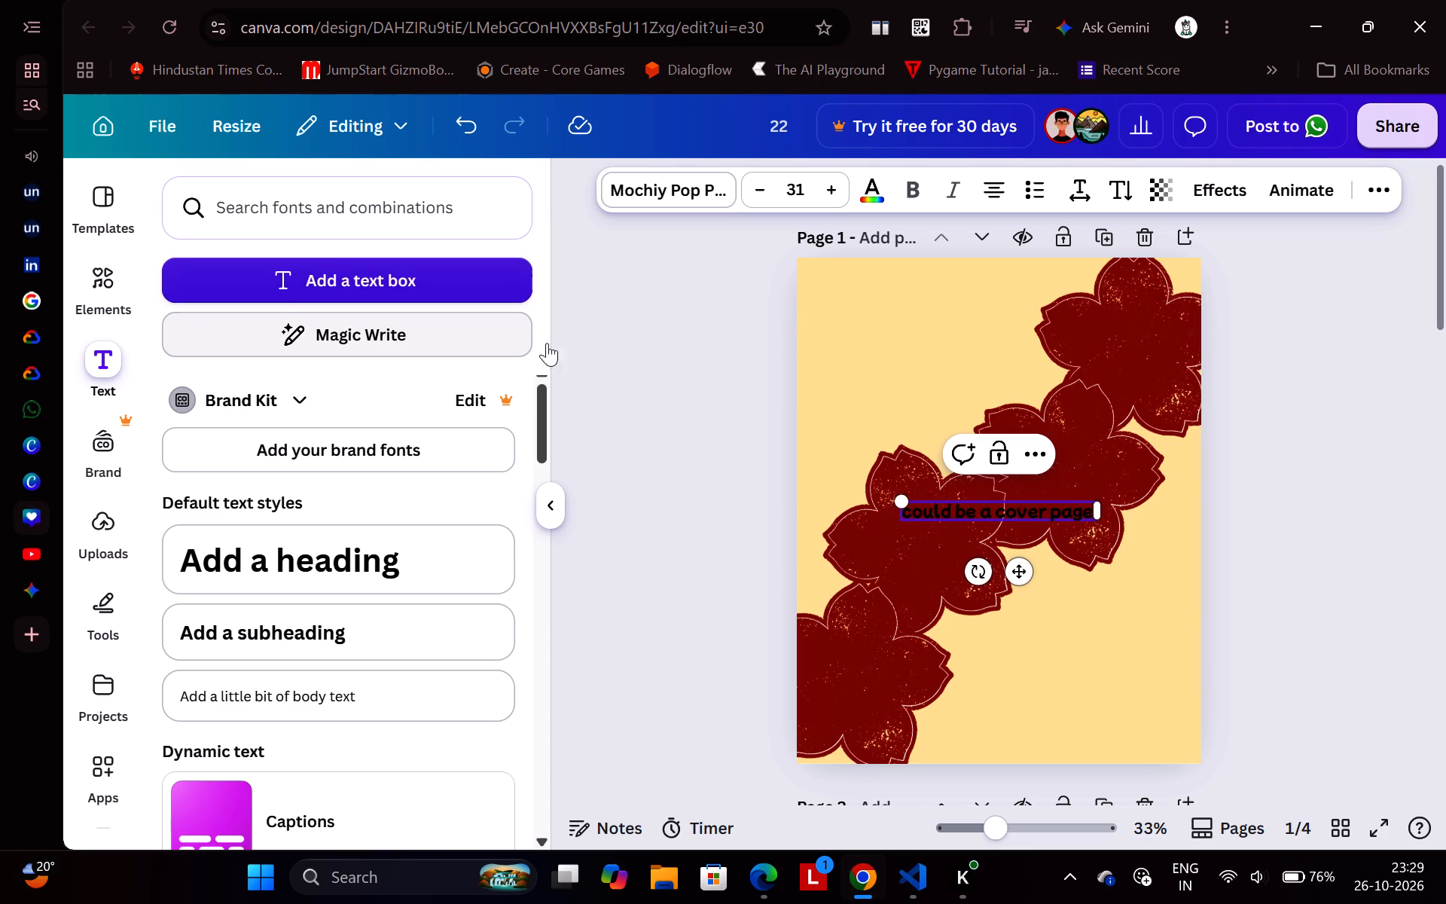
{"action": "left_click_drag", "start_coordinate": [1018, 570], "coordinate": [1047, 690]}
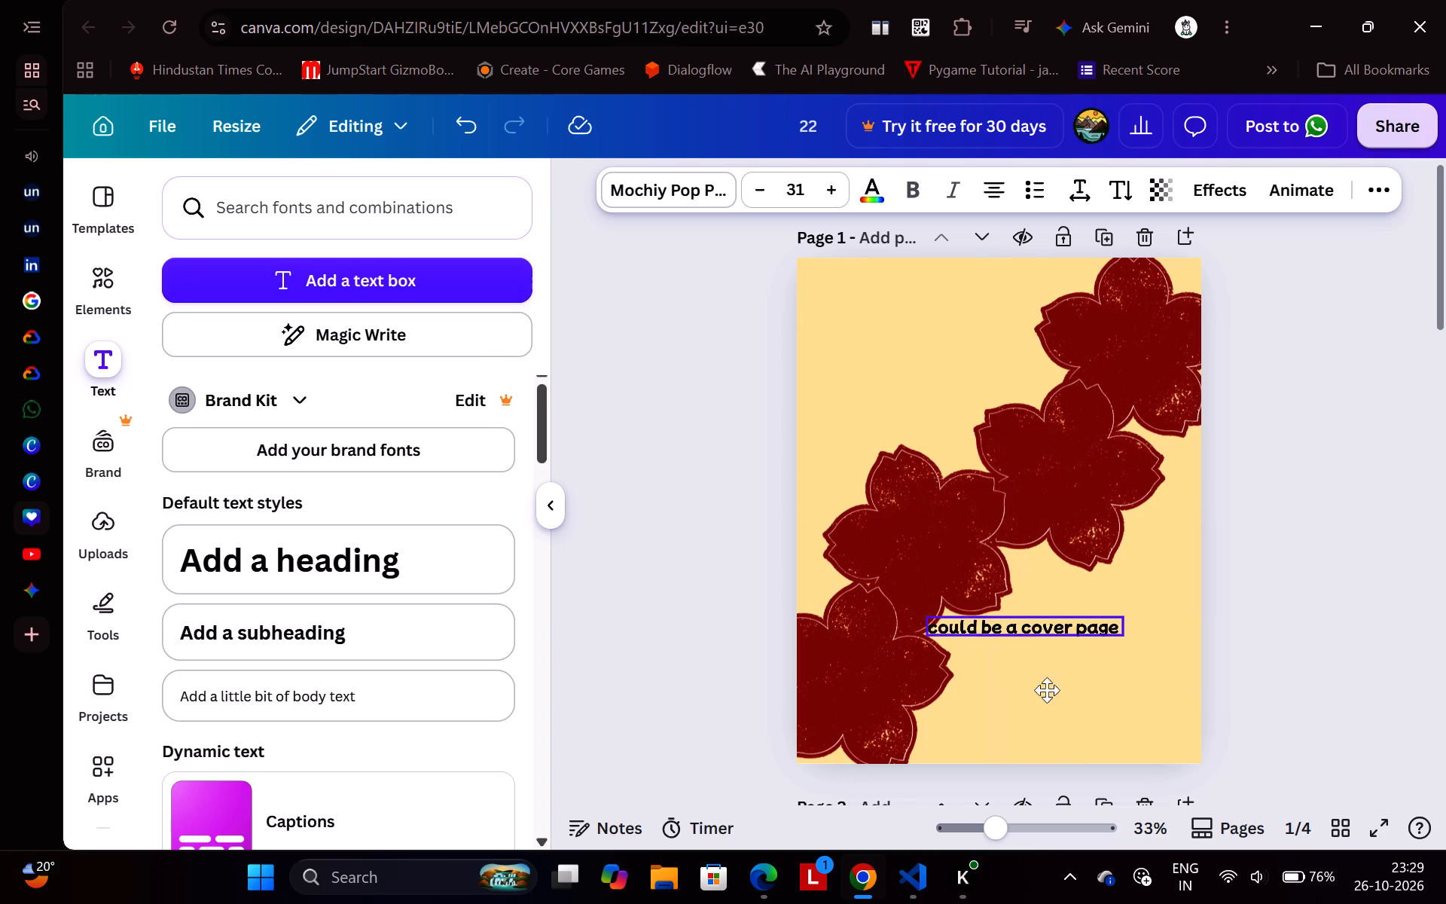
{"action": "left_click_drag", "start_coordinate": [1047, 690], "coordinate": [1101, 785]}
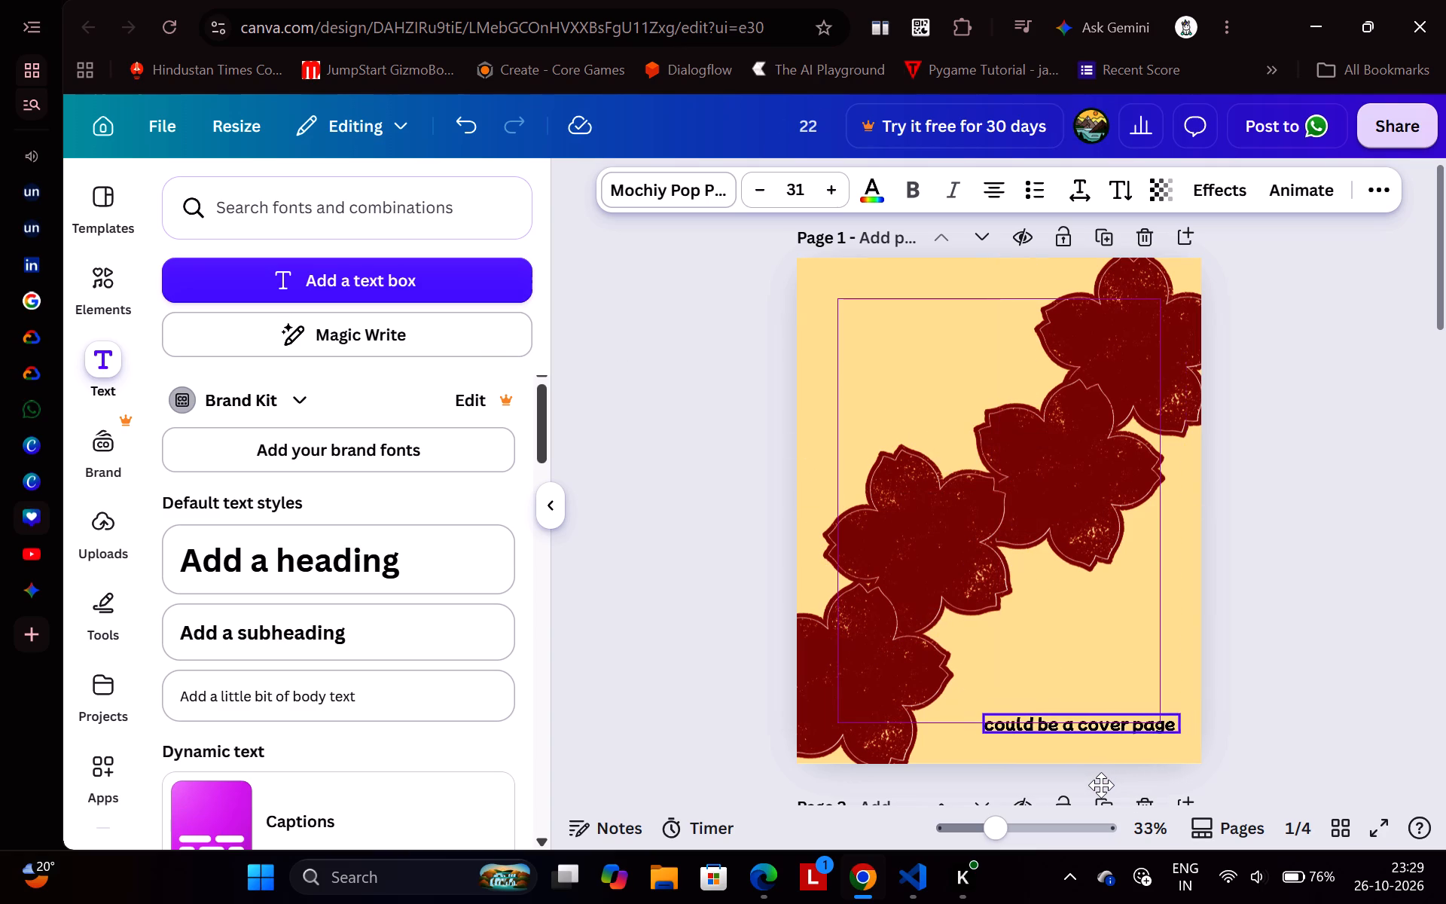
{"action": "left_click_drag", "start_coordinate": [1101, 785], "coordinate": [1104, 785]}
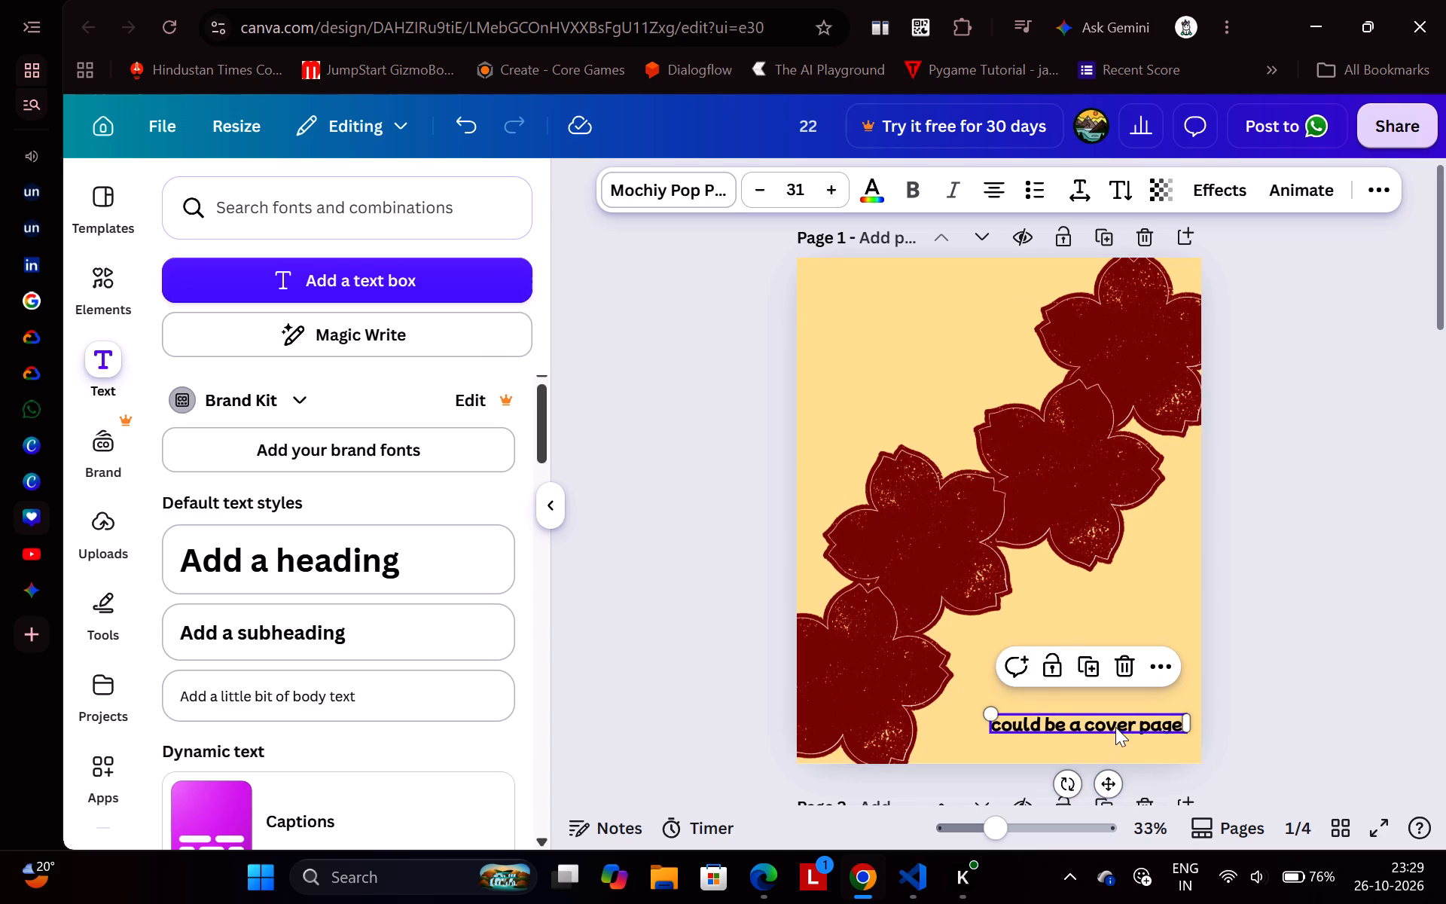
{"action": "left_click", "coordinate": [1115, 727]}
{"action": "left_click_drag", "start_coordinate": [1108, 790], "coordinate": [1103, 739]}
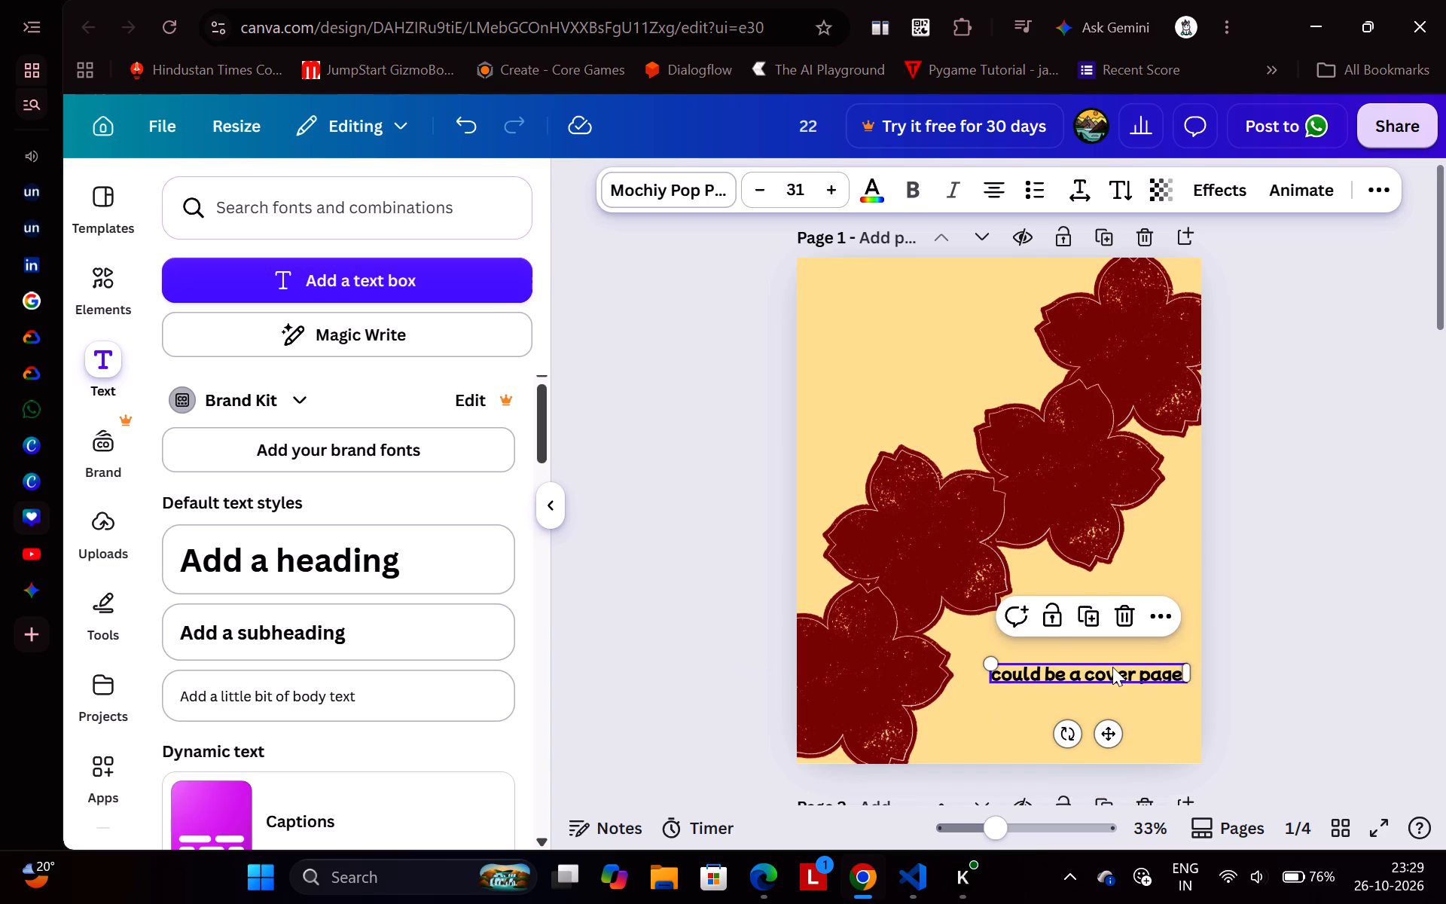
Extend the note on page 1 with a second line reading "or breaker or anything", followed by a new line.
{"action": "left_click", "coordinate": [1112, 667]}
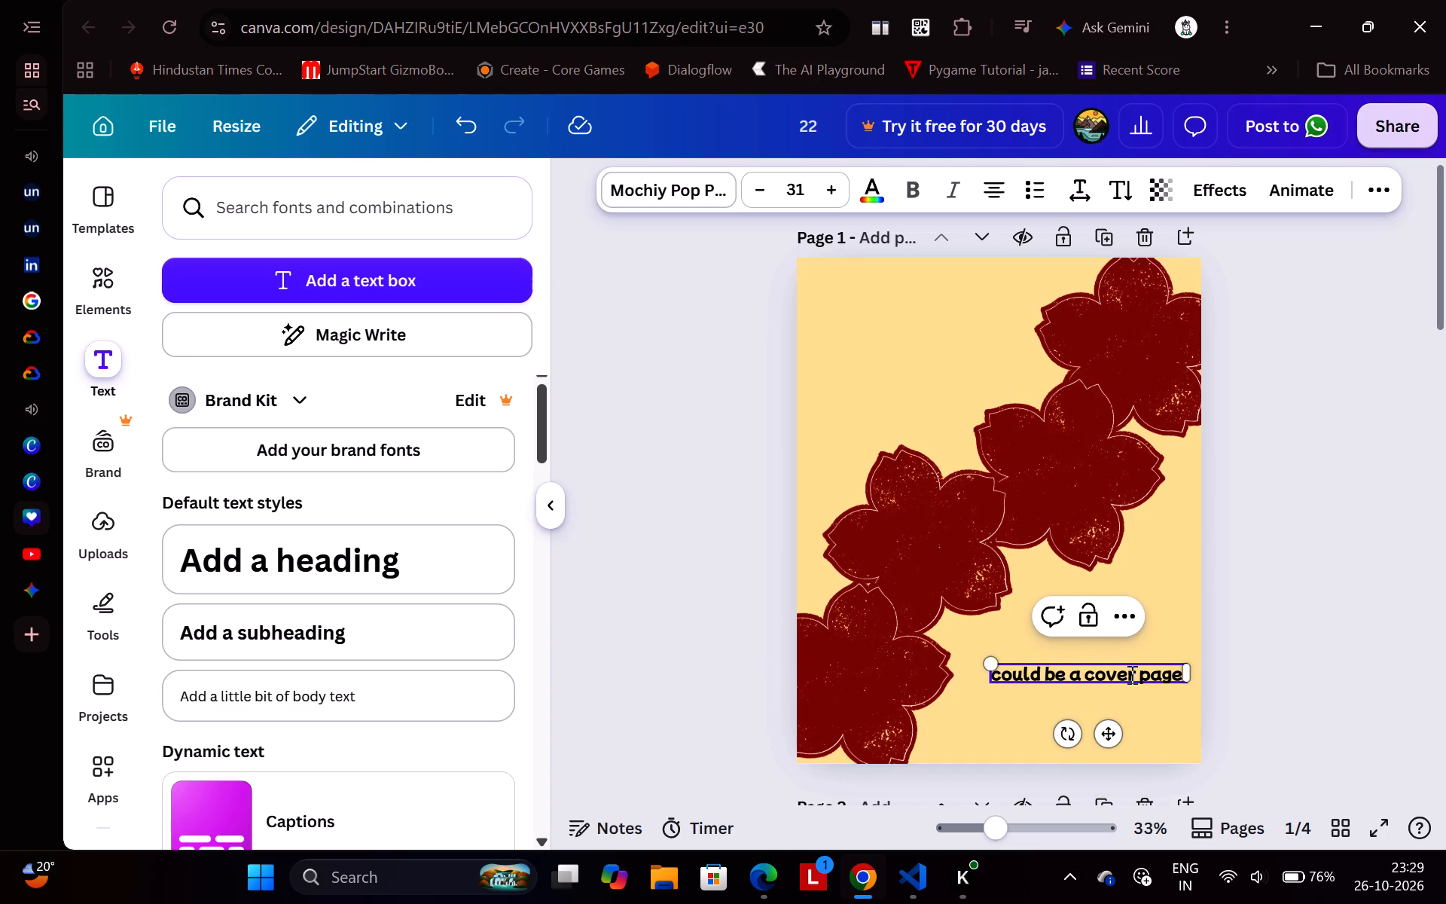
{"action": "key", "text": "Down"}
{"action": "key", "text": "Return"}
{"action": "type", "text": "or"}
{"action": "key", "text": "space"}
{"action": "type", "text": "breaker or anything"}
{"action": "key", "text": "Return"}
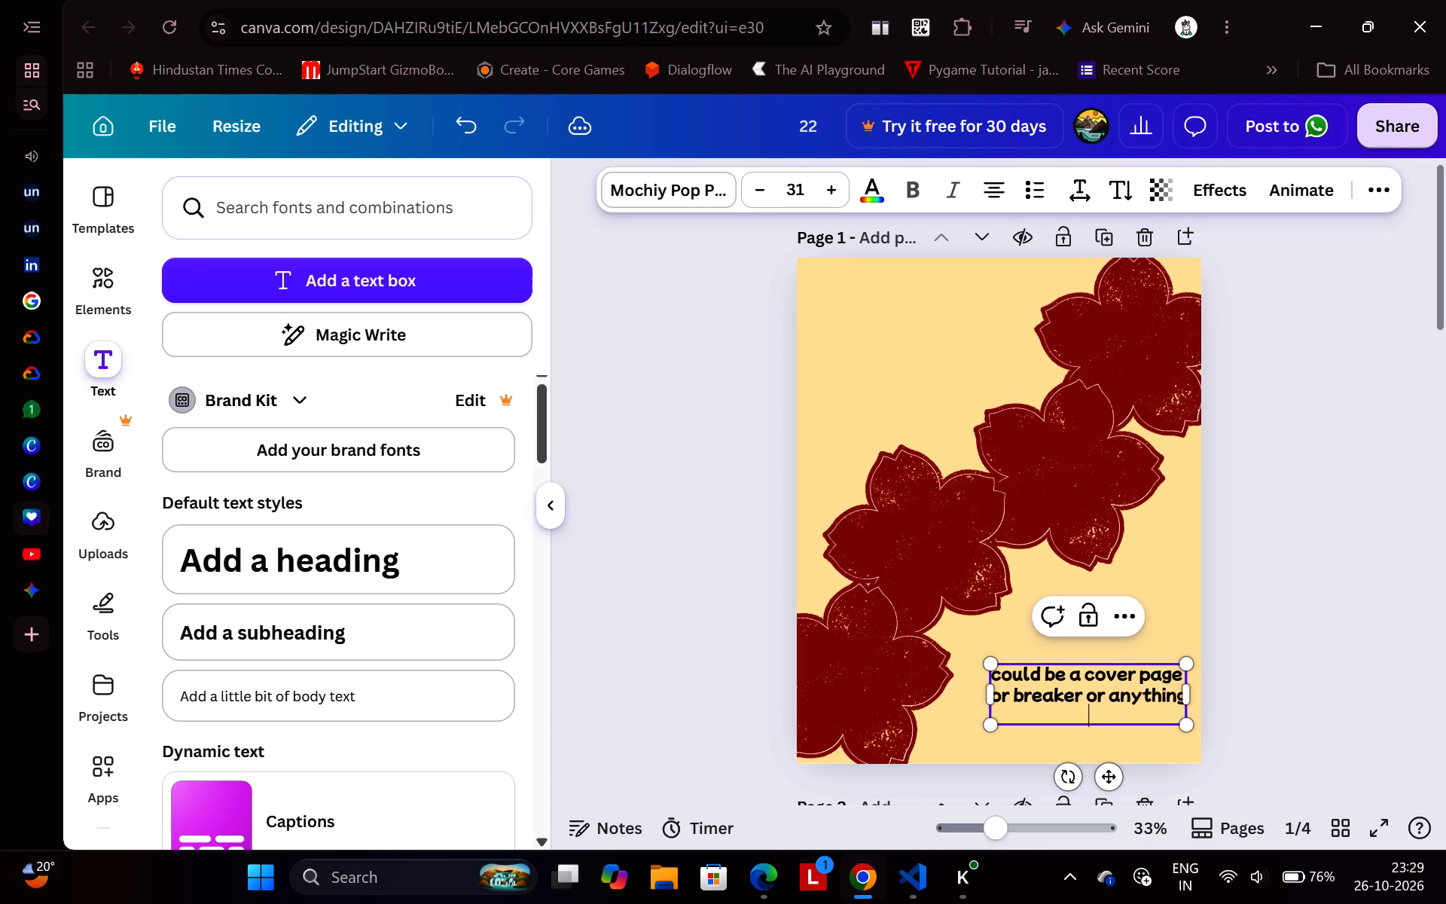
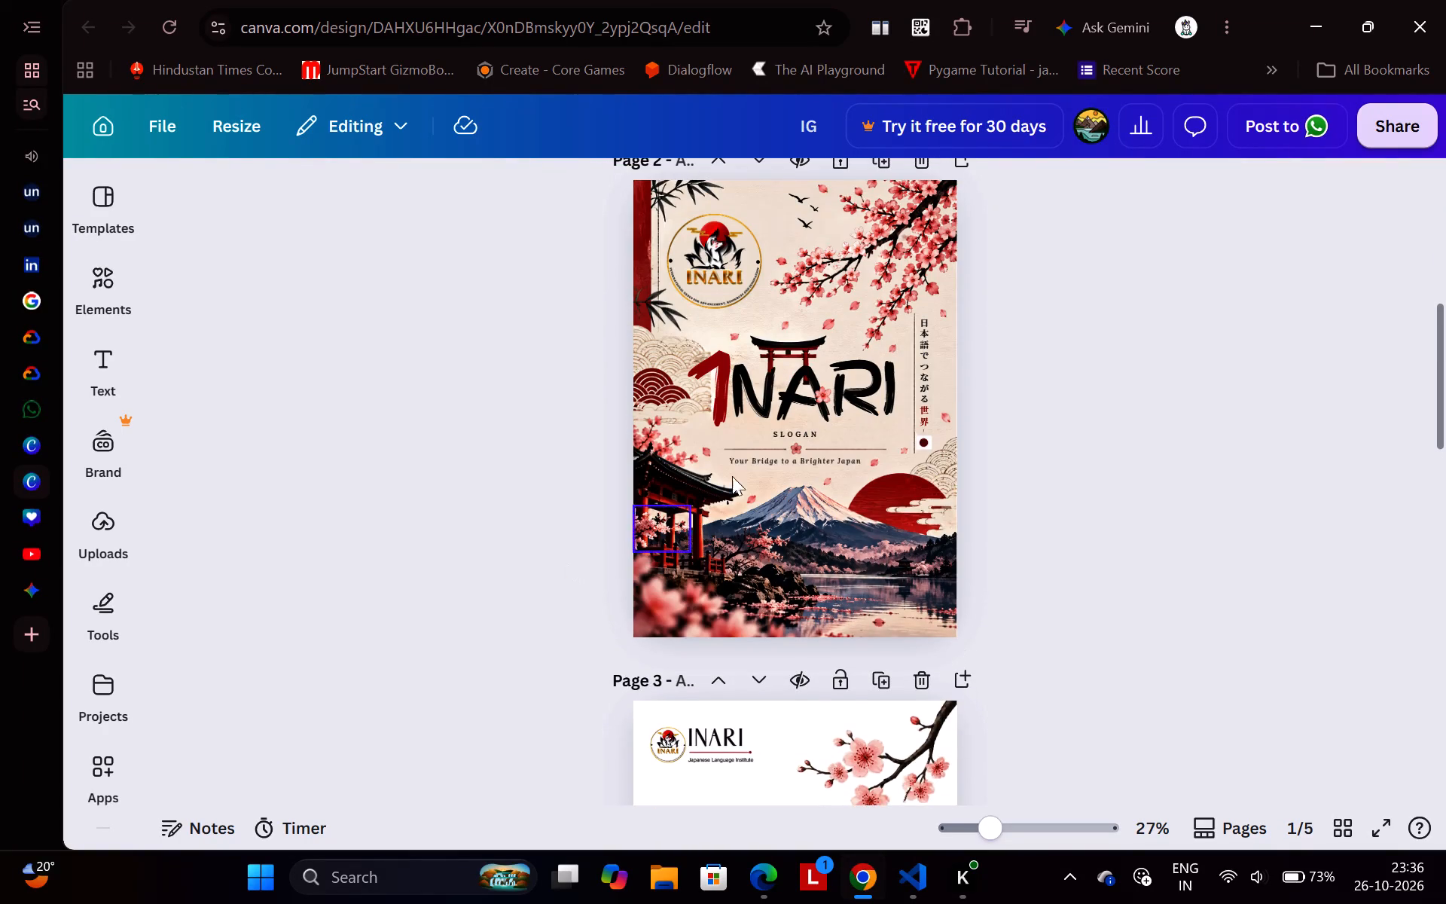
Look through the pages of the IG design, then return to the Instagram post design 22 and review its pages.
{"action": "scroll", "coordinate": [1024, 504], "scroll_direction": "up", "scroll_amount": 1}
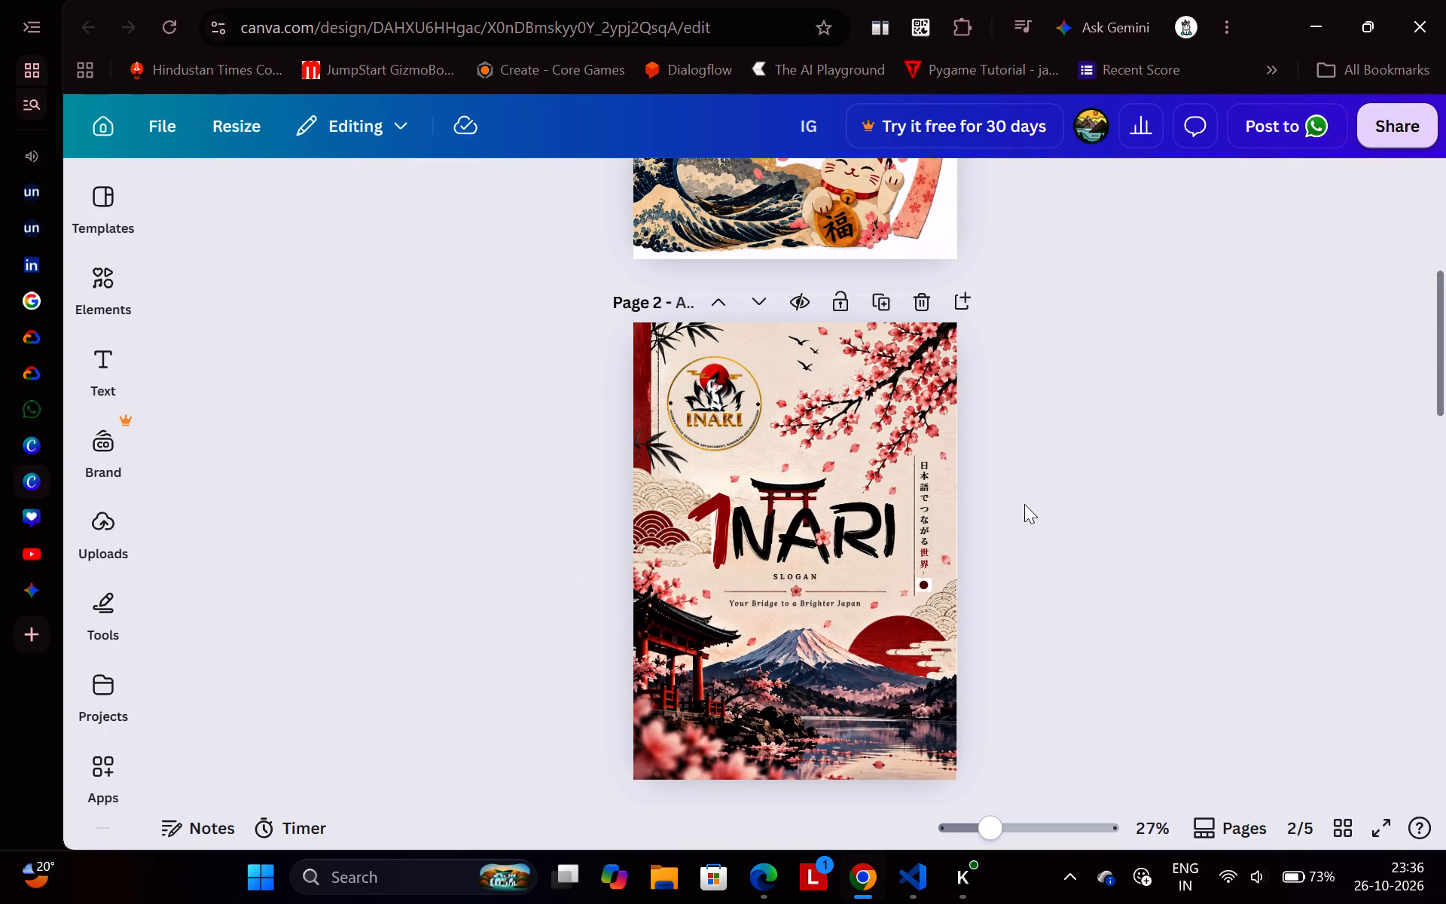
{"action": "scroll", "coordinate": [1024, 504], "scroll_direction": "down", "scroll_amount": 9}
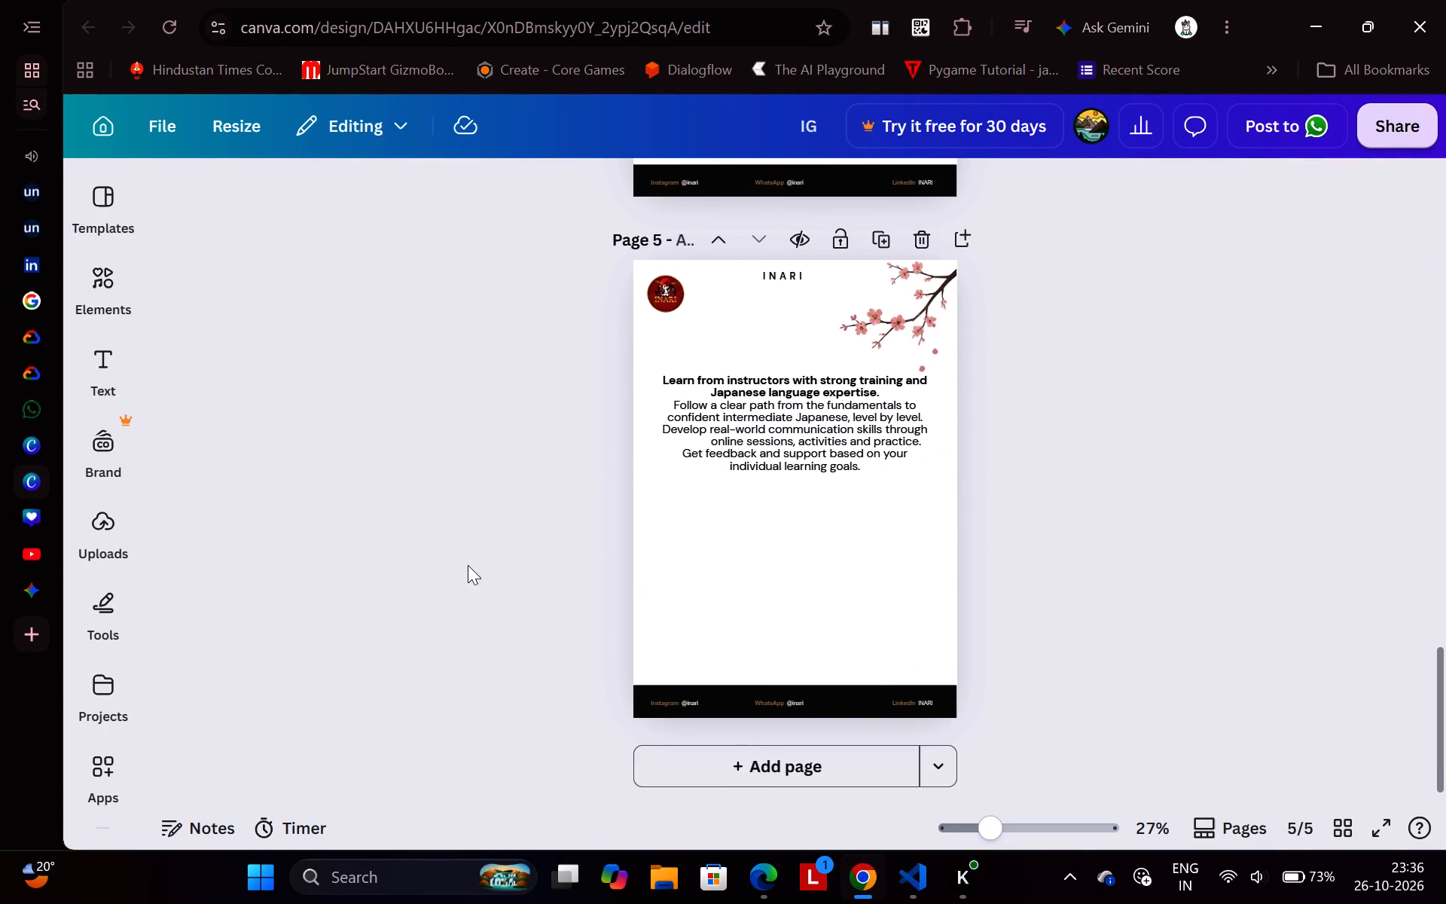
{"action": "left_click", "coordinate": [72, 530]}
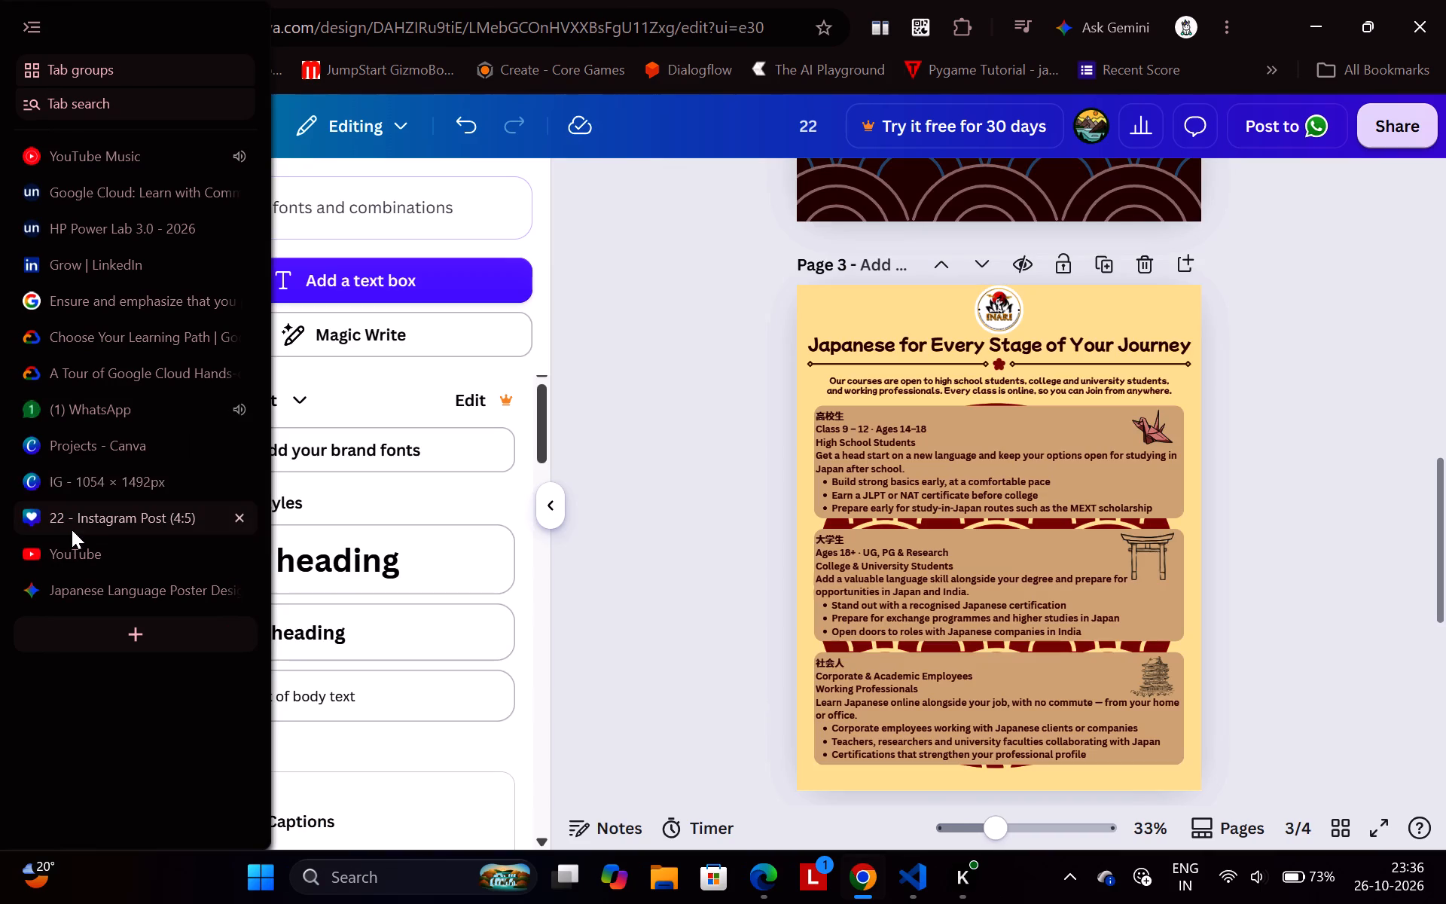
{"action": "scroll", "coordinate": [642, 553], "scroll_direction": "down", "scroll_amount": 4}
{"action": "scroll", "coordinate": [642, 553], "scroll_direction": "up", "scroll_amount": 3}
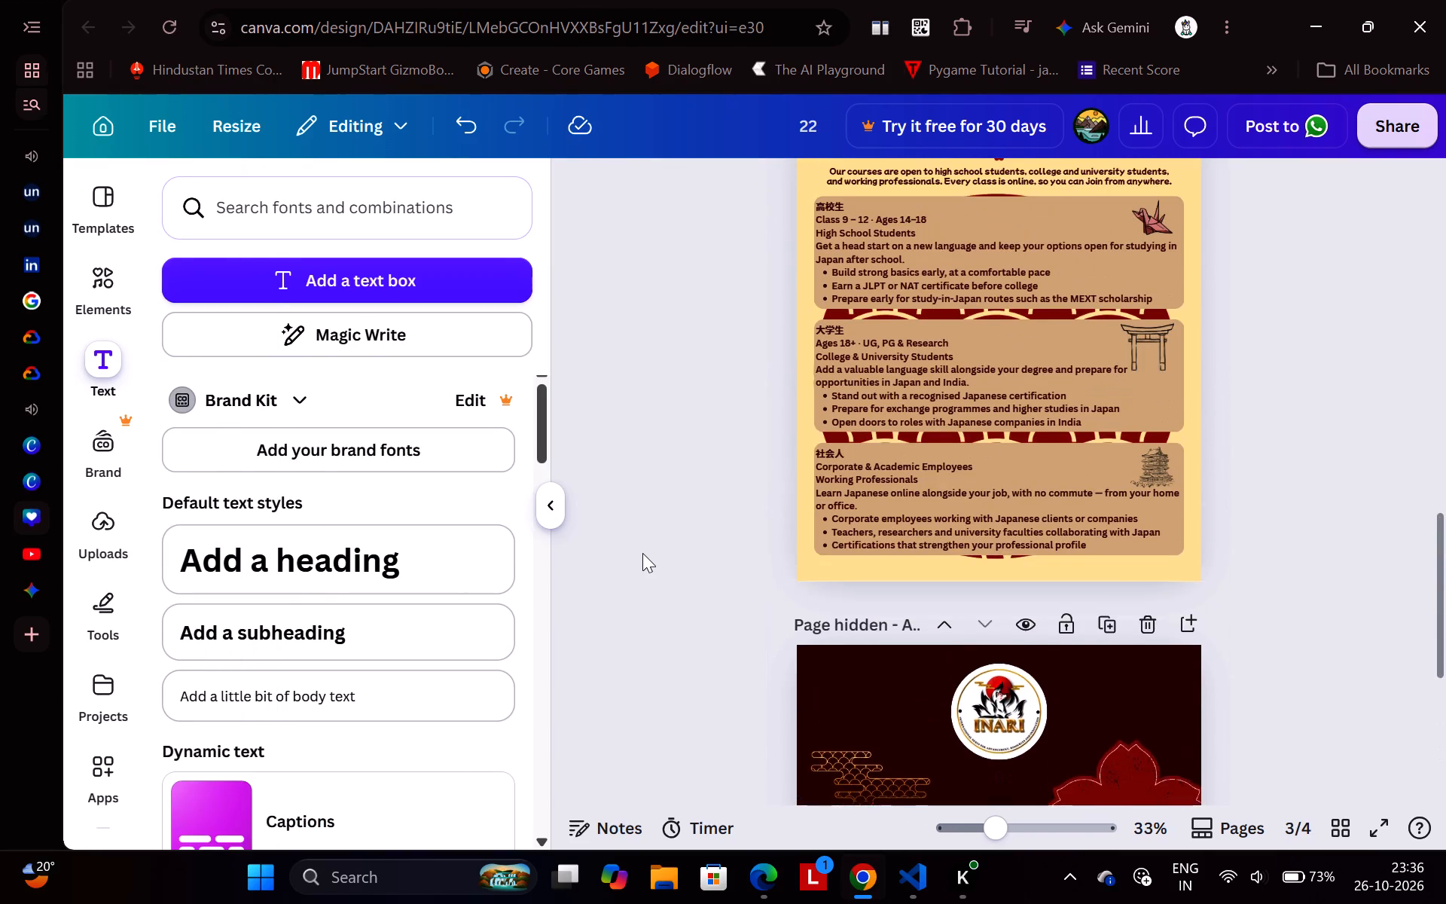
{"action": "scroll", "coordinate": [642, 553], "scroll_direction": "up", "scroll_amount": 5}
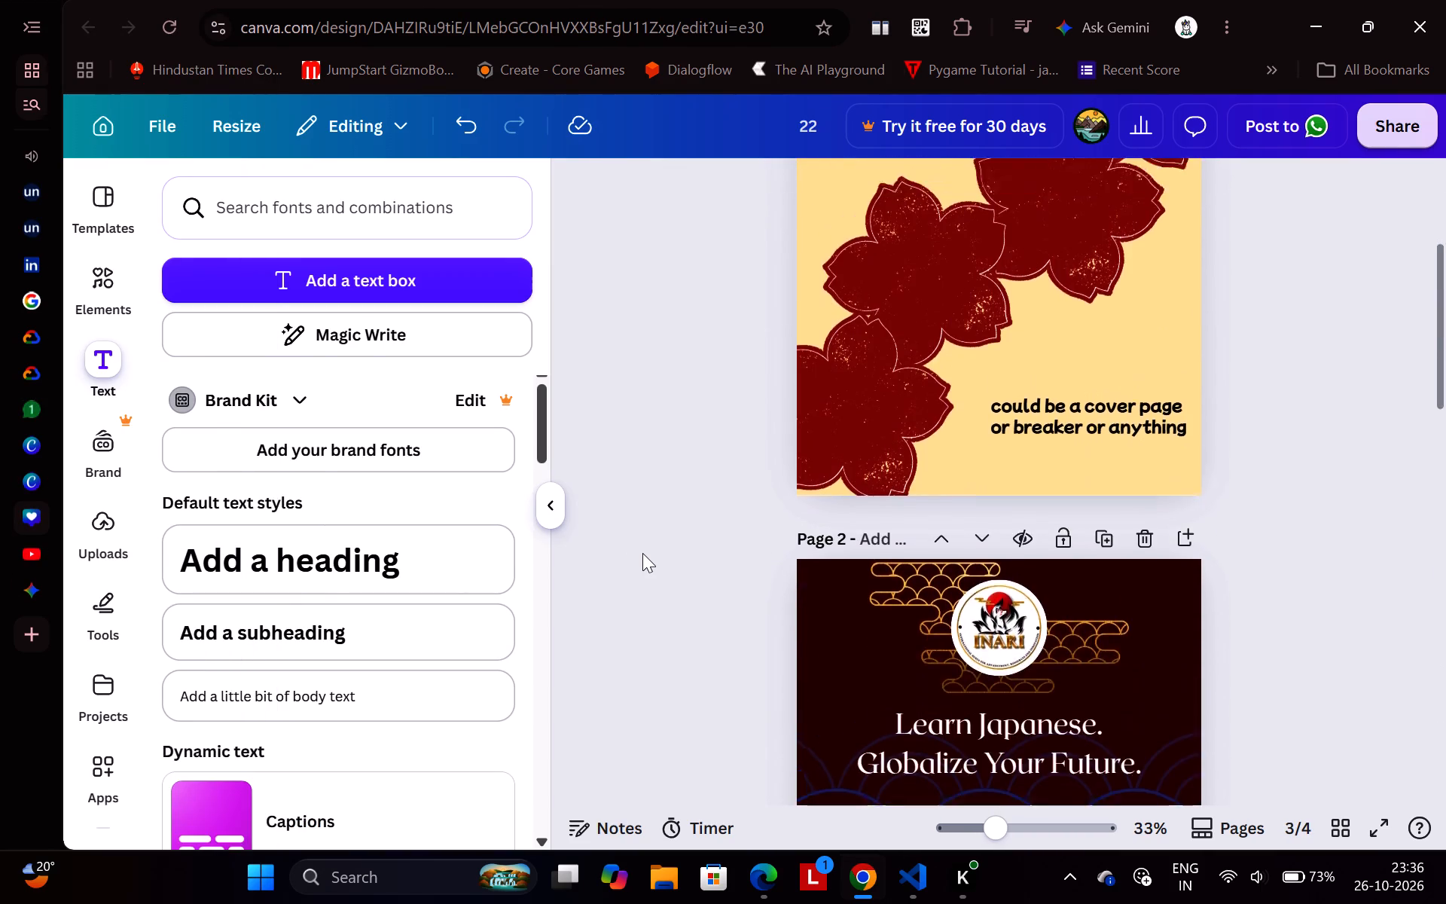
{"action": "scroll", "coordinate": [642, 553], "scroll_direction": "down", "scroll_amount": 13}
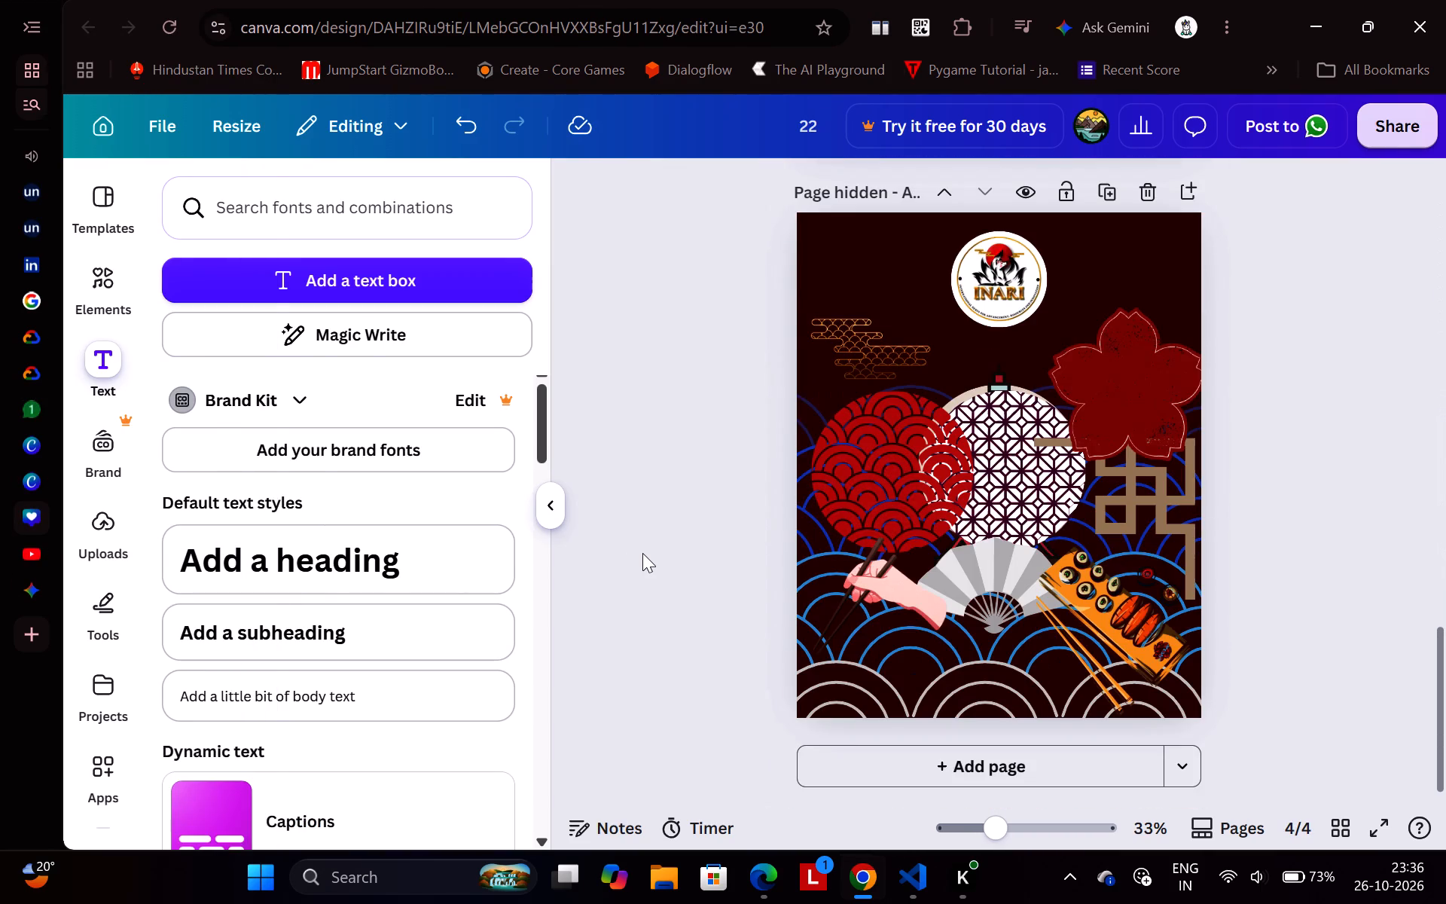